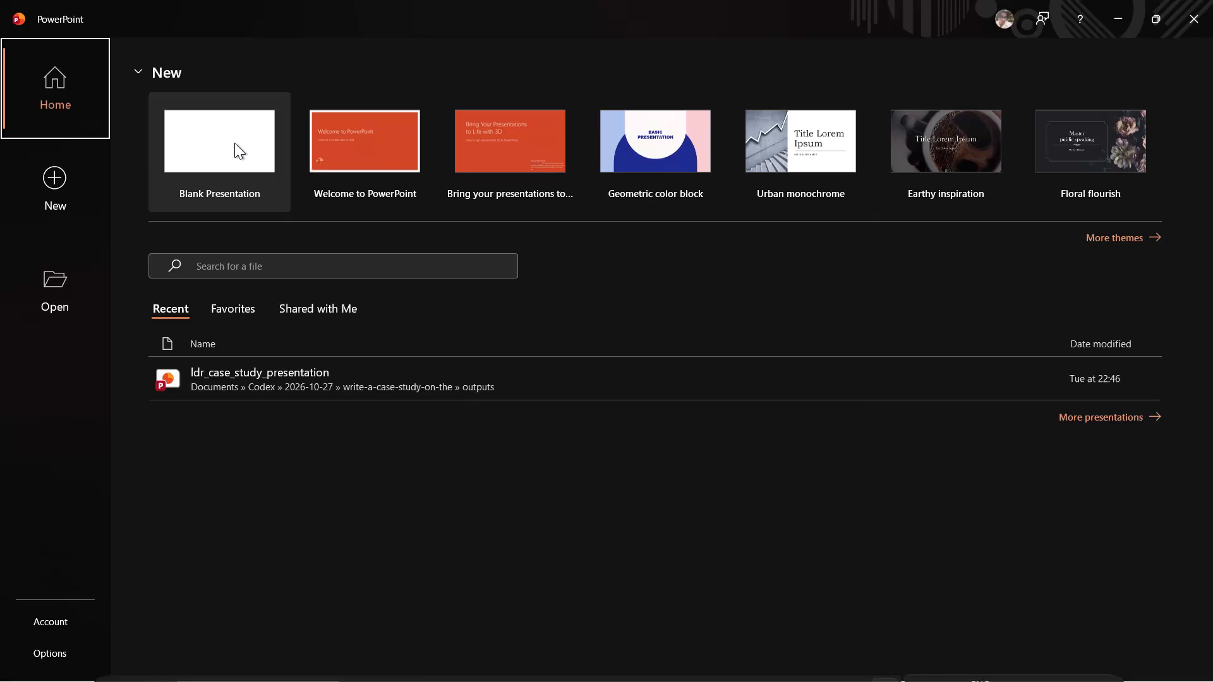
Create a new blank presentation.
left_click(234, 143)
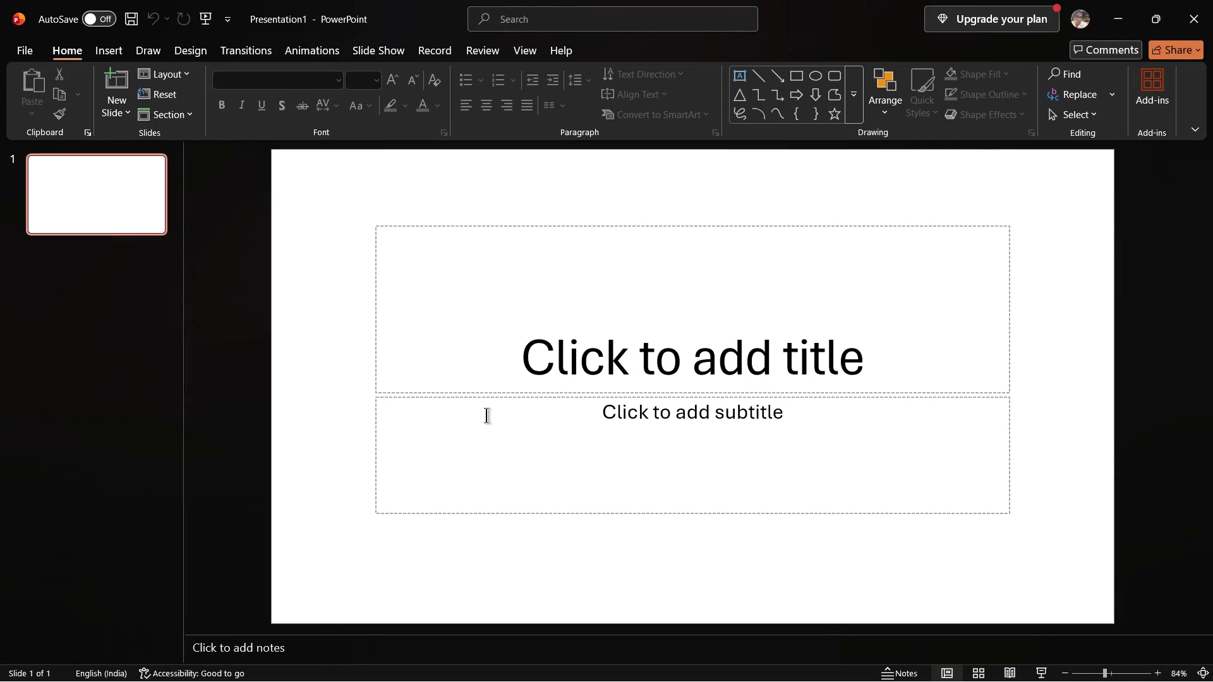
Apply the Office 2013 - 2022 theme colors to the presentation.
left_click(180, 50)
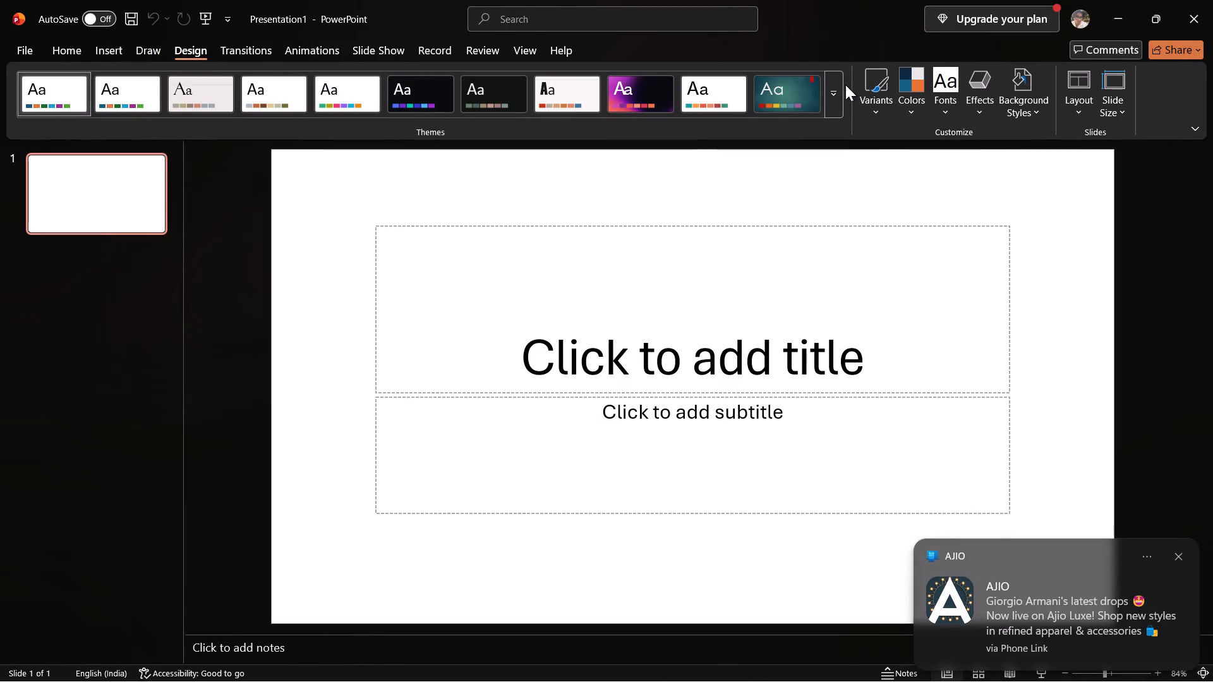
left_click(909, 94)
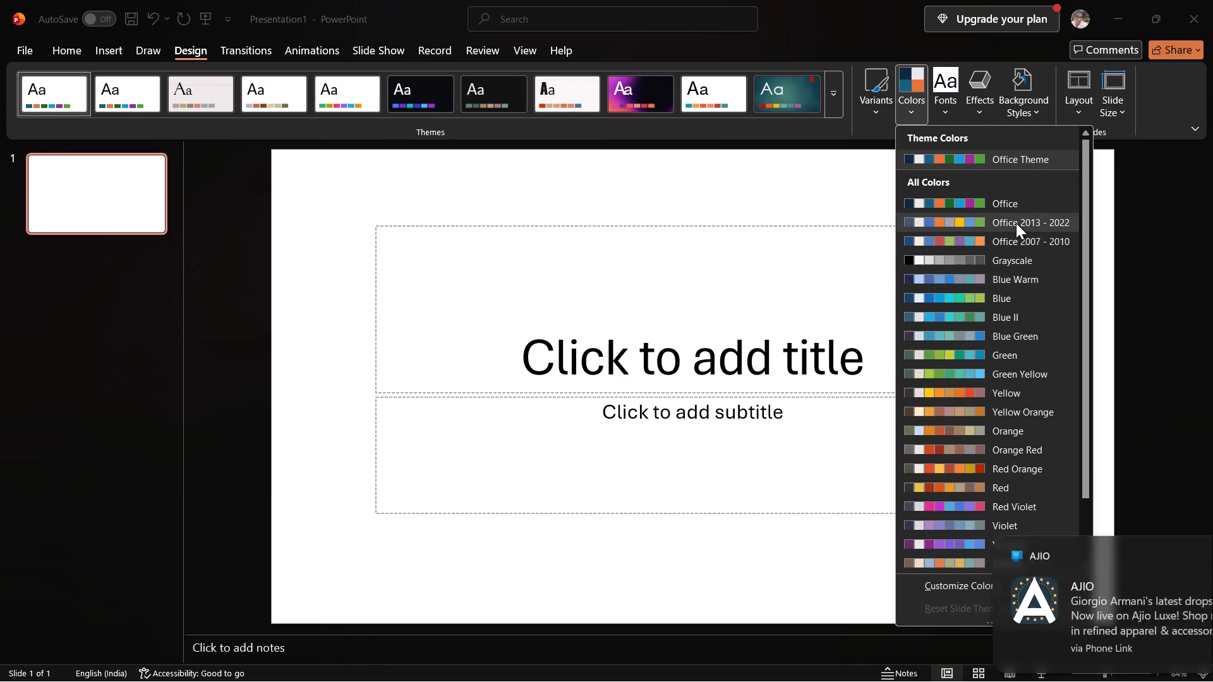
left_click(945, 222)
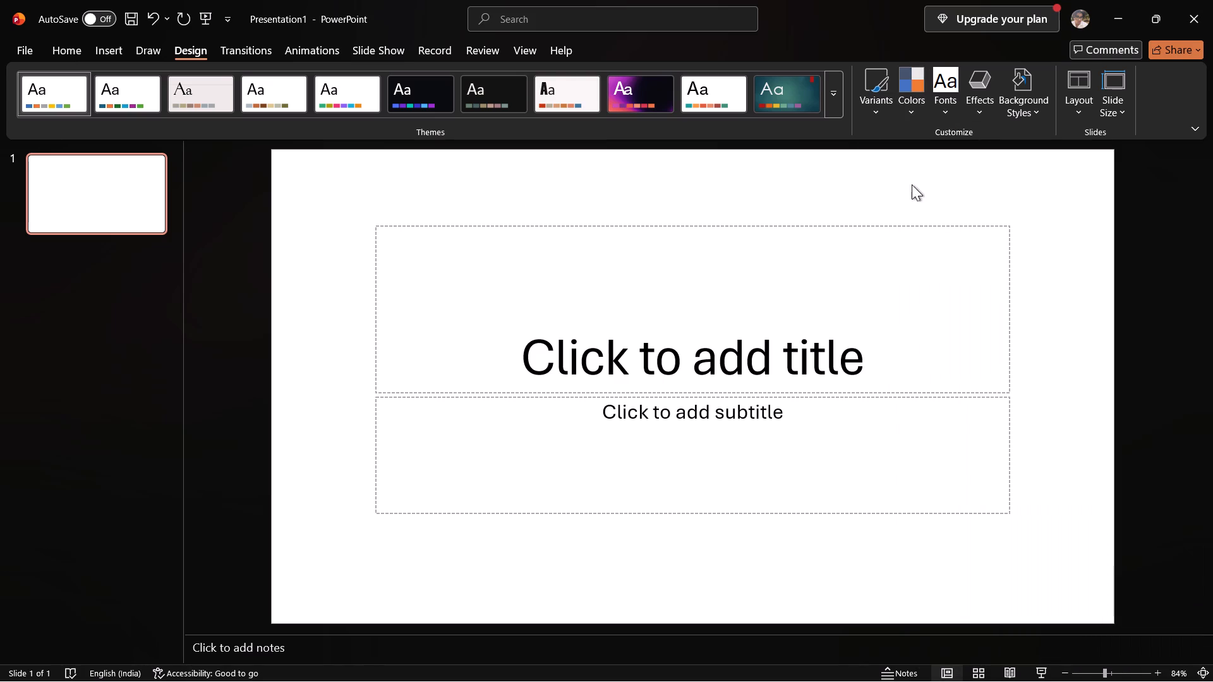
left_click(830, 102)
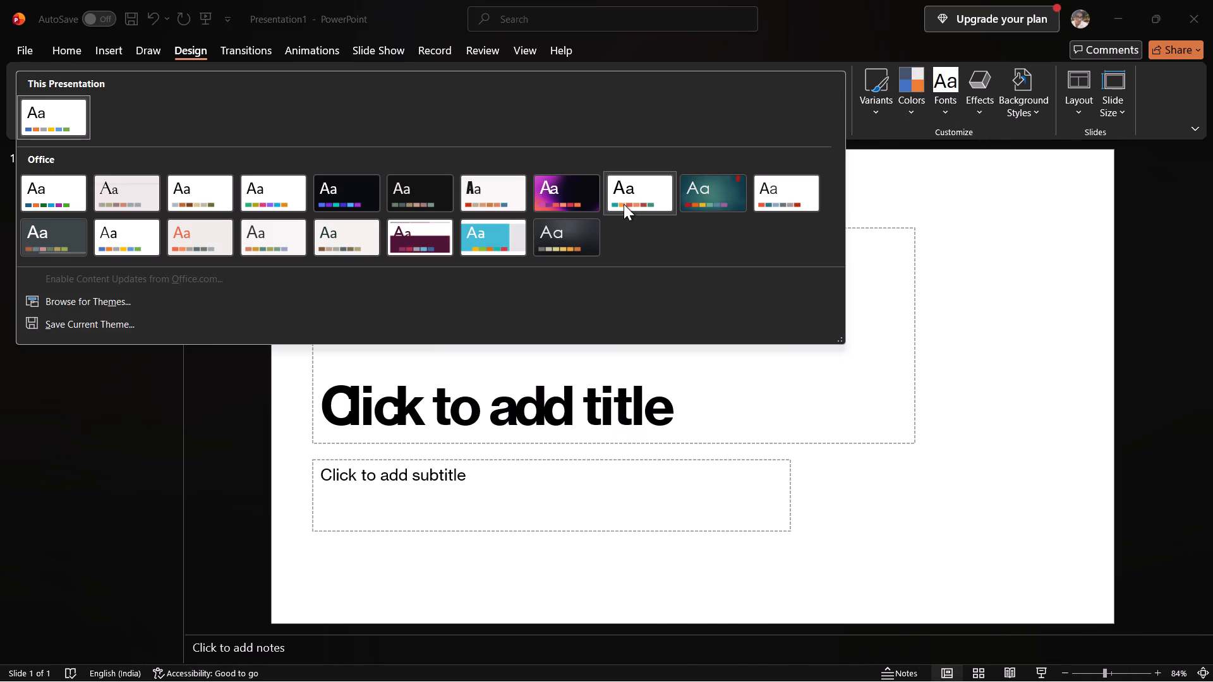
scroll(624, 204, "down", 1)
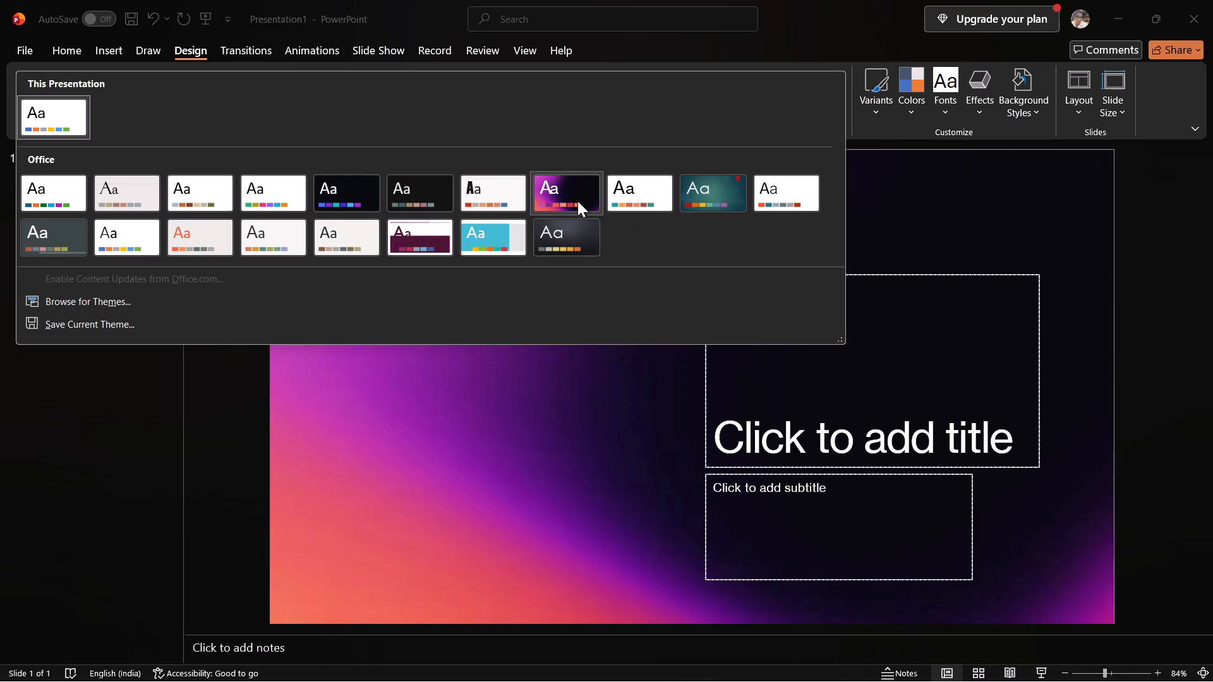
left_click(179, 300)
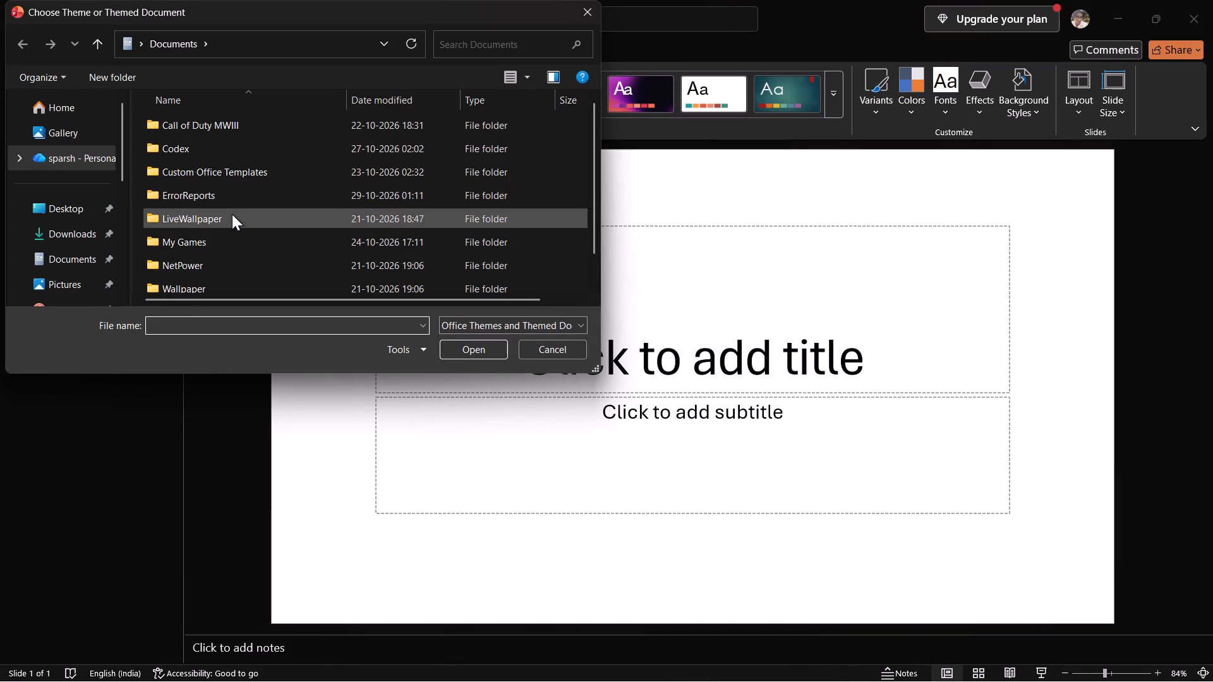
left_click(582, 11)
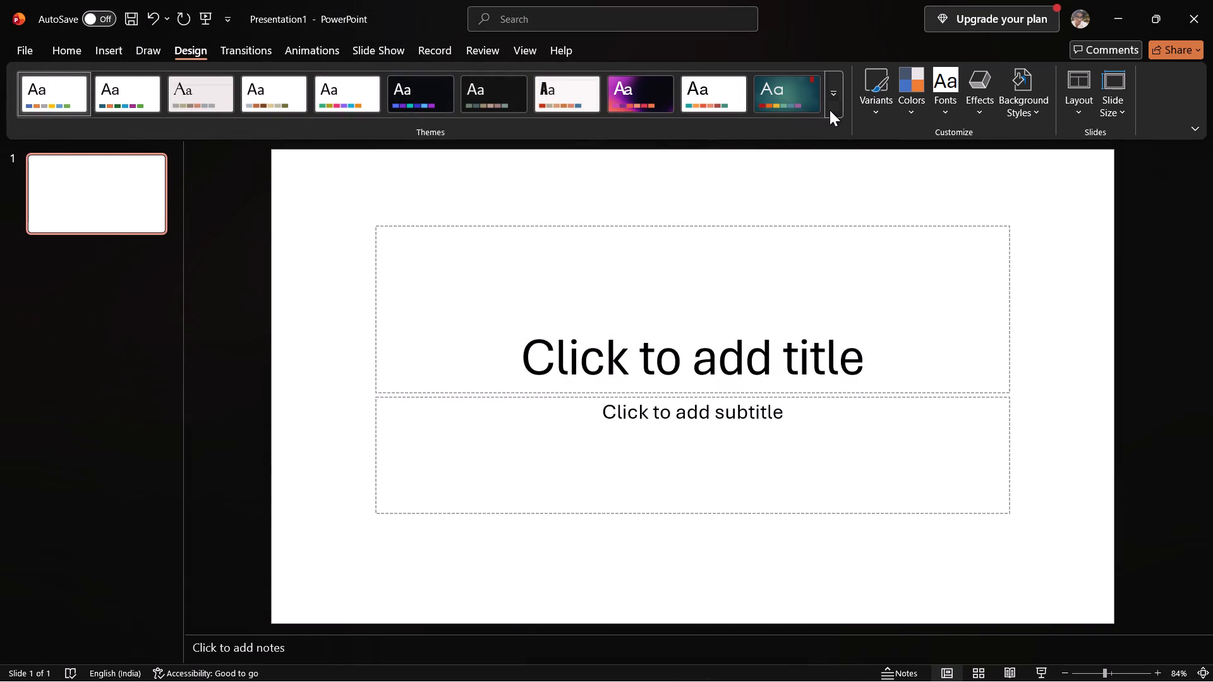
Apply the Editorial theme to the presentation and set its theme colors to Blue Green.
left_click(830, 110)
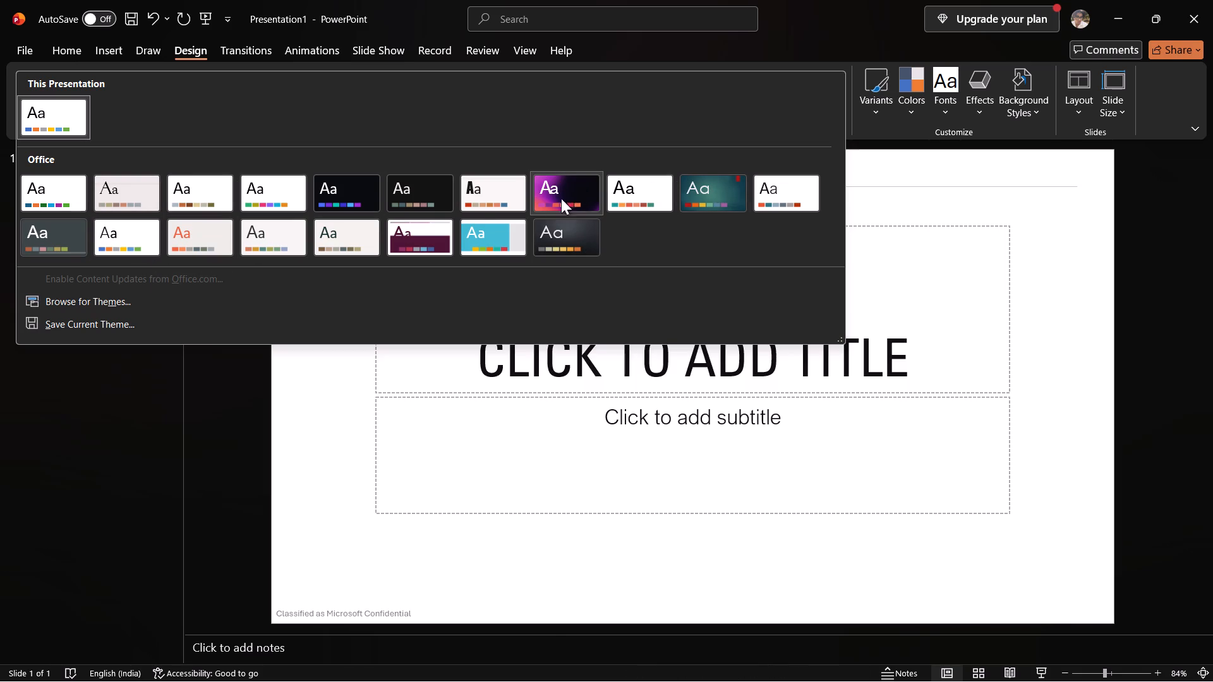
left_click(491, 190)
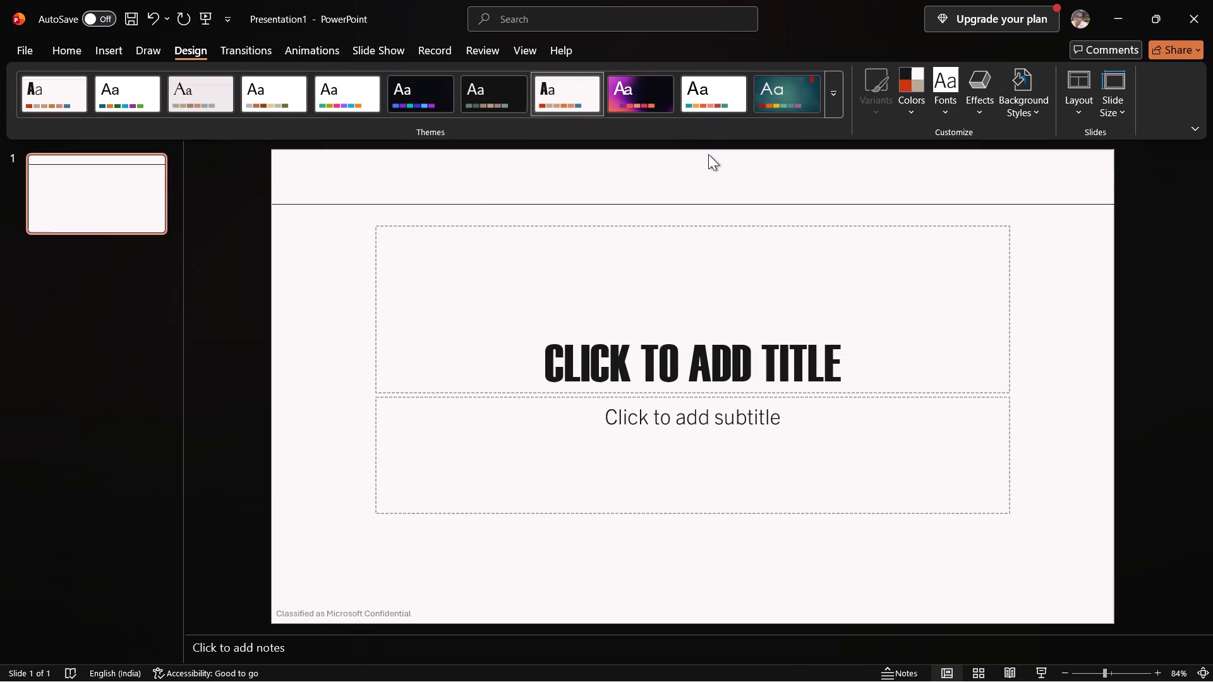
left_click(927, 102)
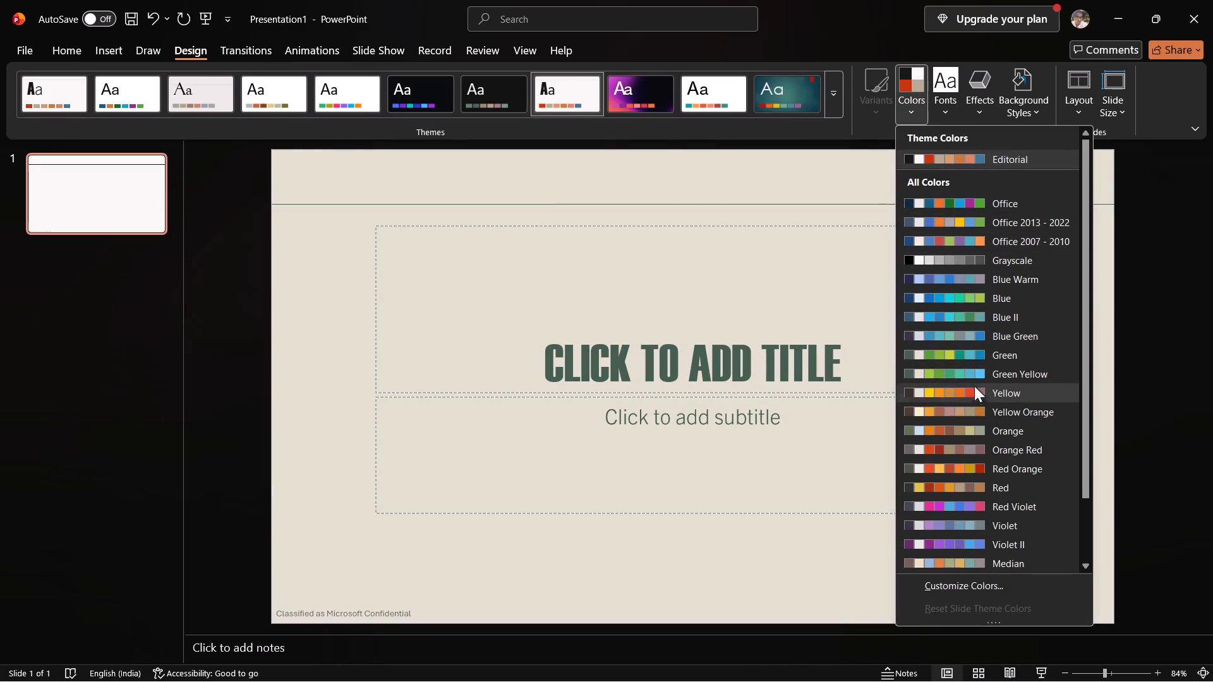
left_click(988, 330)
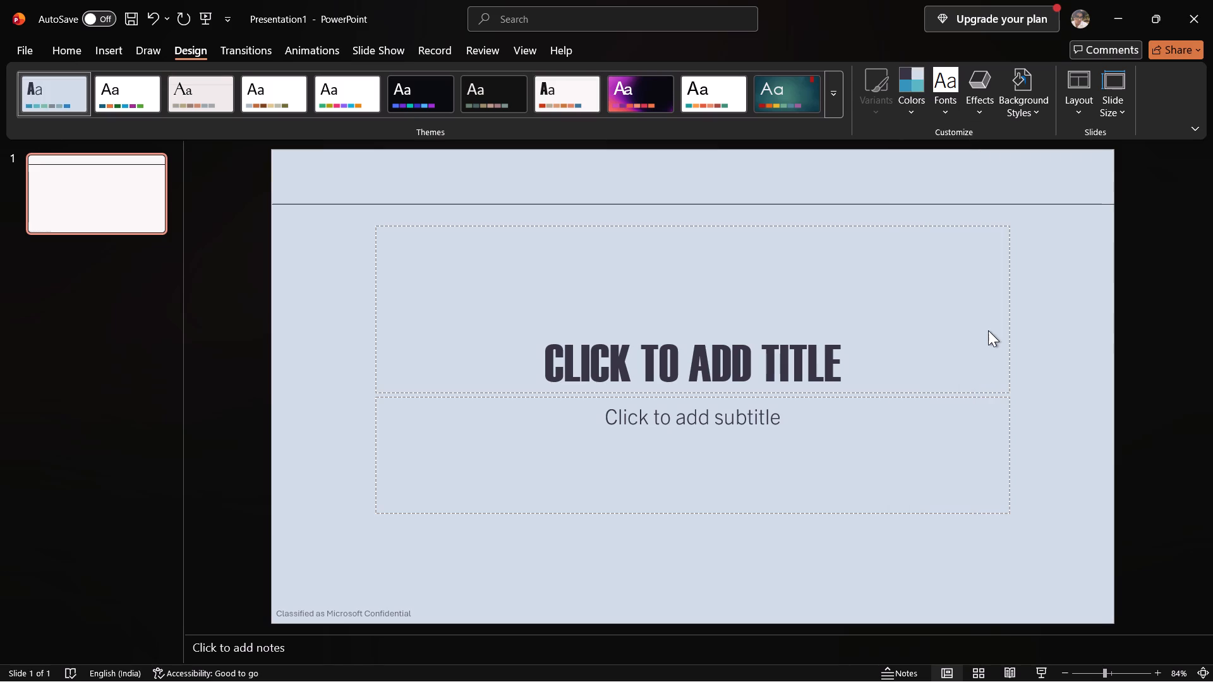
left_click(114, 488)
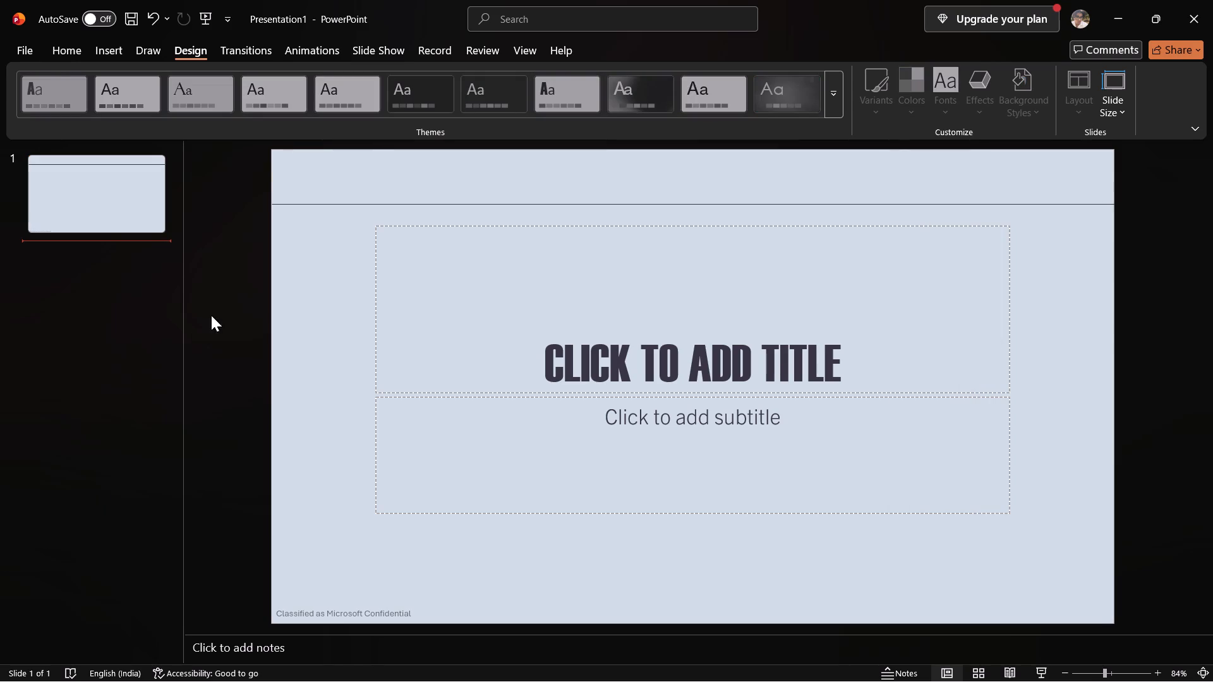
left_click(57, 56)
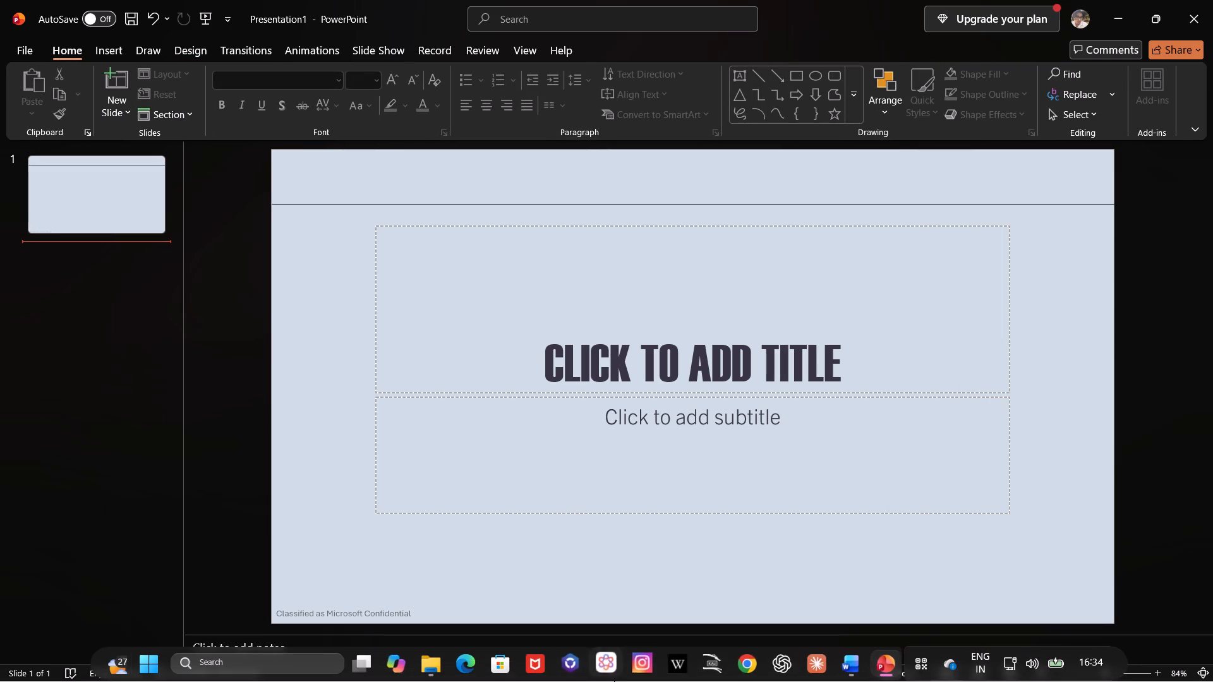
Switch to the ldr_case_study Word document and copy its main heading "What Is an LDR?" from the first page.
left_click(850, 669)
scroll(665, 410, "up", 8)
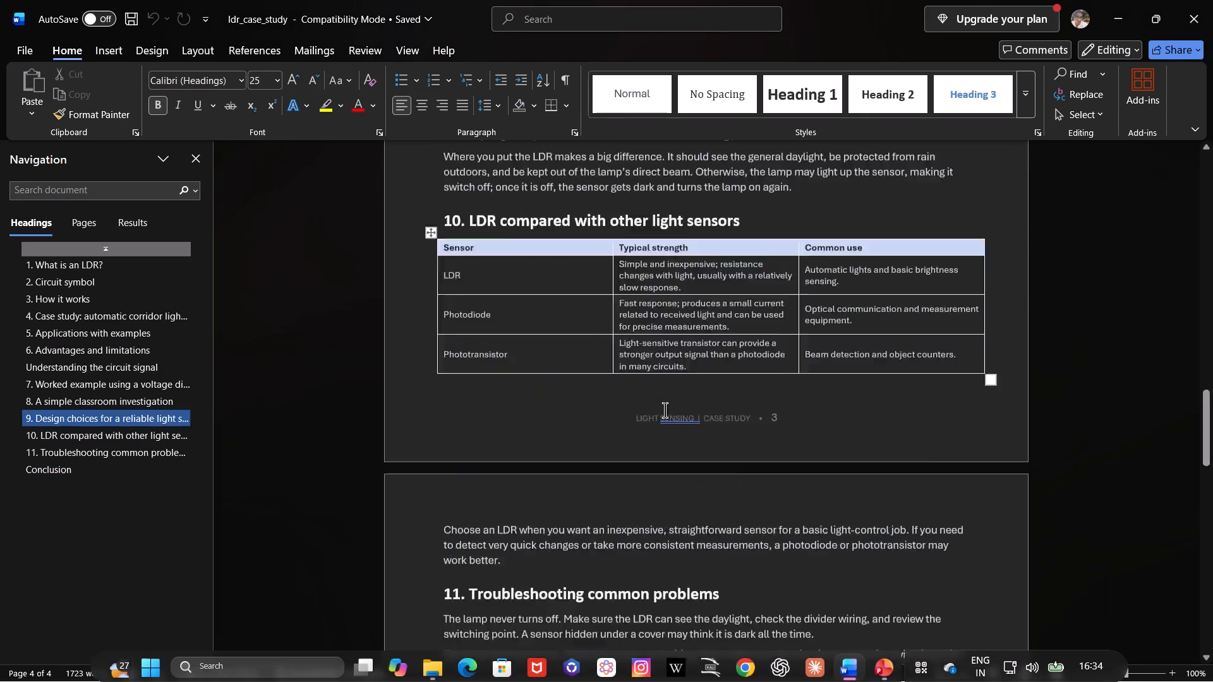
scroll(665, 410, "up", 8)
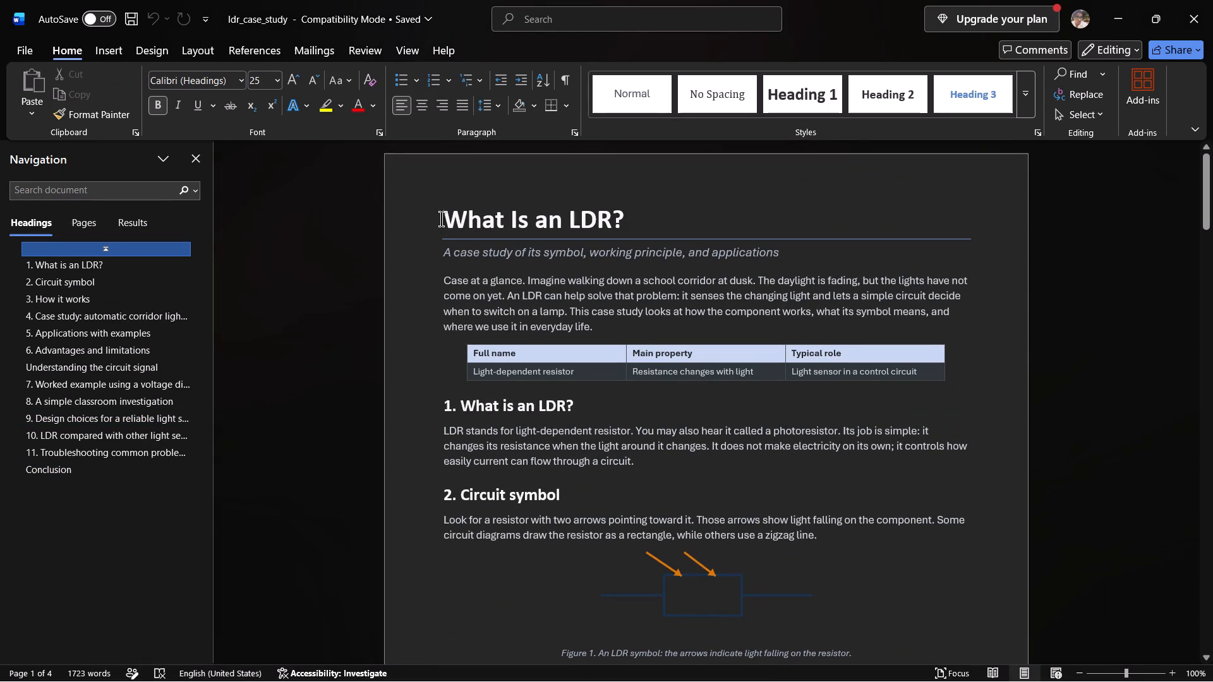
left_click_drag(441, 218, 644, 212)
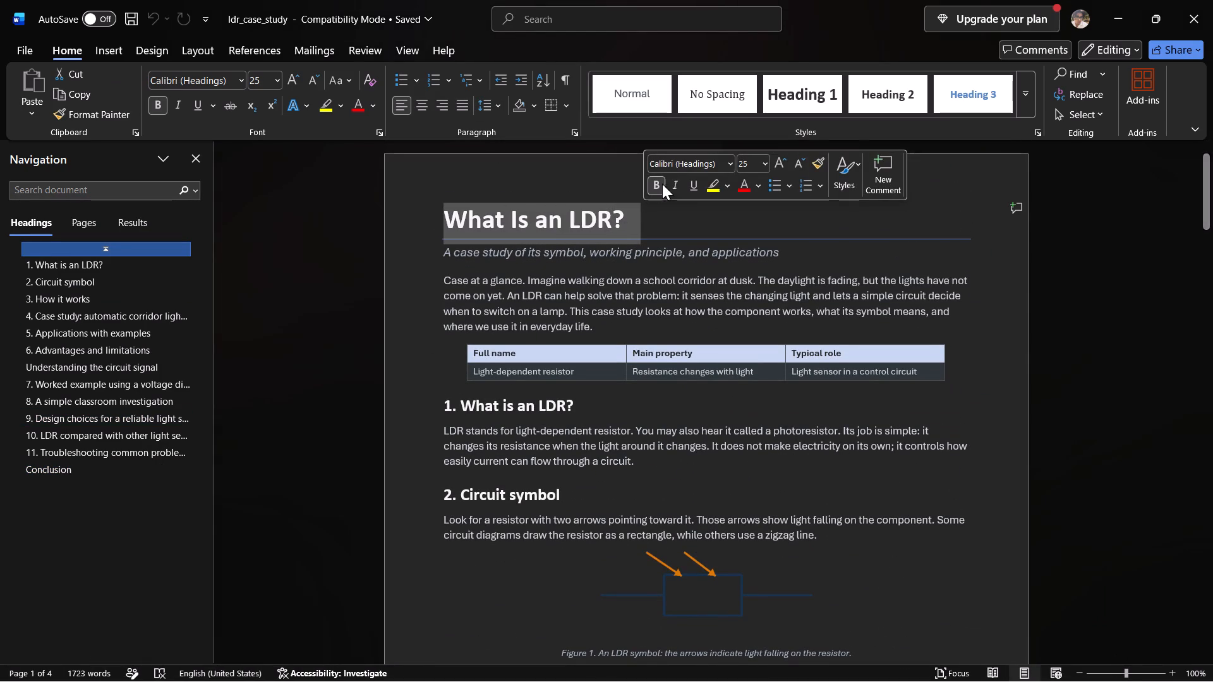
key("ctrl+c")
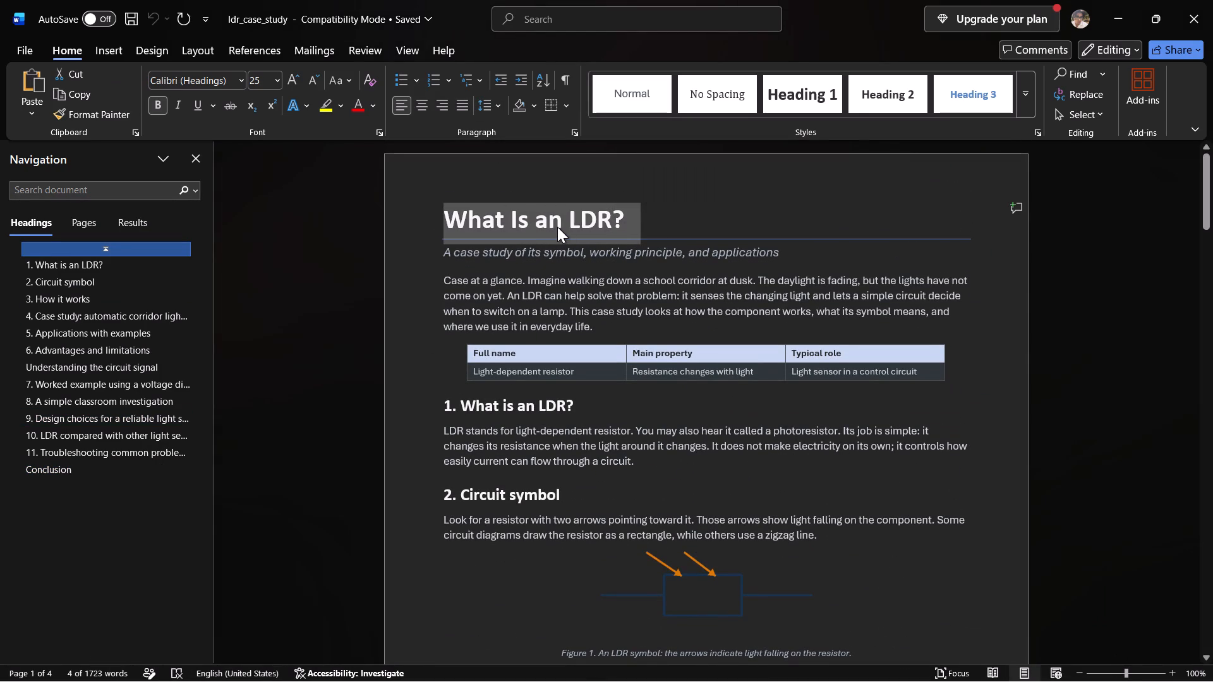
Return to the PowerPoint presentation and place its window side by side with the Word document.
left_click(874, 670)
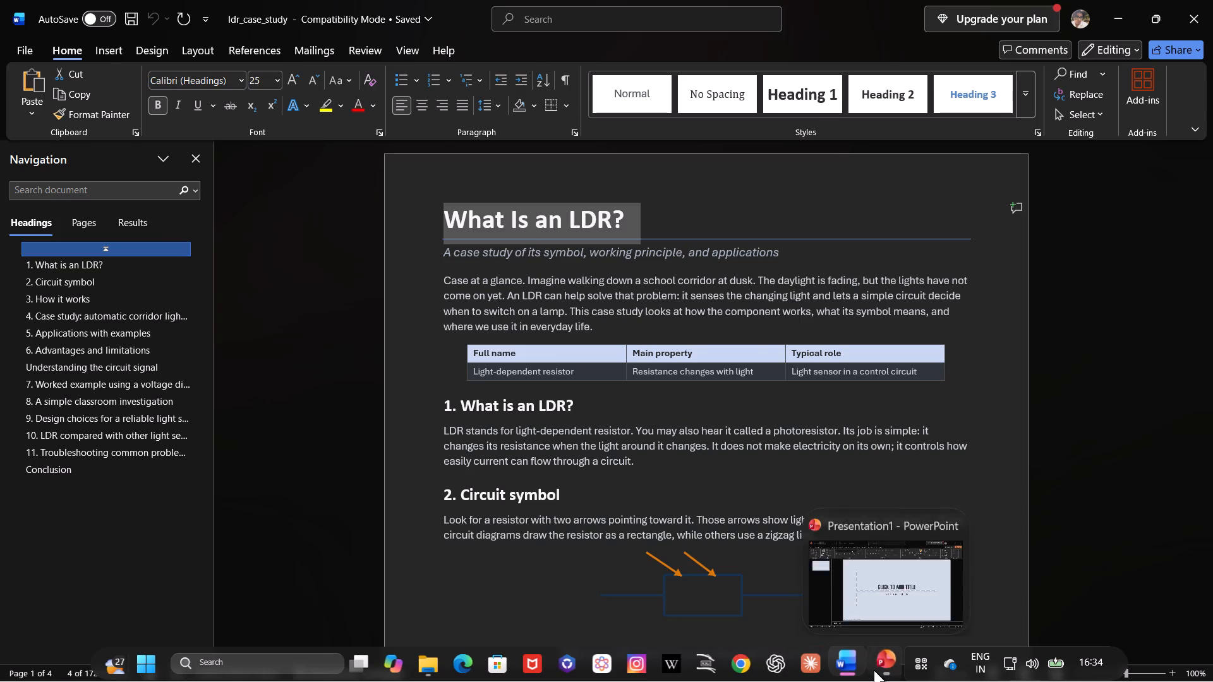
key("super+Left")
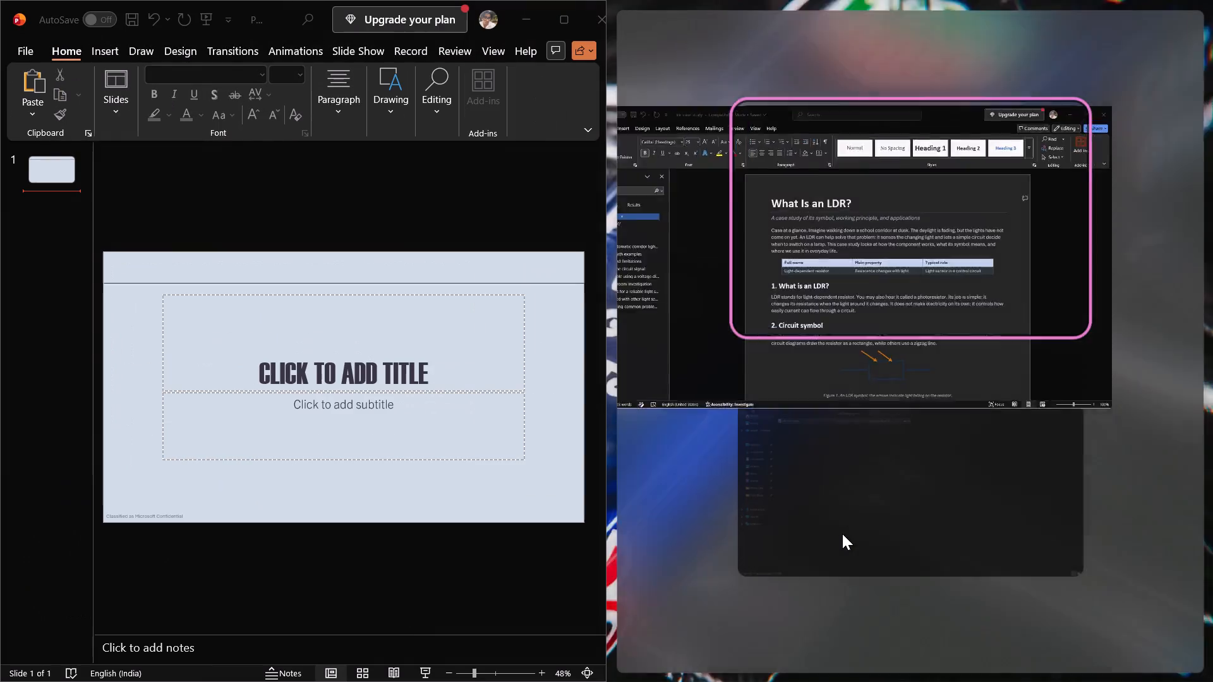
Fill the other half of the screen with the ldr_case_study Word document beside the presentation.
left_click(864, 315)
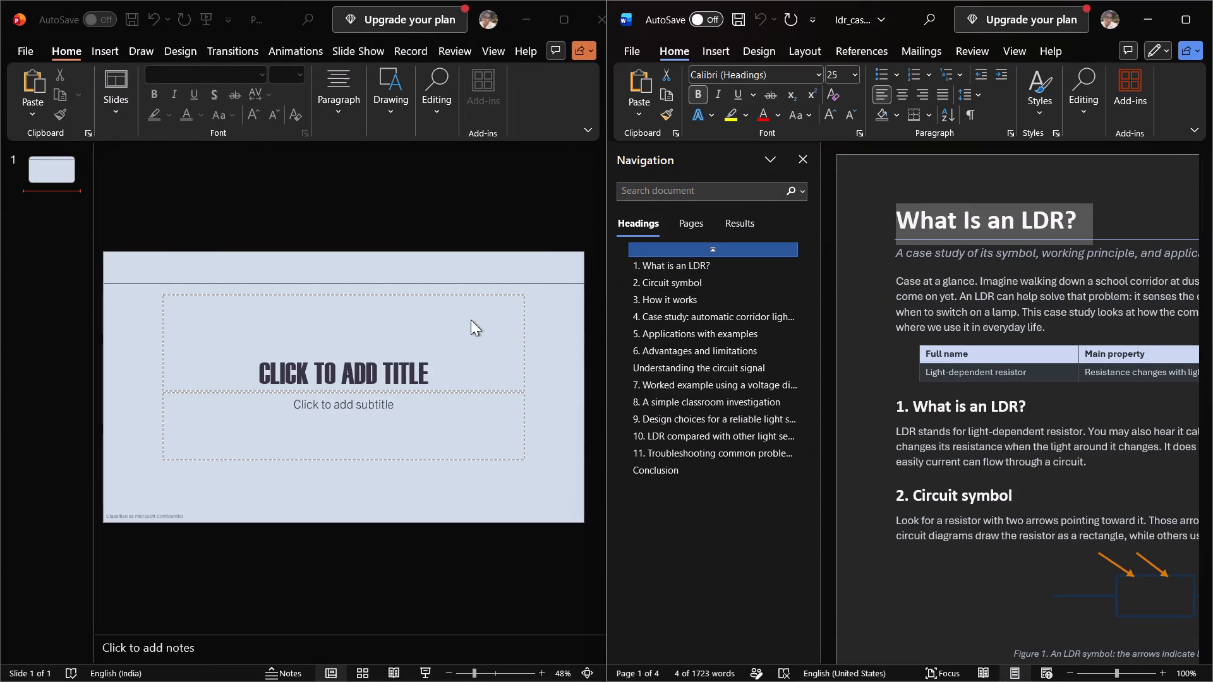
Paste the copied heading "What Is an LDR?" into the title placeholder of slide 1 in PowerPoint.
left_click(450, 369)
left_click(416, 370)
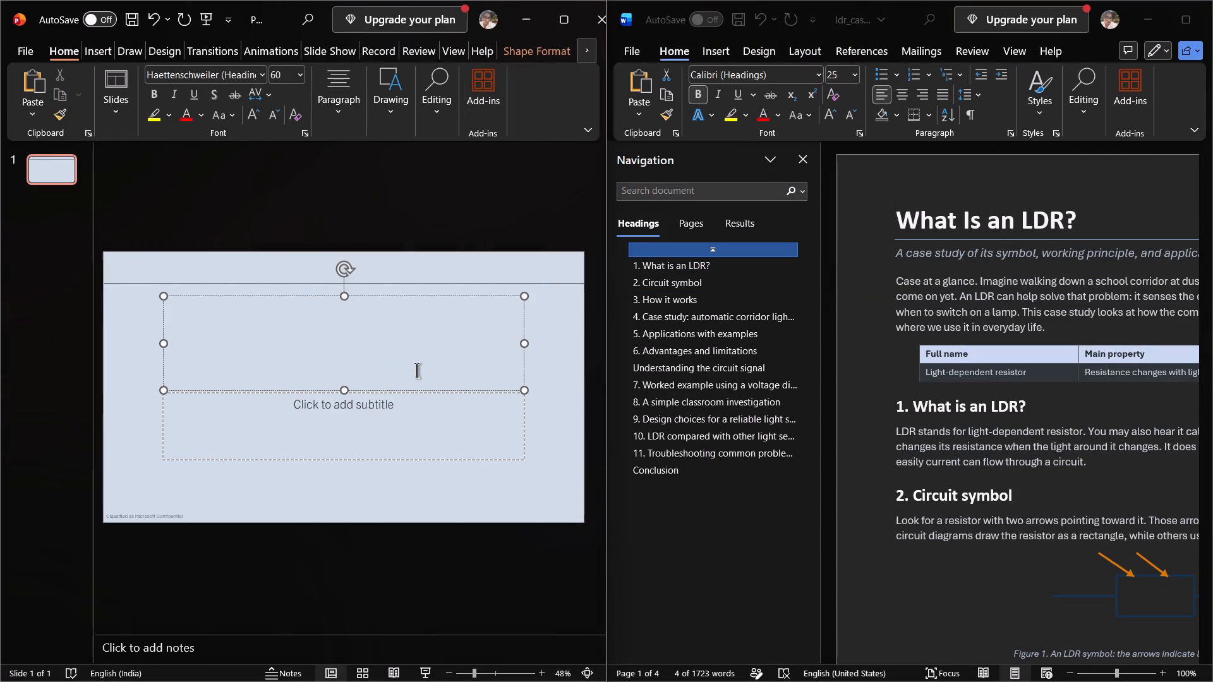
key("ctrl+v")
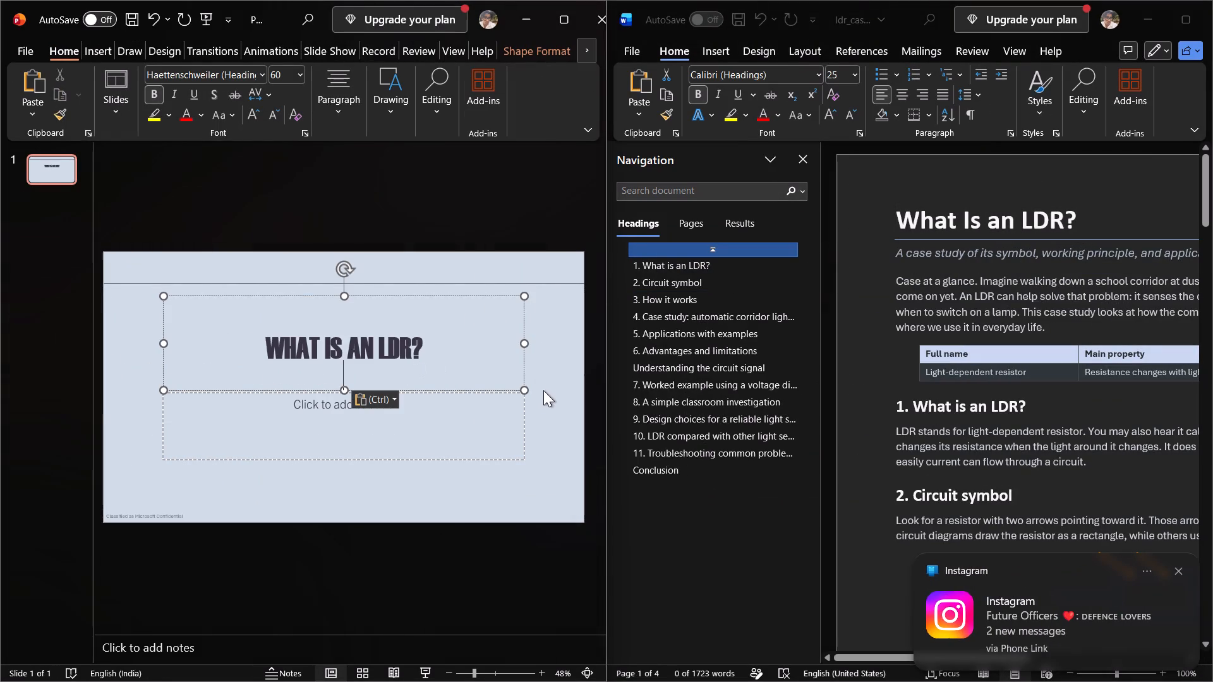
left_click(546, 211)
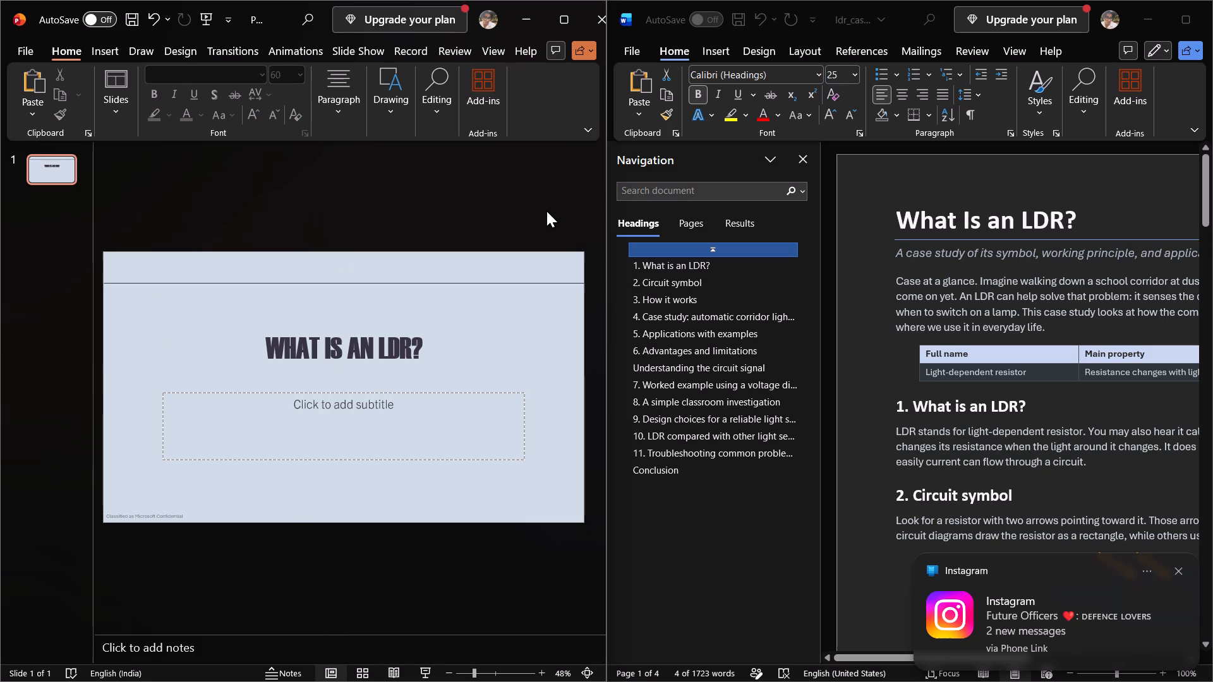
In the Word document, copy the "Case at a glance" paragraph together with the table below it.
scroll(969, 334, "left", 1)
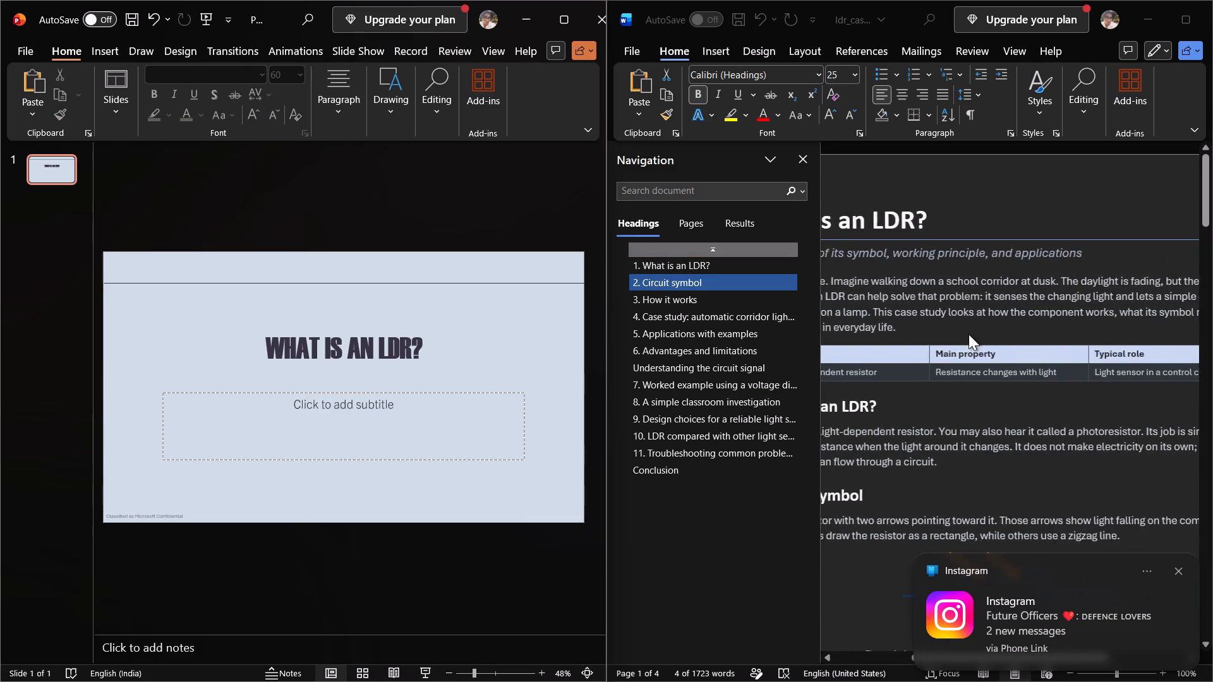
scroll(969, 334, "down", 4, "ctrl")
scroll(969, 334, "up", 3, "ctrl")
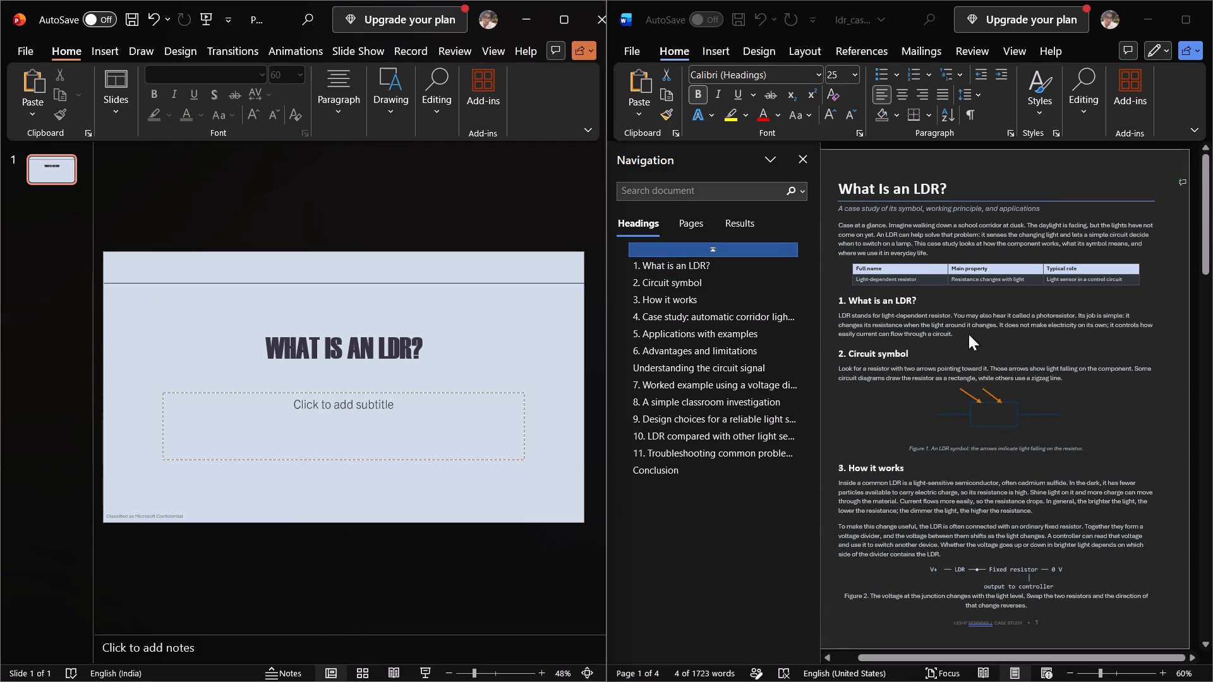
scroll(969, 334, "up", 4, "ctrl")
scroll(885, 191, "up", 6, "ctrl")
scroll(891, 244, "up", 3, "ctrl")
double_click(869, 231)
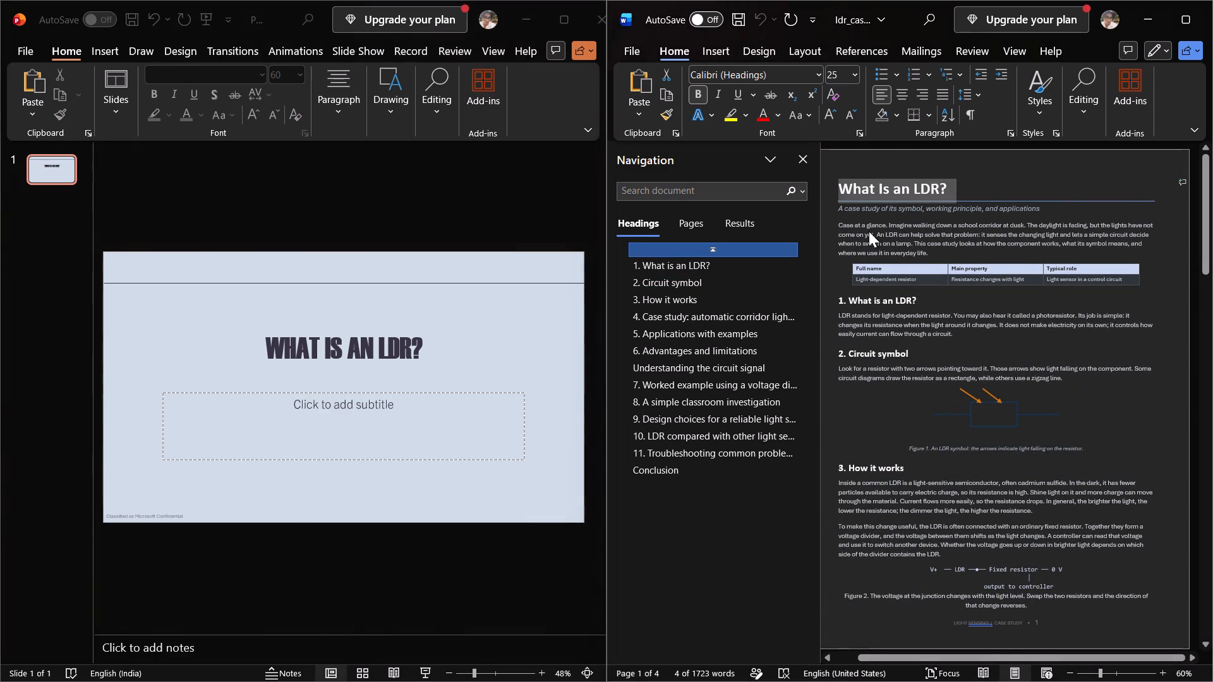
left_click(830, 226)
left_click_drag(835, 224, 1130, 272)
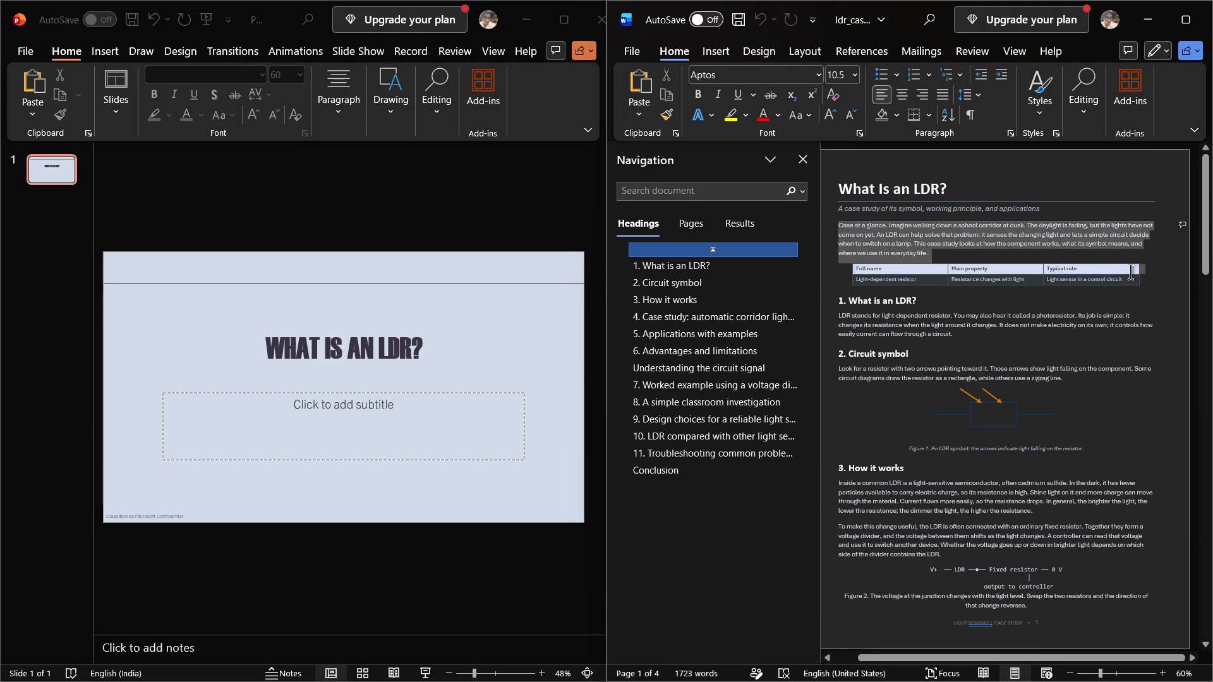
left_click_drag(1130, 272, 1152, 277)
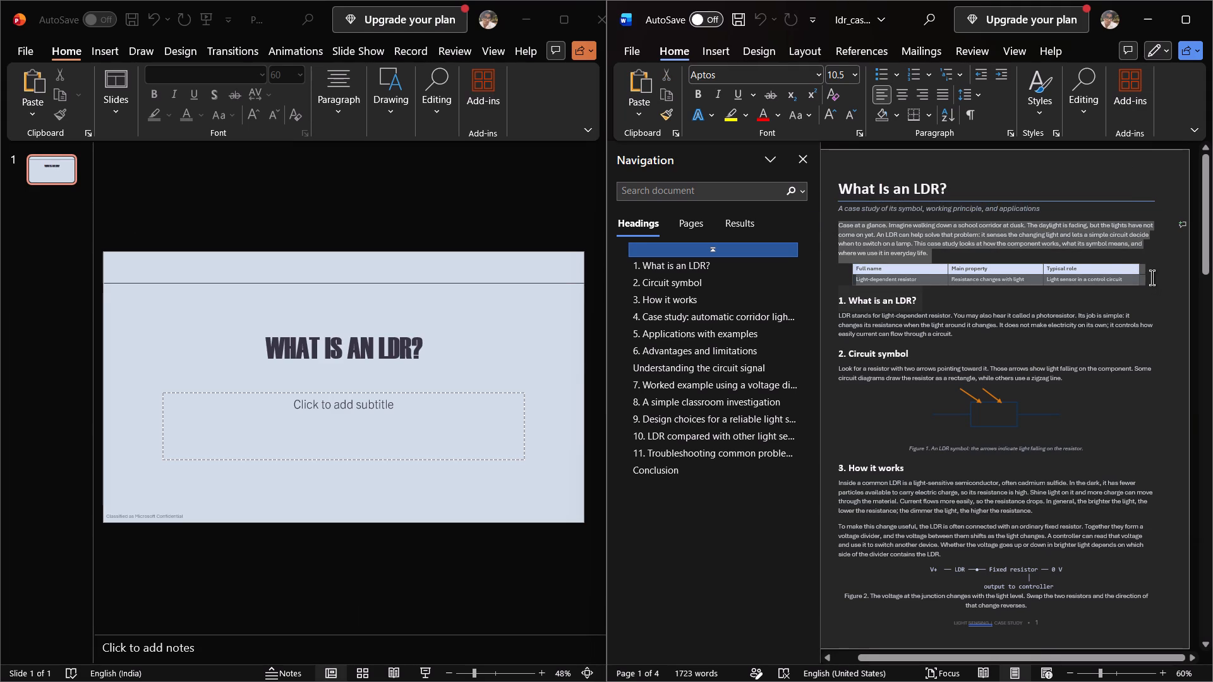
left_click_drag(1152, 277, 1143, 277)
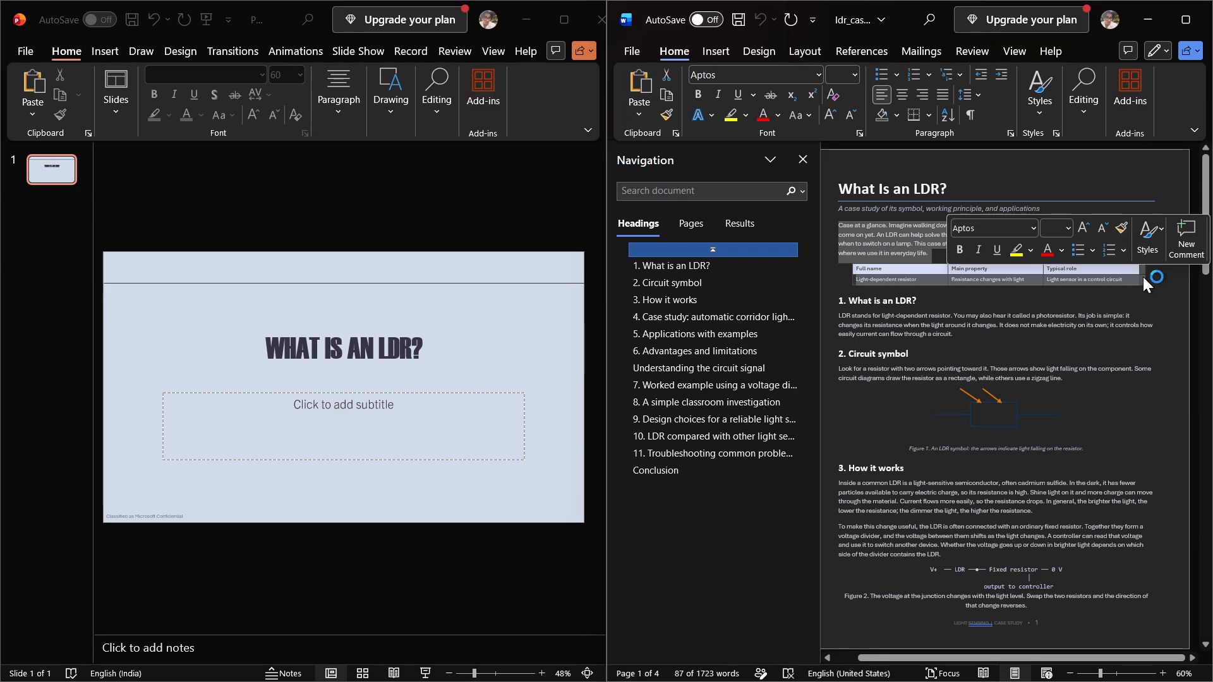
key("ctrl+c")
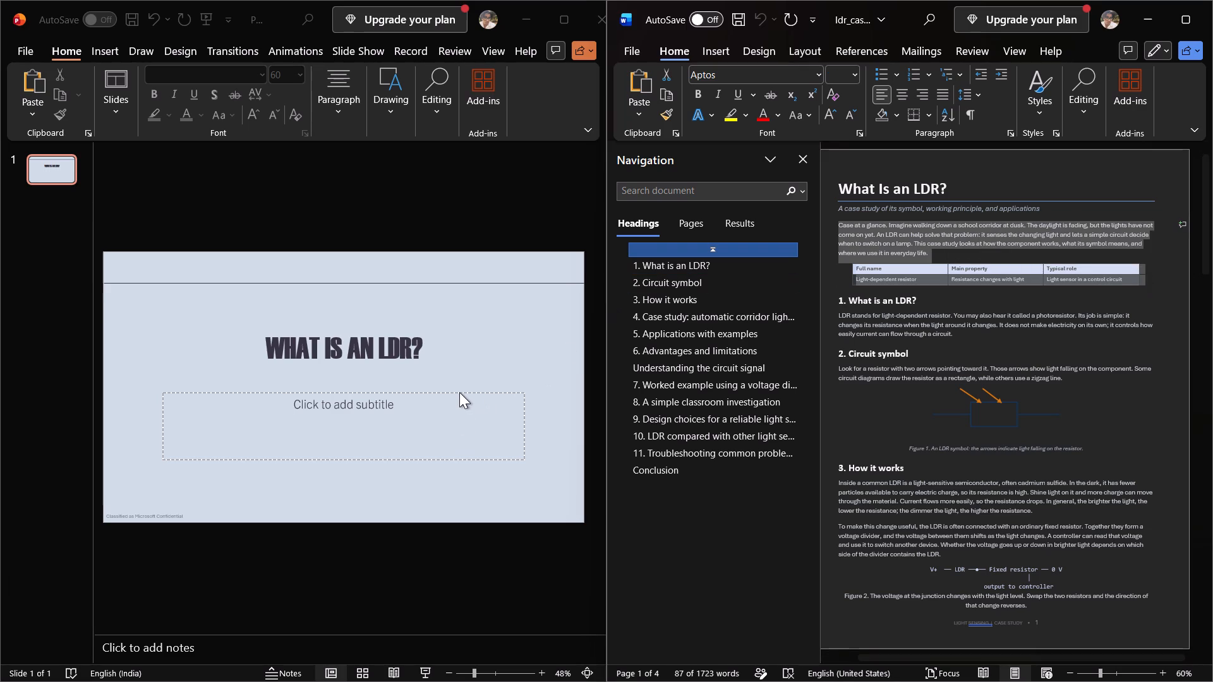
Return to PowerPoint and open the subtitle placeholder on slide 1 for text entry.
left_click(459, 410)
left_click(459, 410)
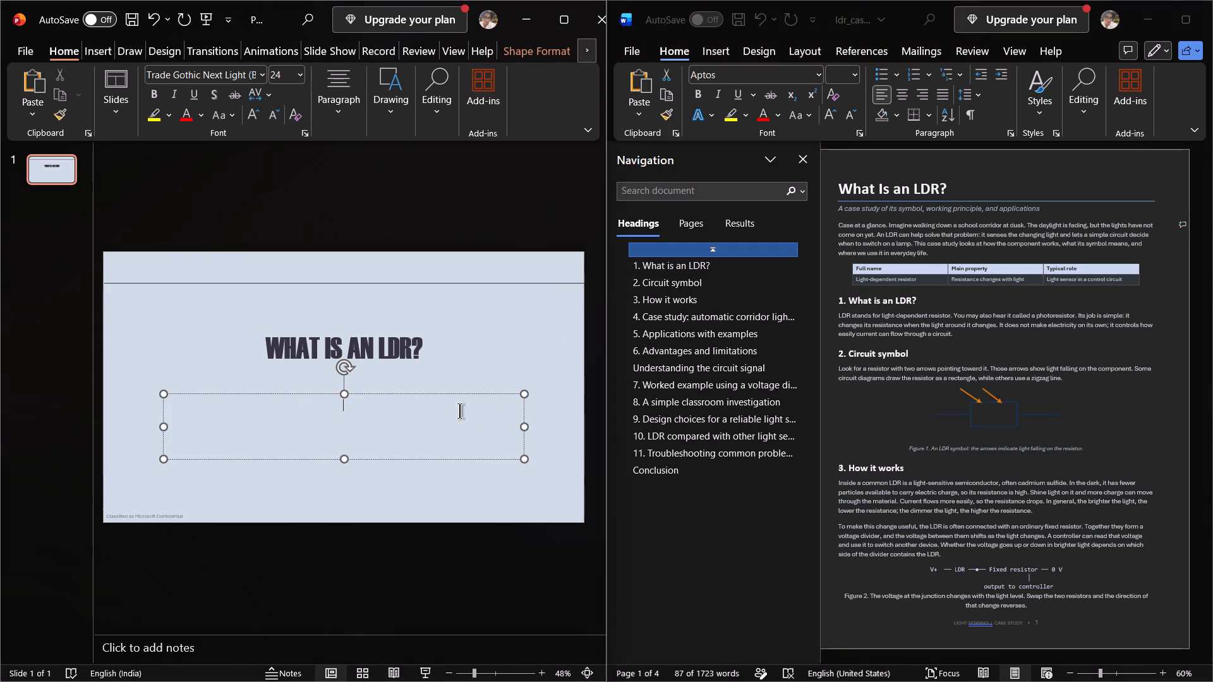
Enlarge the title placeholder on slide 1 so it extends down to the lower edge of the subtitle placeholder.
scroll(284, 348, "up", 4, "ctrl")
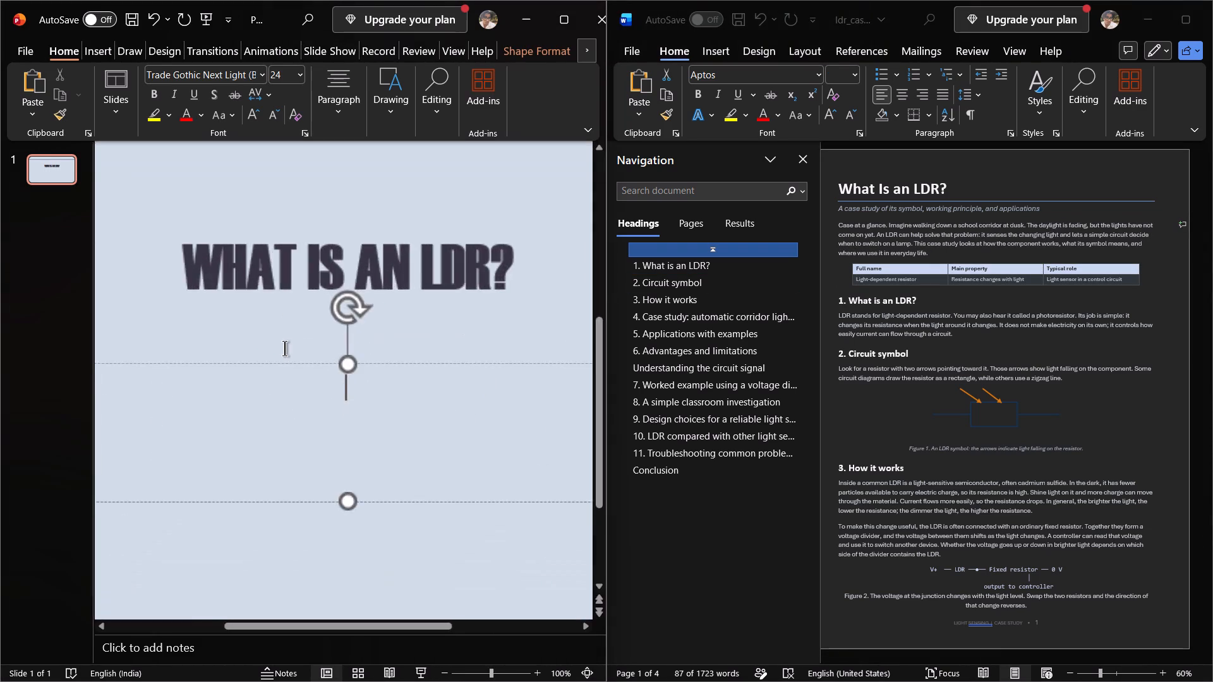
scroll(284, 348, "down", 4, "ctrl")
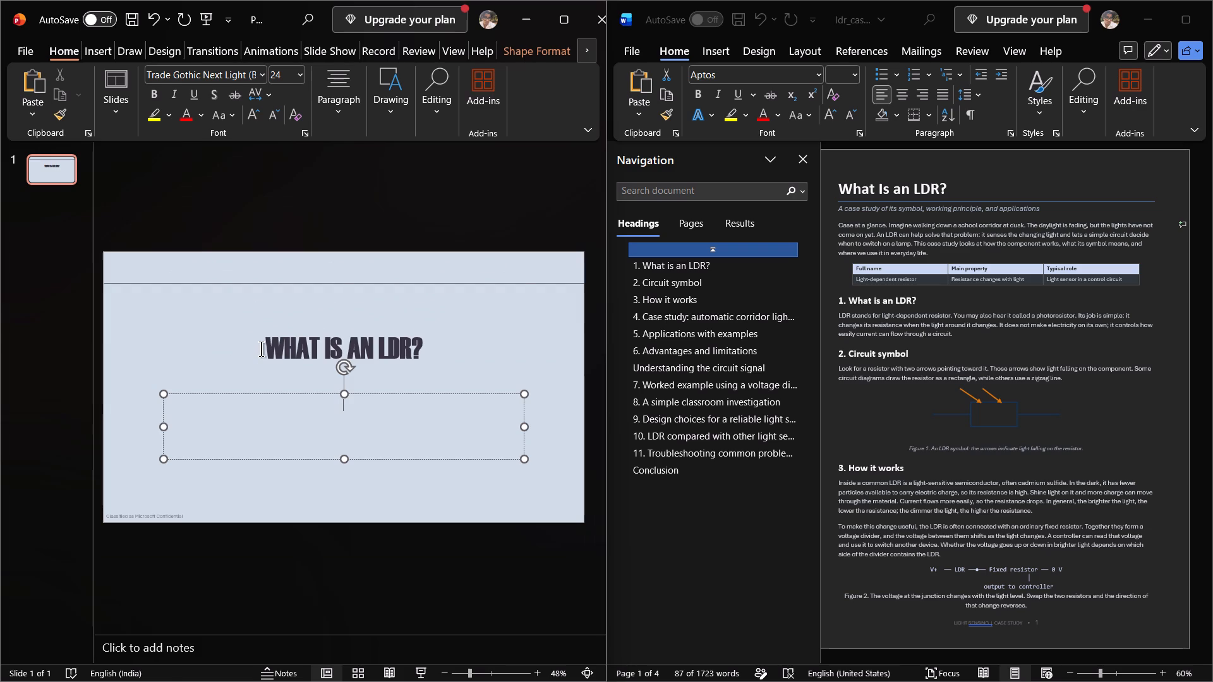
left_click(261, 349)
left_click_drag(261, 349, 439, 358)
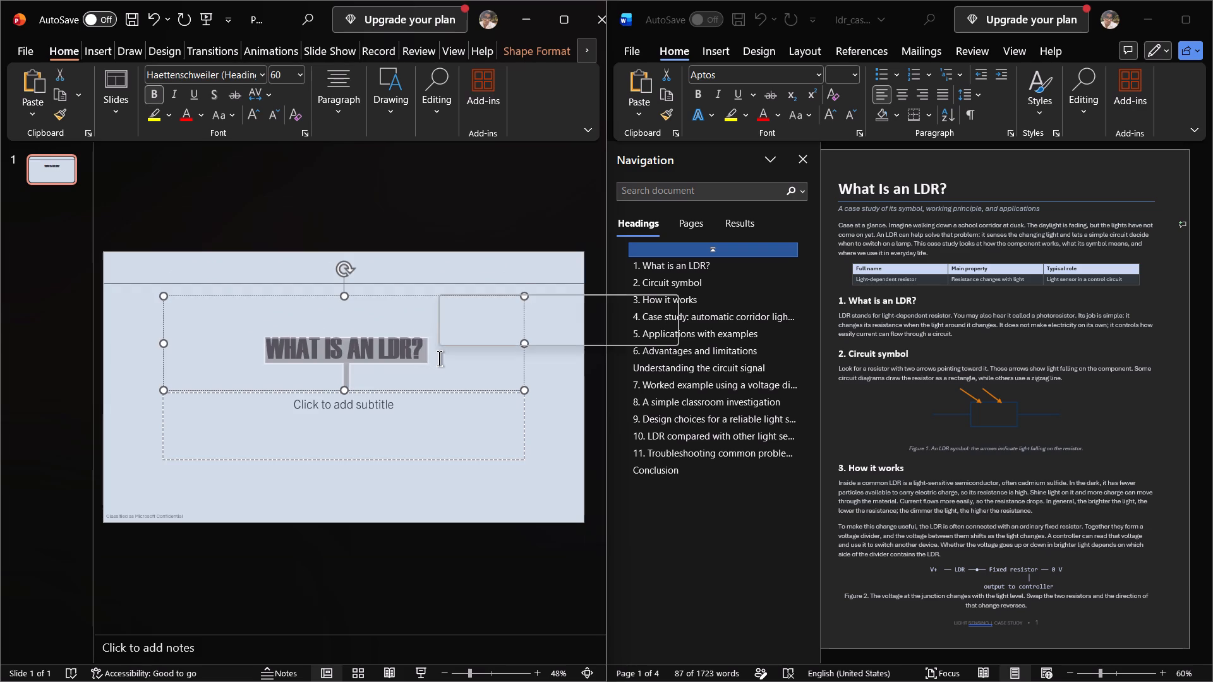
left_click_drag(522, 388, 567, 427)
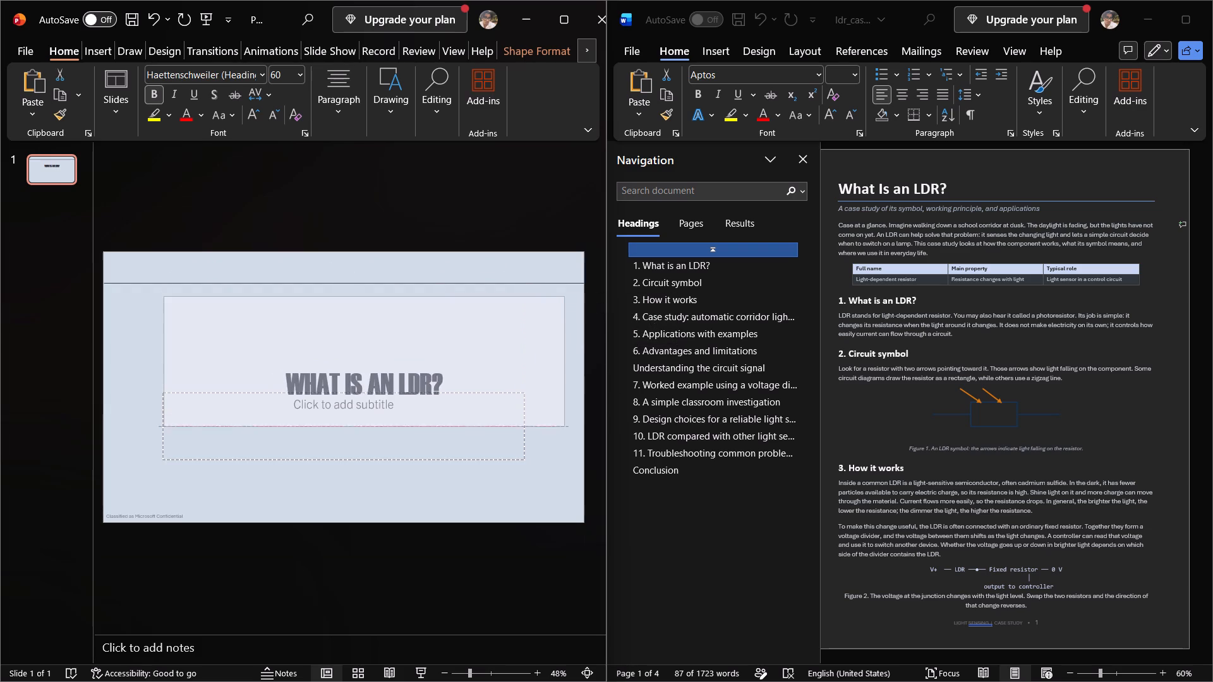
left_click_drag(567, 427, 528, 456)
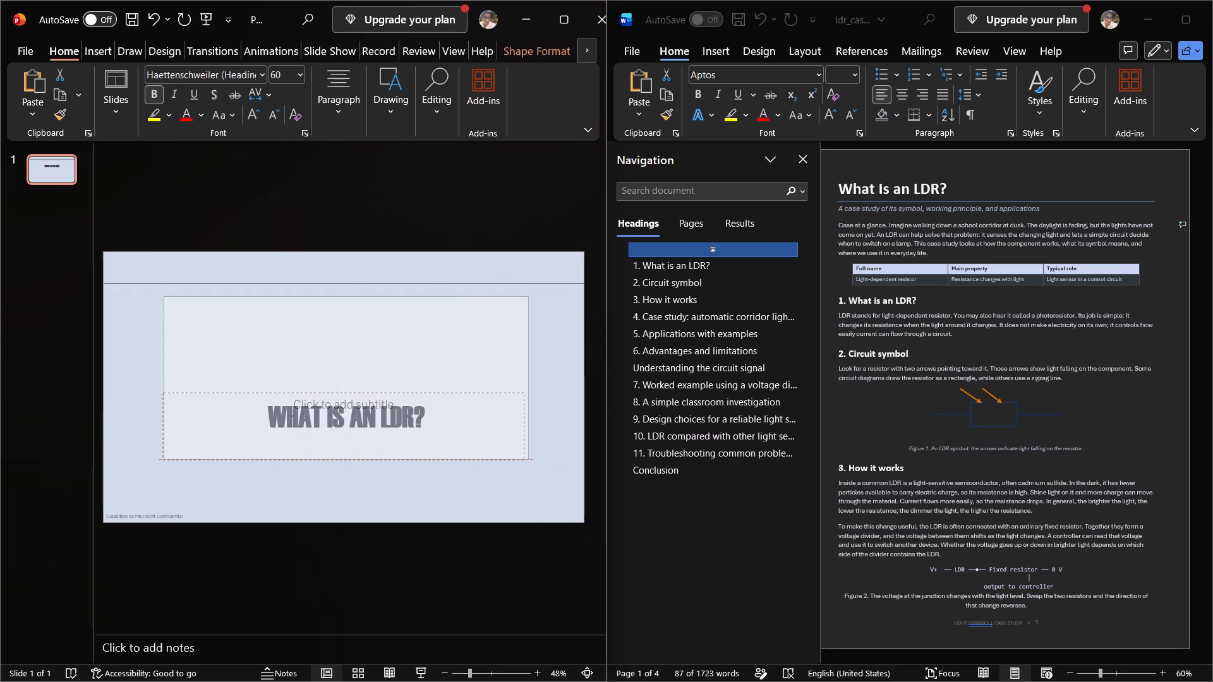
left_click_drag(528, 456, 530, 455)
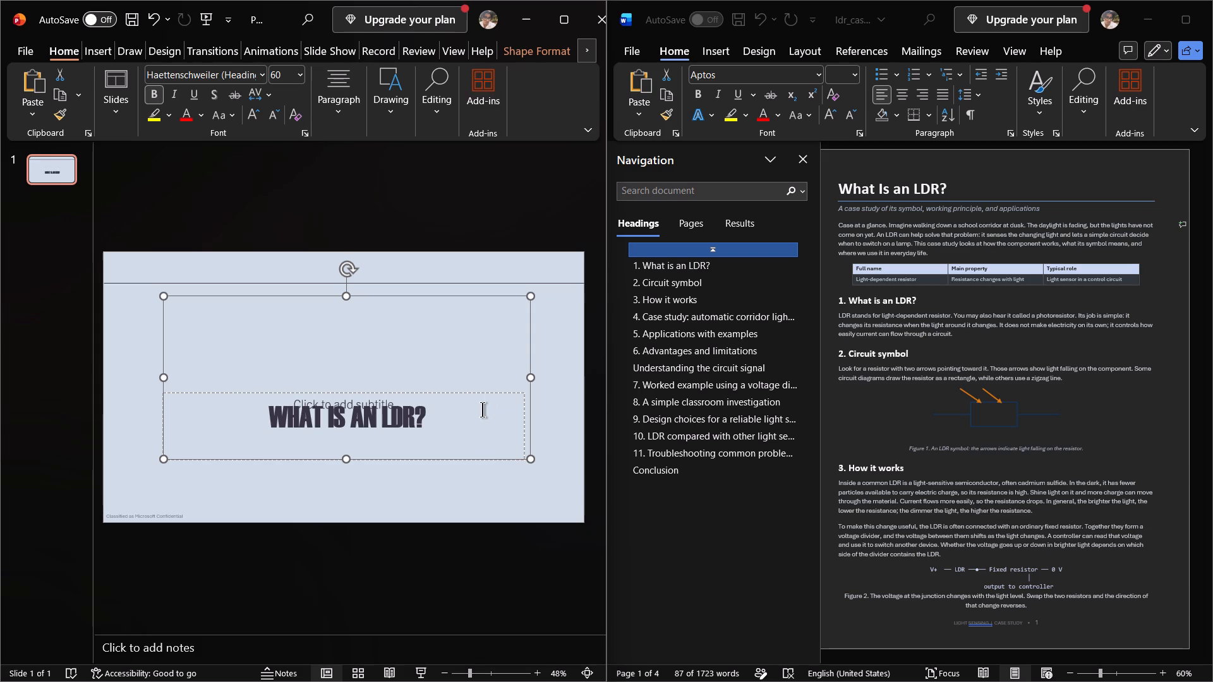
Delete the empty subtitle placeholder from slide 1.
left_click(483, 395)
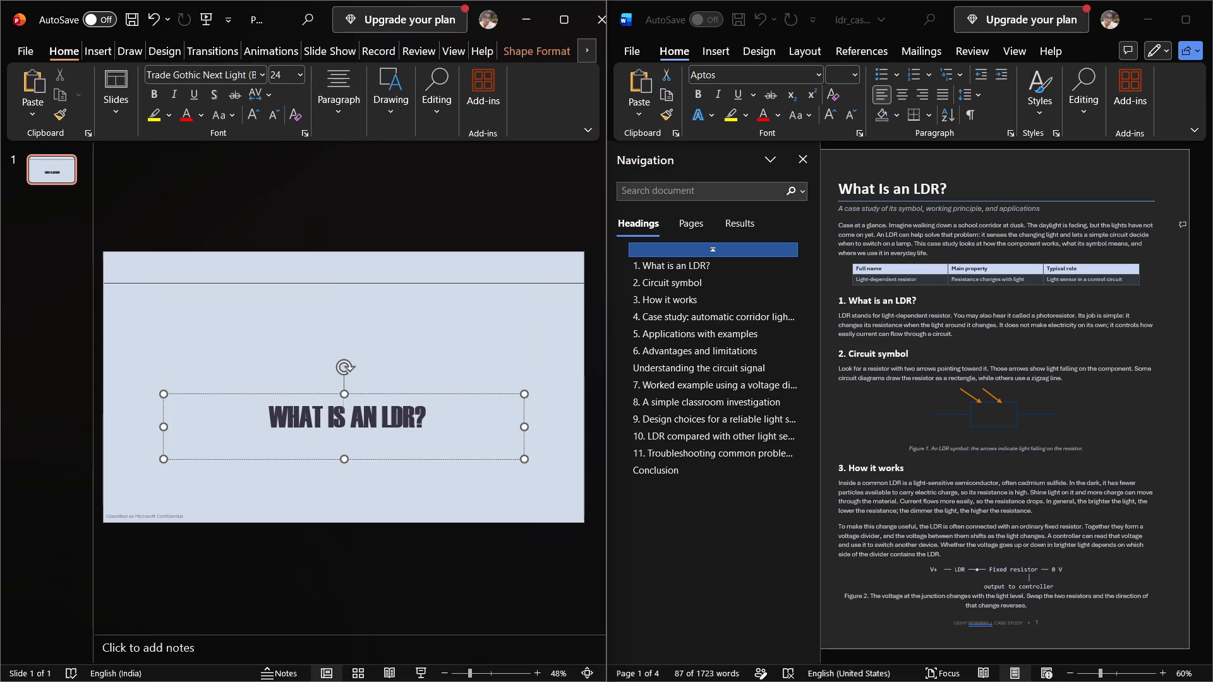
key("Delete")
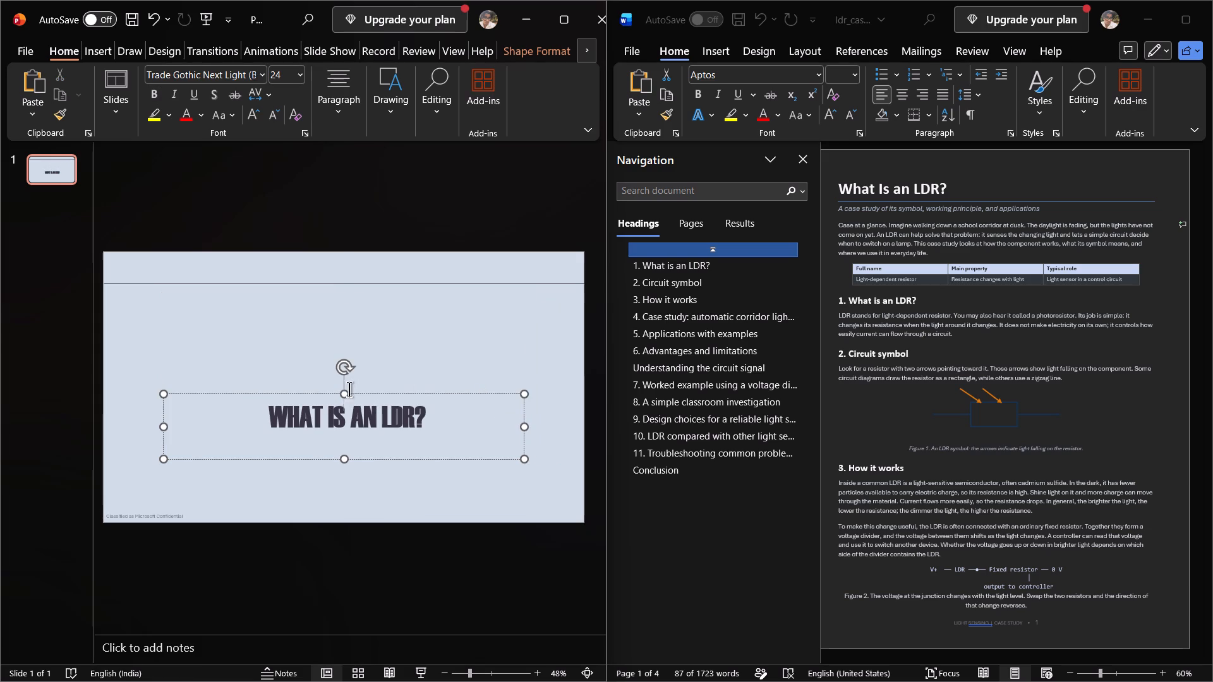
left_click(346, 393)
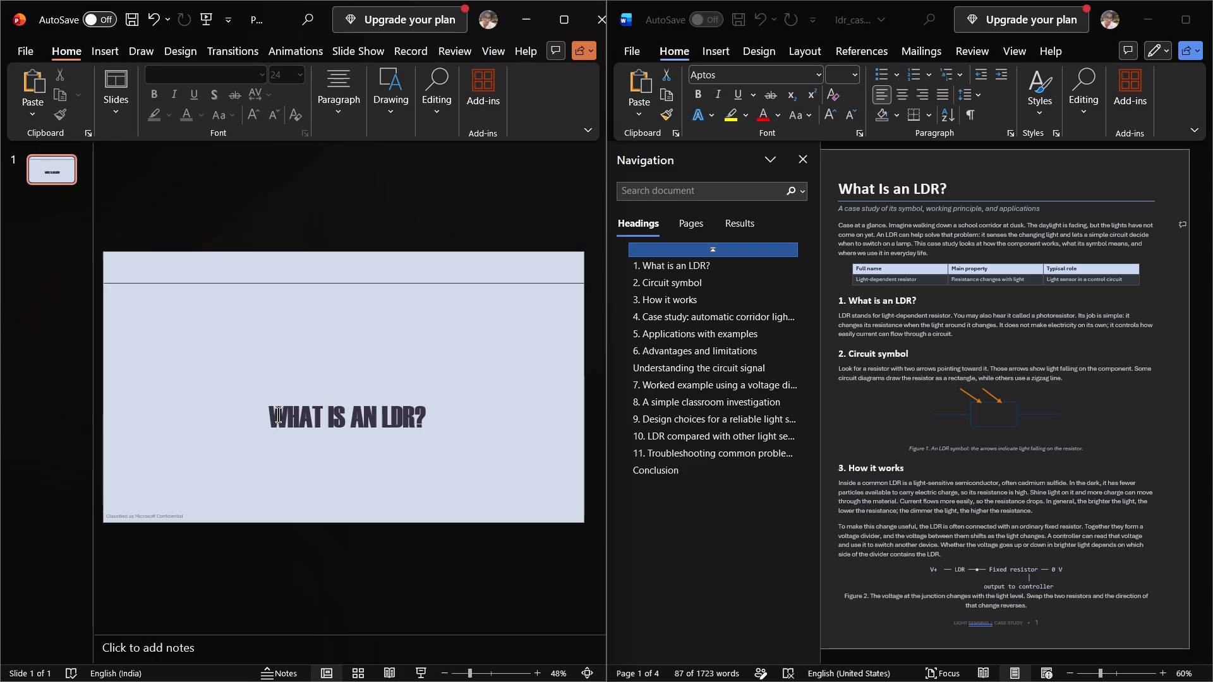
Set the font size of the title "What Is an LDR?" on slide 1 to 88.
left_click_drag(272, 414, 488, 407)
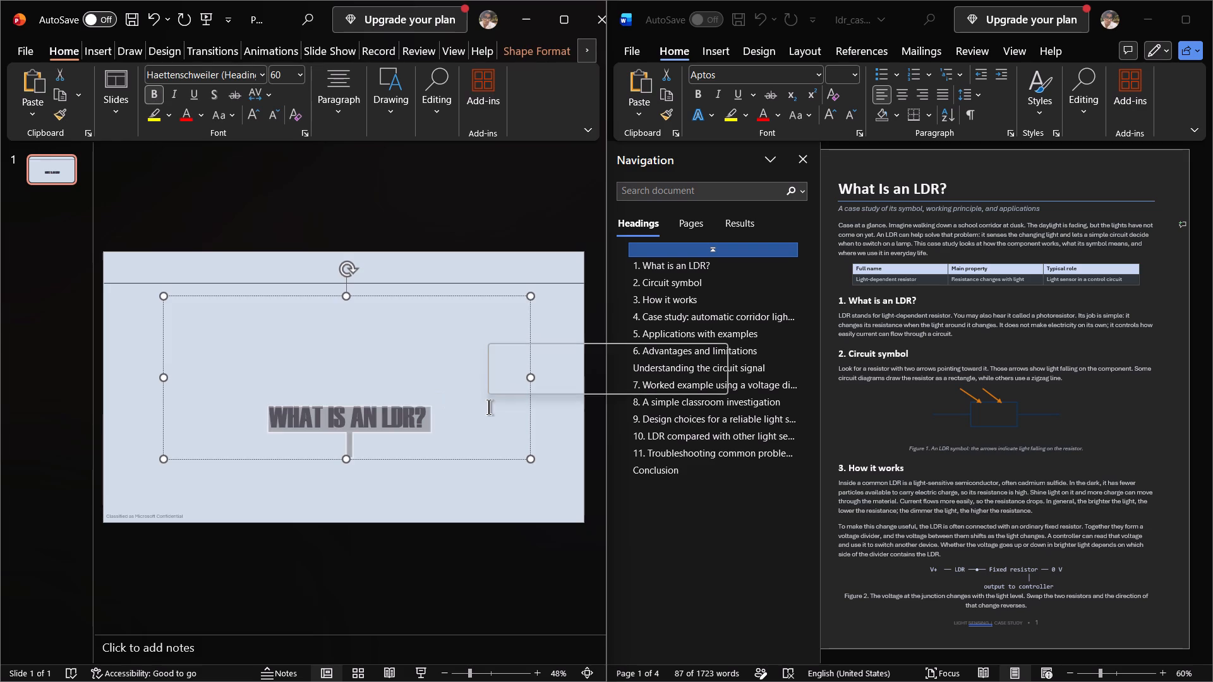
left_click(301, 75)
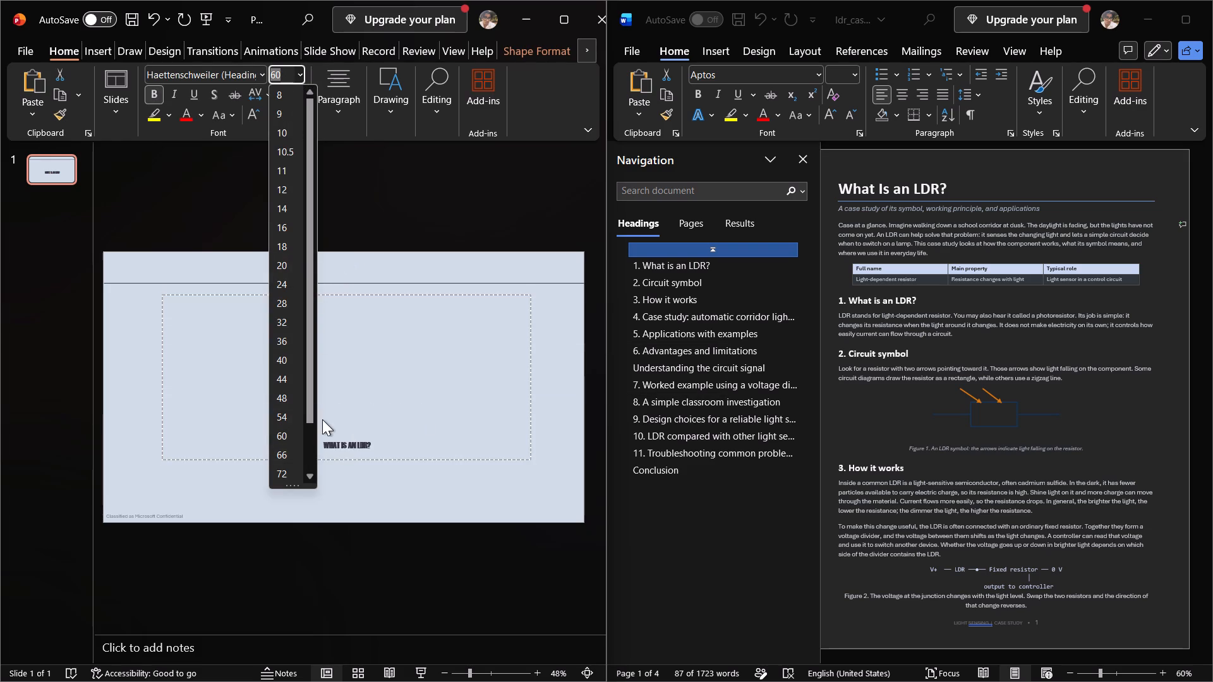
triple_click(312, 475)
left_click_drag(312, 475, 288, 452)
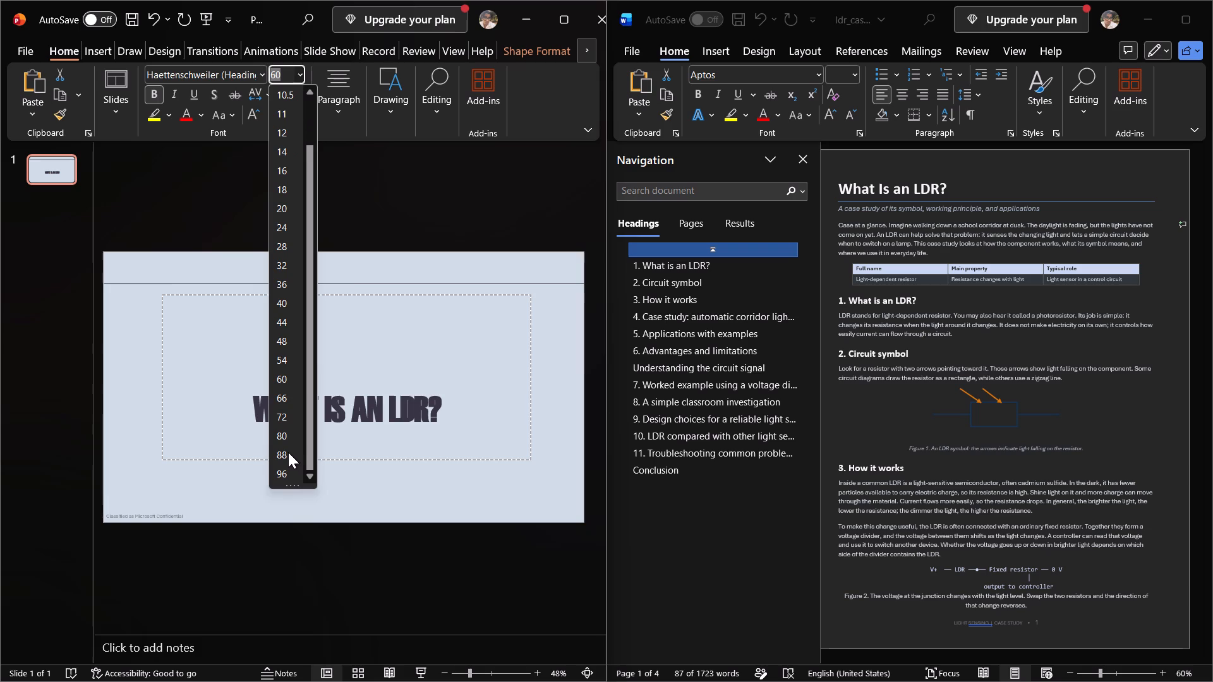
left_click_drag(288, 452, 283, 451)
left_click(283, 451)
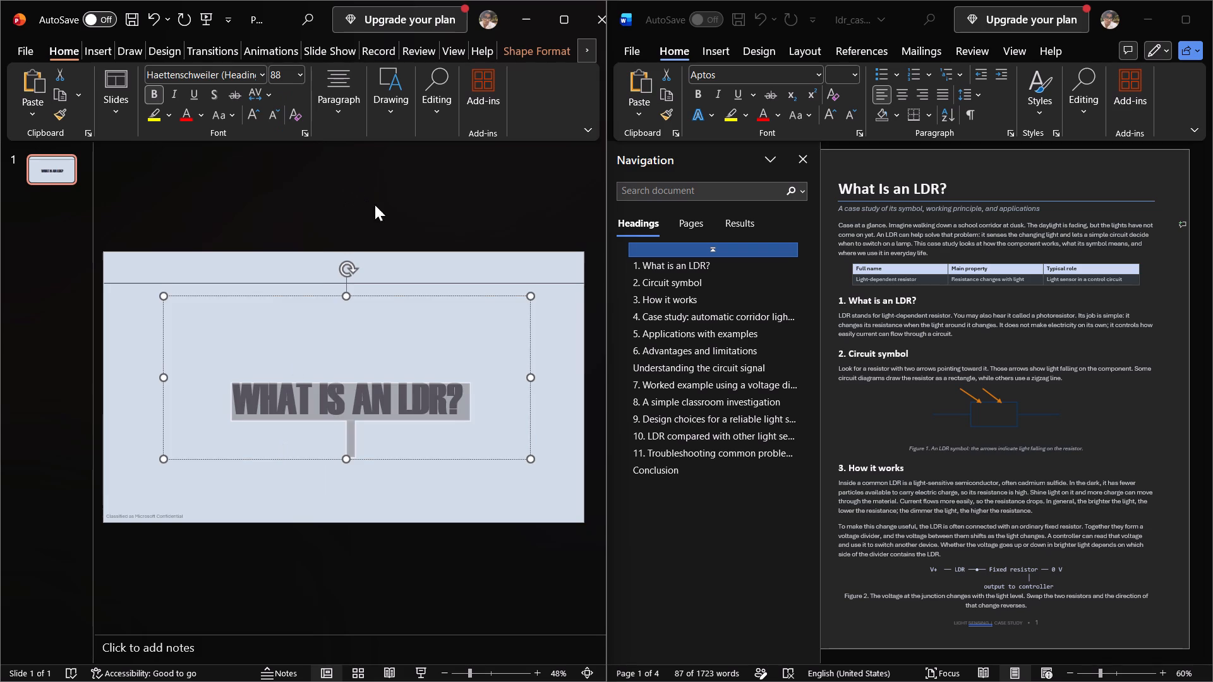
left_click(390, 213)
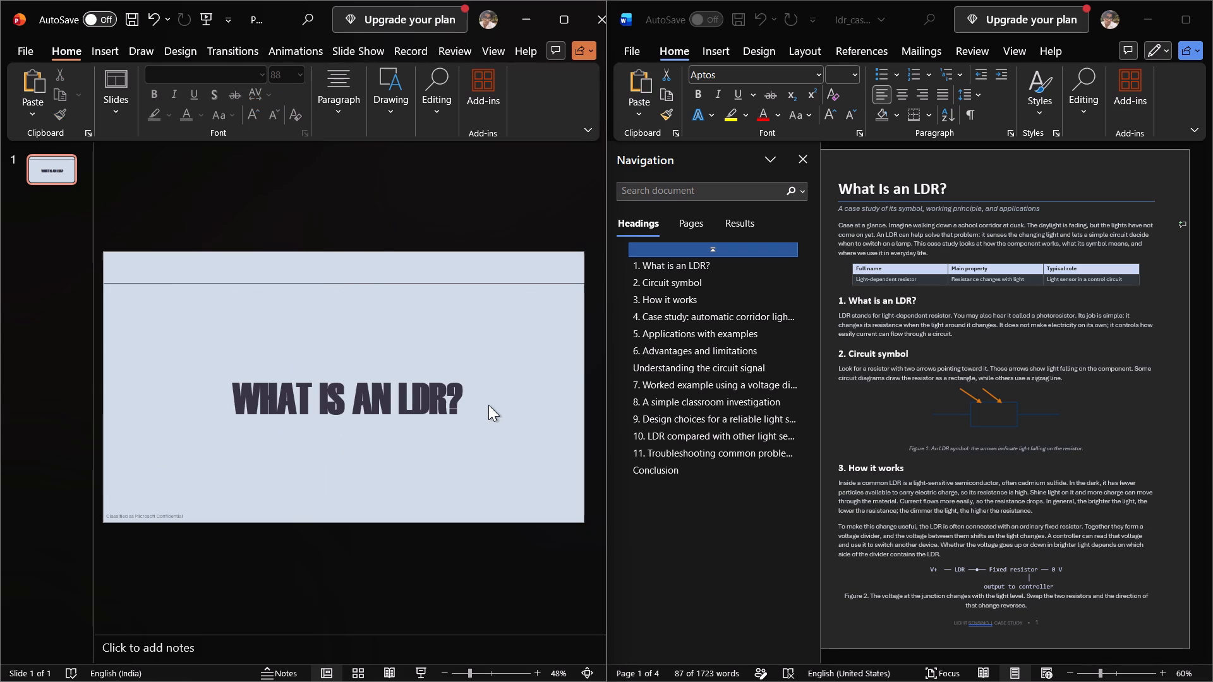
Add a new slide after the title slide.
key("ctrl+m")
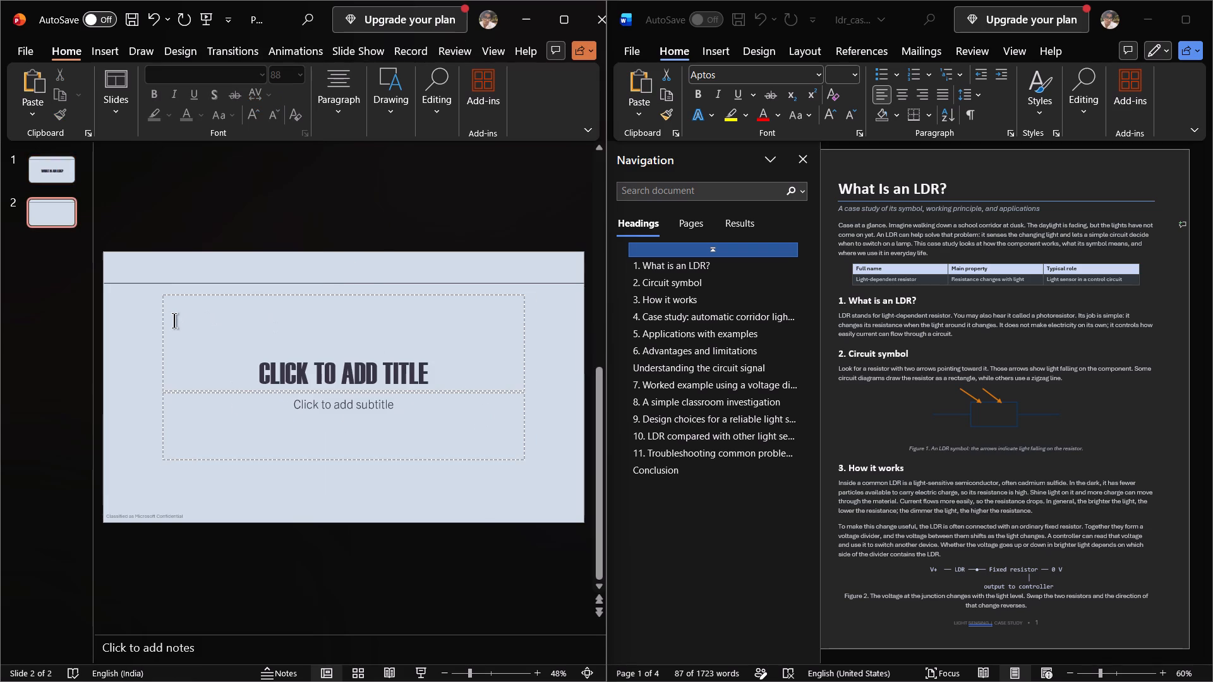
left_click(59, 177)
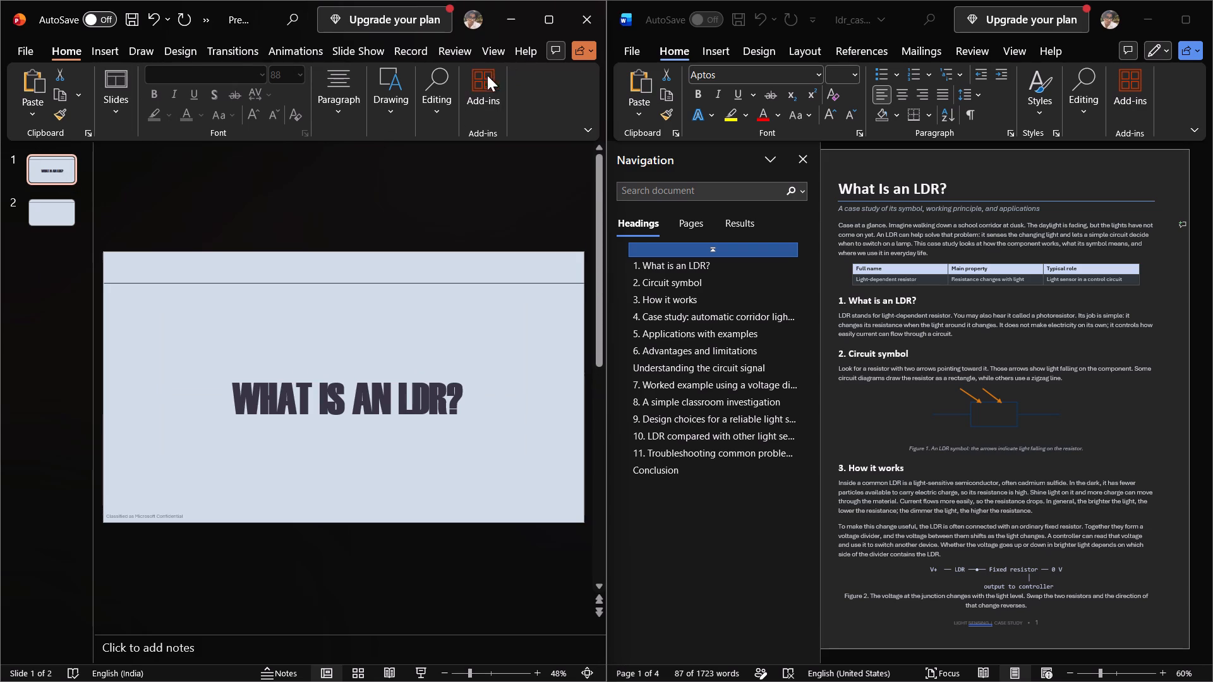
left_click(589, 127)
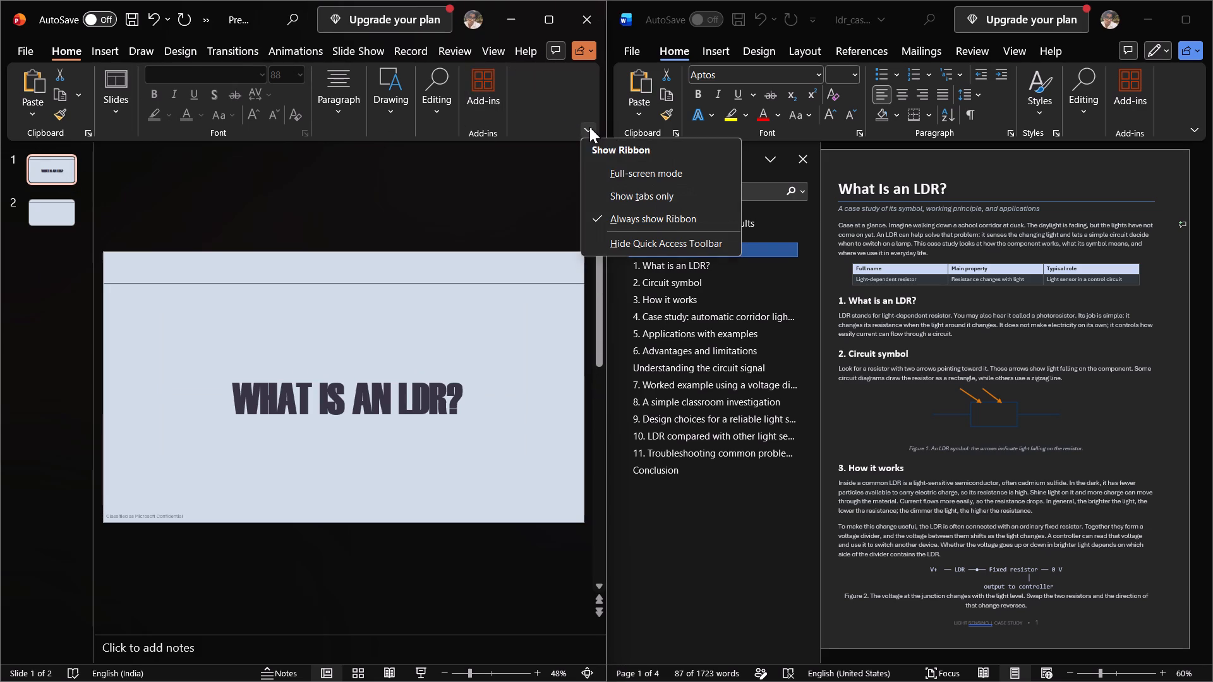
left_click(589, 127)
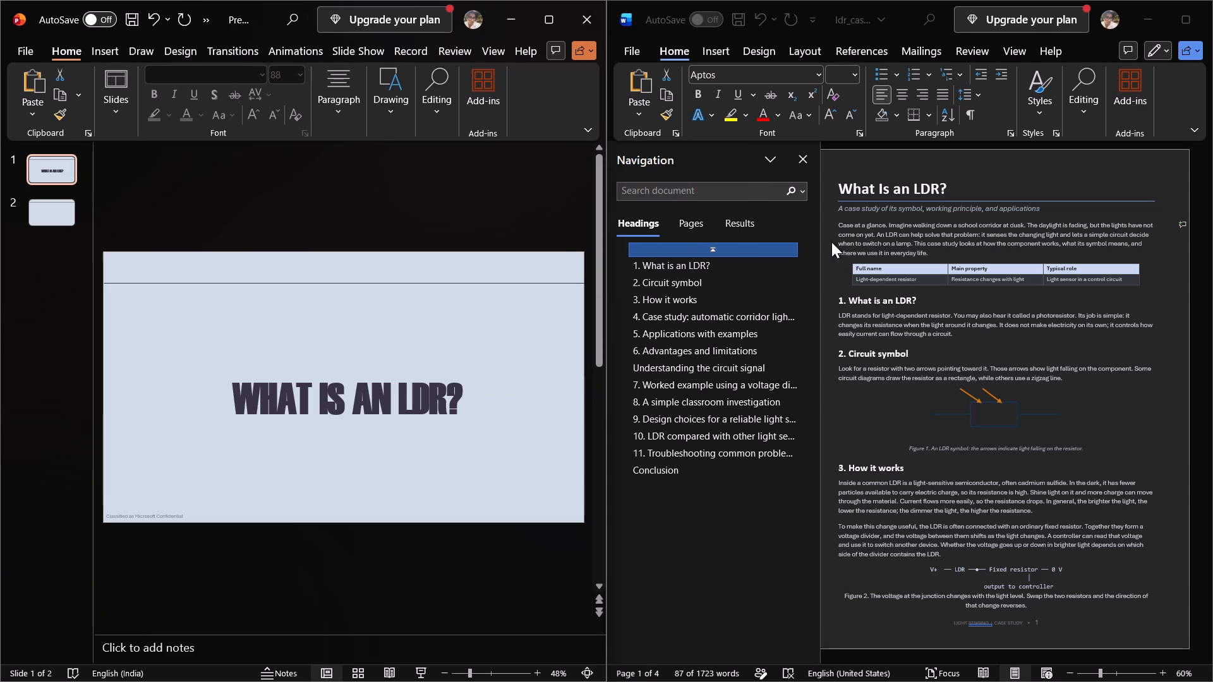
Maximize the presentation window.
left_click(541, 13)
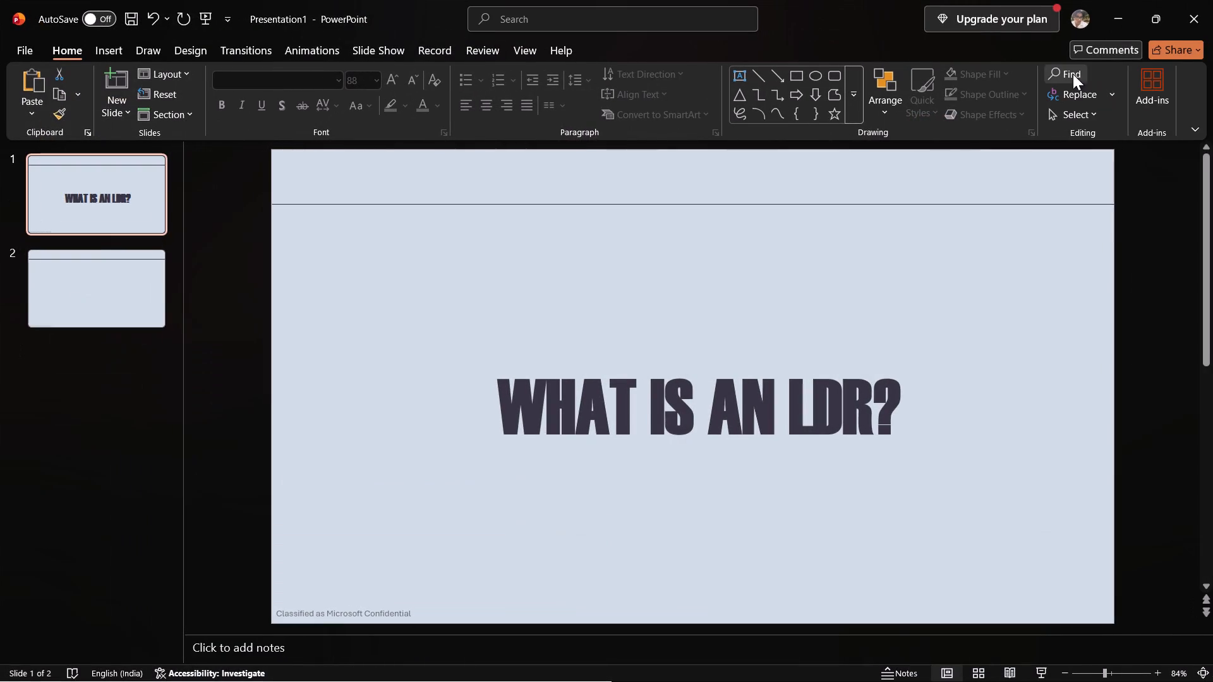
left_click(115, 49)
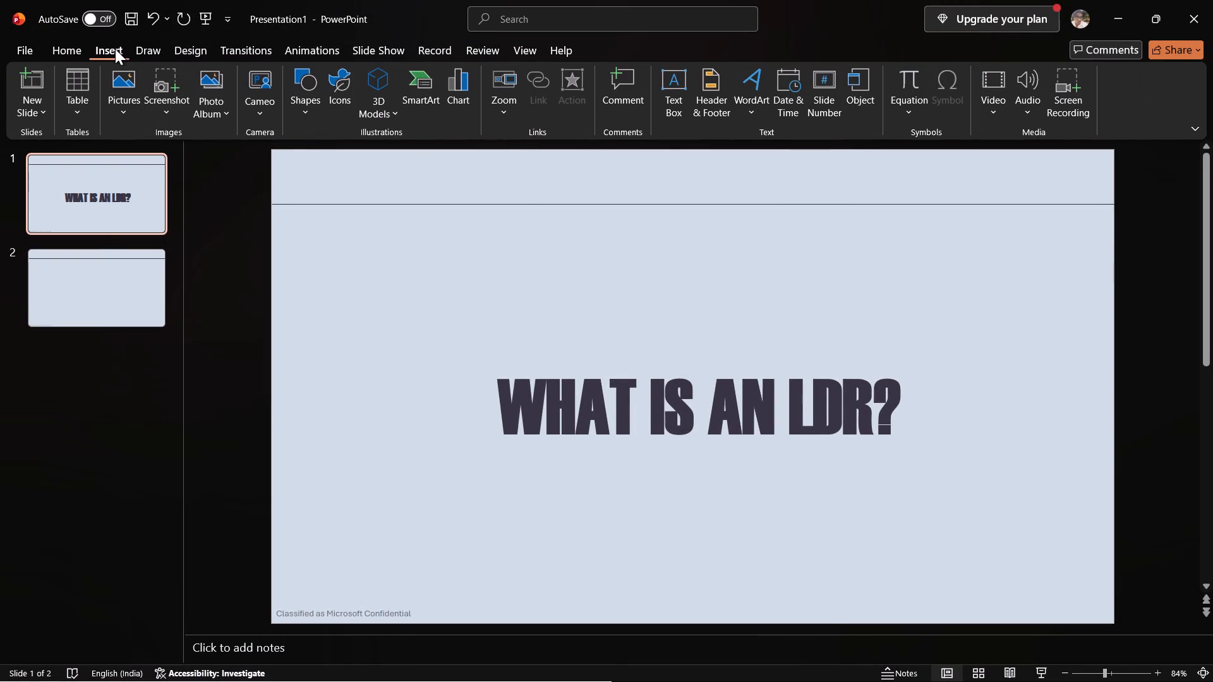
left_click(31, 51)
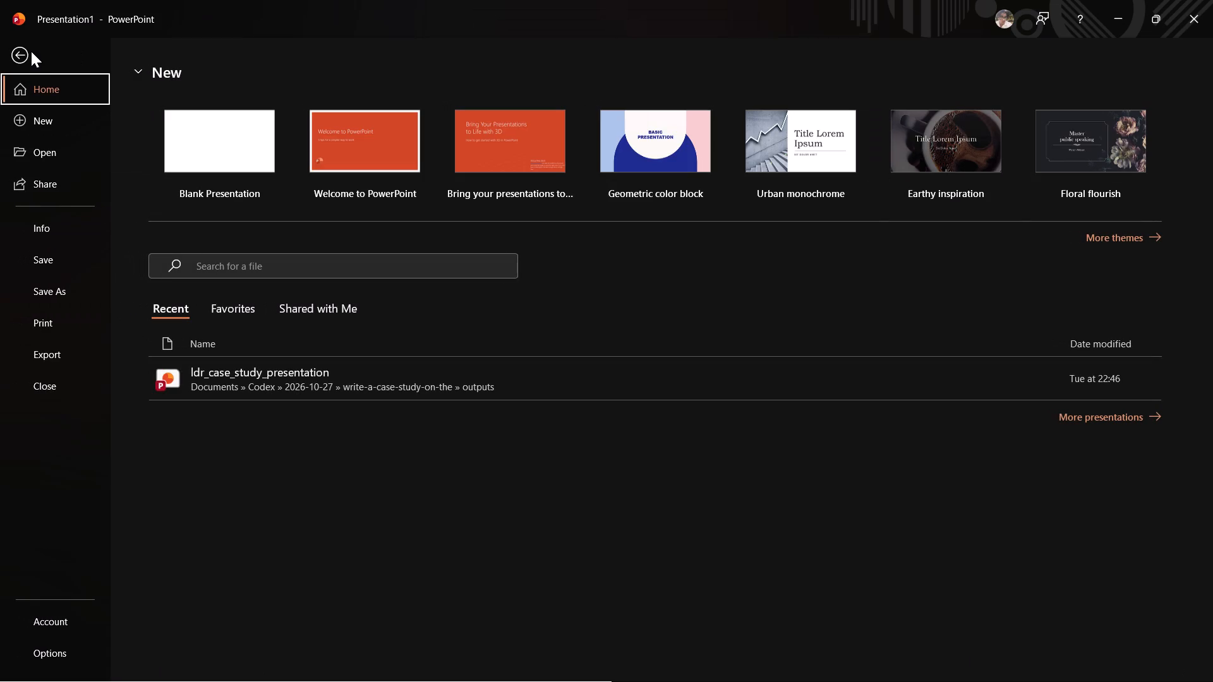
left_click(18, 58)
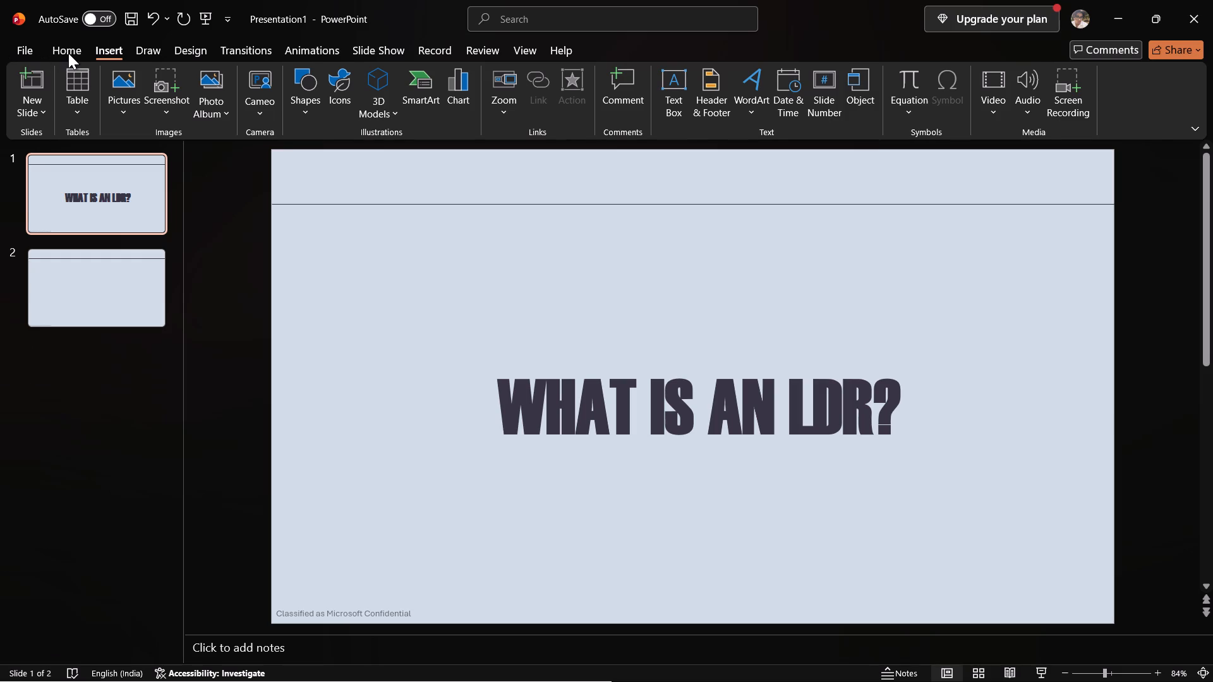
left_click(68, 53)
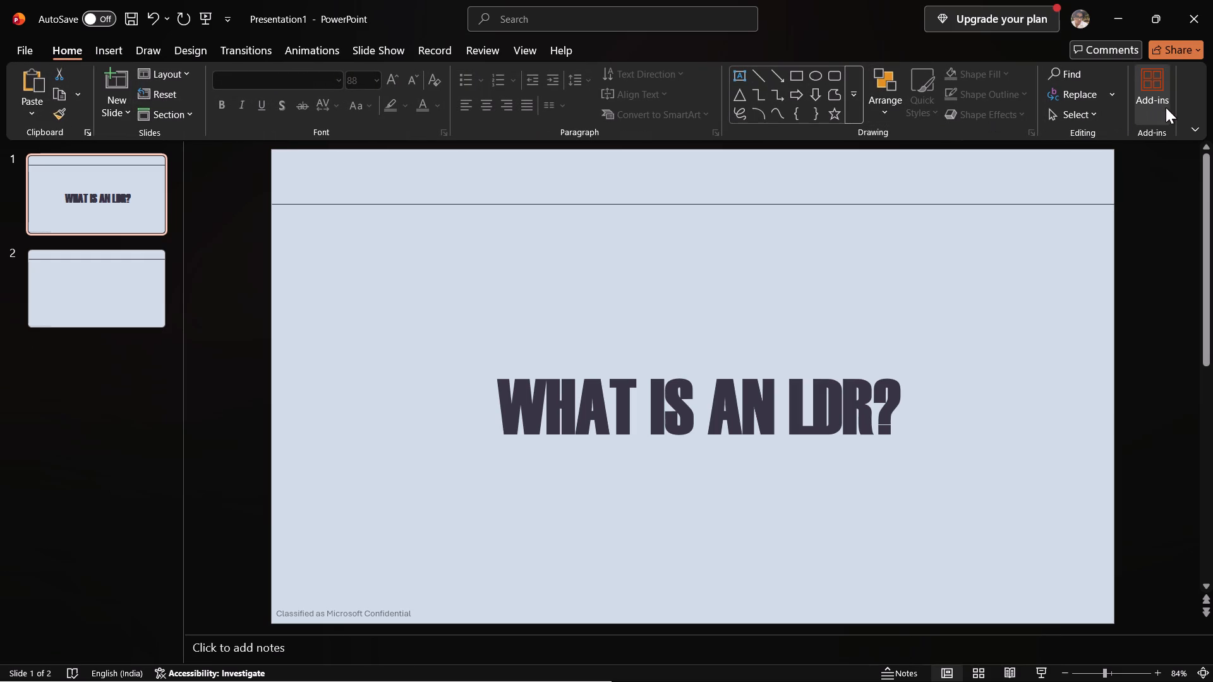
Add the Pexels - Free Stock Photos add-in from the popular add-ins and close its pane.
left_click(1150, 121)
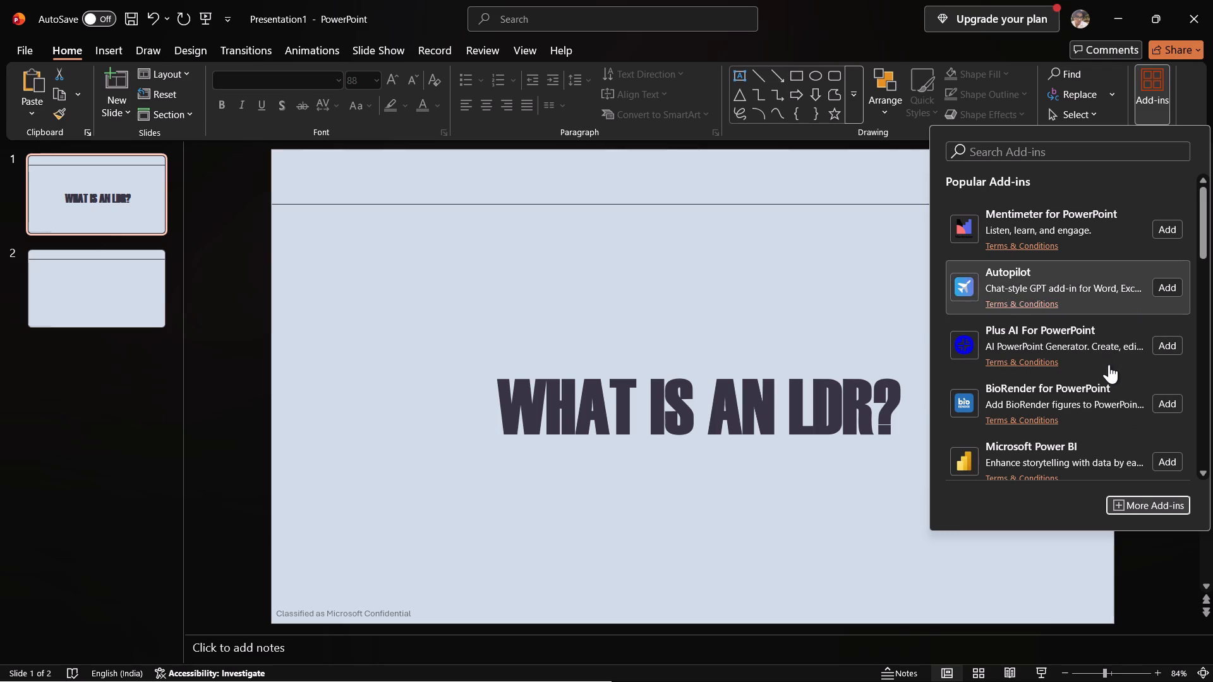
scroll(1109, 364, "down", 2)
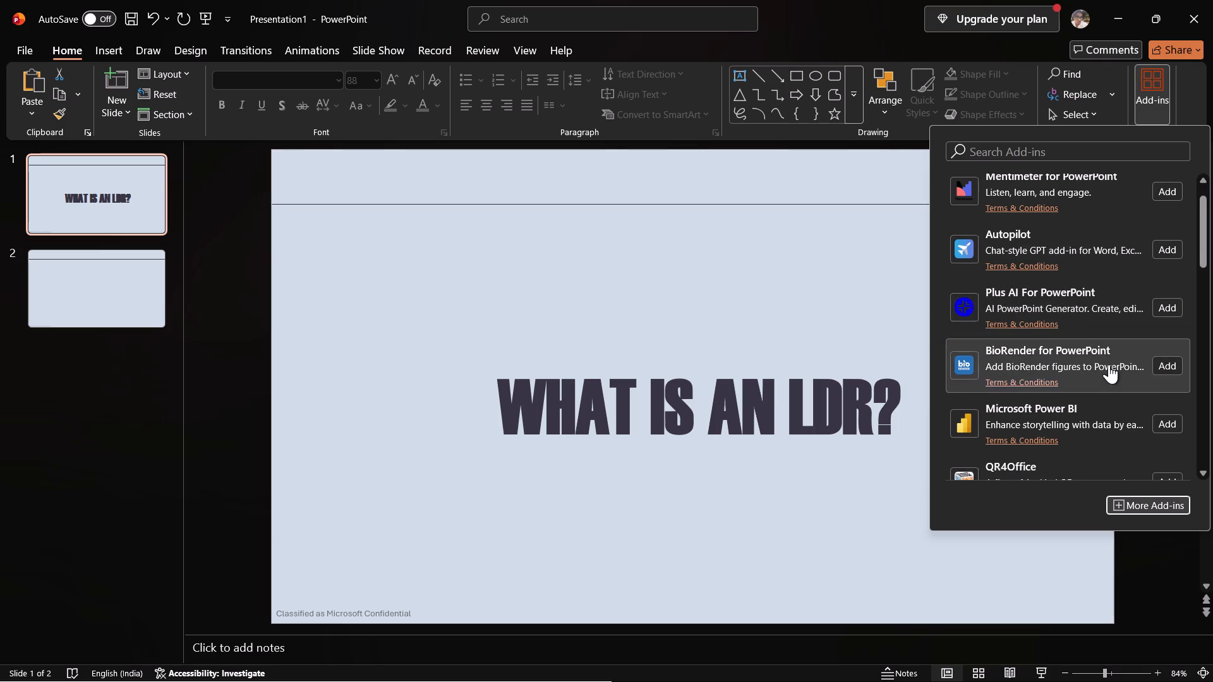
scroll(1109, 364, "down", 1)
scroll(1109, 364, "up", 2)
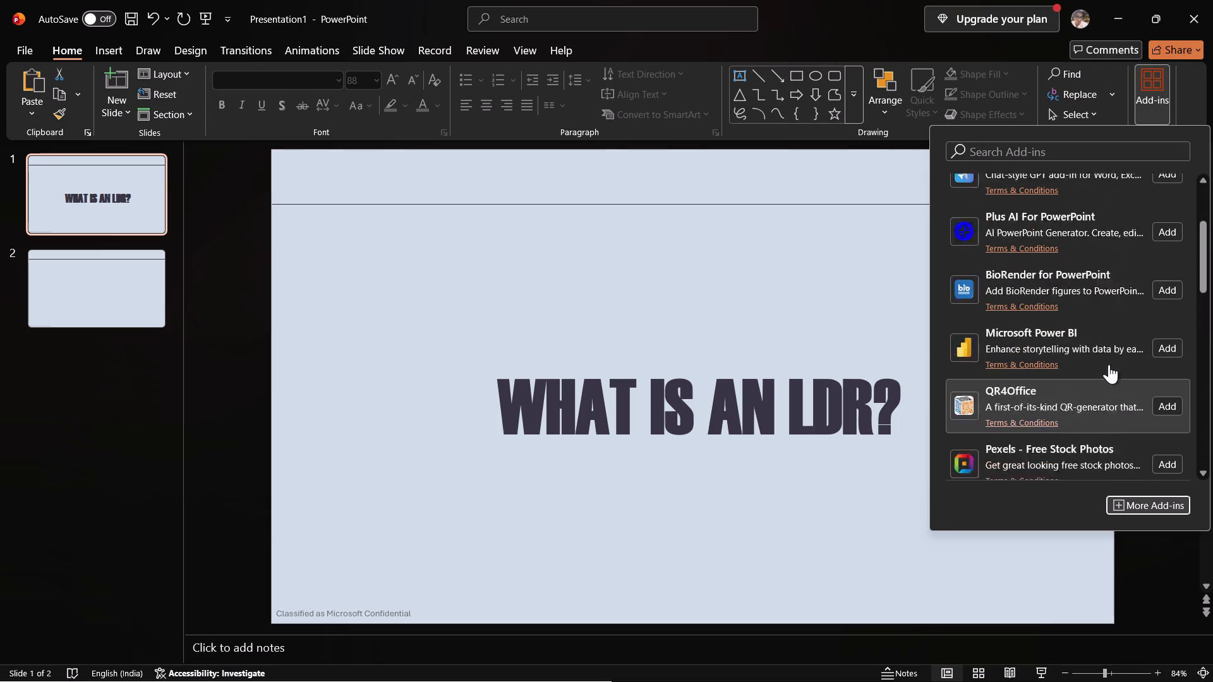
scroll(1109, 364, "up", 1)
scroll(1109, 364, "down", 1)
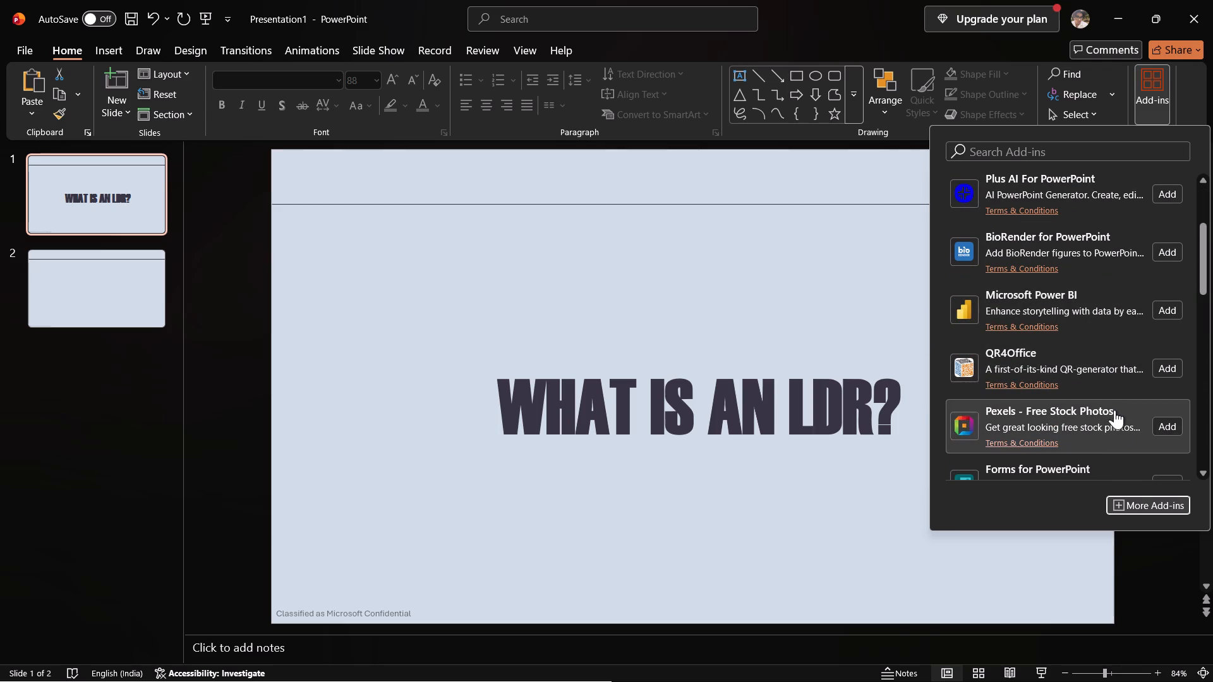
left_click(1173, 428)
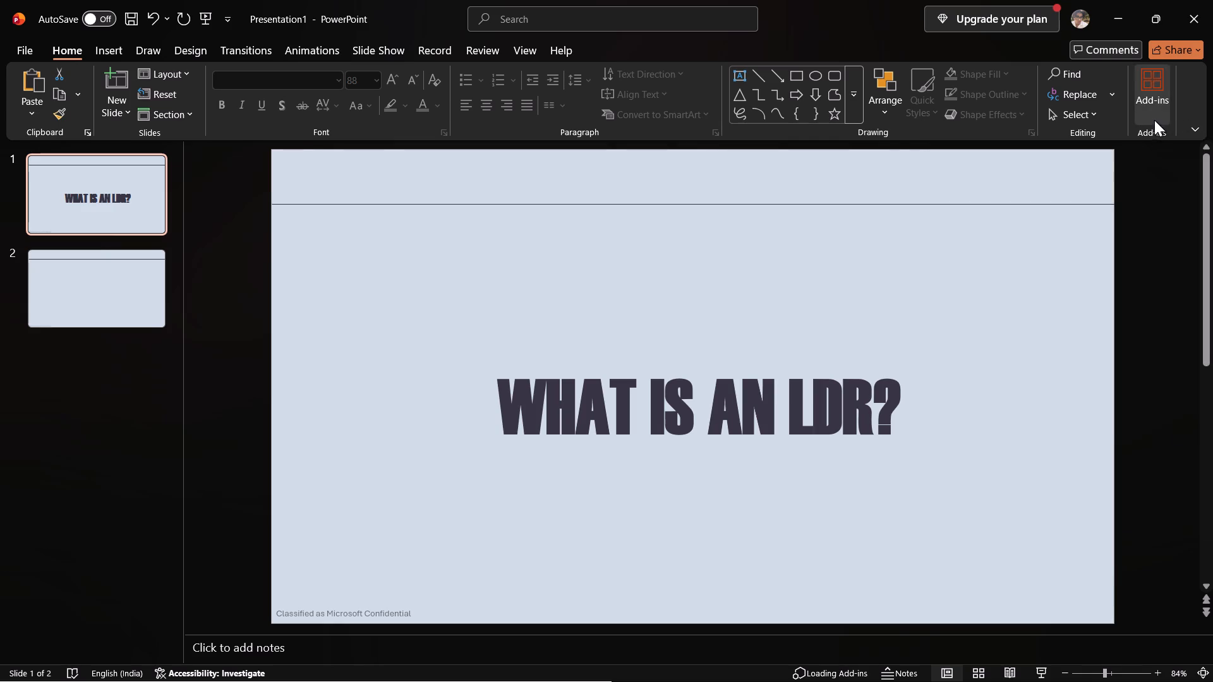
left_click(1154, 123)
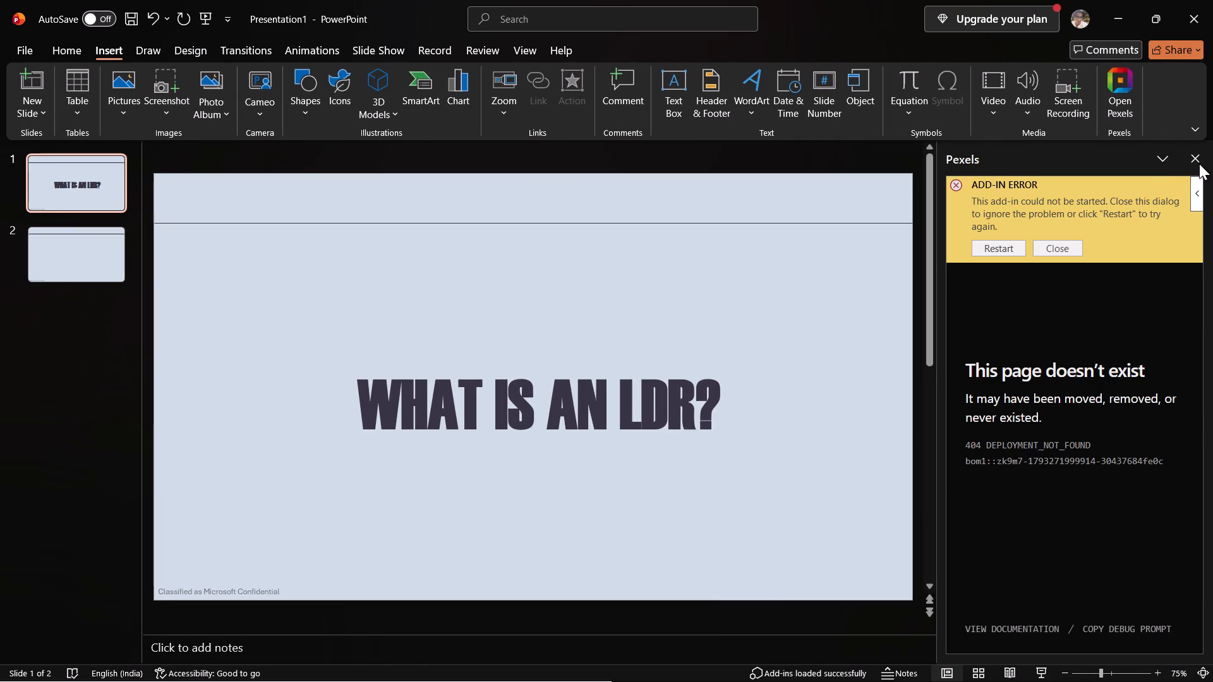
left_click(1188, 147)
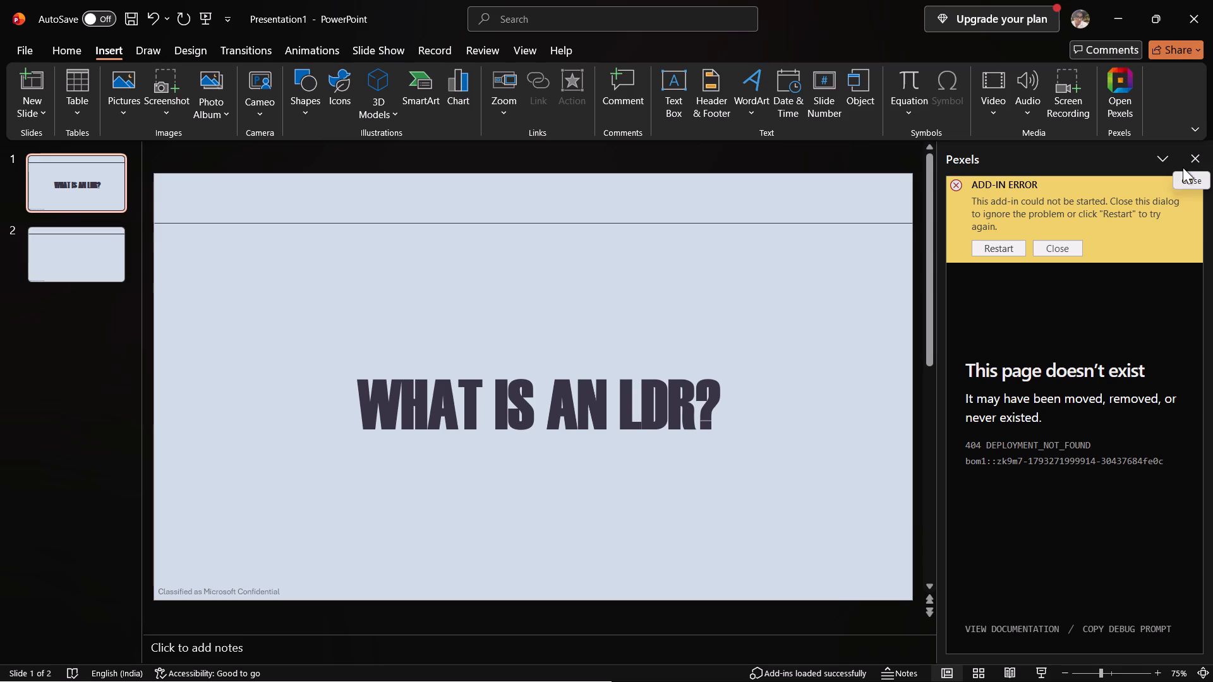
left_click(1186, 164)
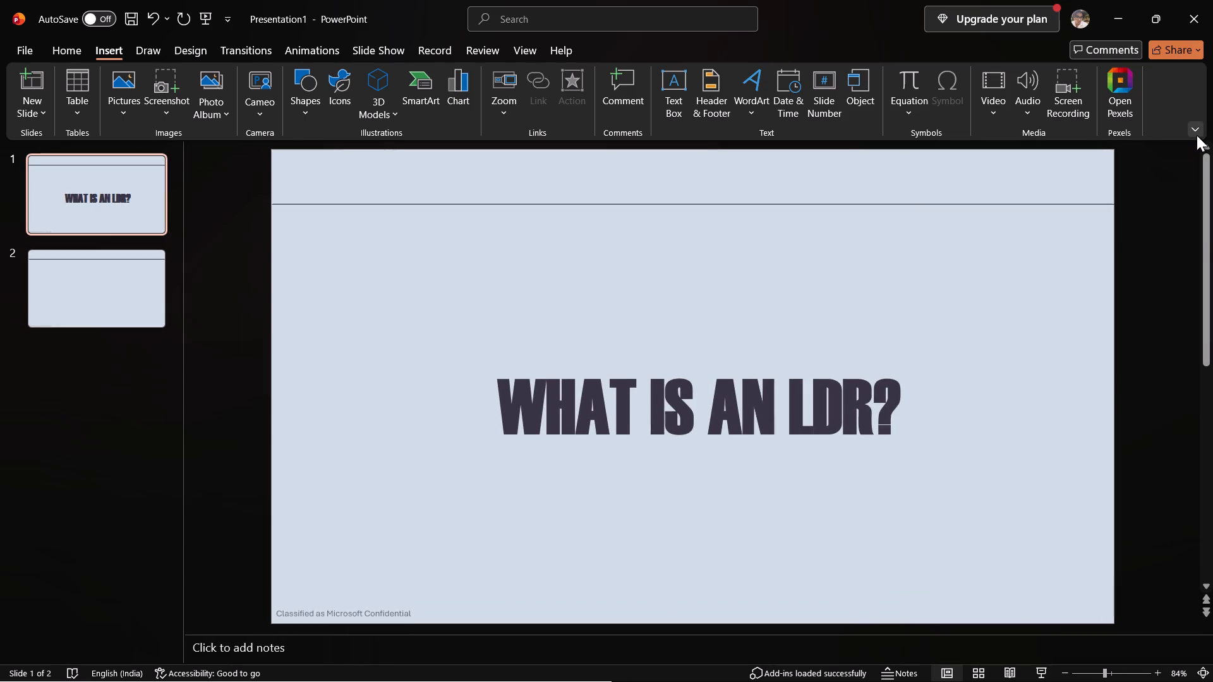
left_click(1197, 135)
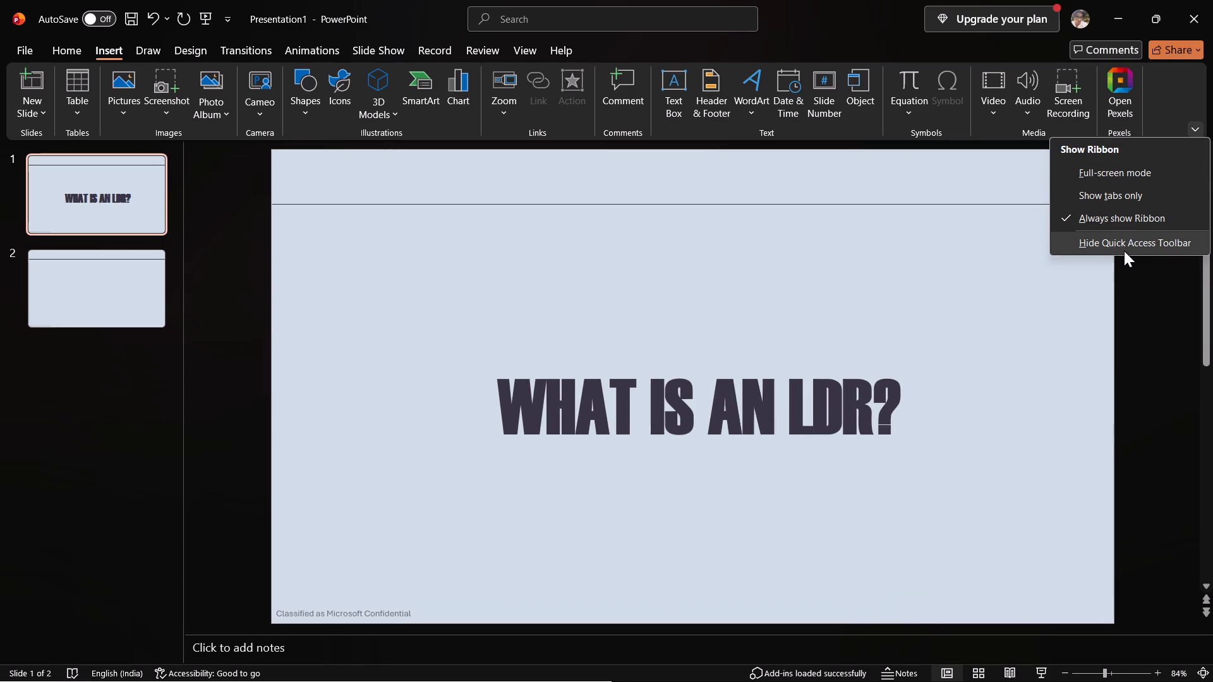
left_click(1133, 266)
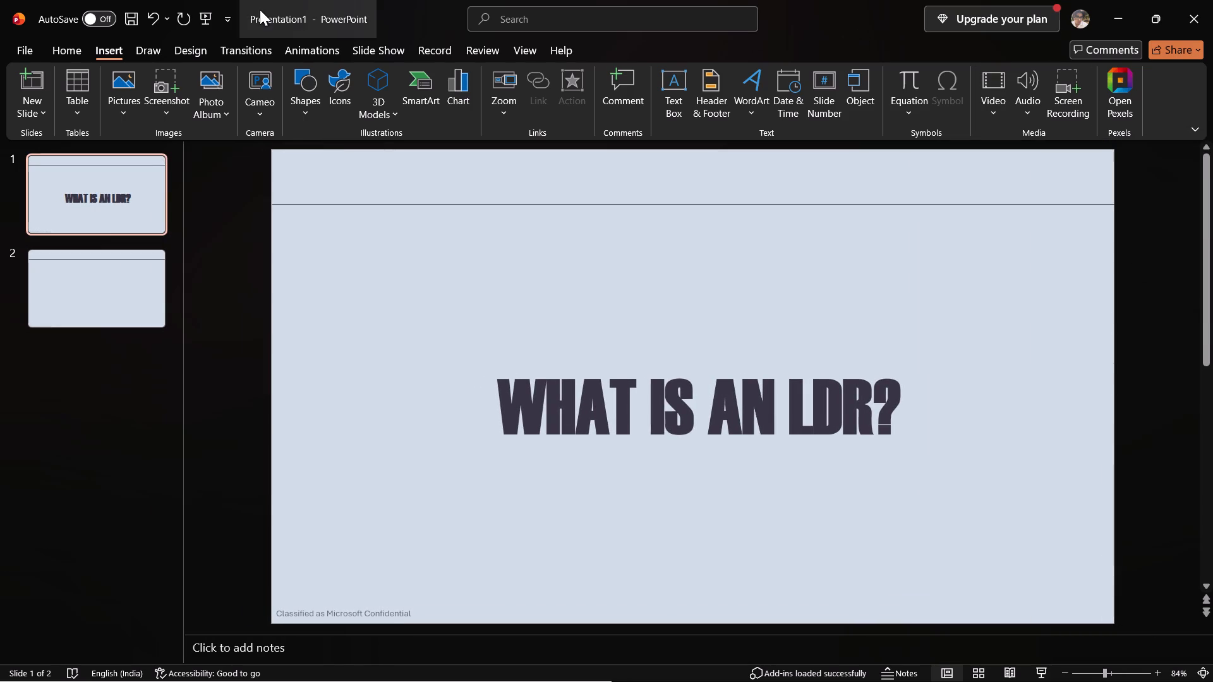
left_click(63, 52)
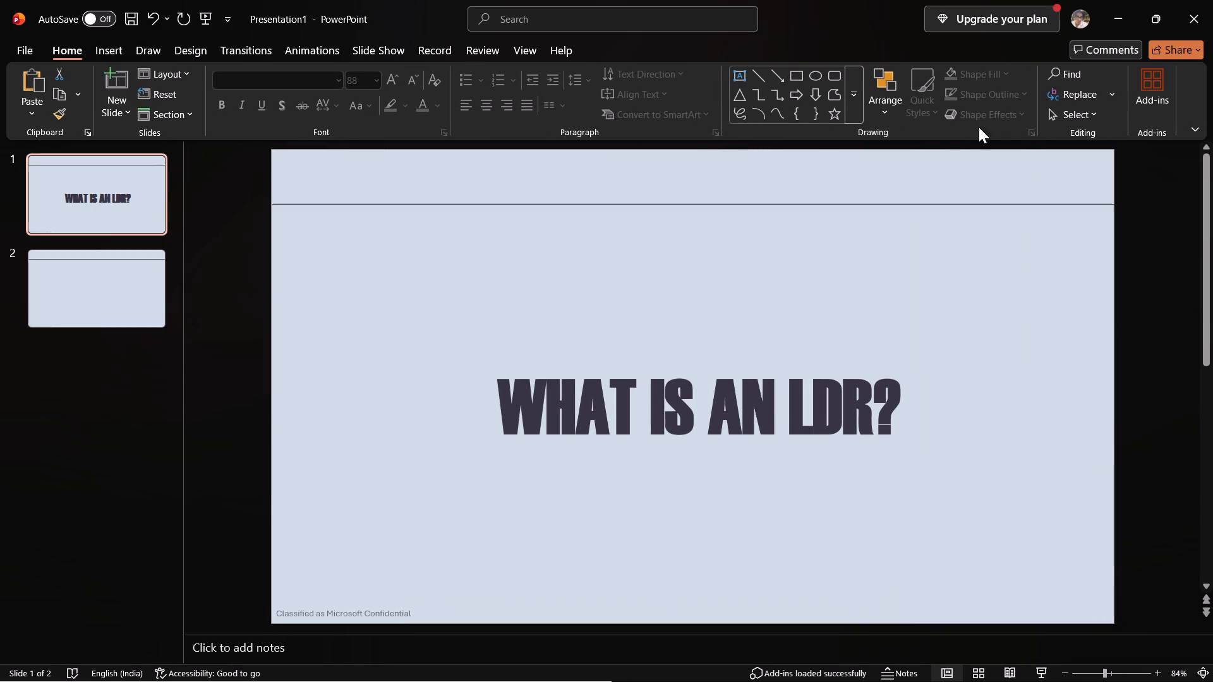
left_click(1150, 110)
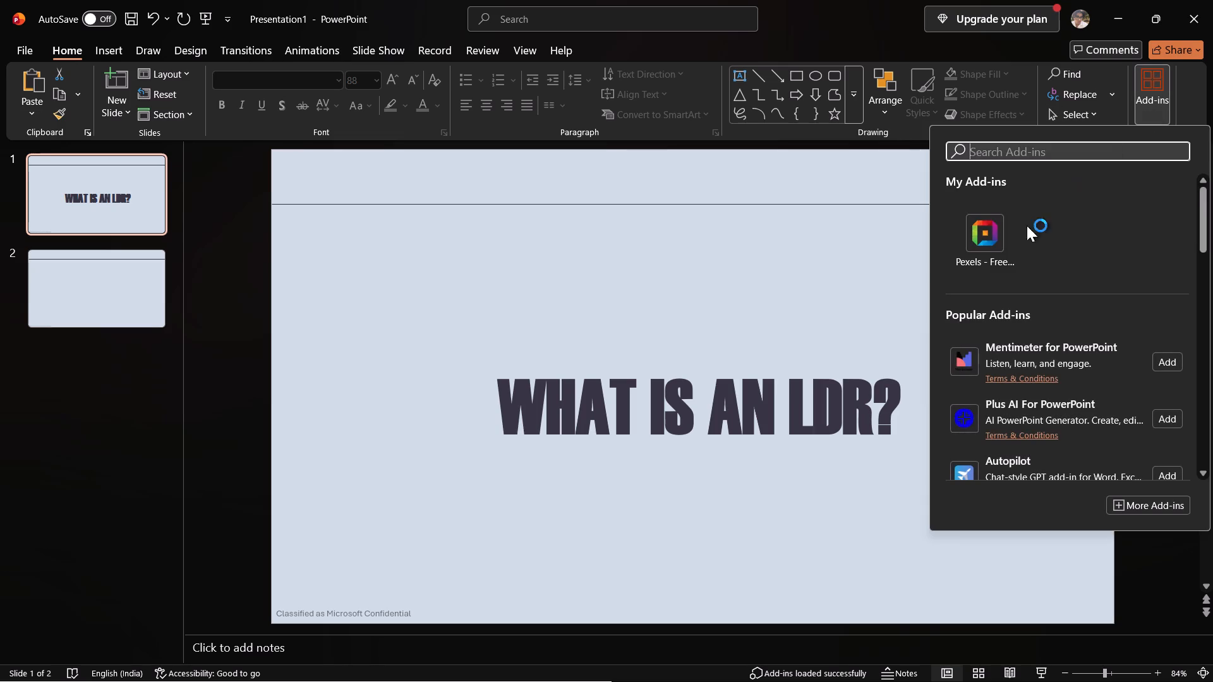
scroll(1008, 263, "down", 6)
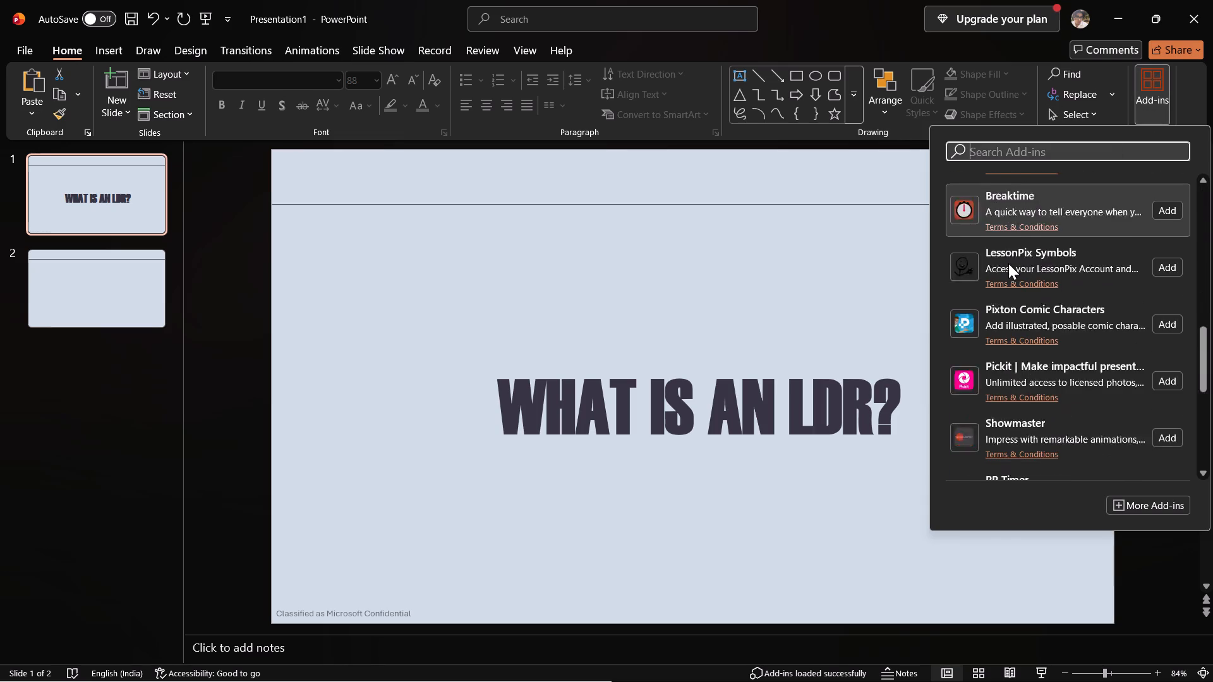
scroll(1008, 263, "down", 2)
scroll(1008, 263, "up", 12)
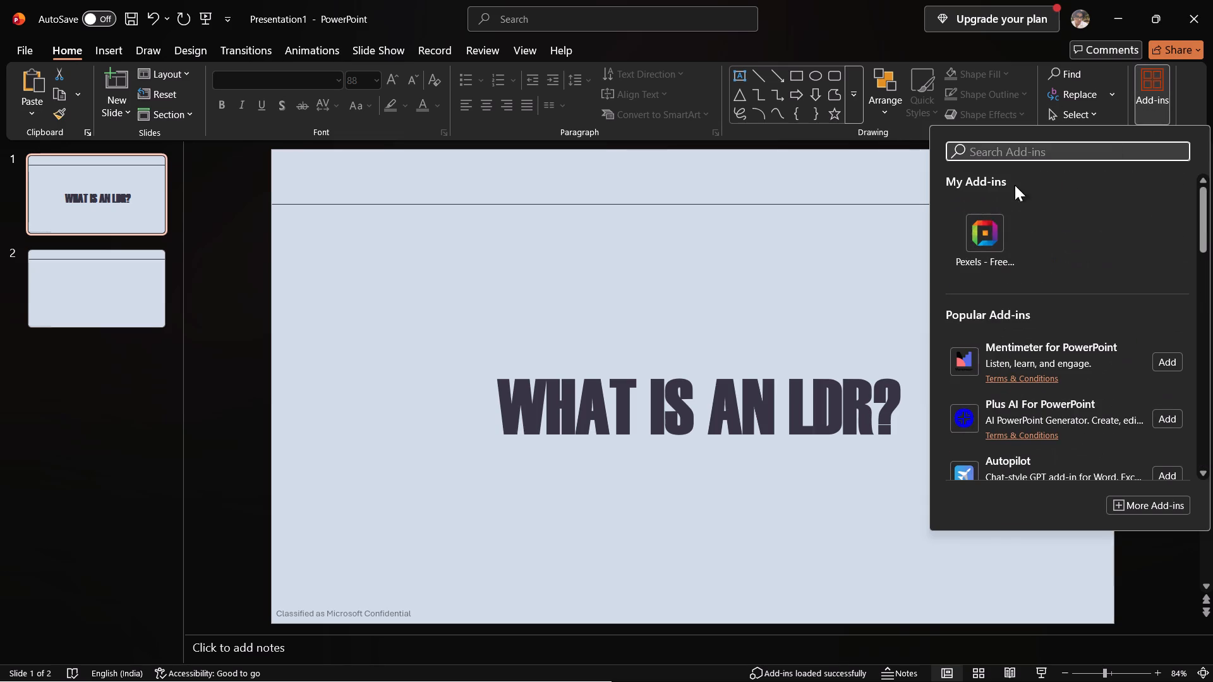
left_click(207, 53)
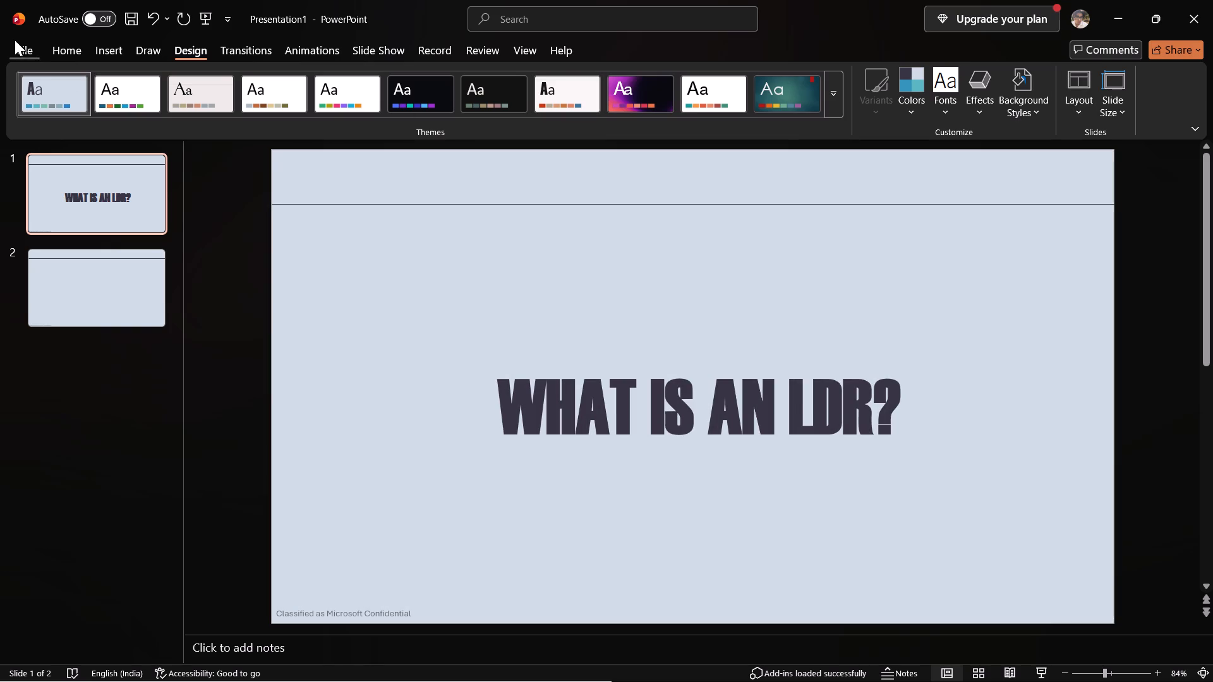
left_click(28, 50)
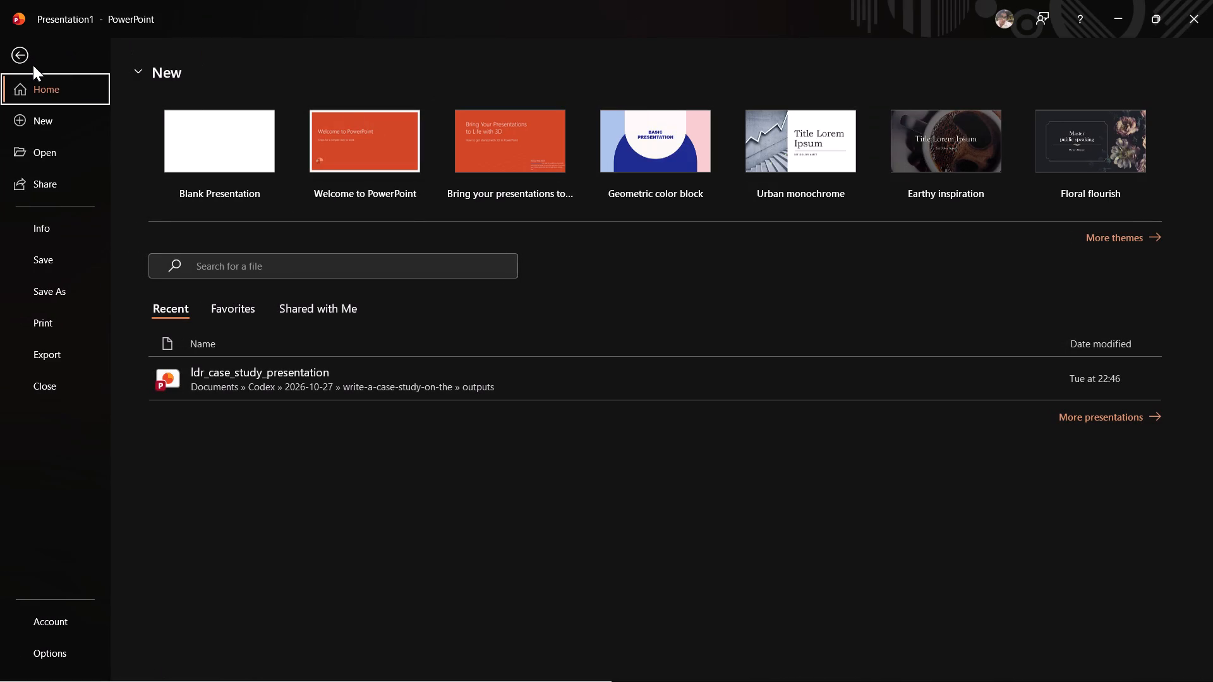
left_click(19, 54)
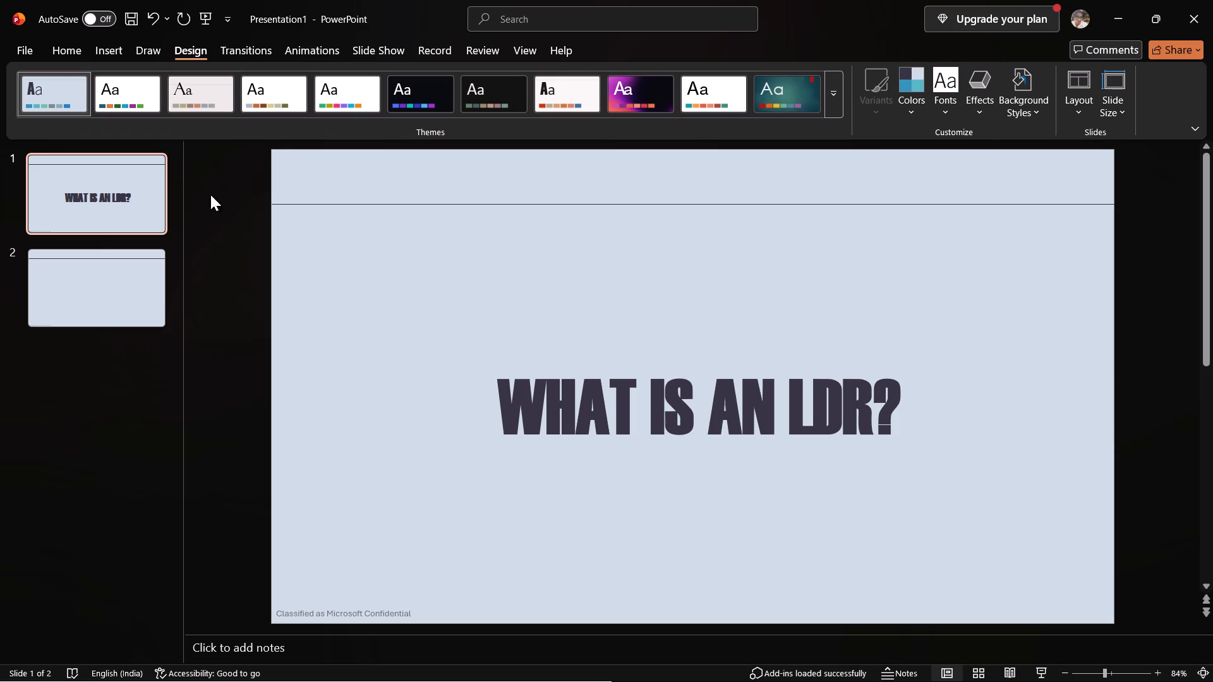
Paste the copied "Case at a glance" paragraph and the three-column LDR table onto slide 2.
left_click(162, 270)
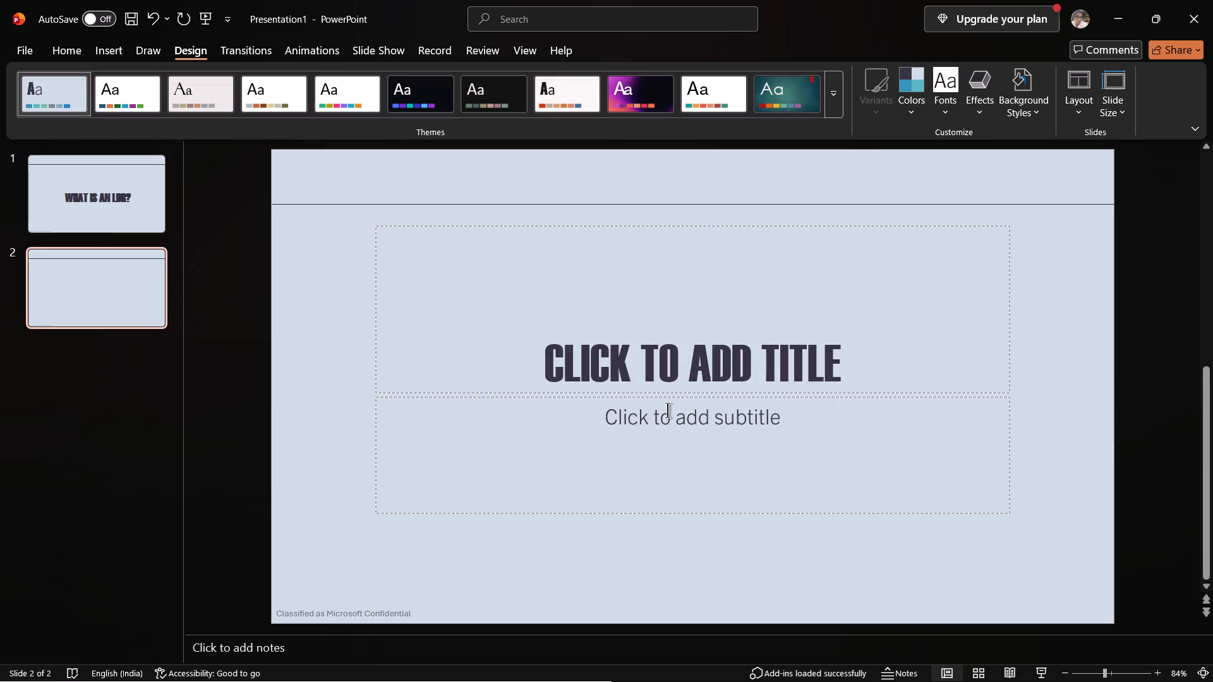
left_click(657, 347)
key("ctrl+v")
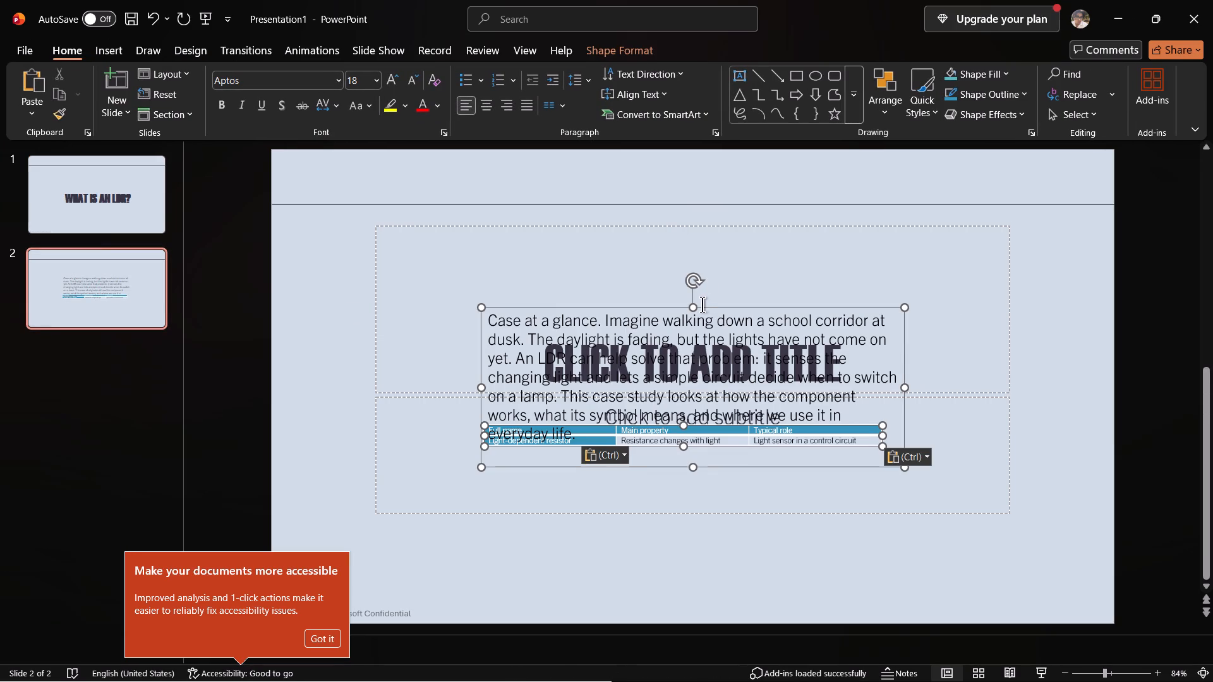
left_click(327, 637)
Delete the empty subtitle and title placeholders from slide 2.
left_click(931, 321)
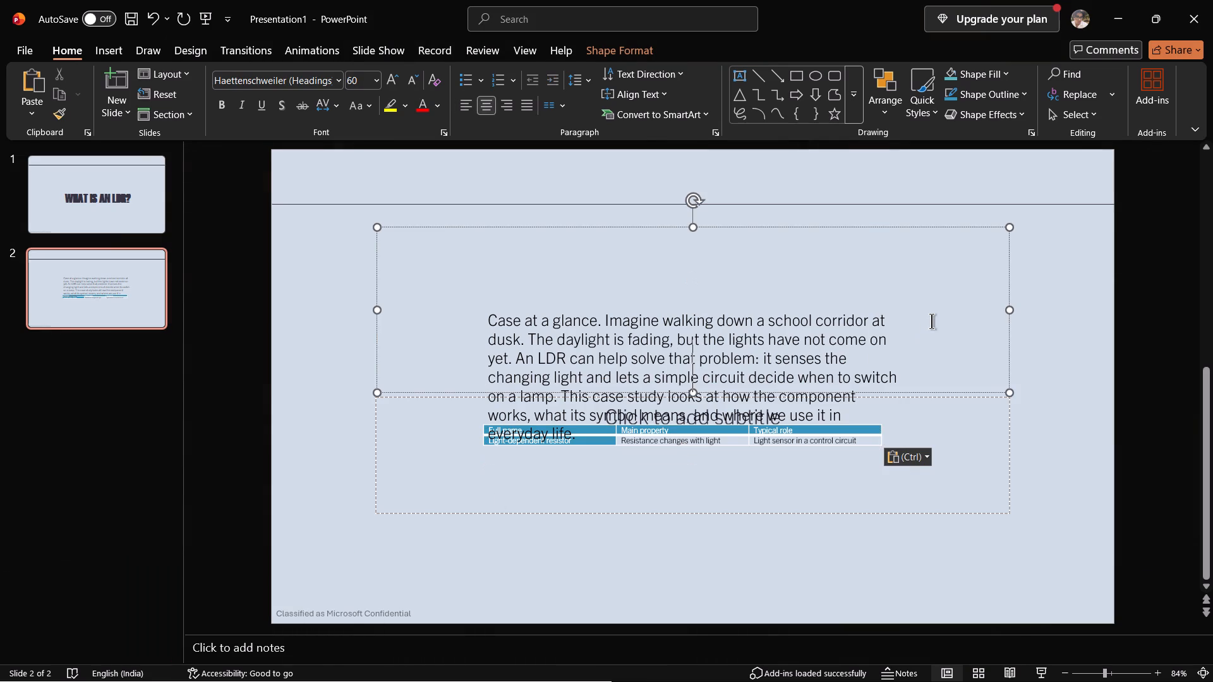
left_click(1011, 399)
key("Delete")
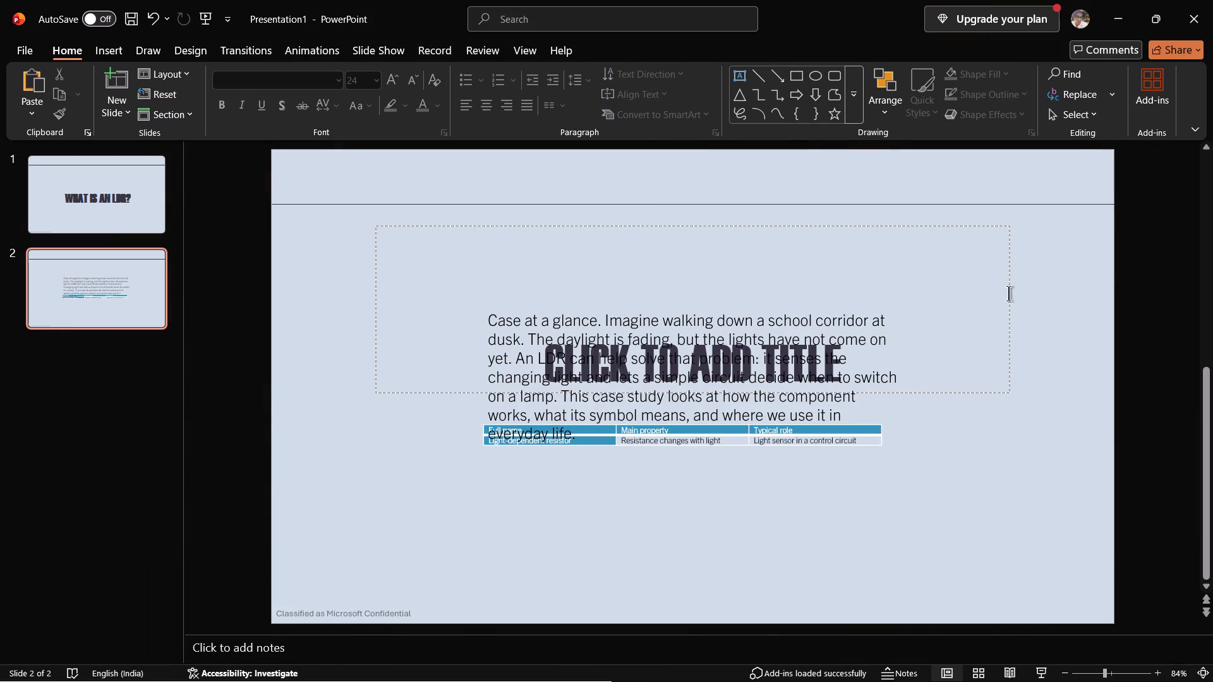
left_click(1013, 225)
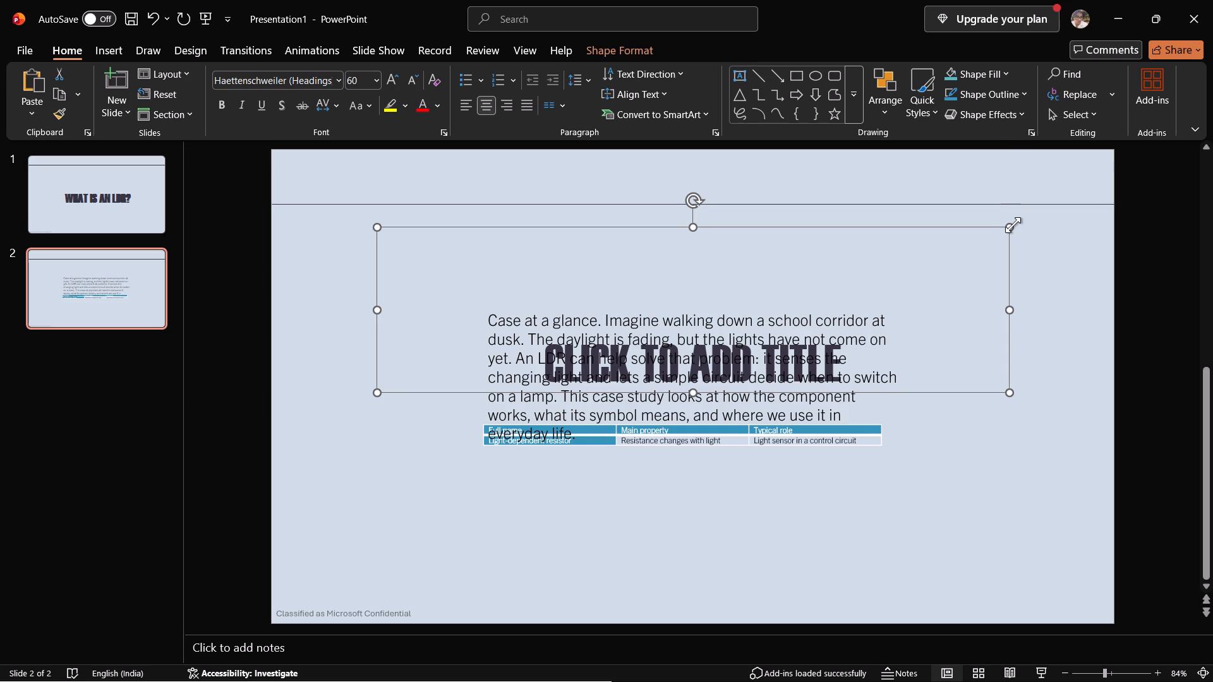
key("Delete")
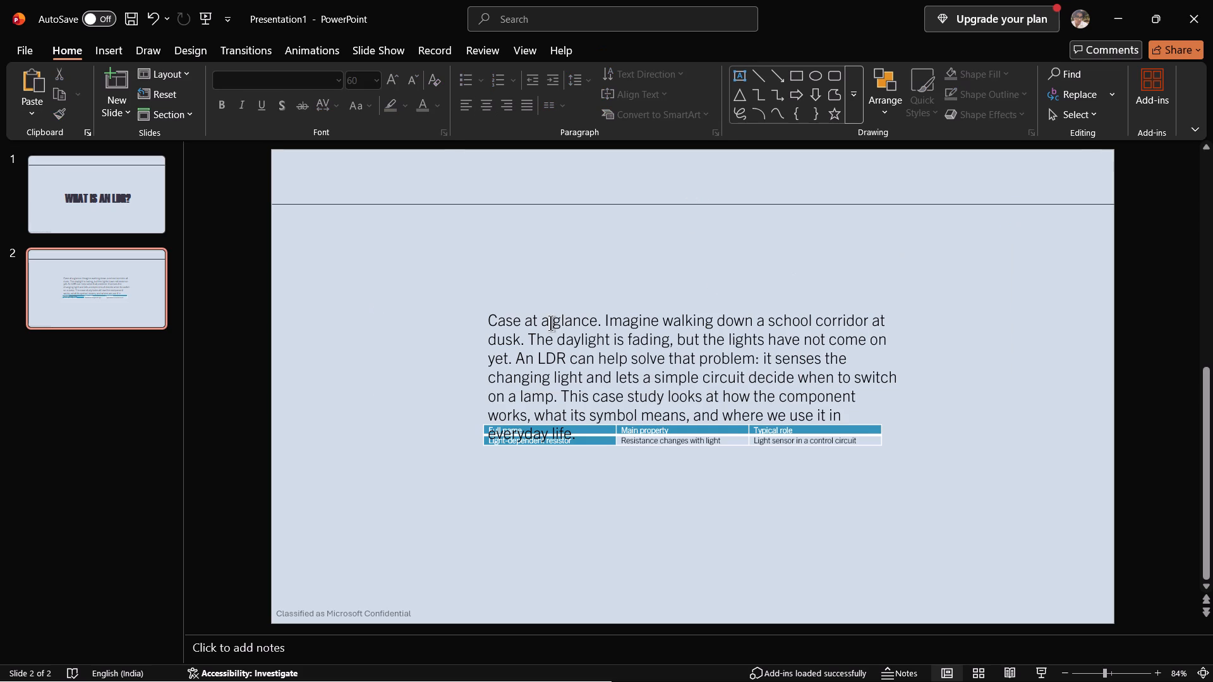
Move the "Case at a glance" text box on slide 2 above the table so they no longer overlap.
left_click_drag(487, 319, 630, 352)
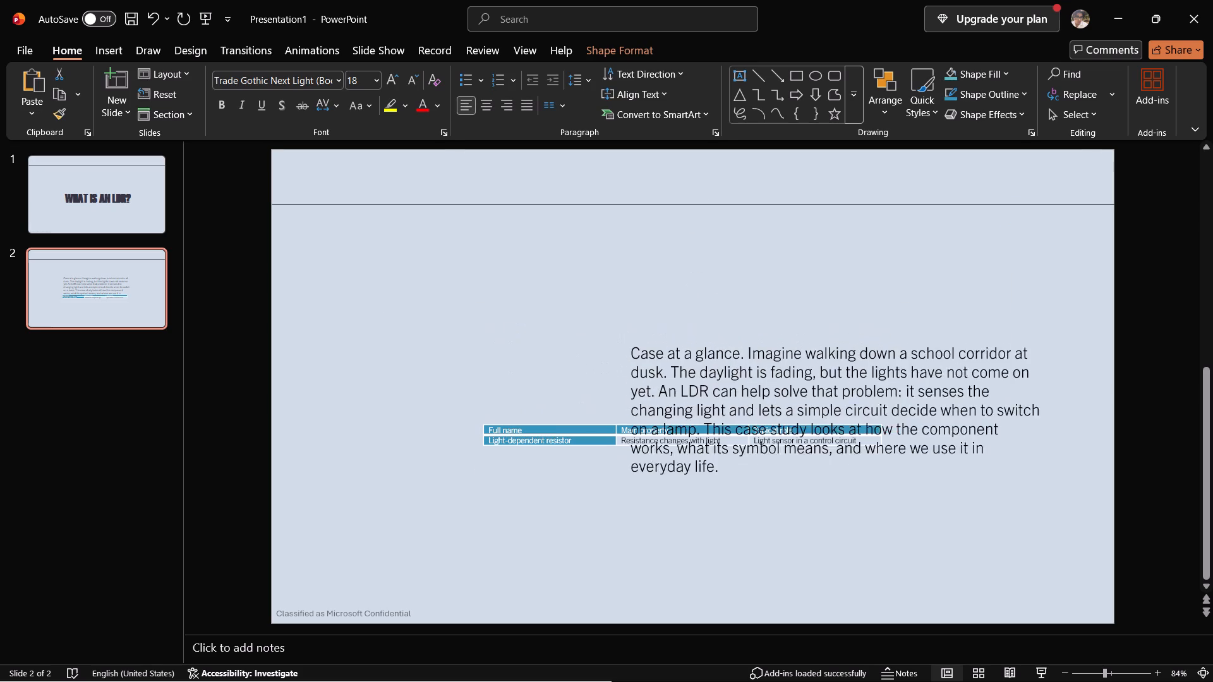
left_click_drag(630, 352, 546, 275)
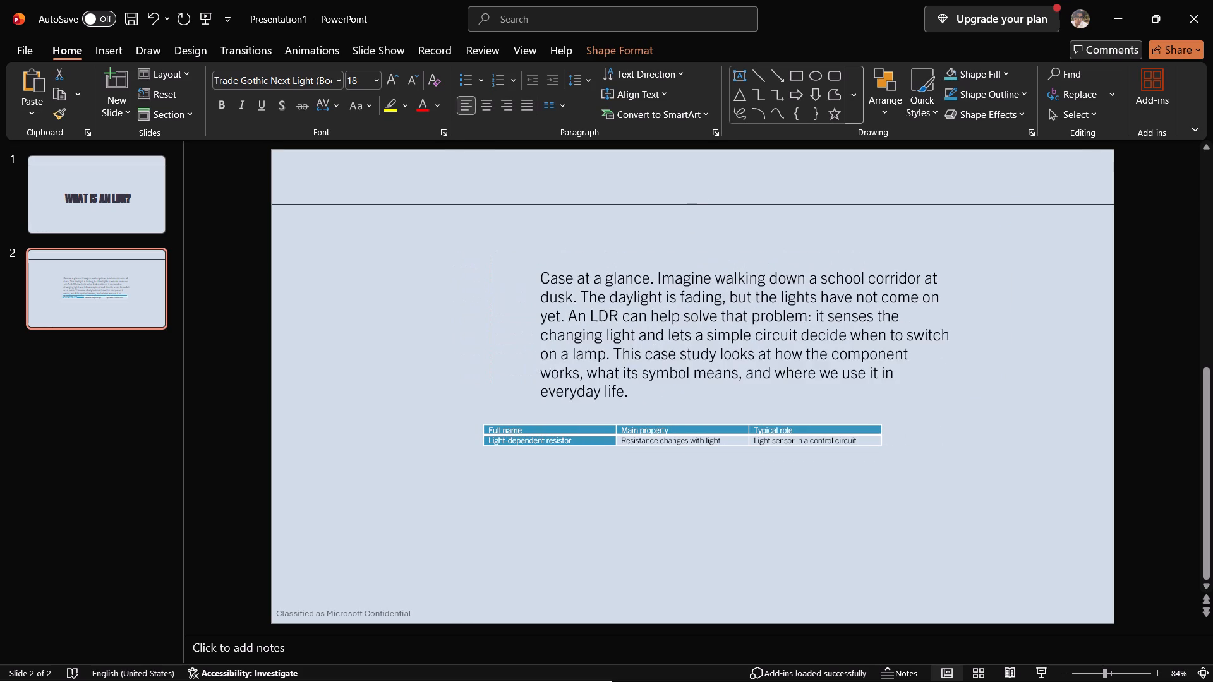
left_click_drag(546, 275, 488, 248)
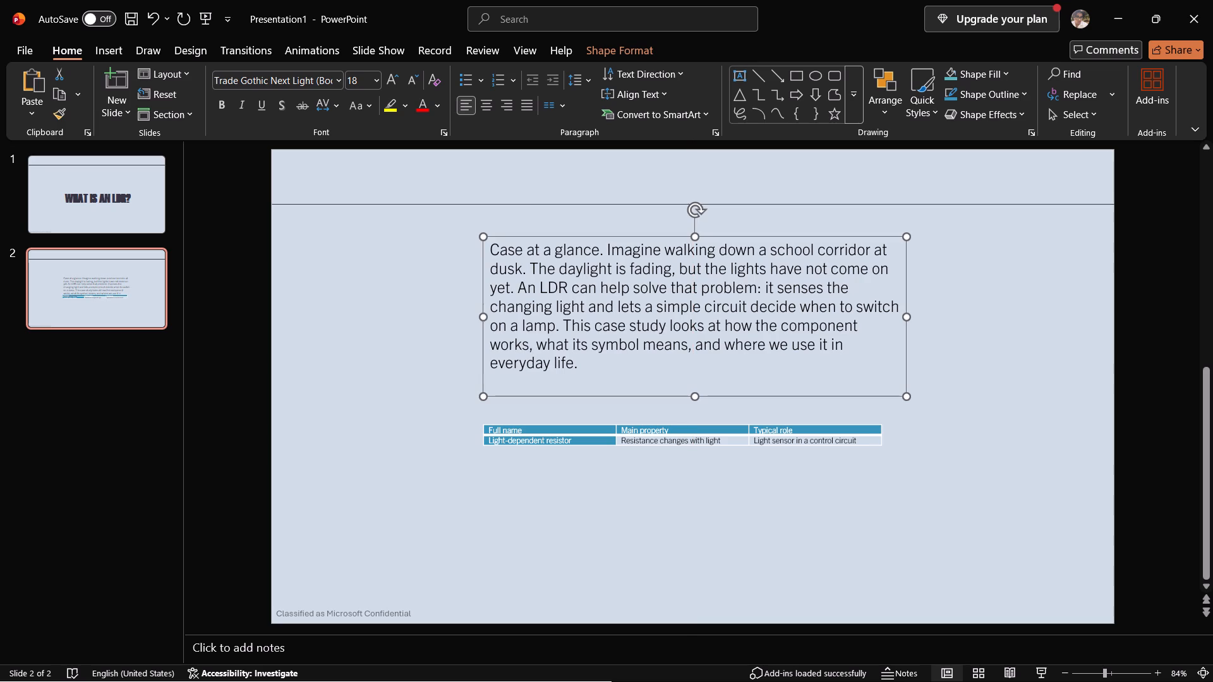
Enlarge the "Case at a glance" text box slightly outward from its lower-left corner.
left_click_drag(484, 394, 450, 407)
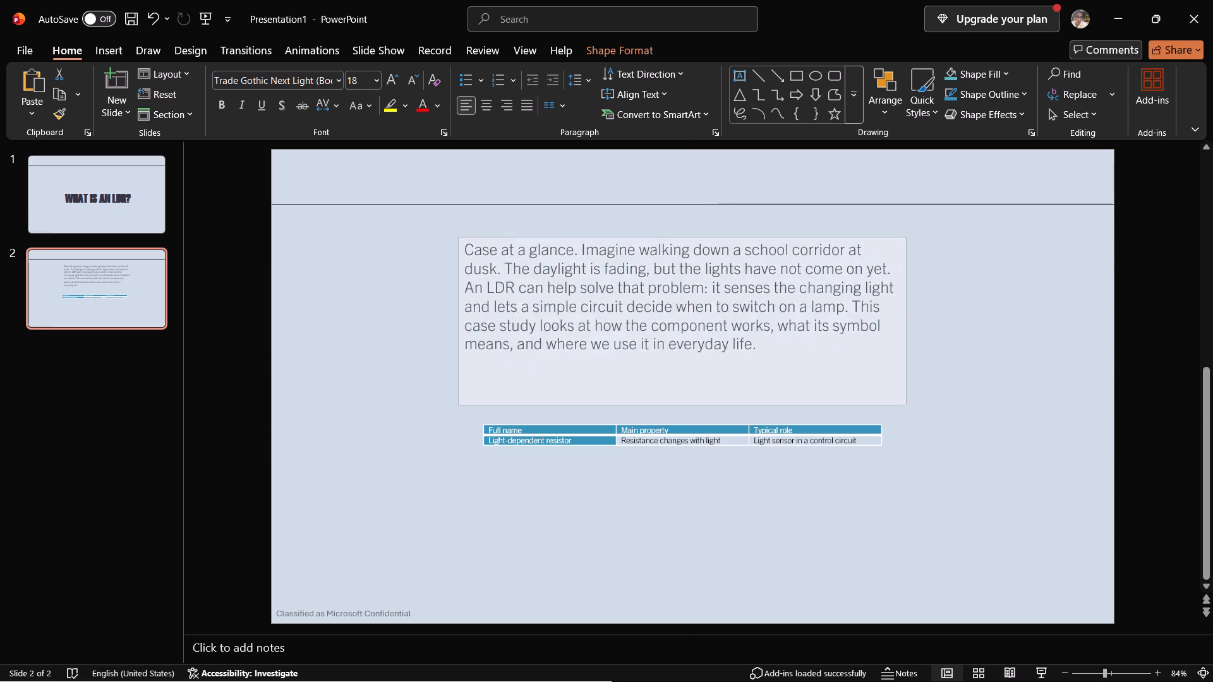
Widen the "Case at a glance" text box from its lower-left corner so it extends close to the slide's left edge.
left_click_drag(450, 407, 349, 522)
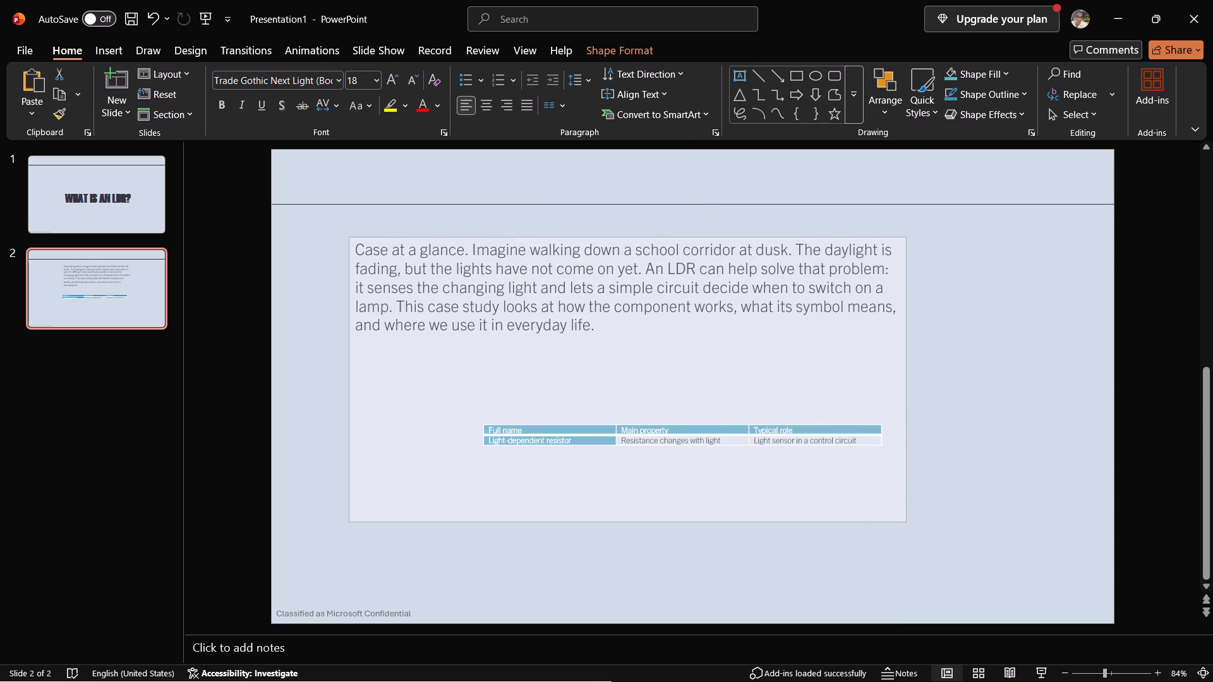
left_click_drag(349, 522, 455, 444)
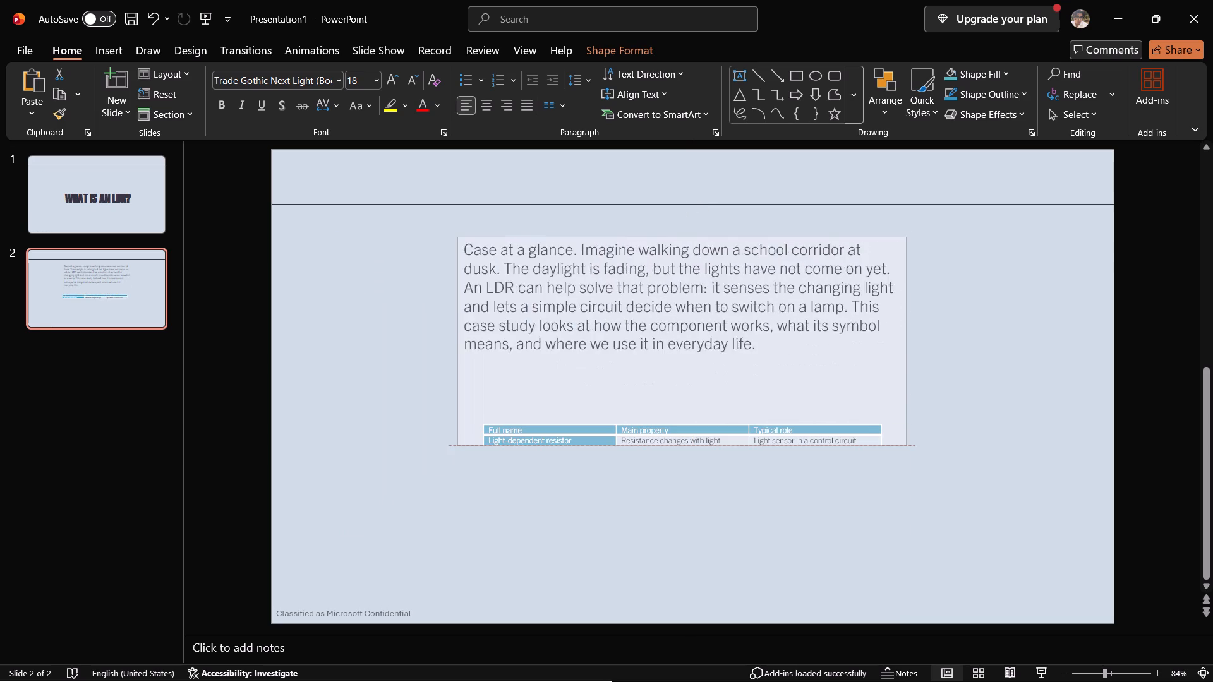
left_click_drag(455, 444, 311, 462)
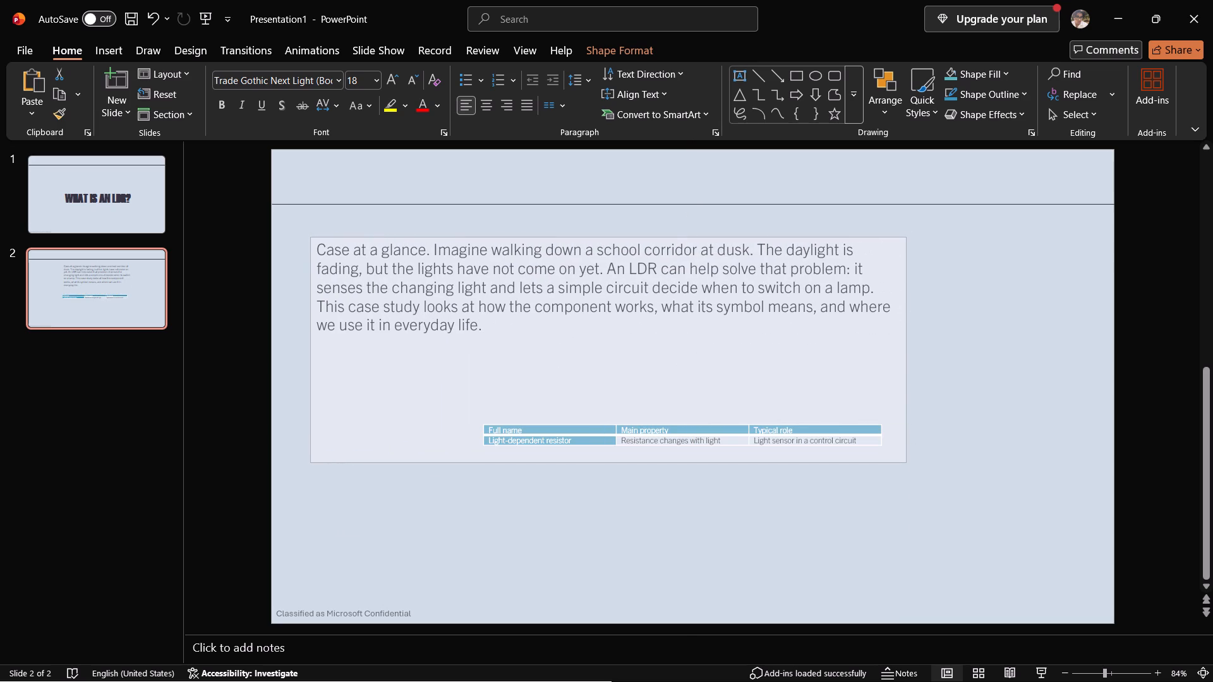
left_click_drag(311, 462, 311, 462)
double_click(311, 462)
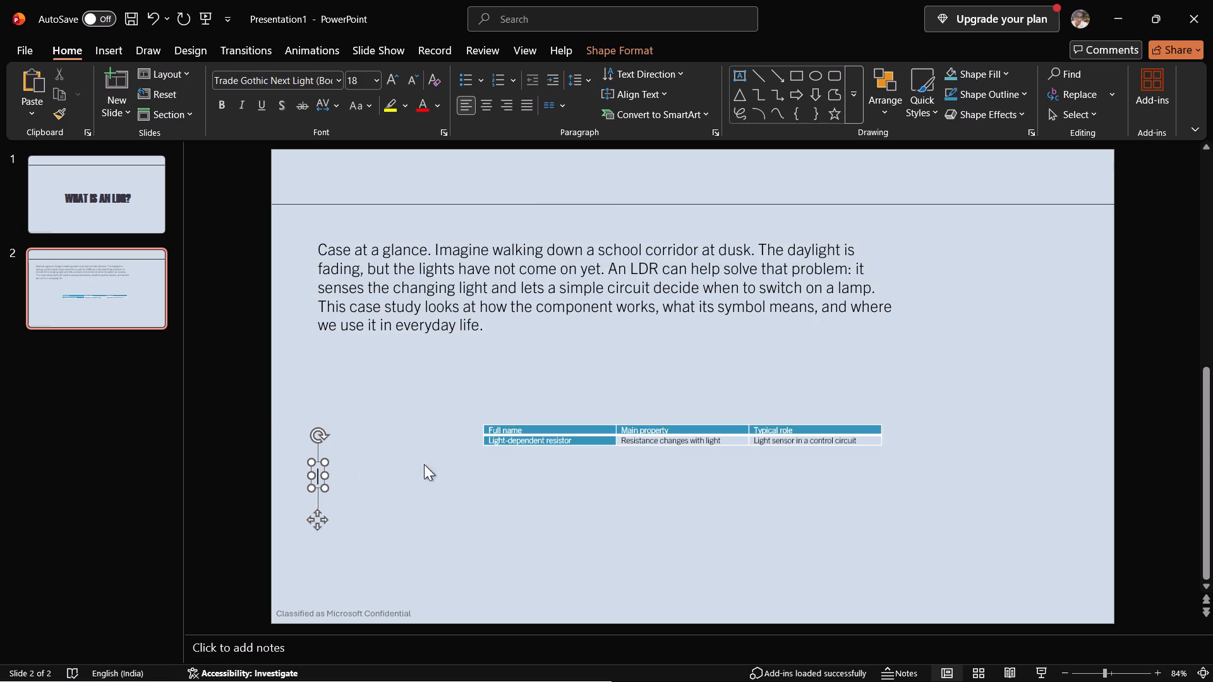
left_click(239, 429)
Enlarge the LDR table on slide 2 outward from its upper-left corner, making it wider and its rows taller.
left_click(497, 426)
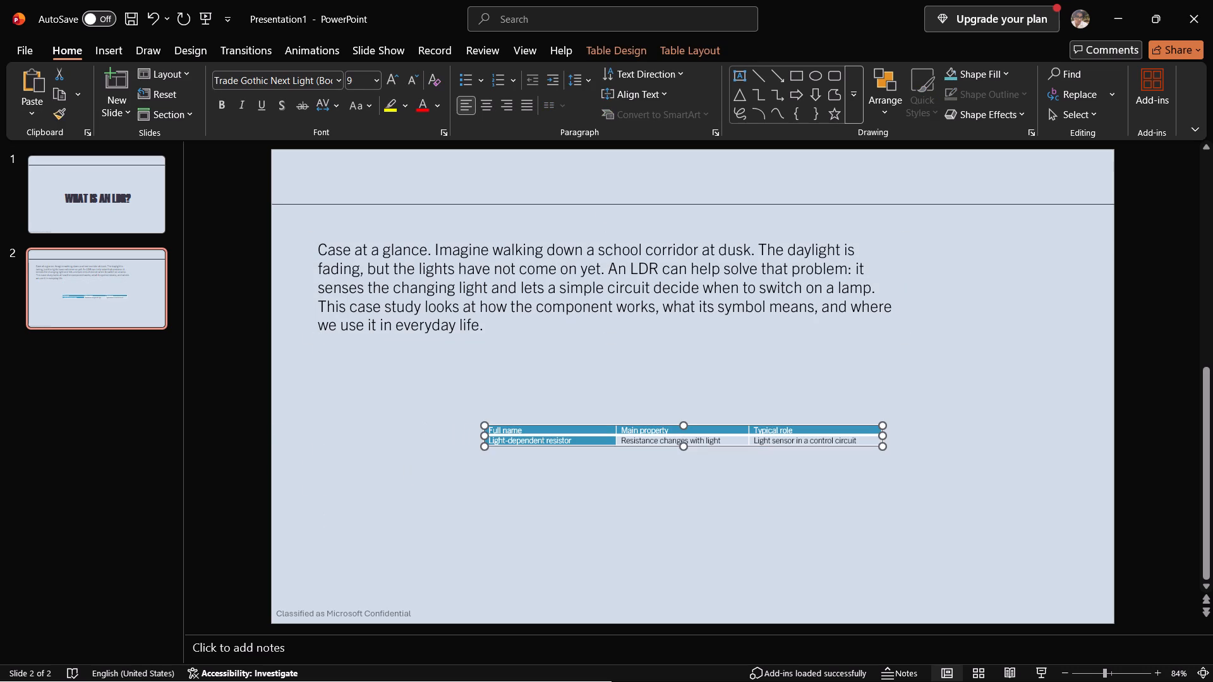
left_click_drag(484, 424, 355, 401)
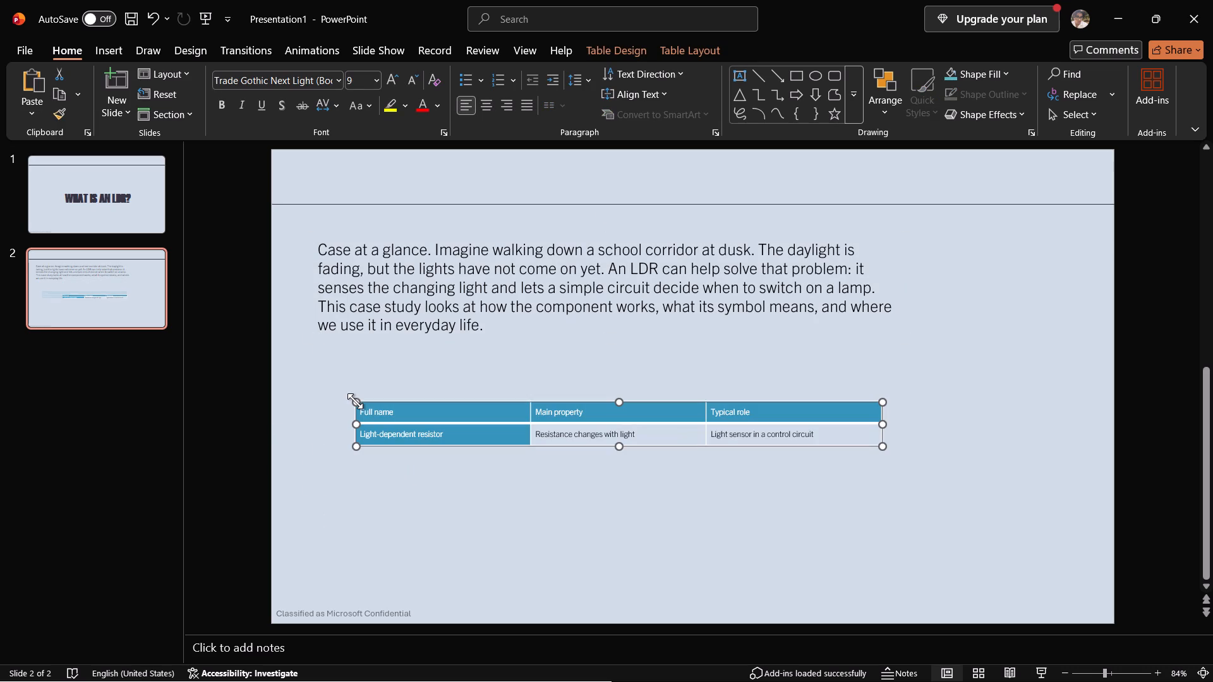
Move the LDR table lower and slightly left on slide 2, leaving a clear gap beneath the "Case at a glance" paragraph.
left_click_drag(583, 420, 545, 427)
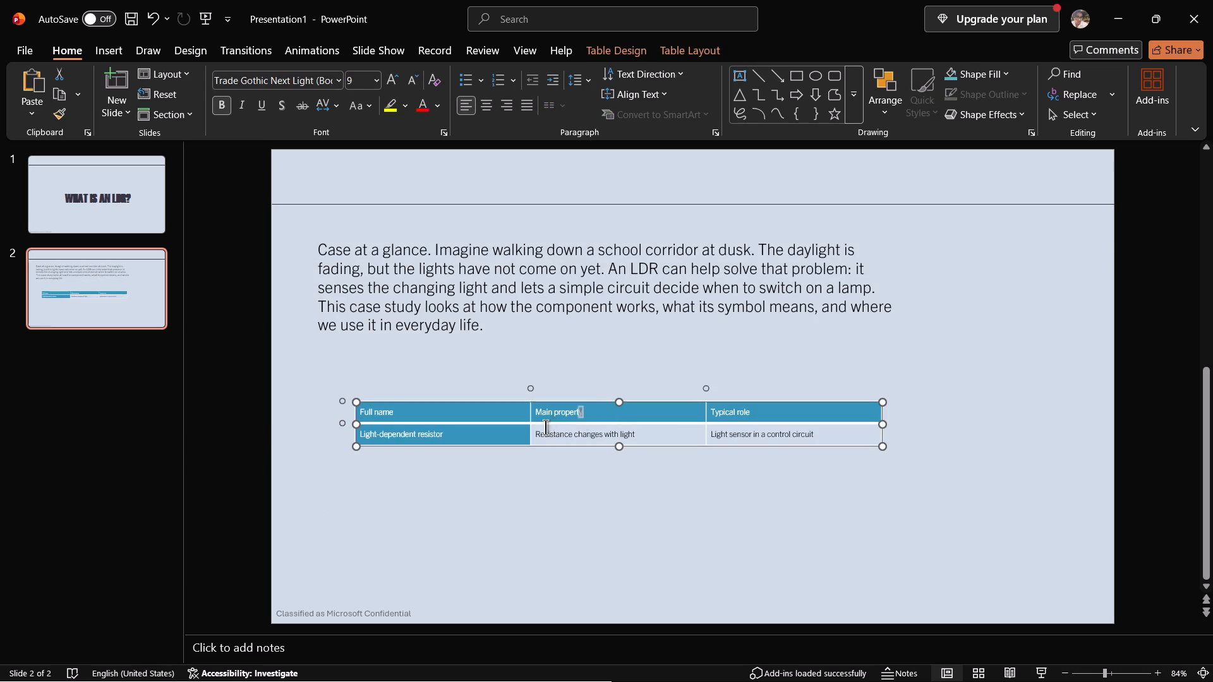
left_click_drag(545, 427, 537, 428)
left_click_drag(613, 401, 575, 400)
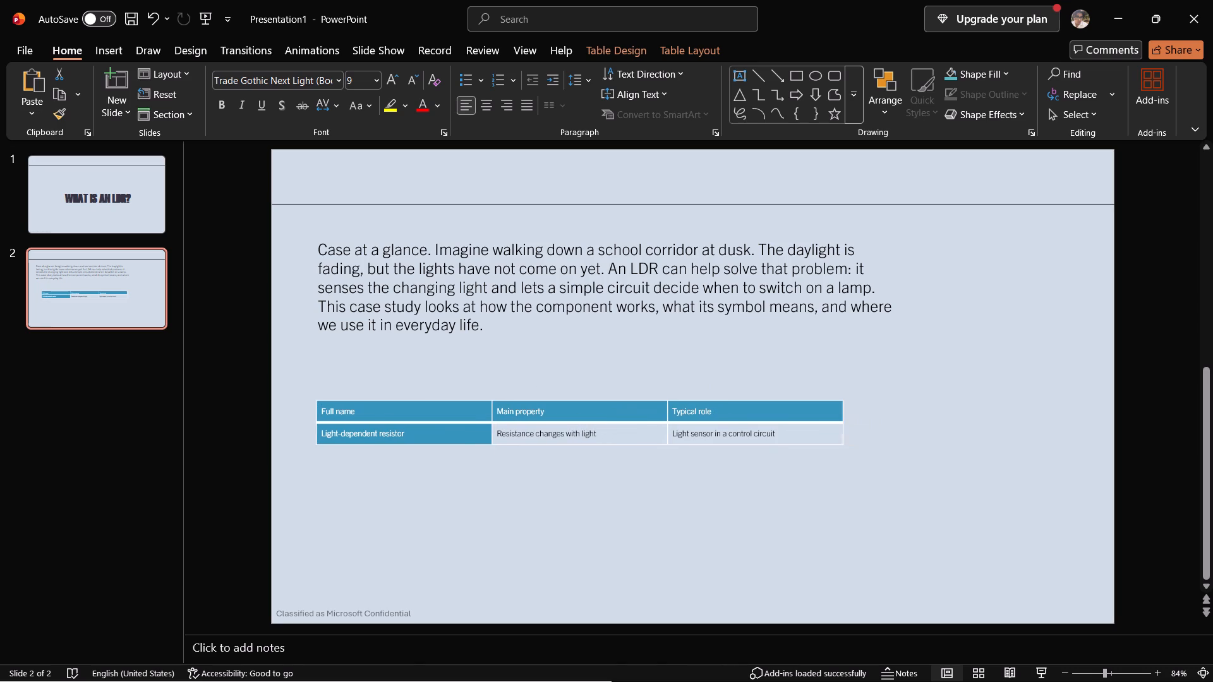
left_click_drag(575, 400, 622, 338)
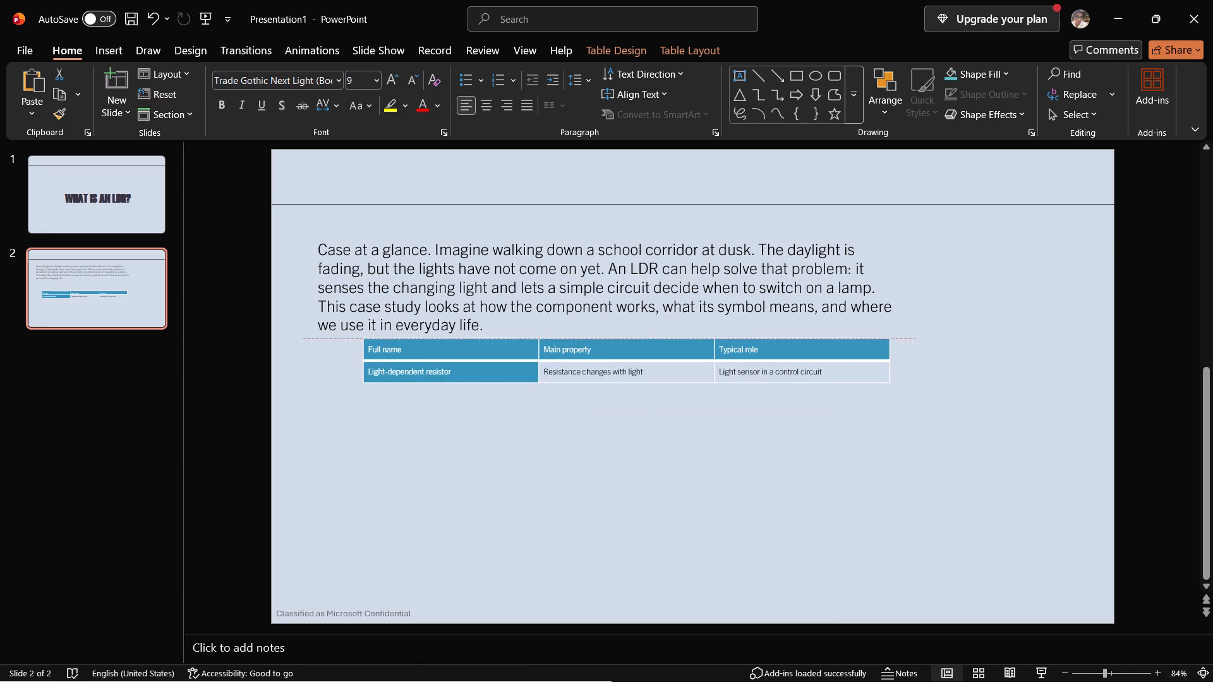
left_click_drag(622, 338, 598, 421)
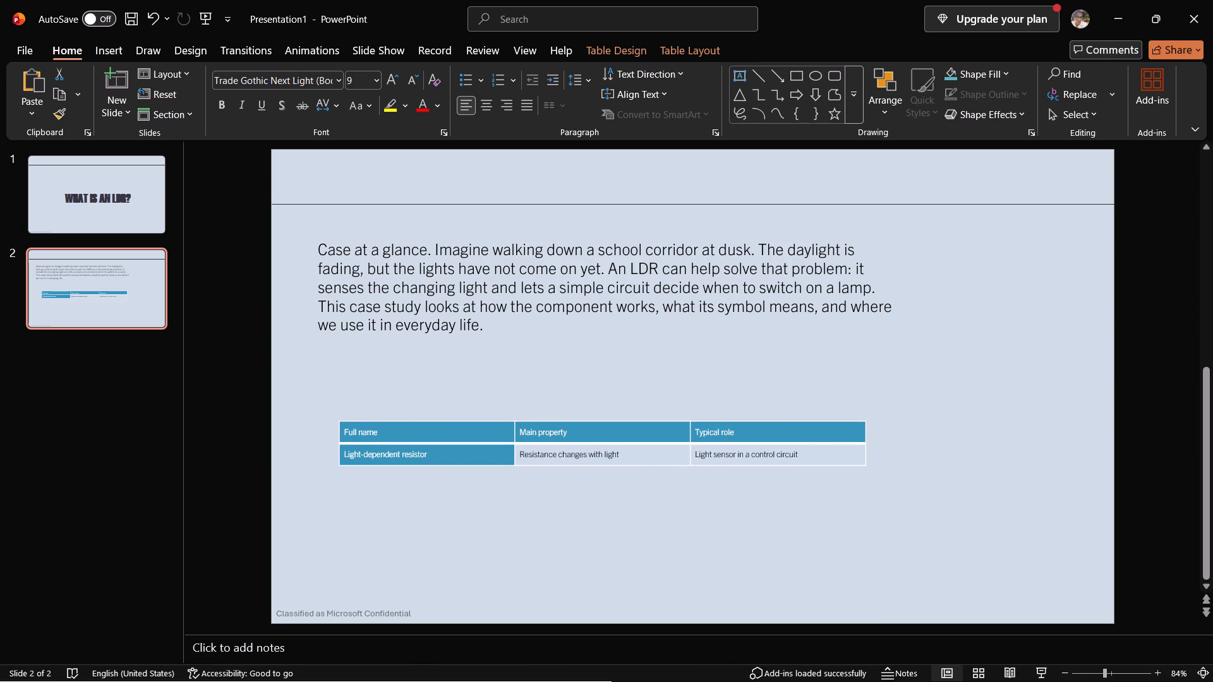
left_click_drag(598, 421, 598, 438)
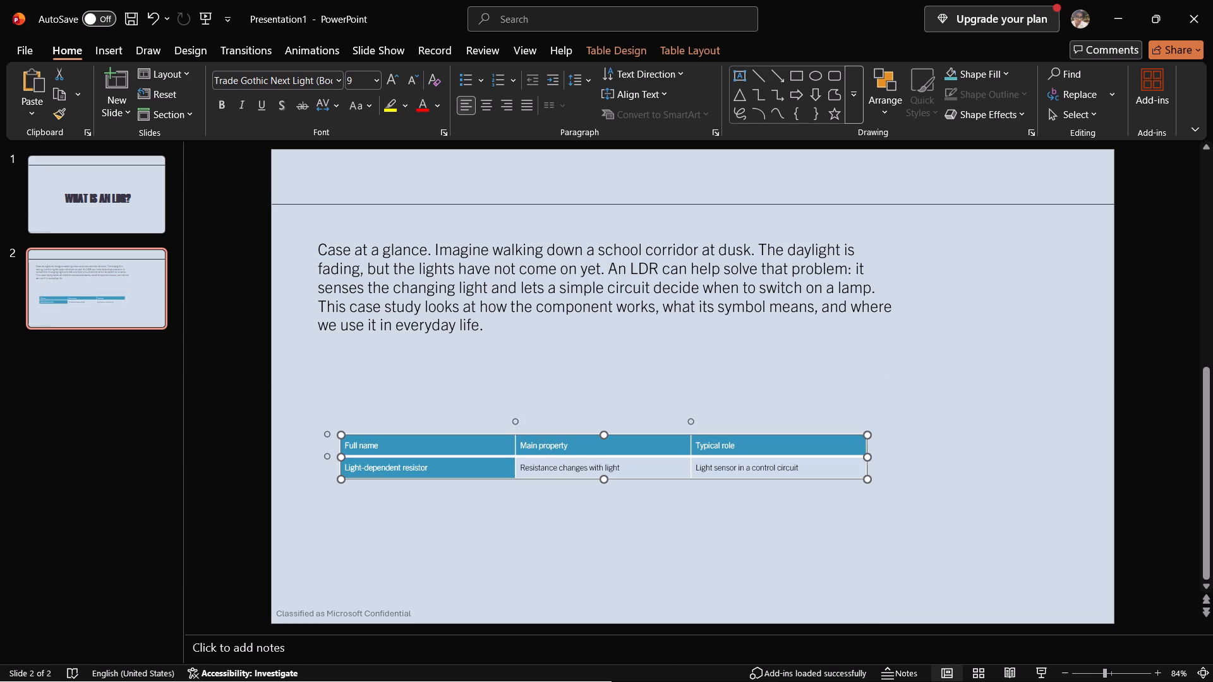
left_click(222, 369)
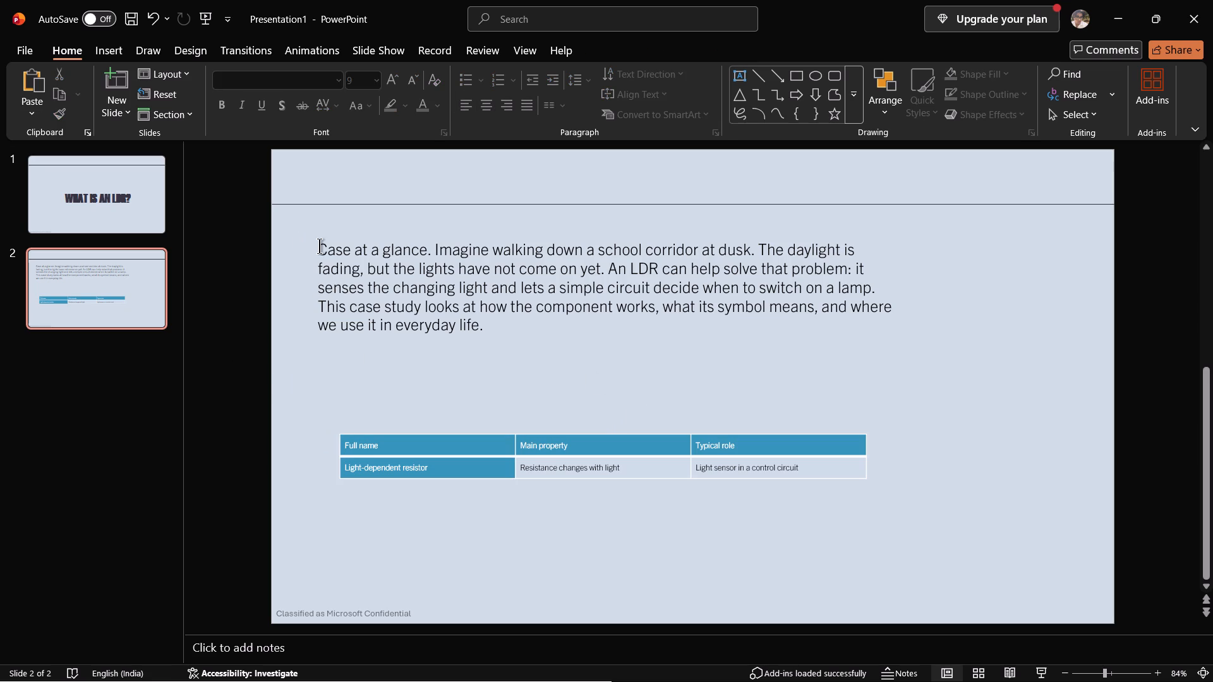
Widen the "Case at a glance" text box from its lower-right corner toward the slide's right edge.
left_click(319, 248)
left_click(319, 248)
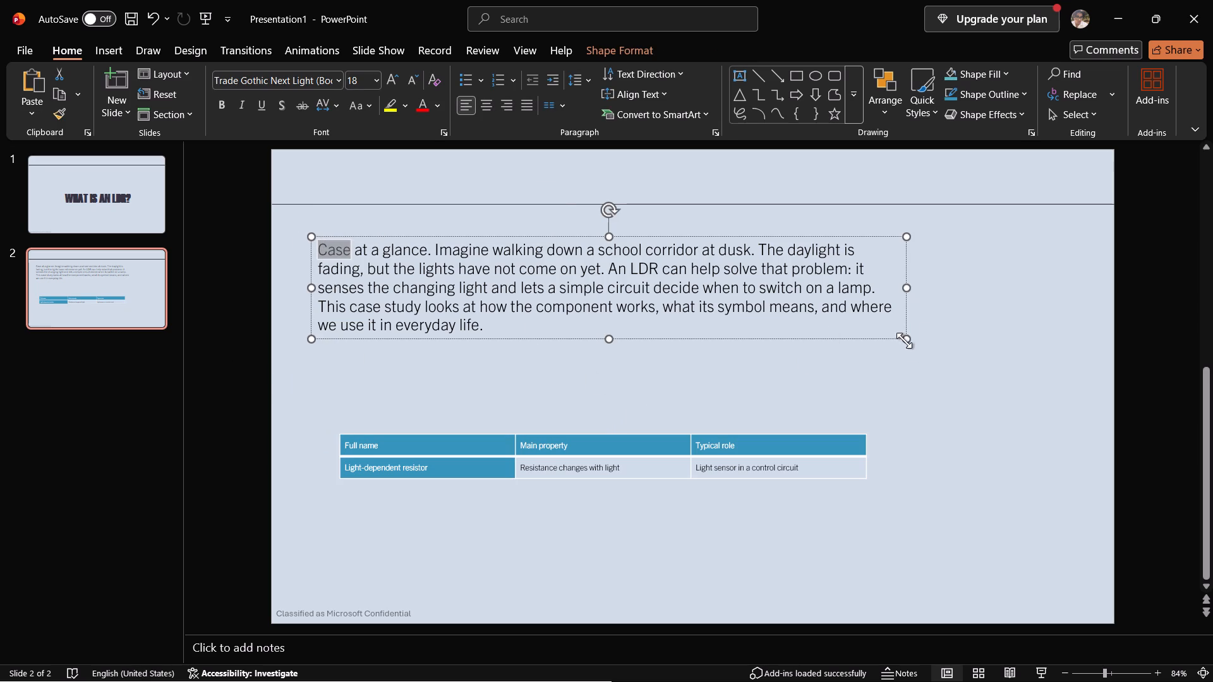
left_click_drag(904, 340, 1036, 395)
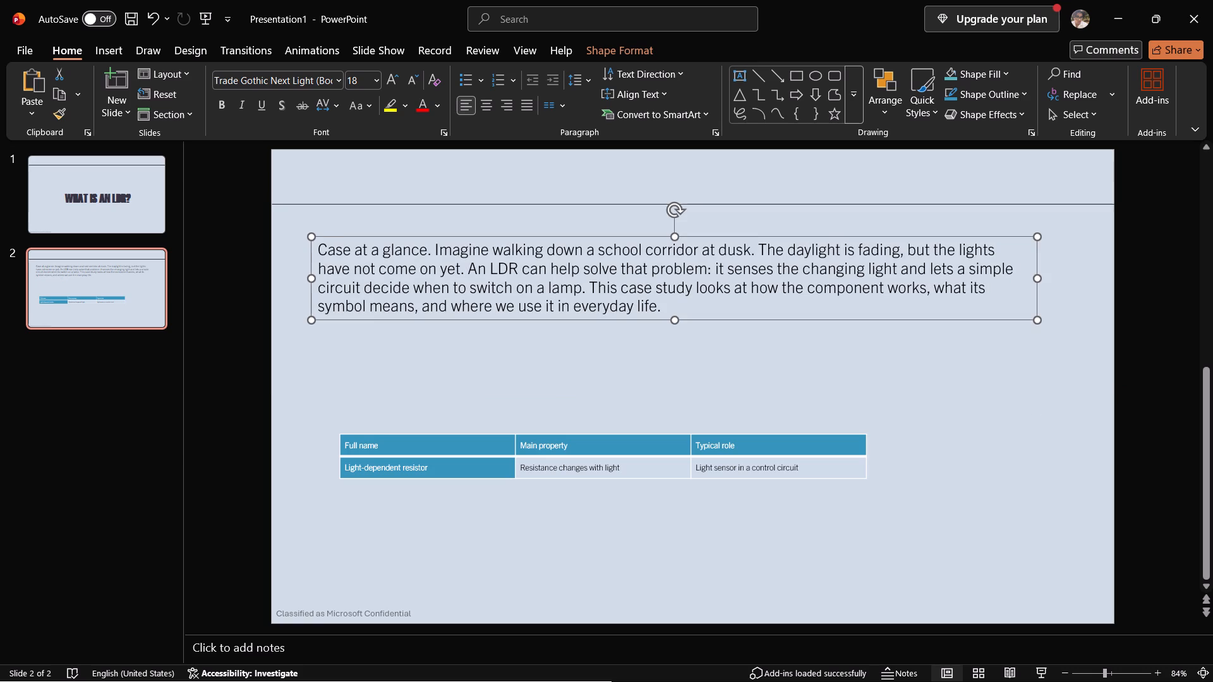
Set the font size of the whole "Case at a glance" paragraph to 24.
left_click_drag(322, 246, 733, 308)
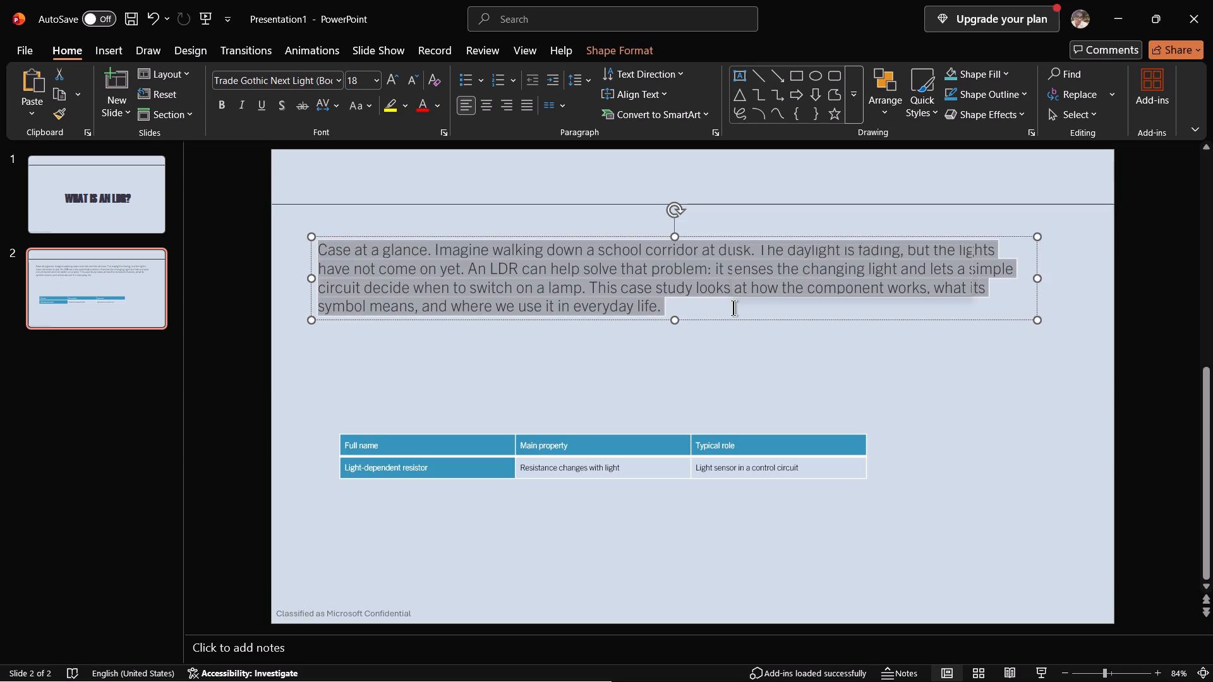
left_click(848, 260)
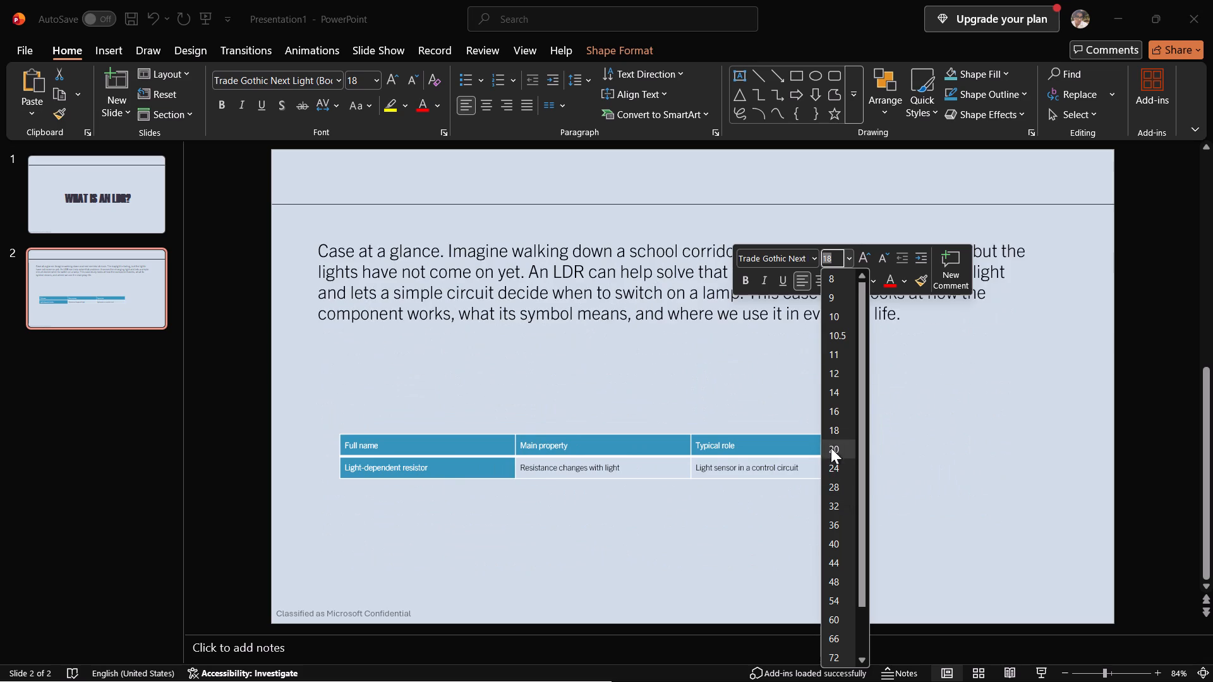
left_click(830, 465)
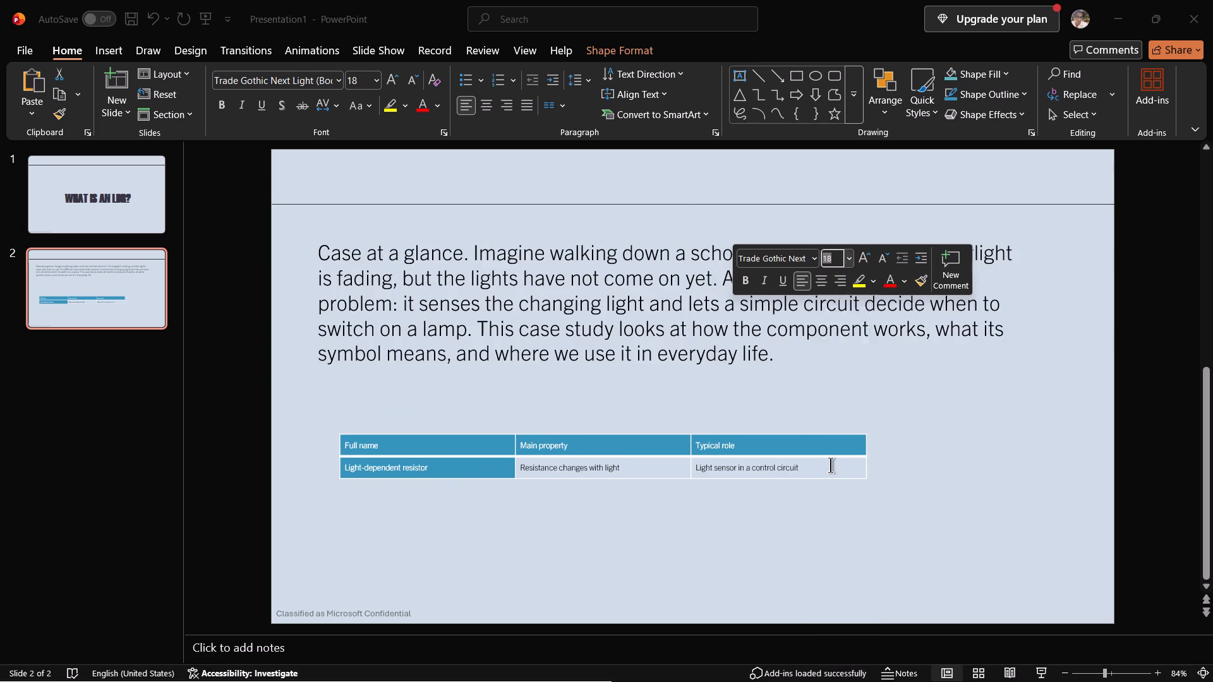
Format the "Case at a glance" paragraph as a list item with a filled round bullet.
left_click(319, 247)
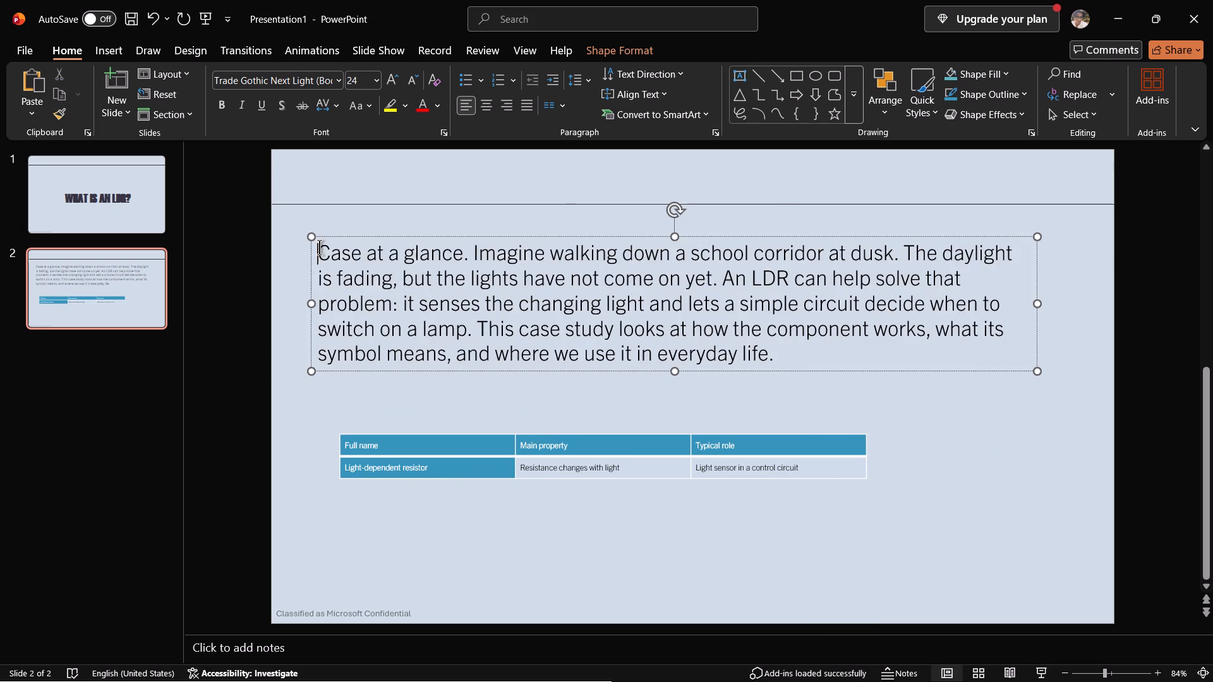
left_click(319, 247)
left_click(319, 247)
left_click(481, 83)
left_click(550, 129)
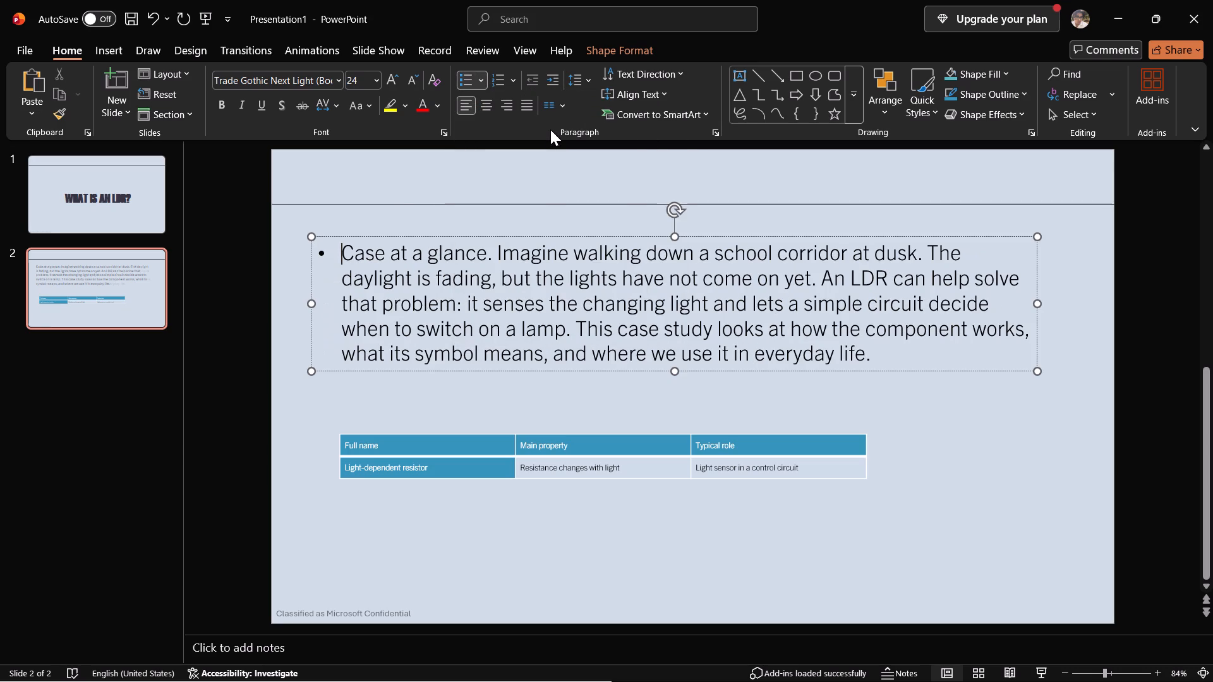
left_click(234, 304)
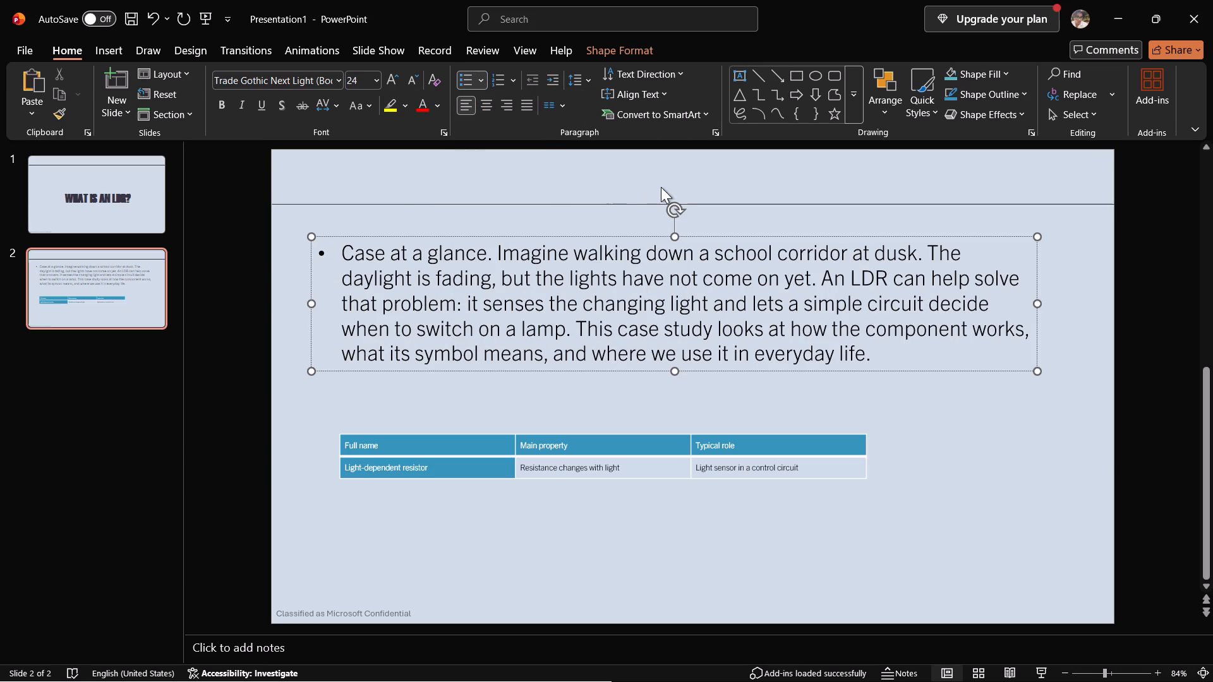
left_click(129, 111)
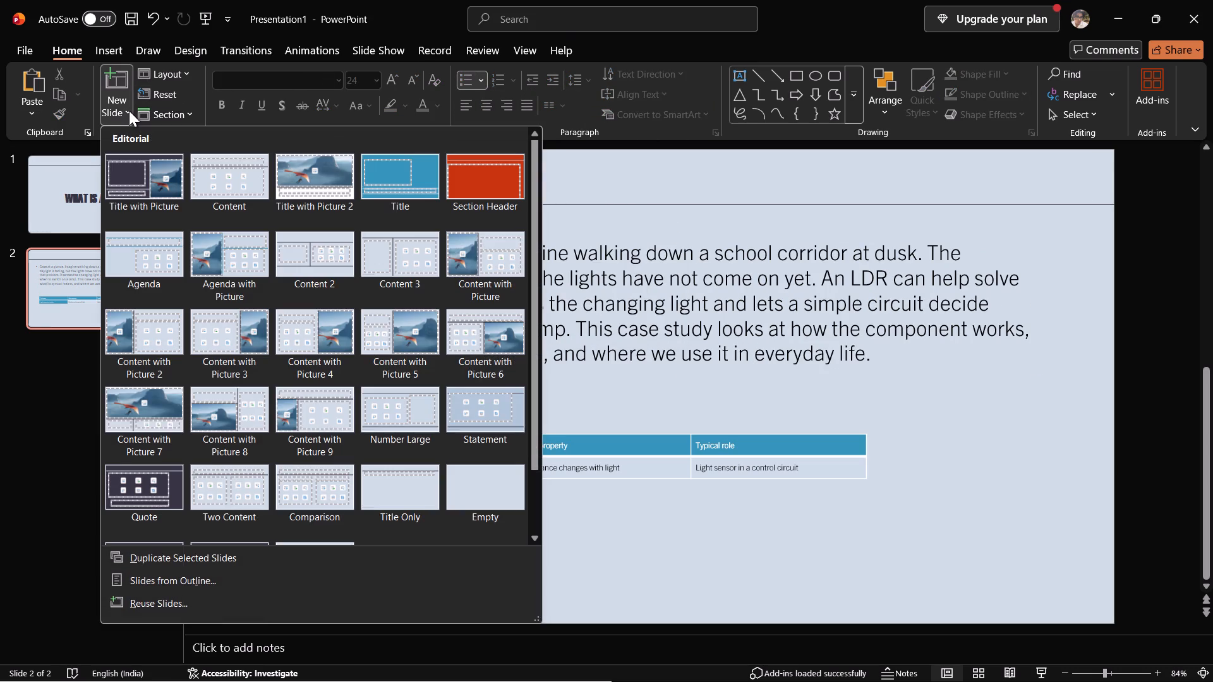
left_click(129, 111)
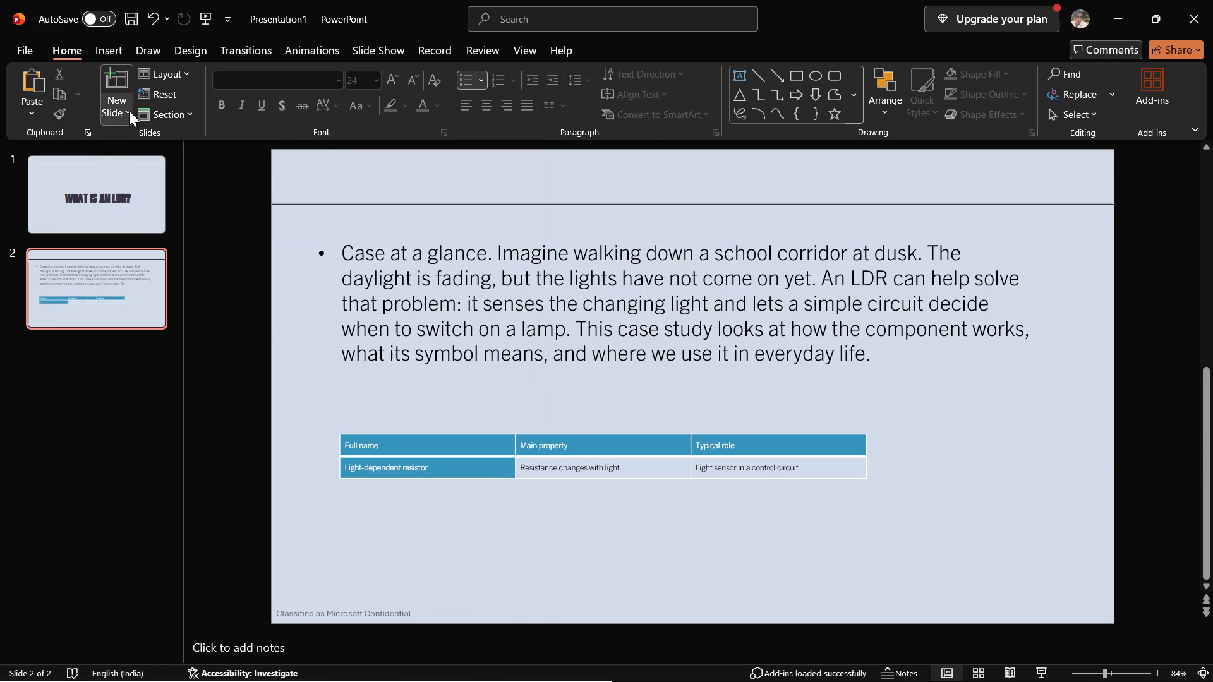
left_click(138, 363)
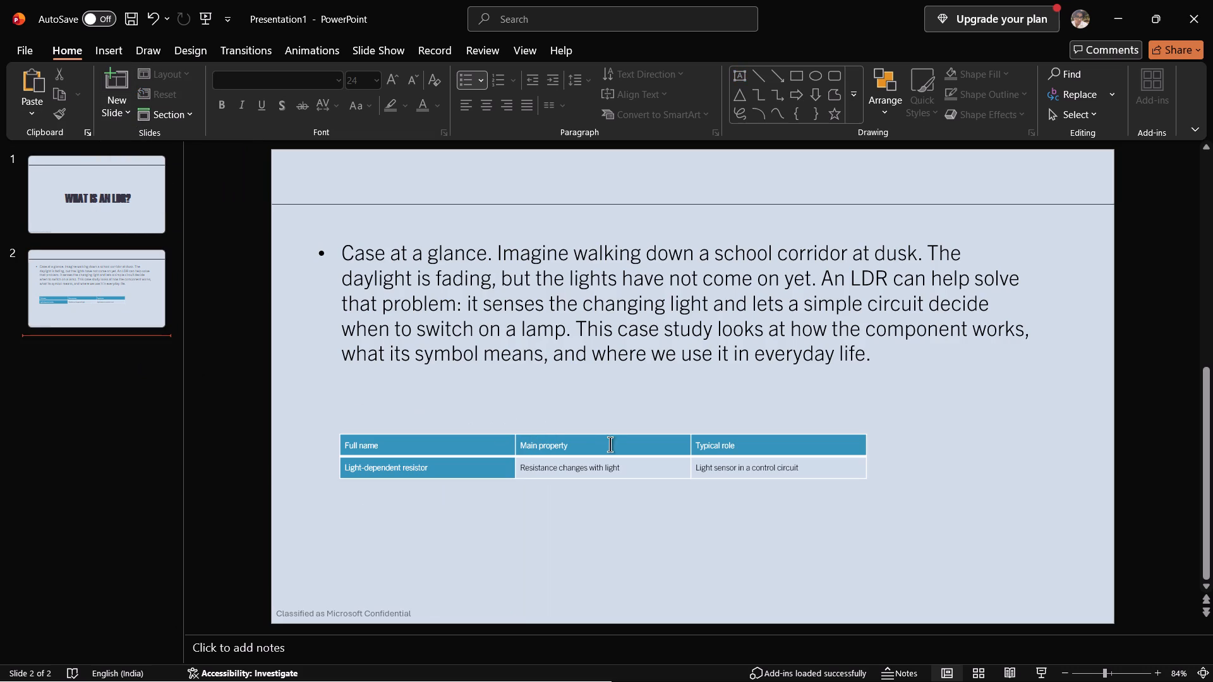
Enlarge the LDR table from its upper-right corner to nearly the width of the paragraph above, with taller rows.
left_click(620, 436)
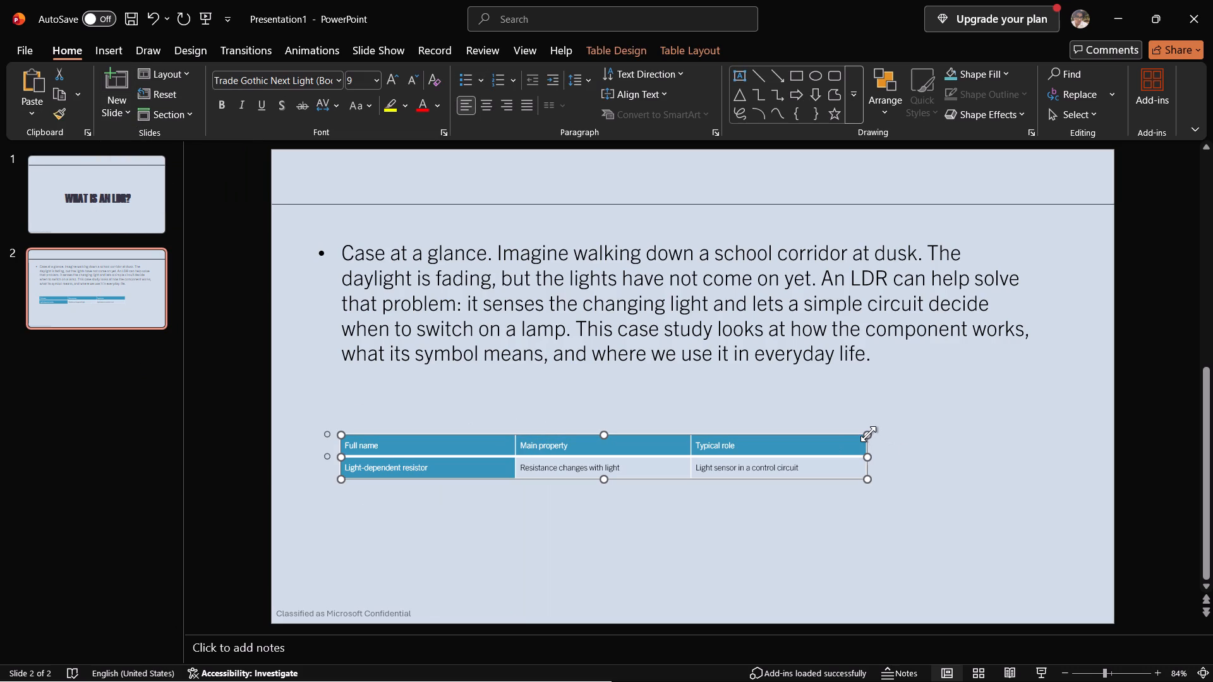
left_click_drag(868, 434, 941, 412)
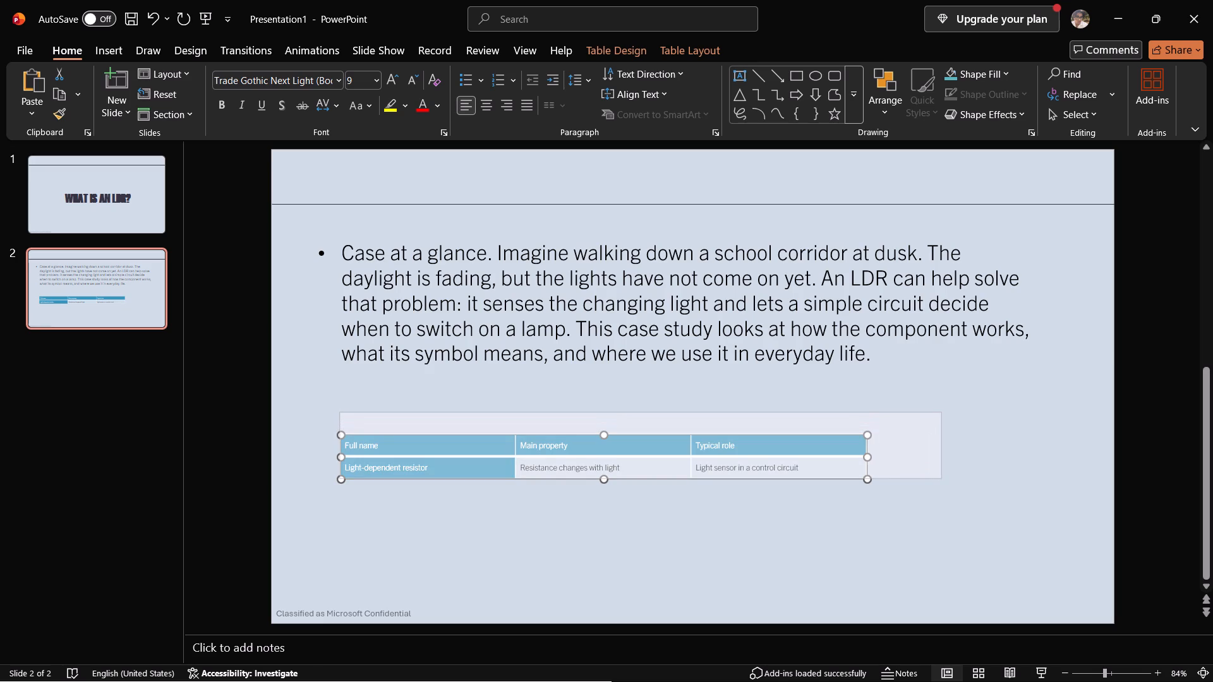
left_click_drag(941, 412, 984, 410)
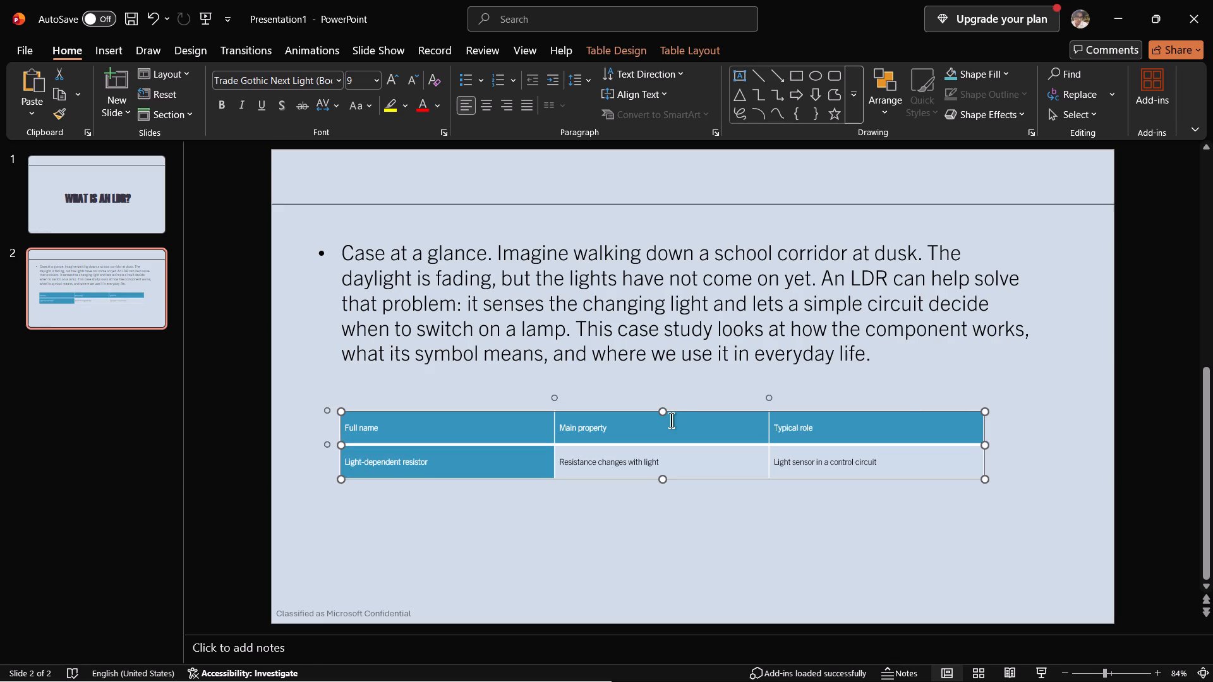
left_click(254, 390)
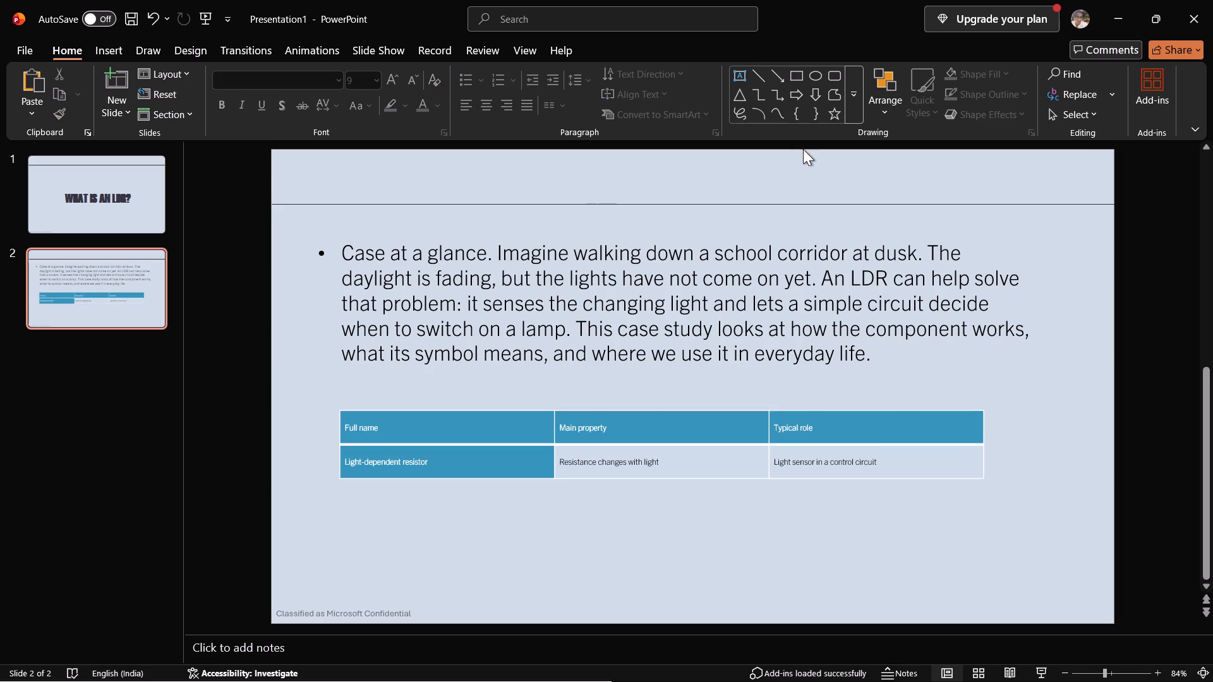
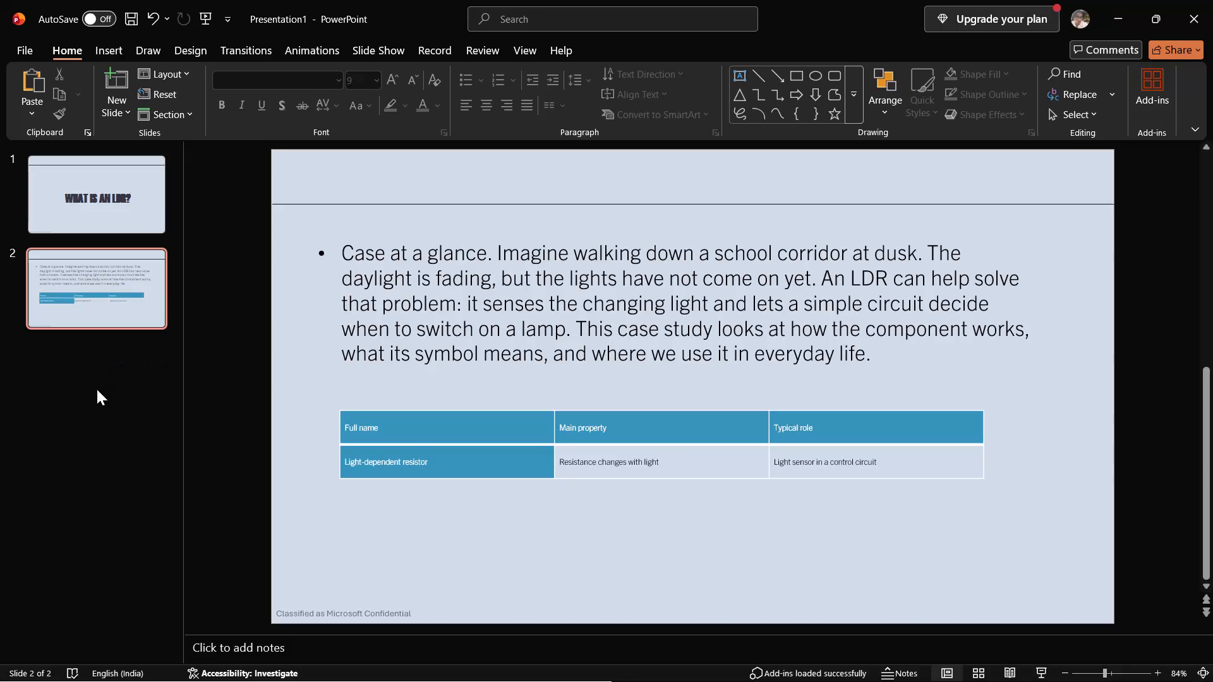
Add slide 3 and copy the heading "1. What is an LDR?" from the Word document into its title placeholder.
key("ctrl+m")
left_click(558, 334)
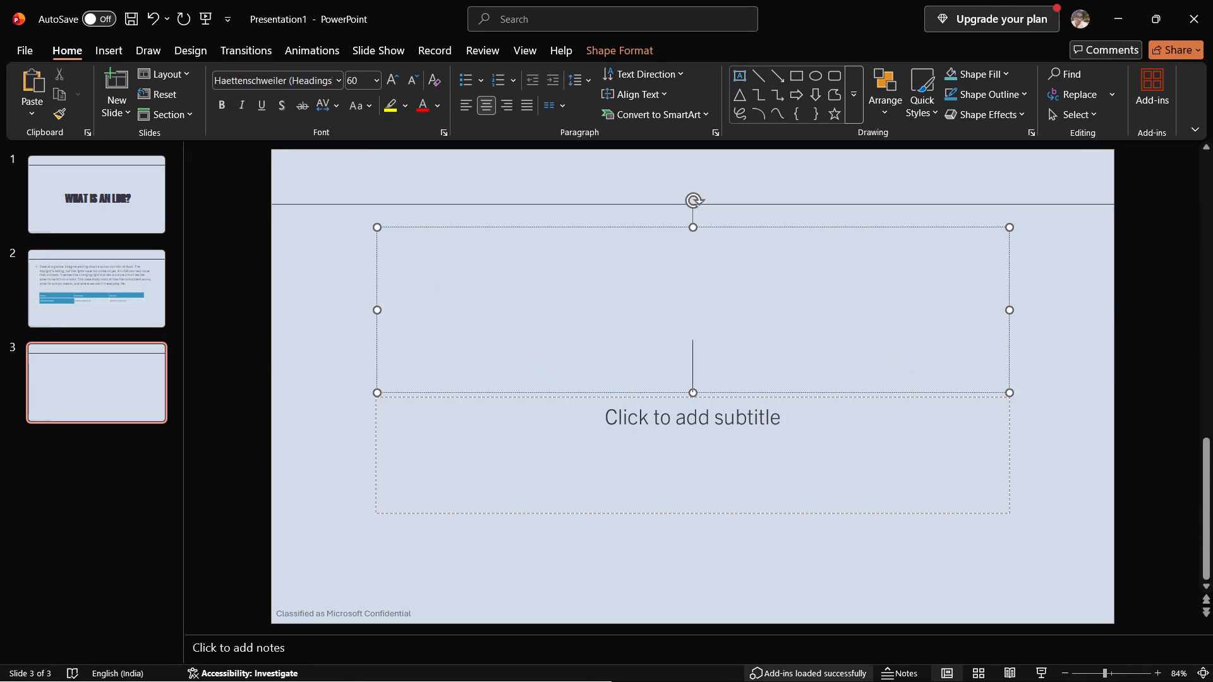
left_click(838, 654)
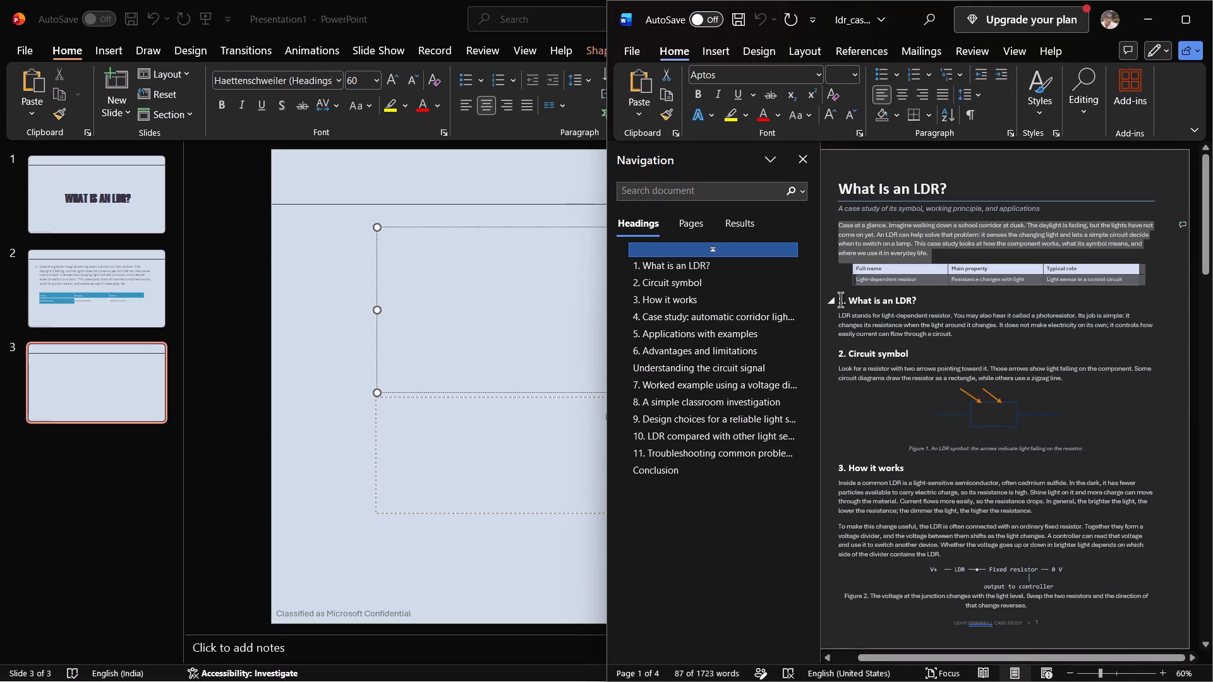
left_click_drag(840, 299, 981, 335)
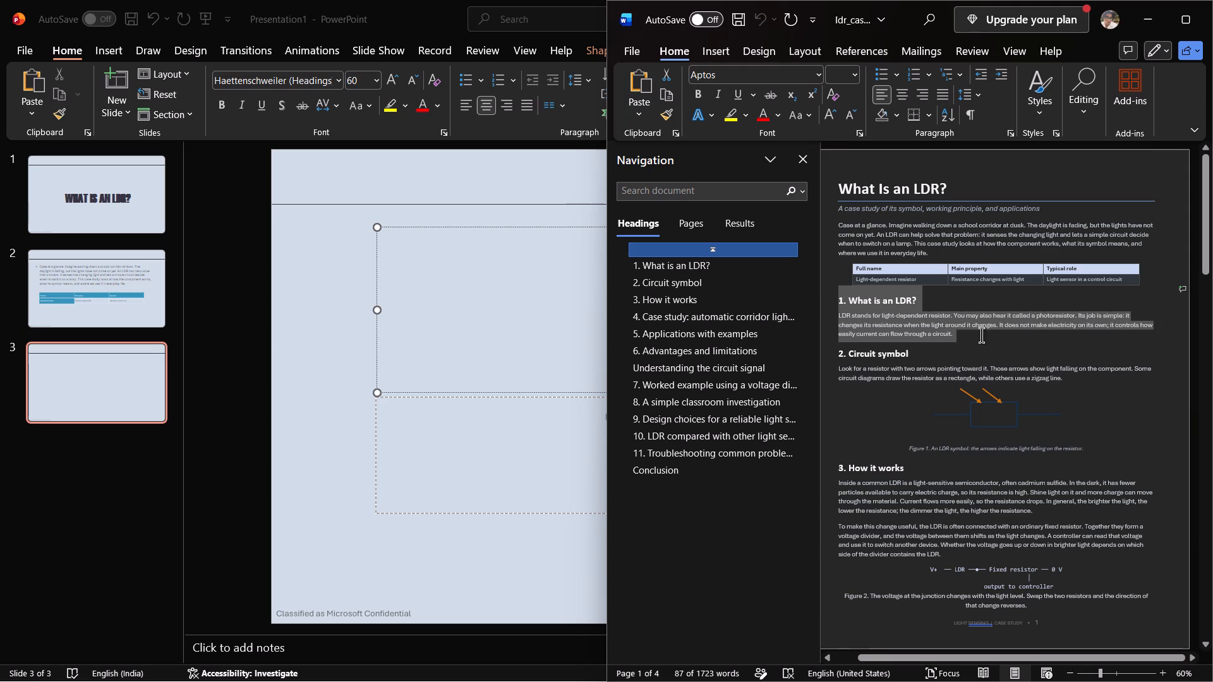
left_click_drag(981, 335, 918, 301)
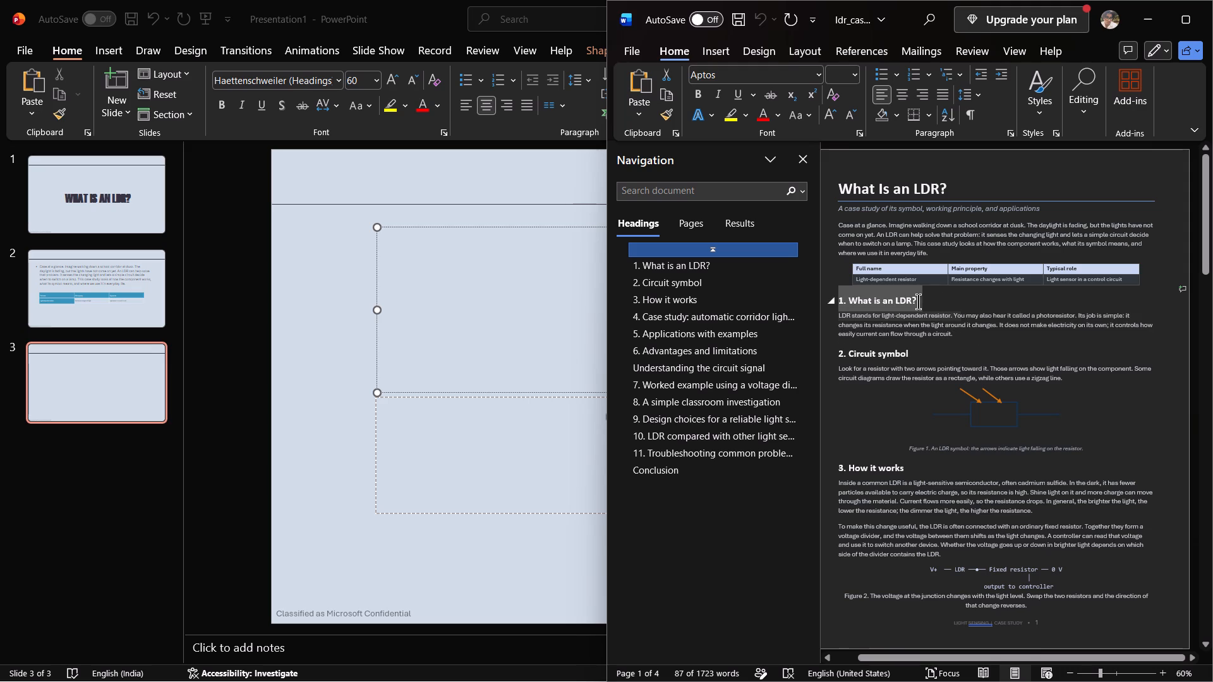
left_click_drag(918, 301, 921, 301)
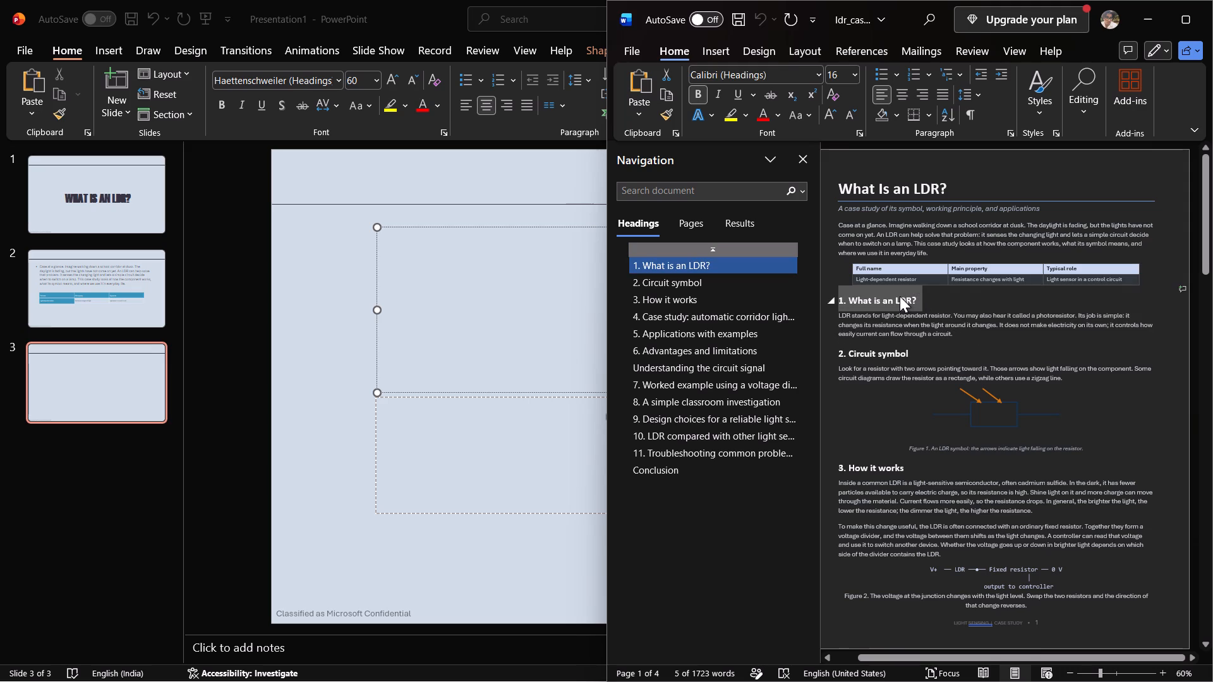
key("ctrl+c")
double_click(510, 304)
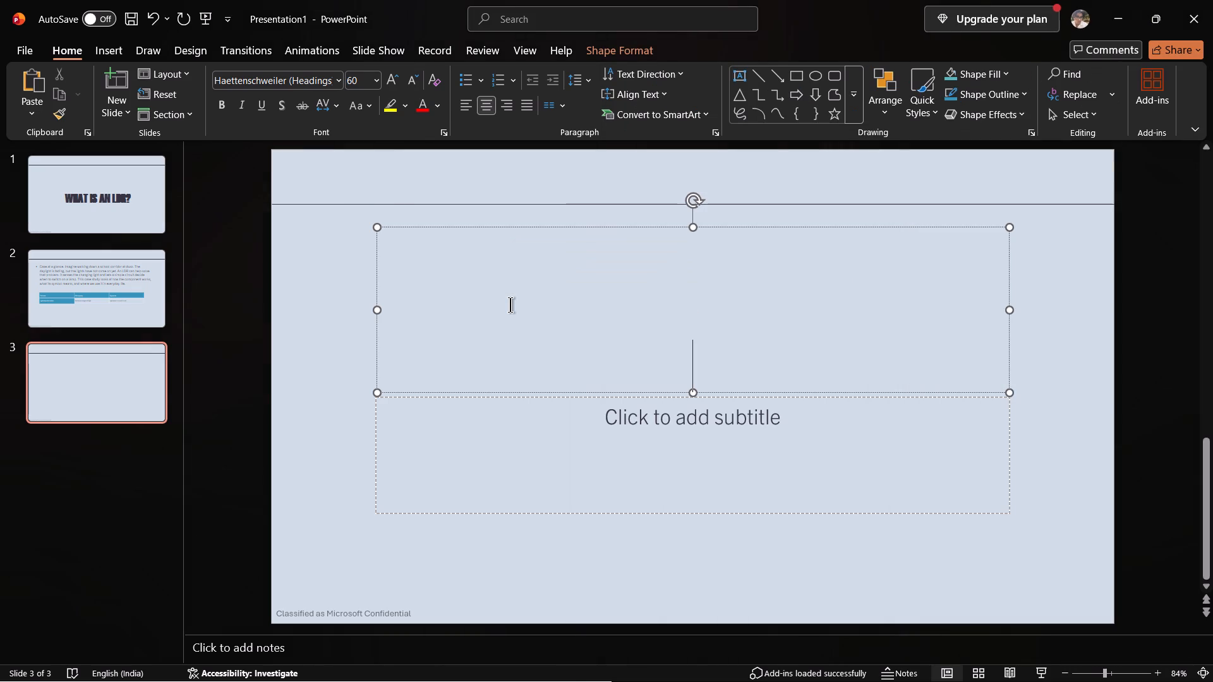
key("ctrl+v")
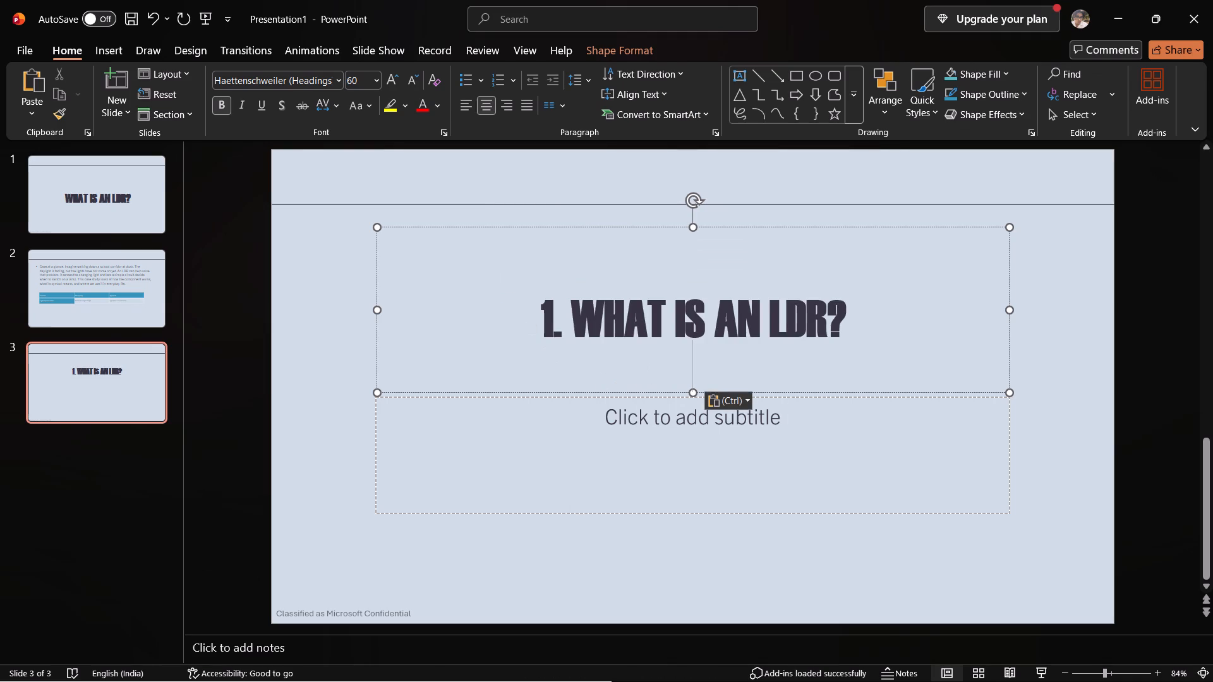
Copy the paragraph beginning "LDR stands for light-dependent resistor" from the Word document into slide 3's subtitle placeholder.
left_click(599, 410)
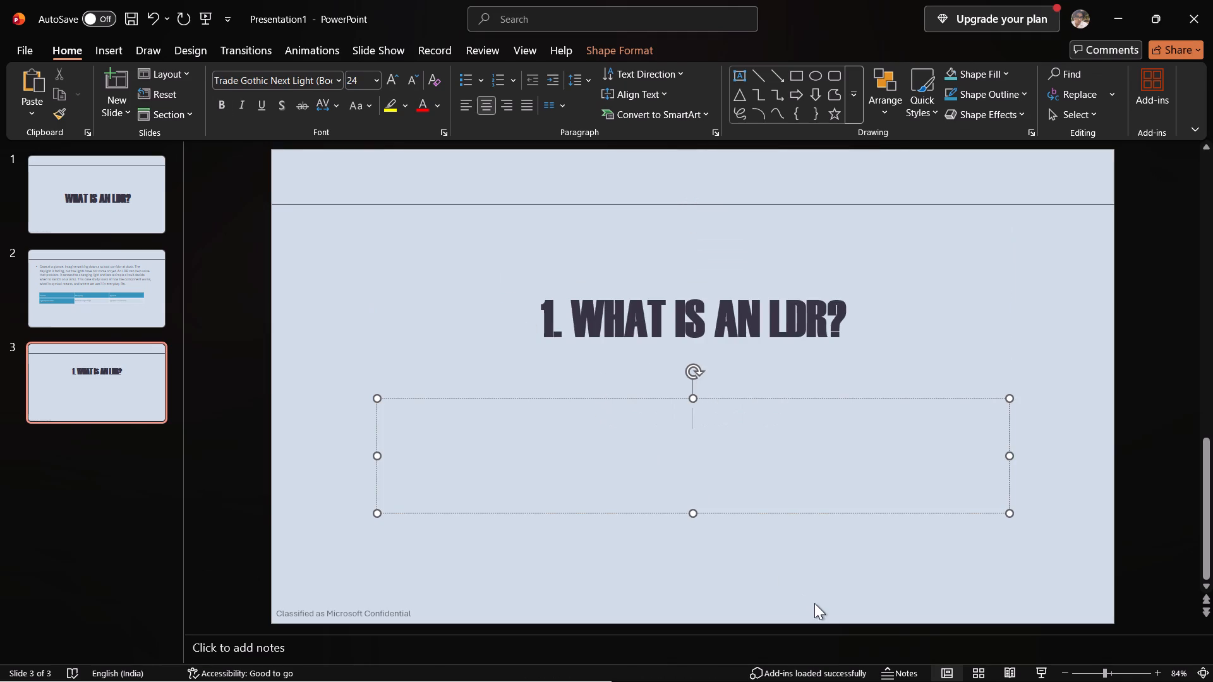
left_click(828, 668)
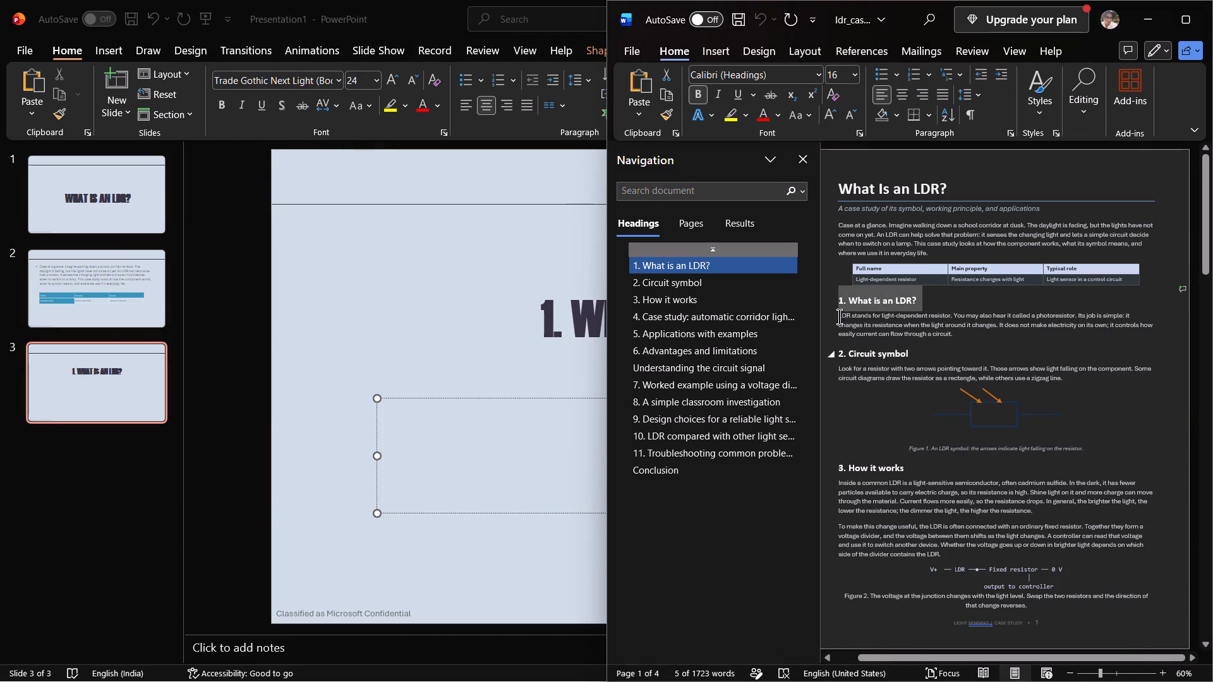
left_click_drag(839, 316, 965, 338)
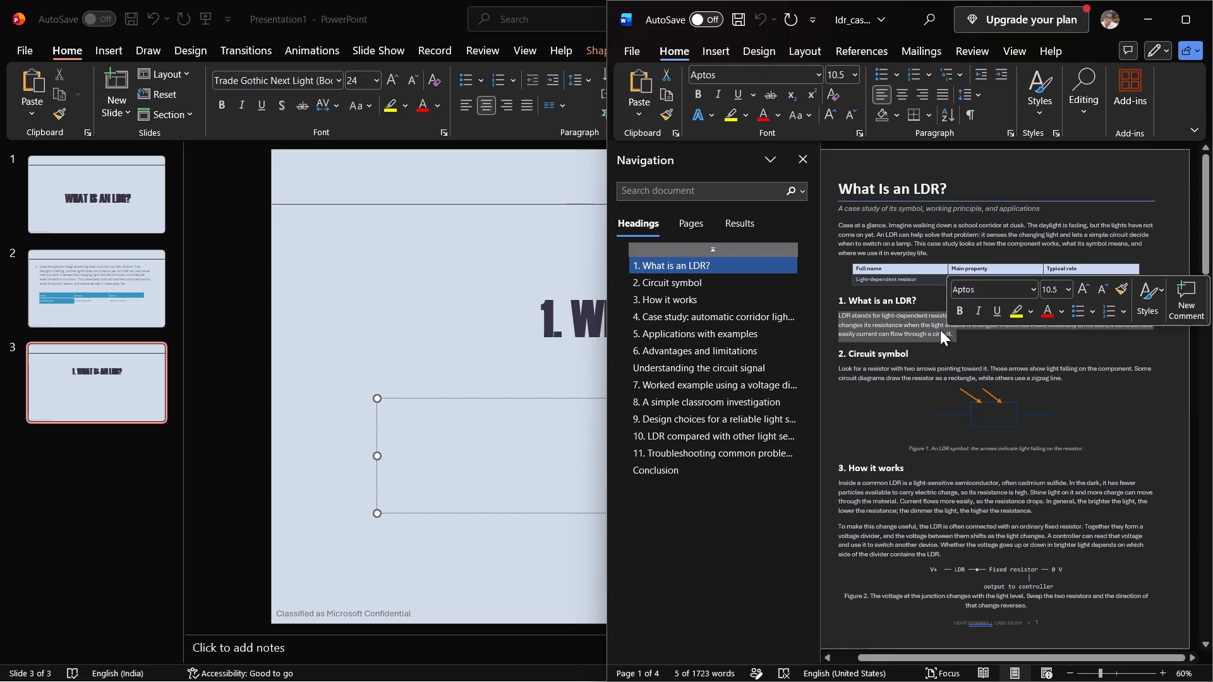
key("ctrl+c")
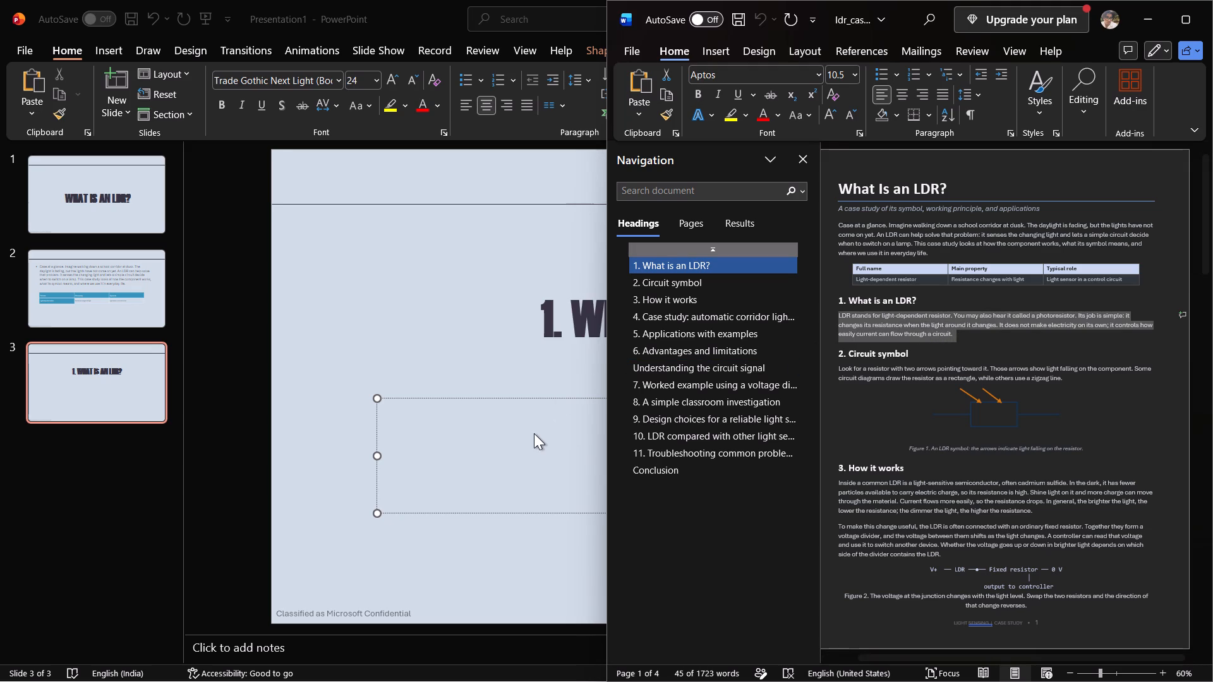
left_click(533, 432)
key("ctrl+v")
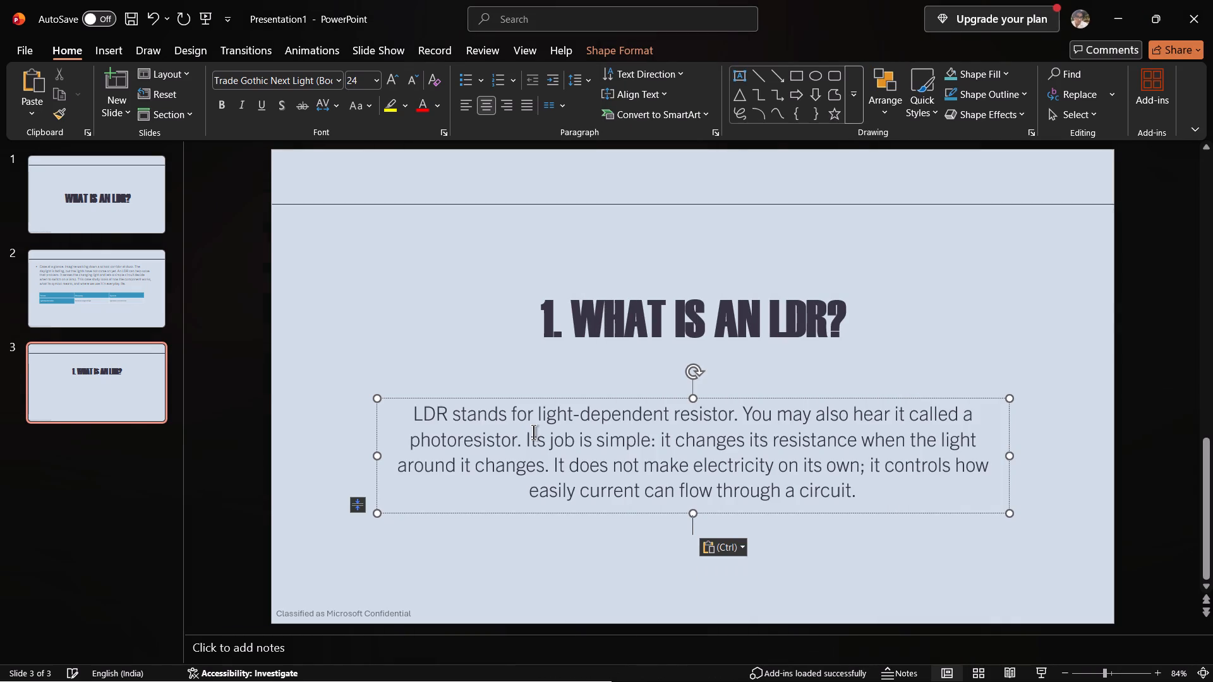
Format the "LDR stands for" paragraph on slide 3 as a list item with a filled round bullet.
left_click(402, 413)
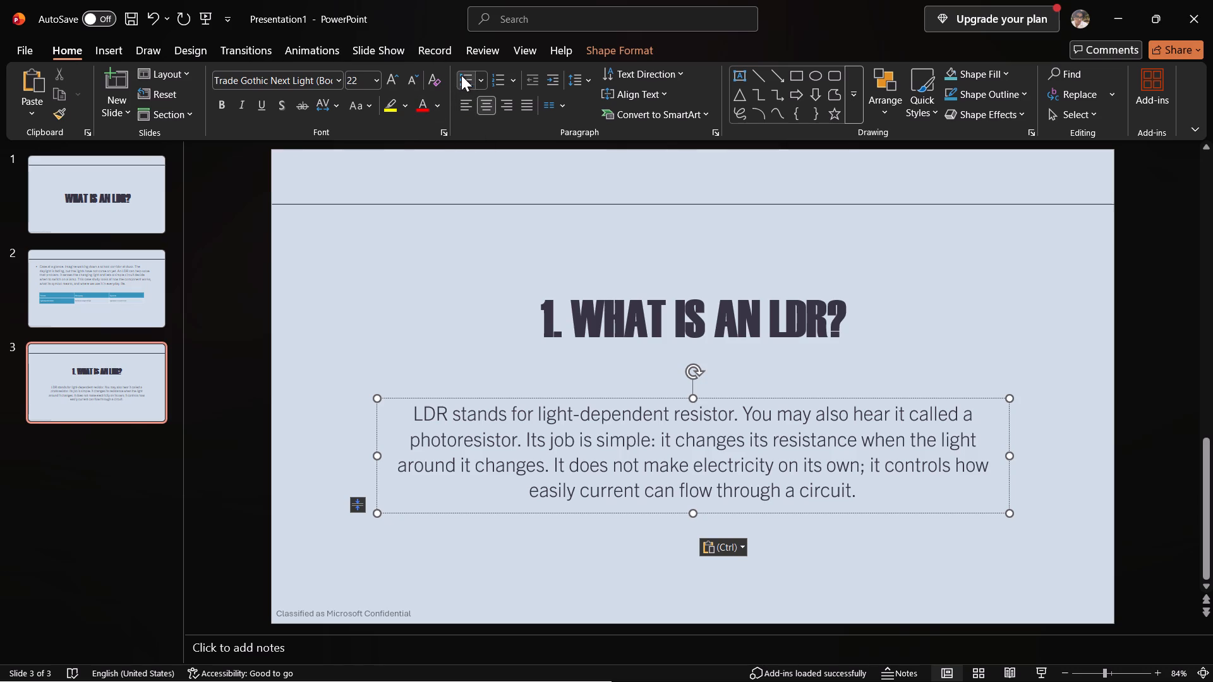
left_click(481, 77)
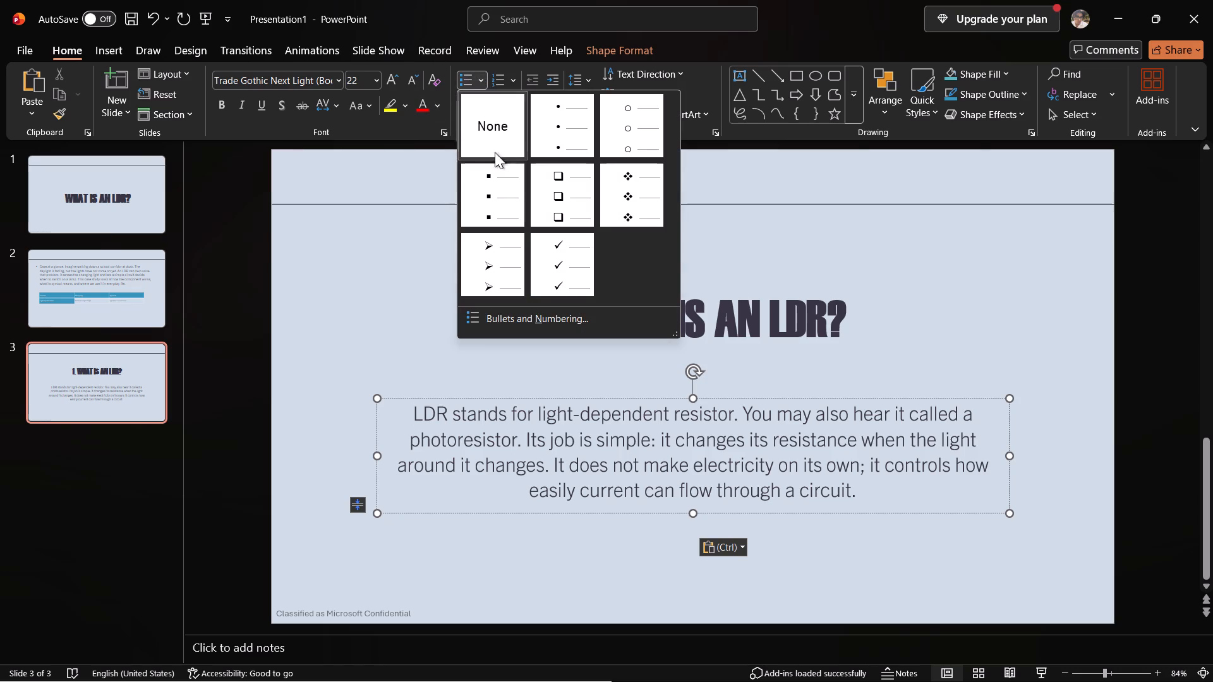
left_click(561, 140)
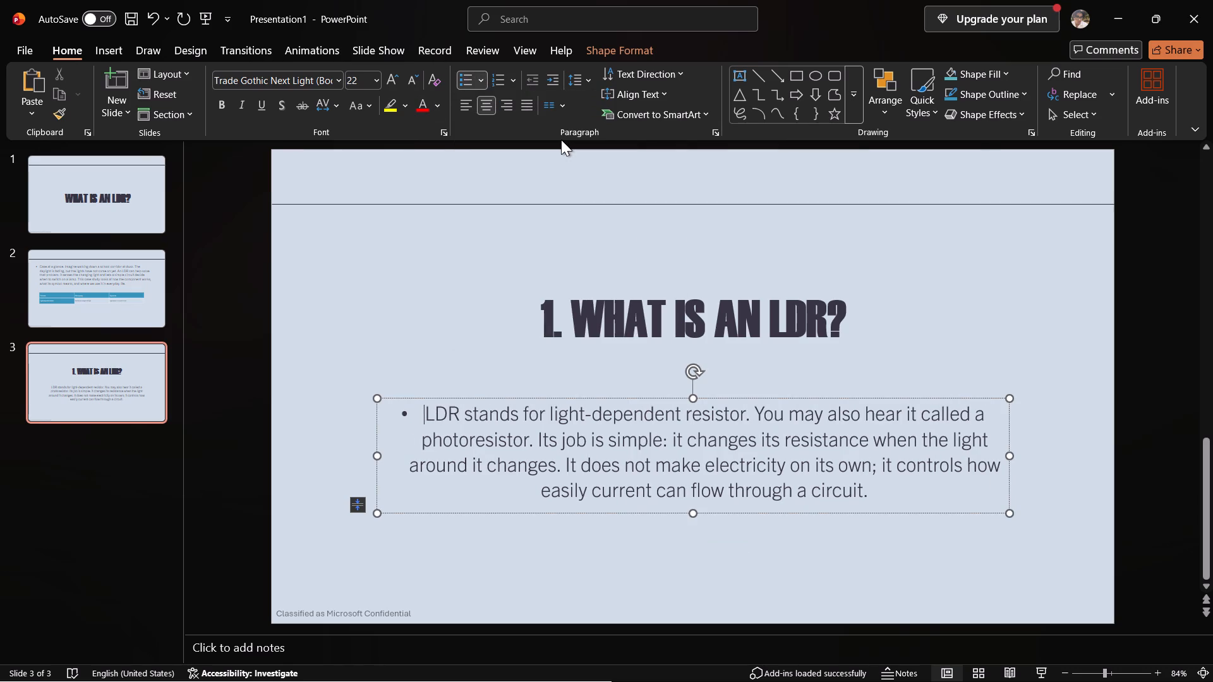
left_click(1148, 383)
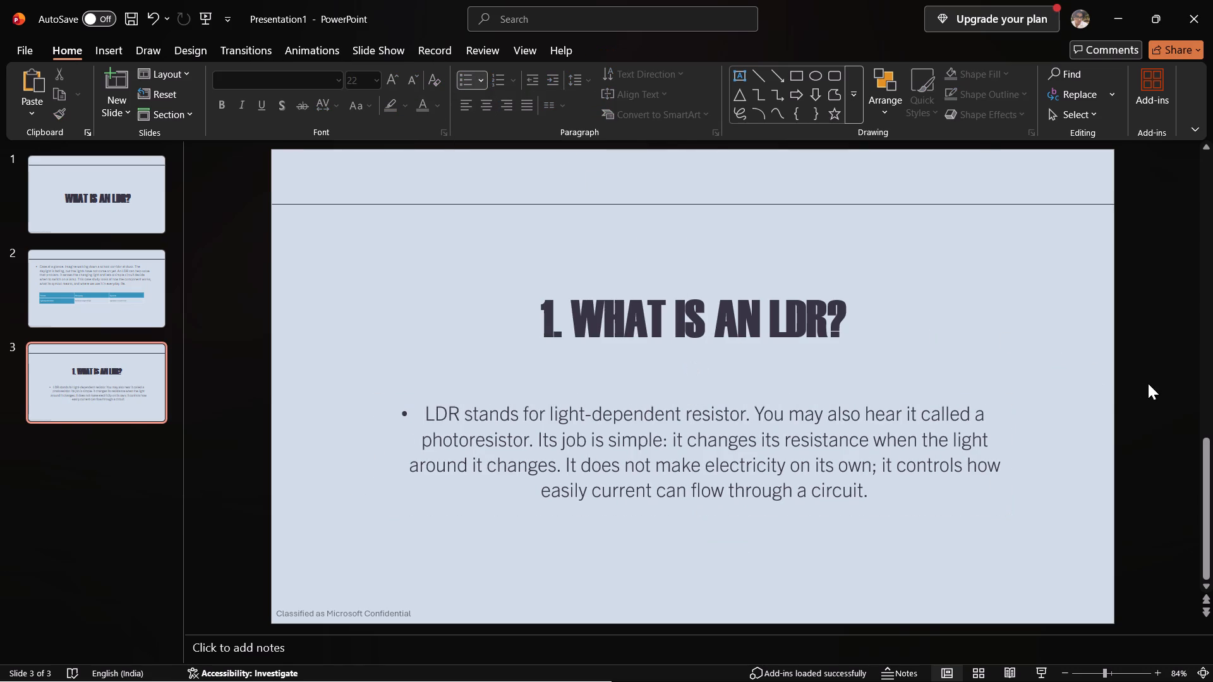
Move the bulleted paragraph's text box up on slide 3, closer beneath the title and still centred horizontally.
left_click(544, 444)
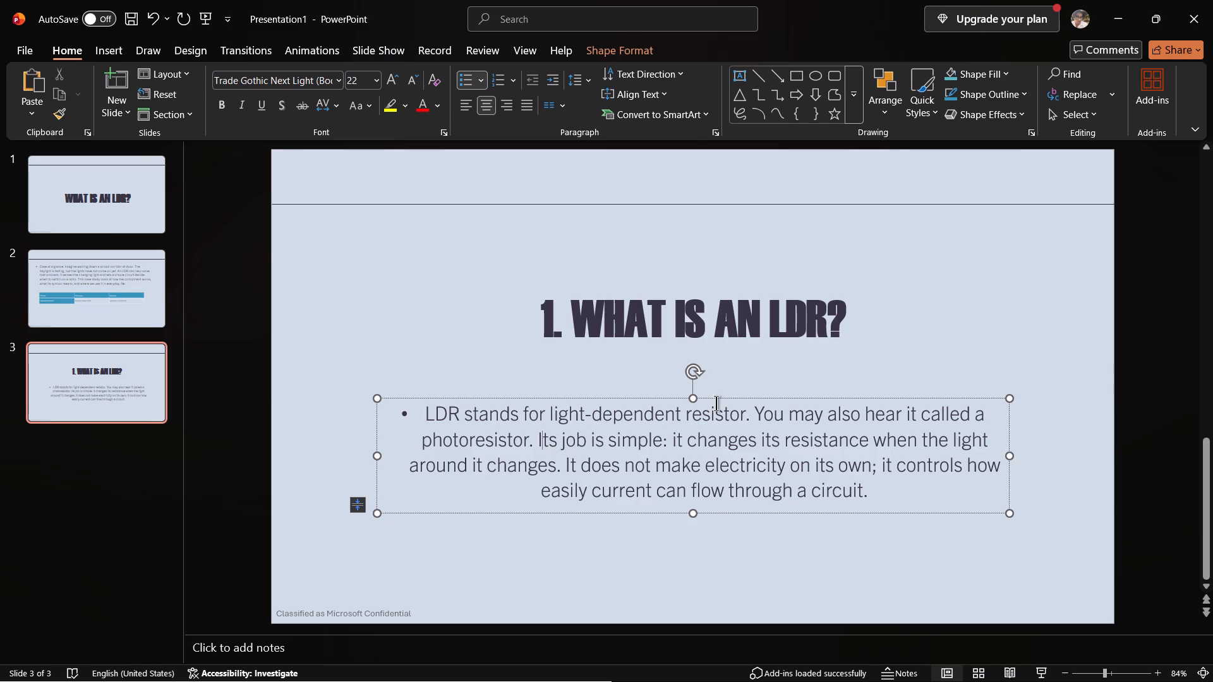
left_click_drag(705, 396, 706, 363)
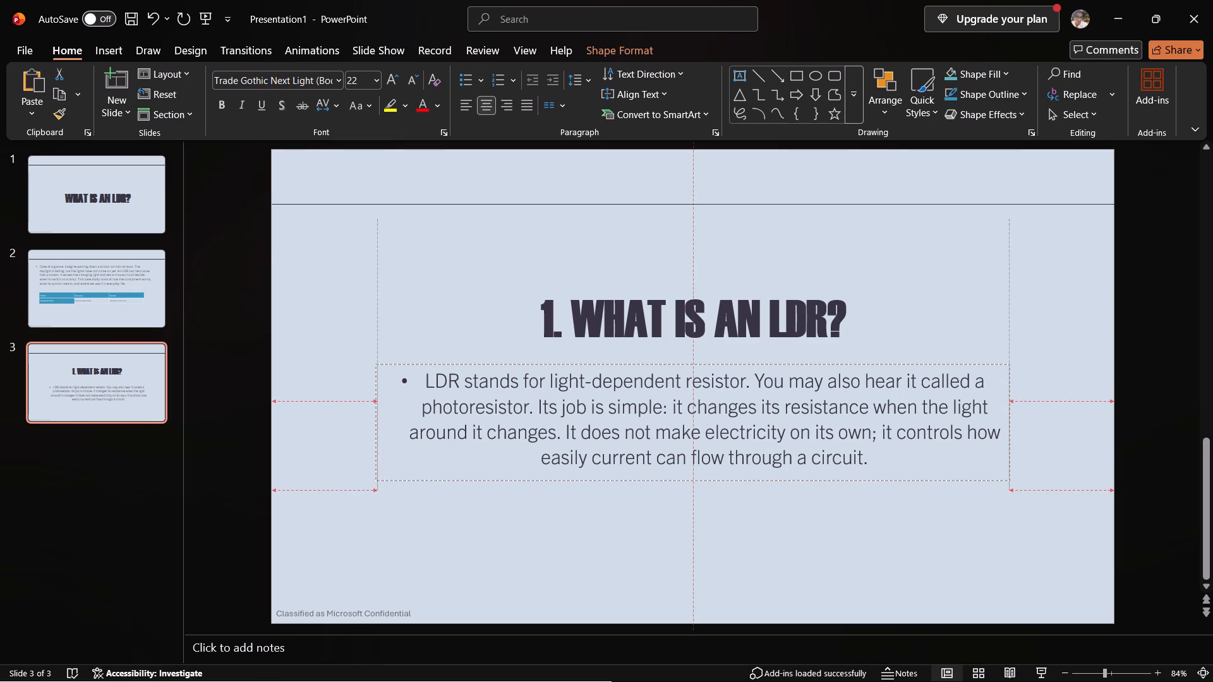
left_click_drag(706, 363, 706, 362)
left_click(1142, 368)
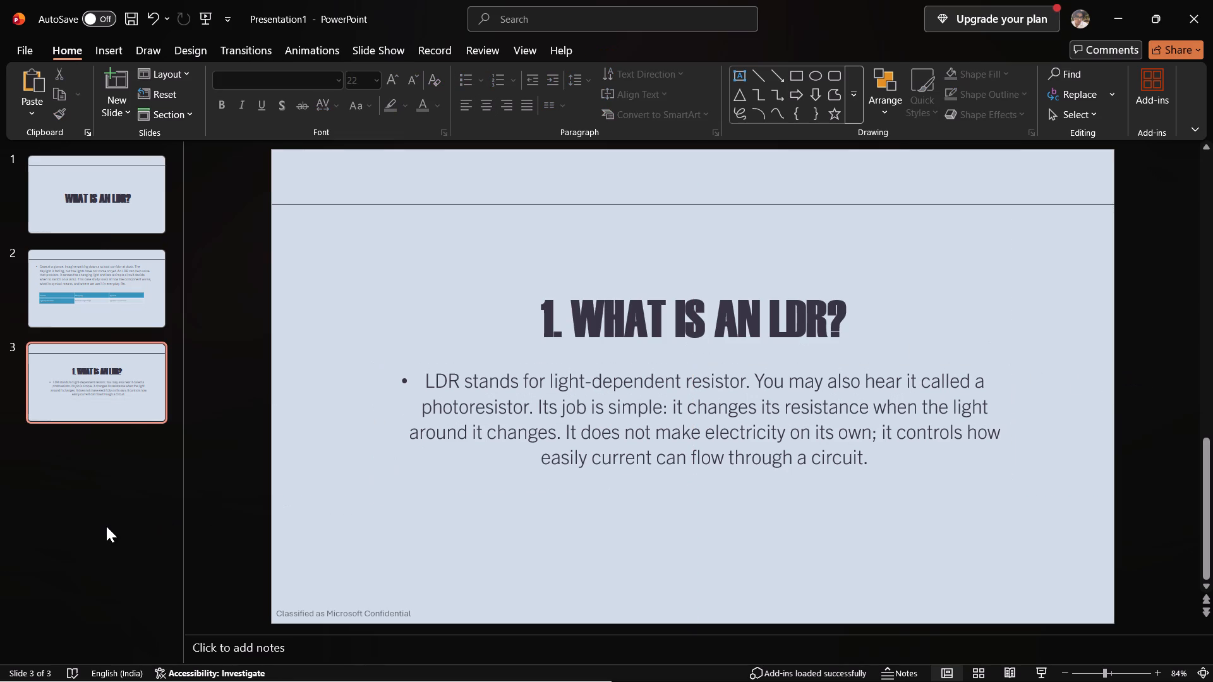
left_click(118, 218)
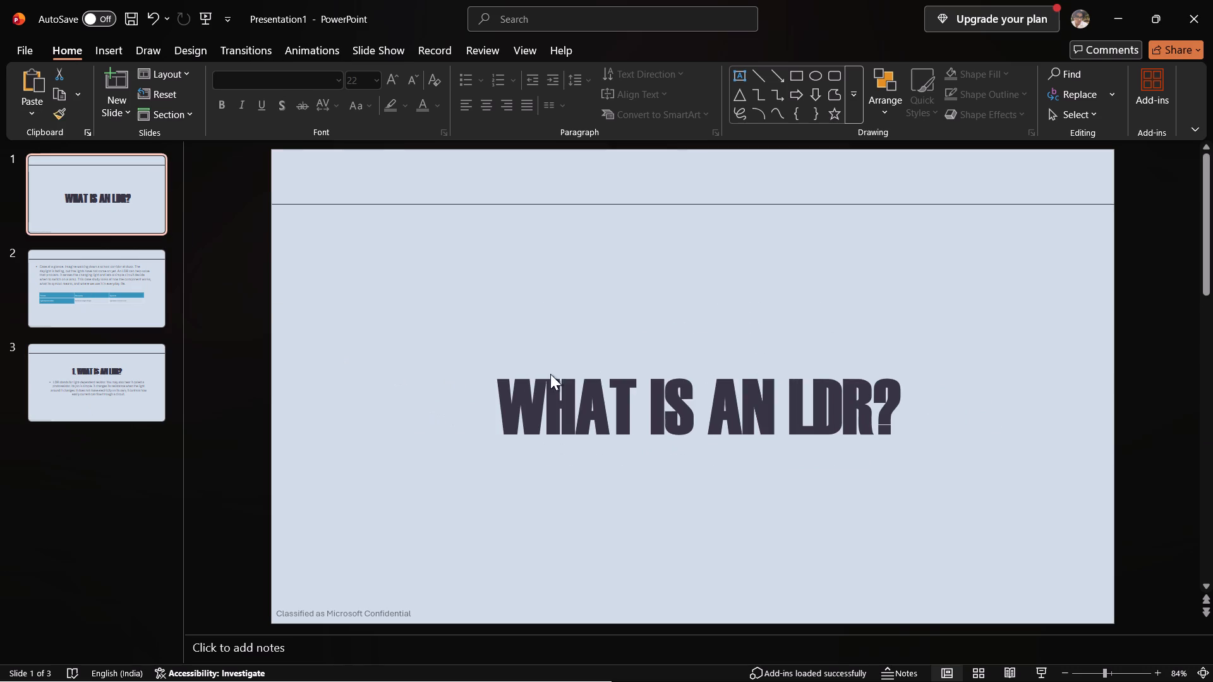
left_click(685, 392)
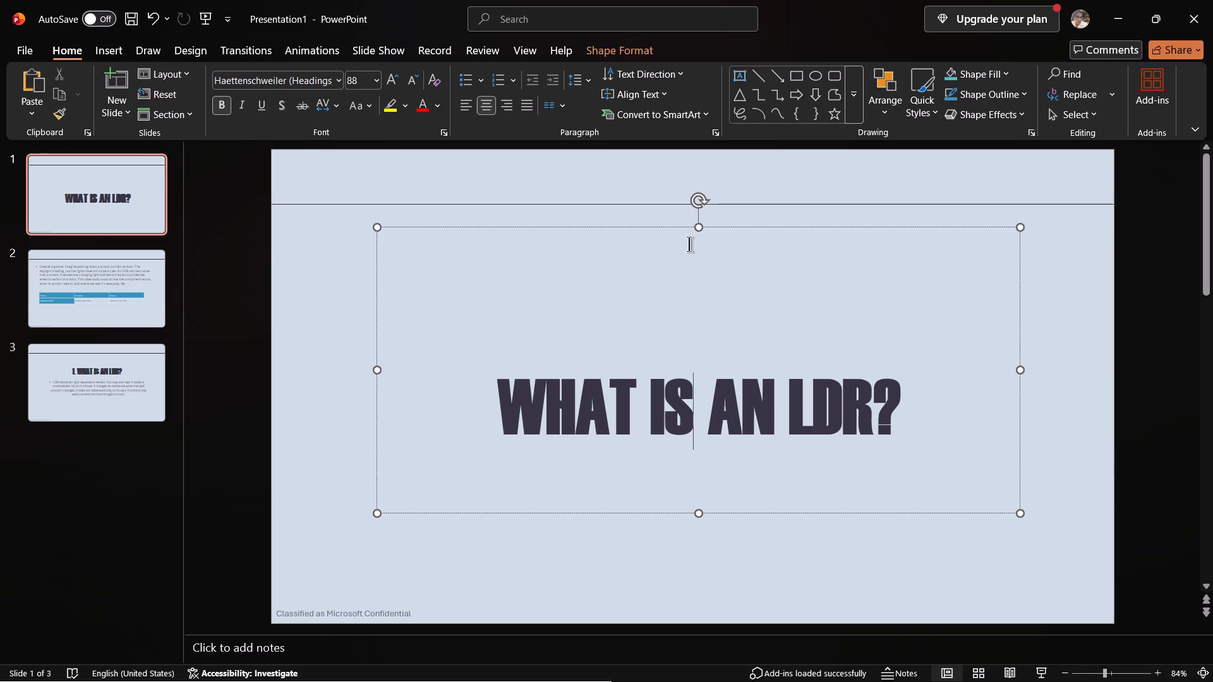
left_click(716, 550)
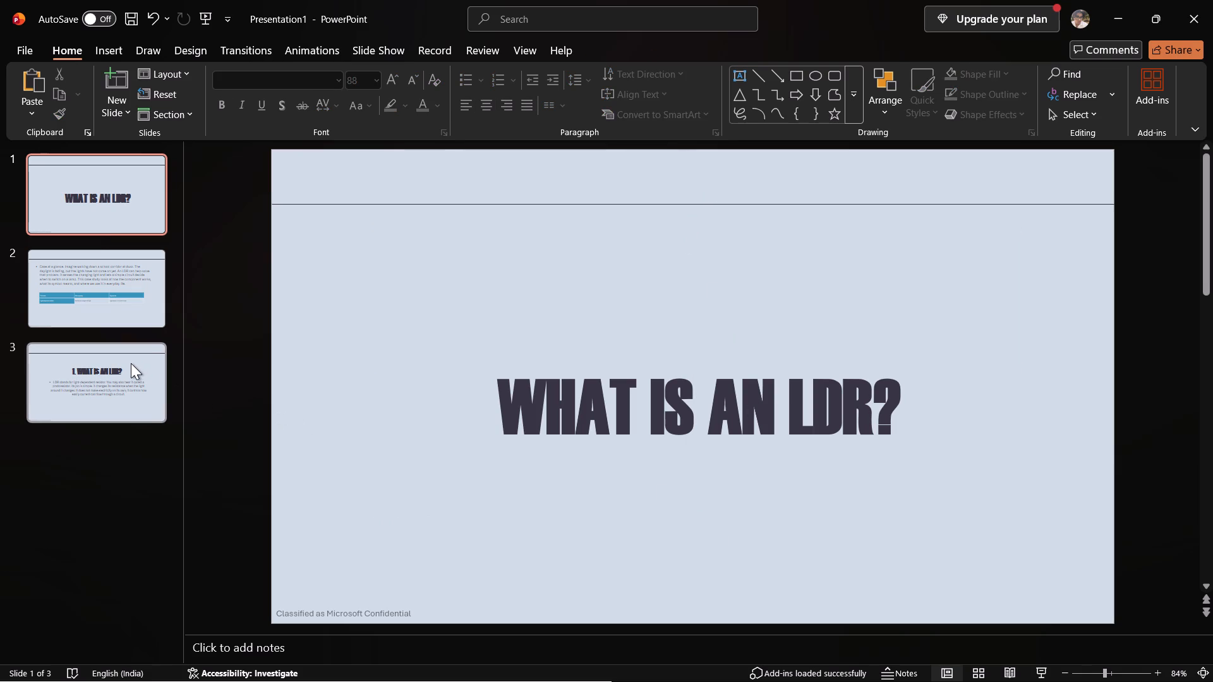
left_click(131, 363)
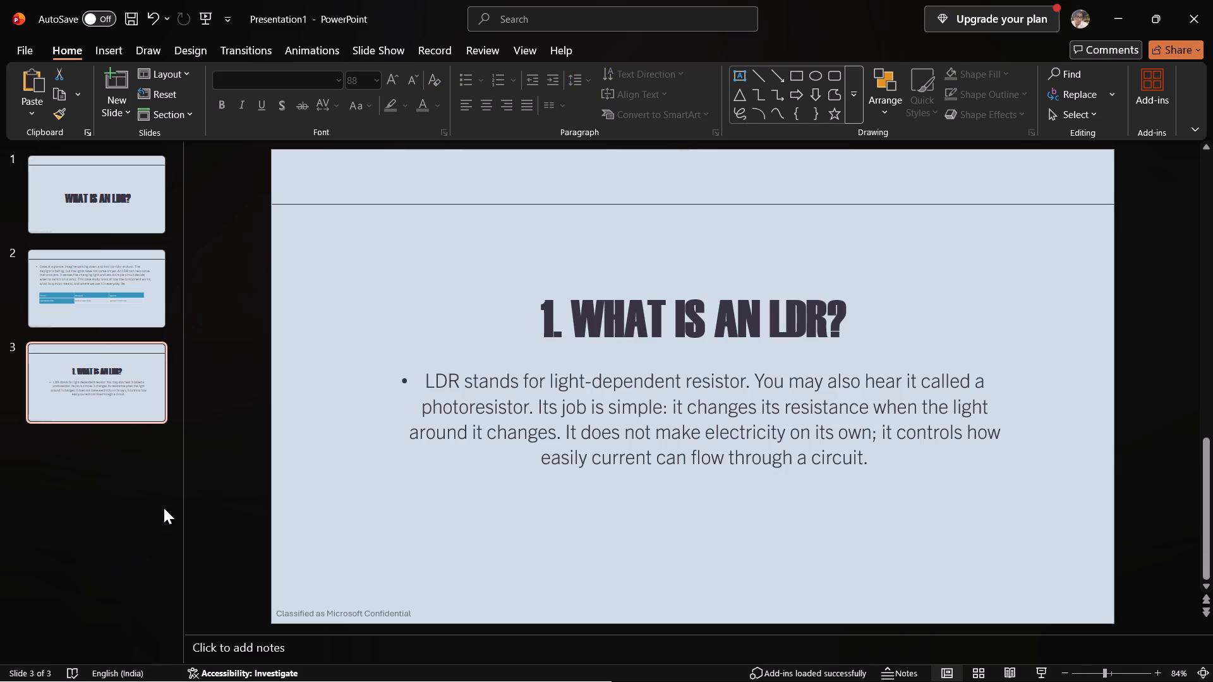
Add a new title-and-subtitle slide after slide 3.
left_click(116, 493)
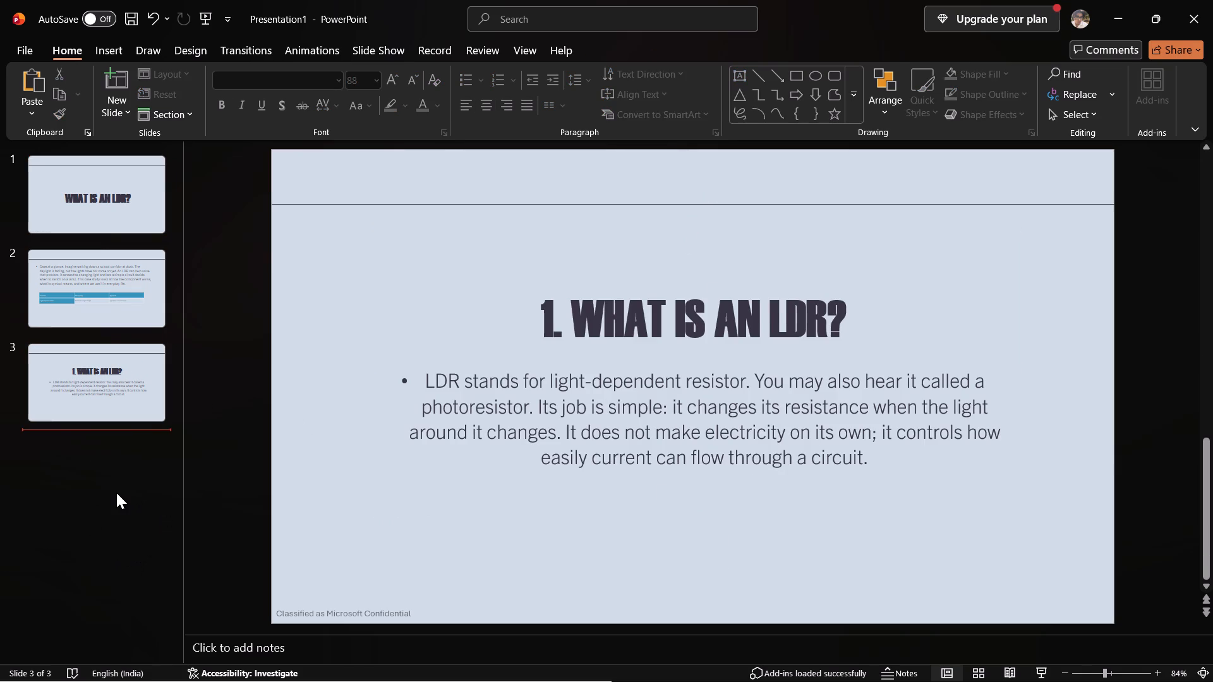
key("ctrl+m")
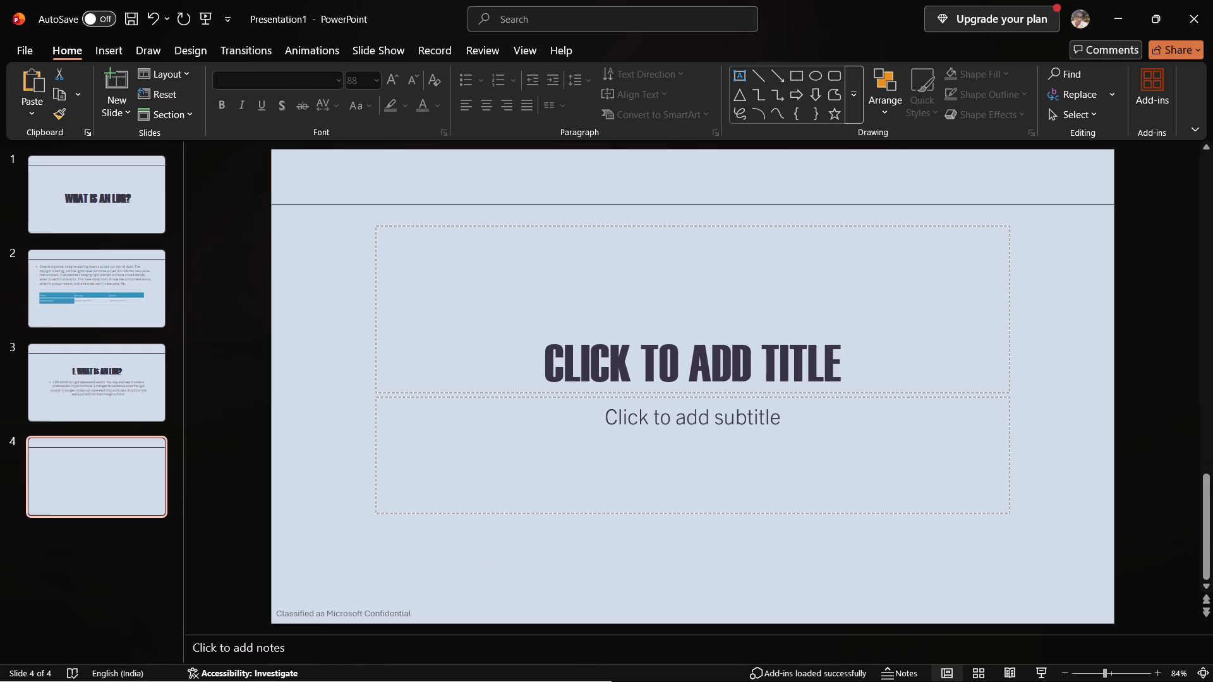
Try to copy the "2. Circuit symbol" section with its figure and caption from the Word document into slide 4's title placeholder.
left_click(840, 667)
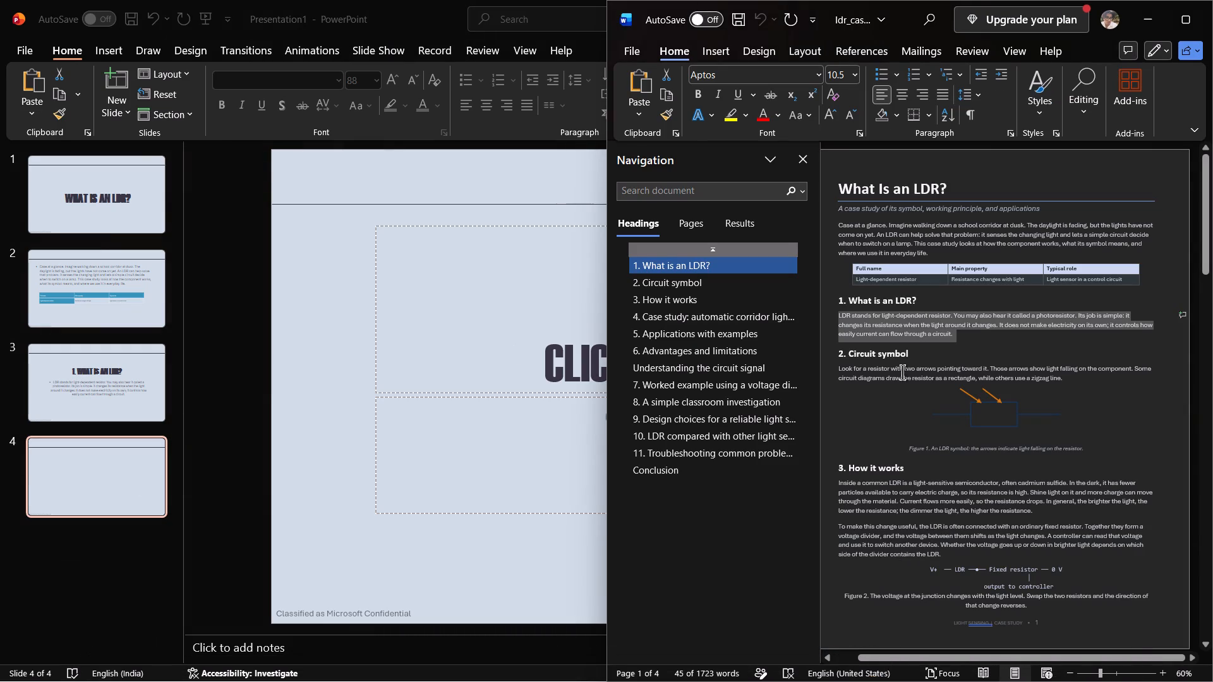
left_click_drag(840, 353, 1119, 460)
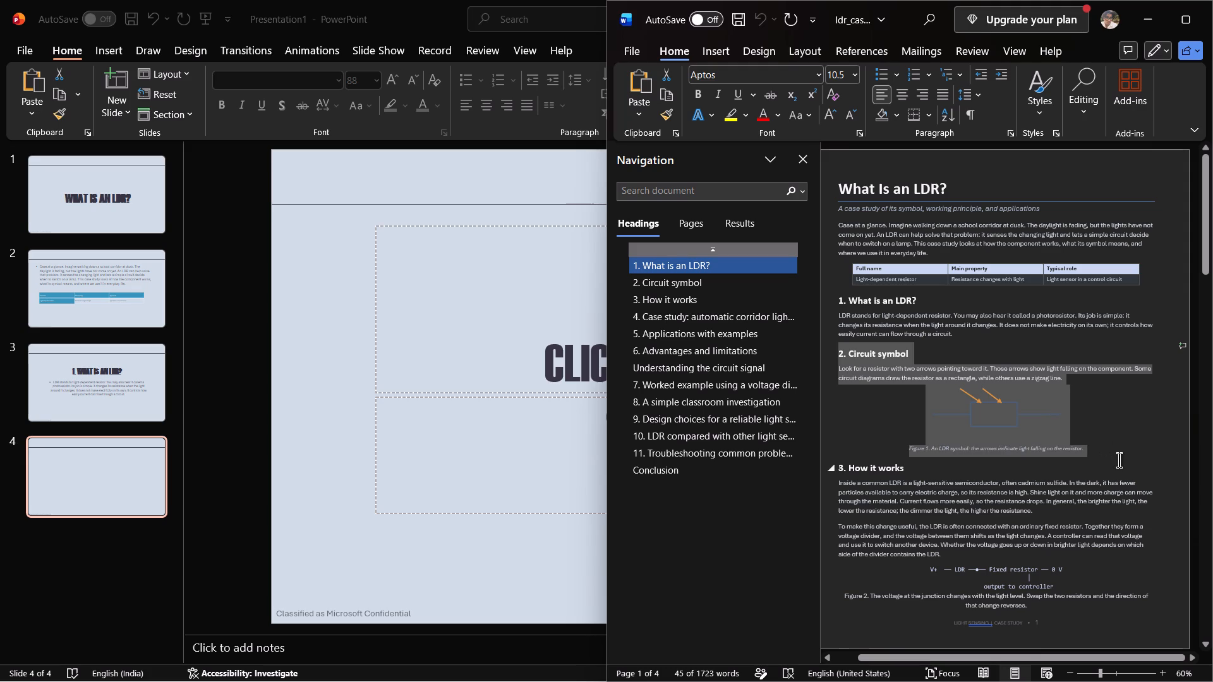
left_click_drag(1119, 460, 1119, 449)
left_click(1119, 449, "ctrl")
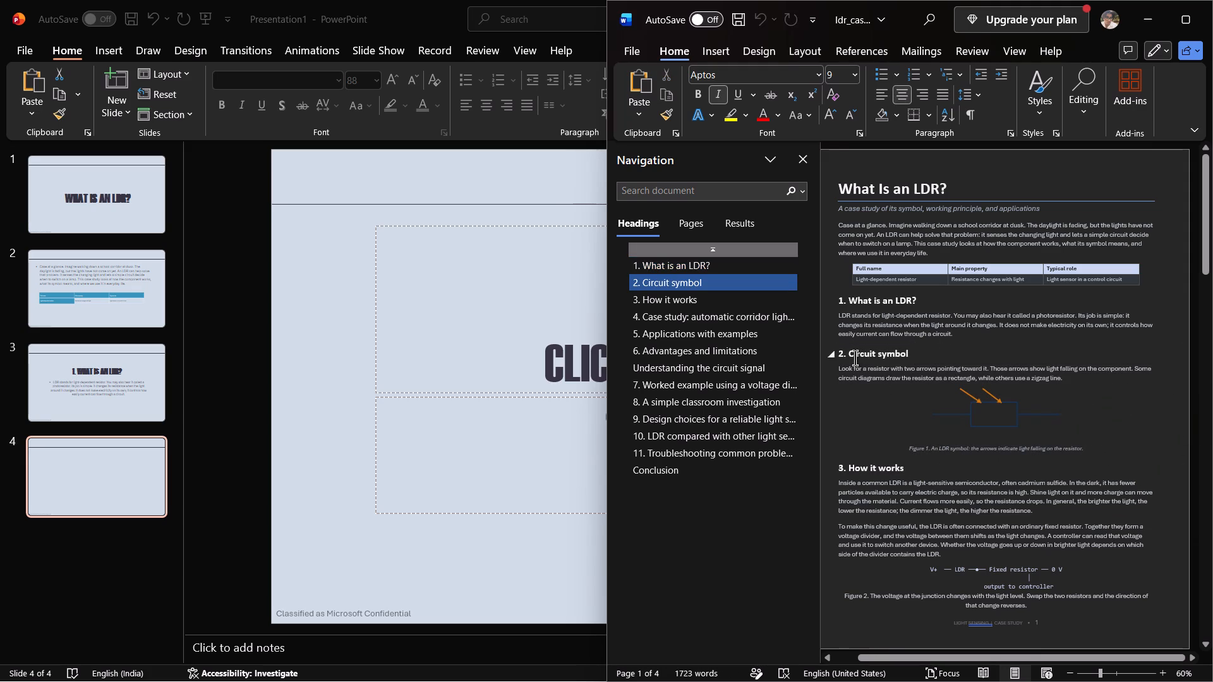
left_click_drag(840, 354, 1041, 417)
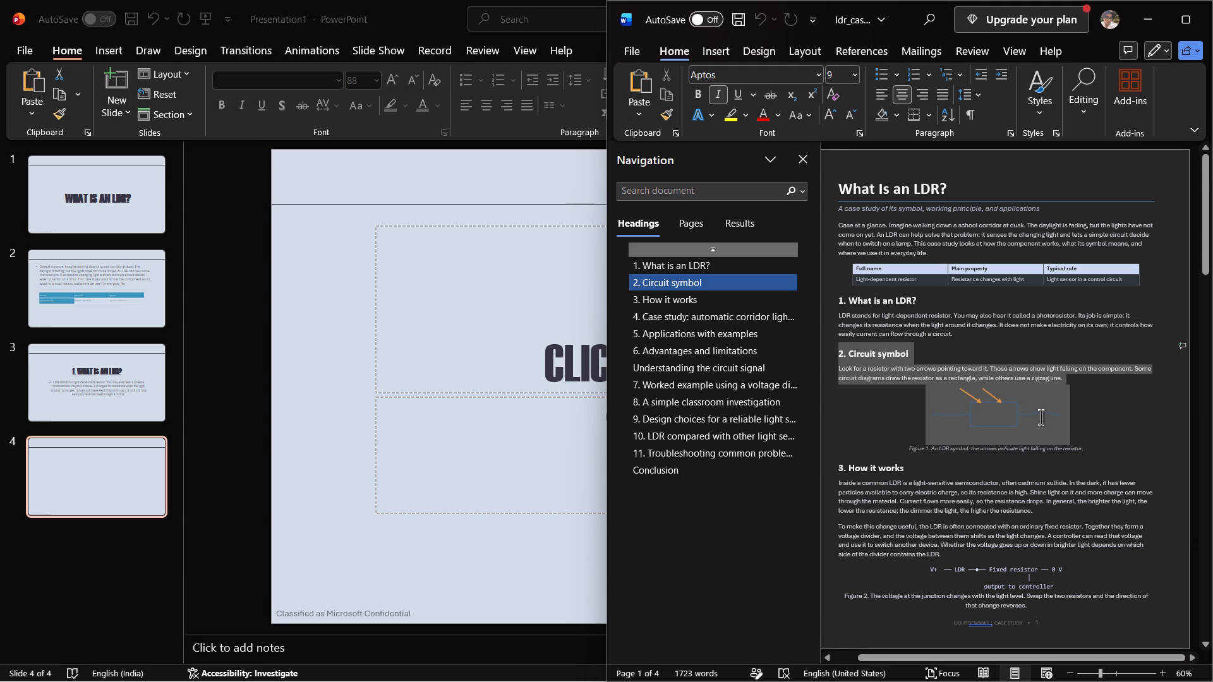
left_click_drag(1041, 417, 1088, 452)
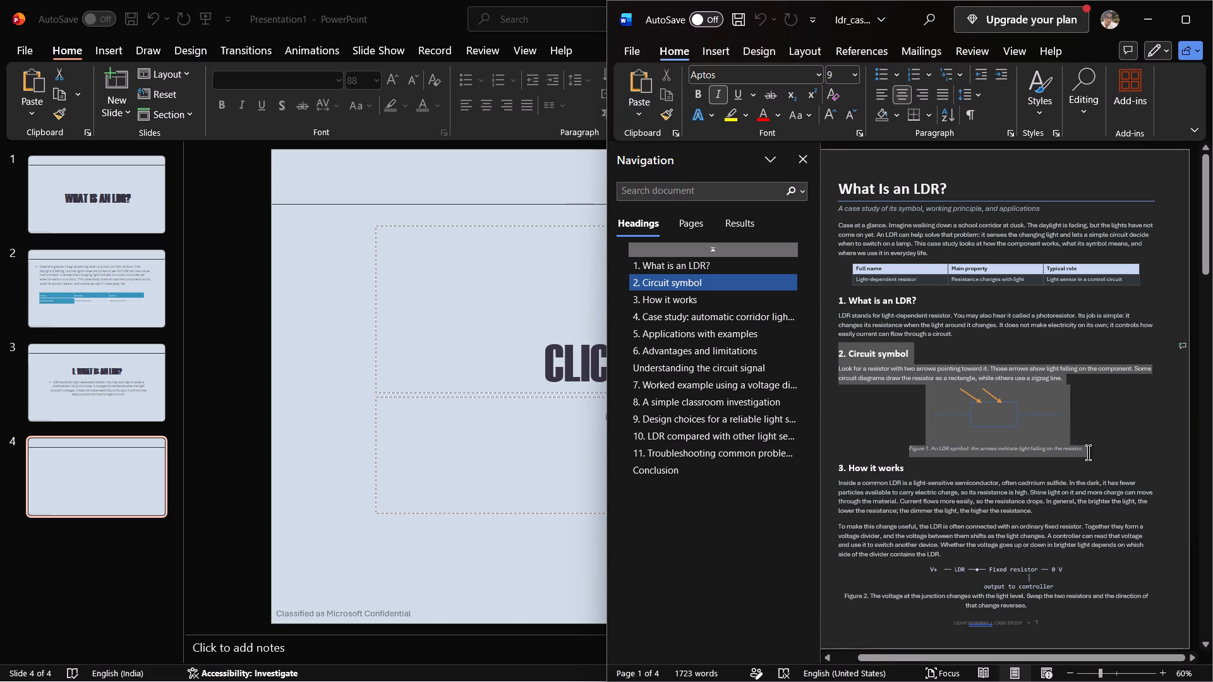
left_click_drag(1088, 452, 469, 318)
key("ctrl+c")
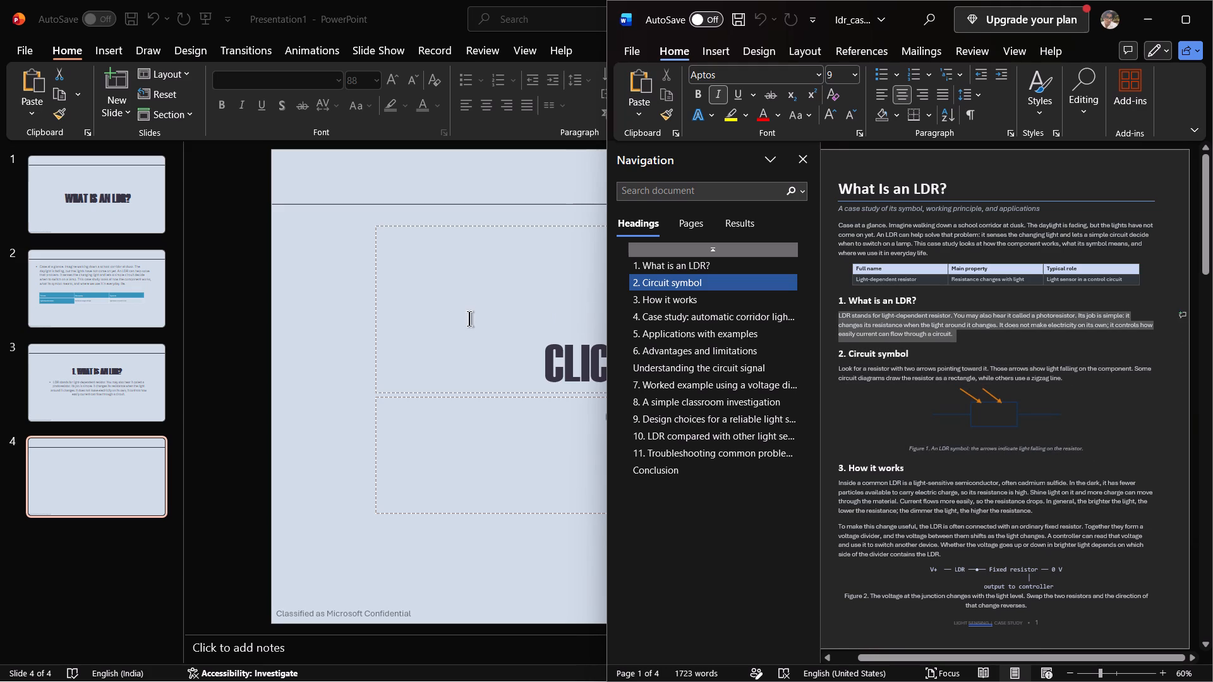
left_click_drag(469, 318, 462, 289)
key("Escape")
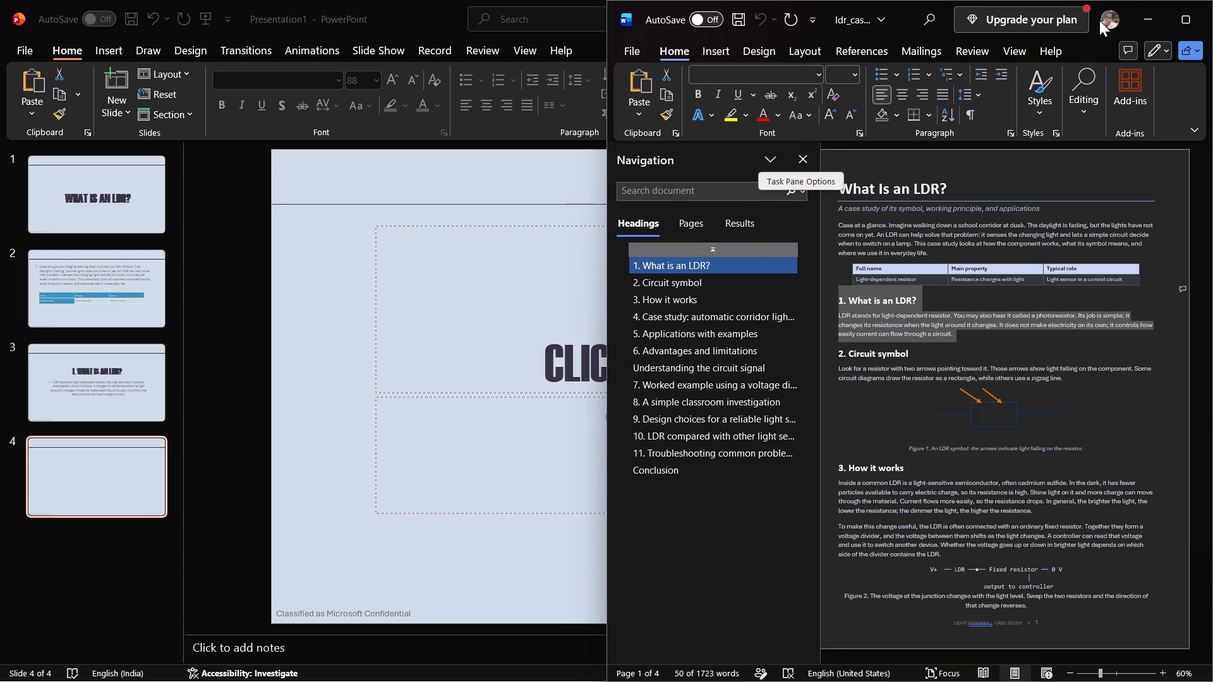
left_click(1135, 7)
left_click(673, 261)
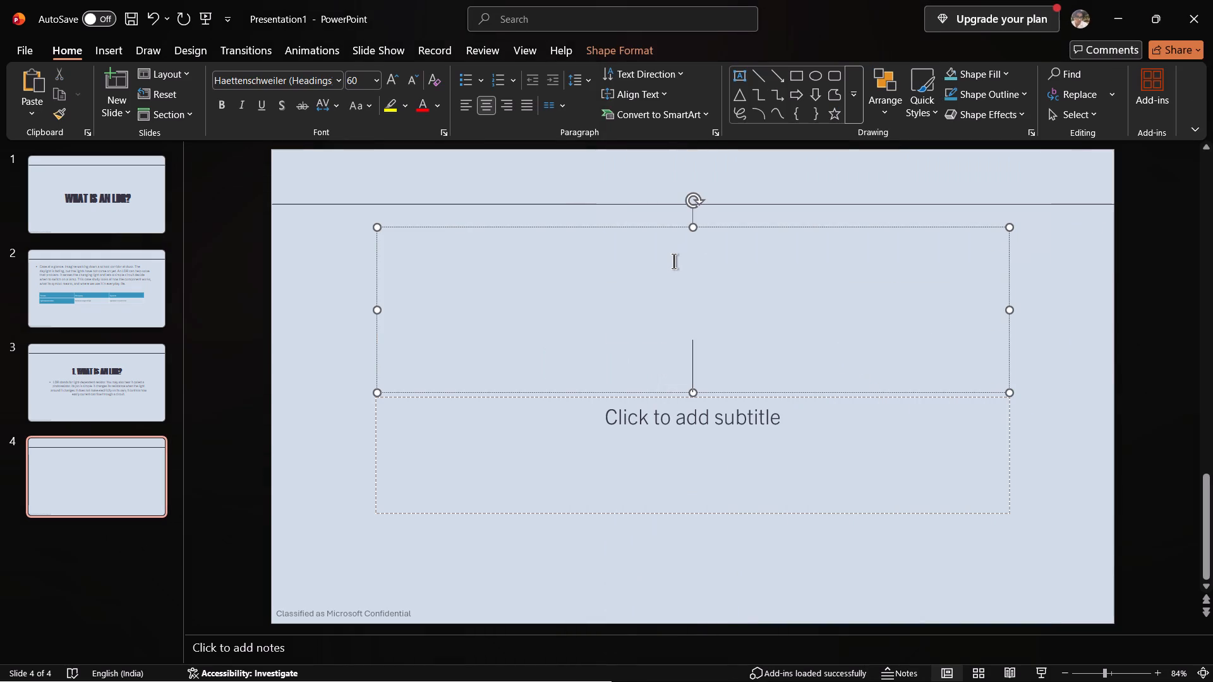
key("ctrl+v")
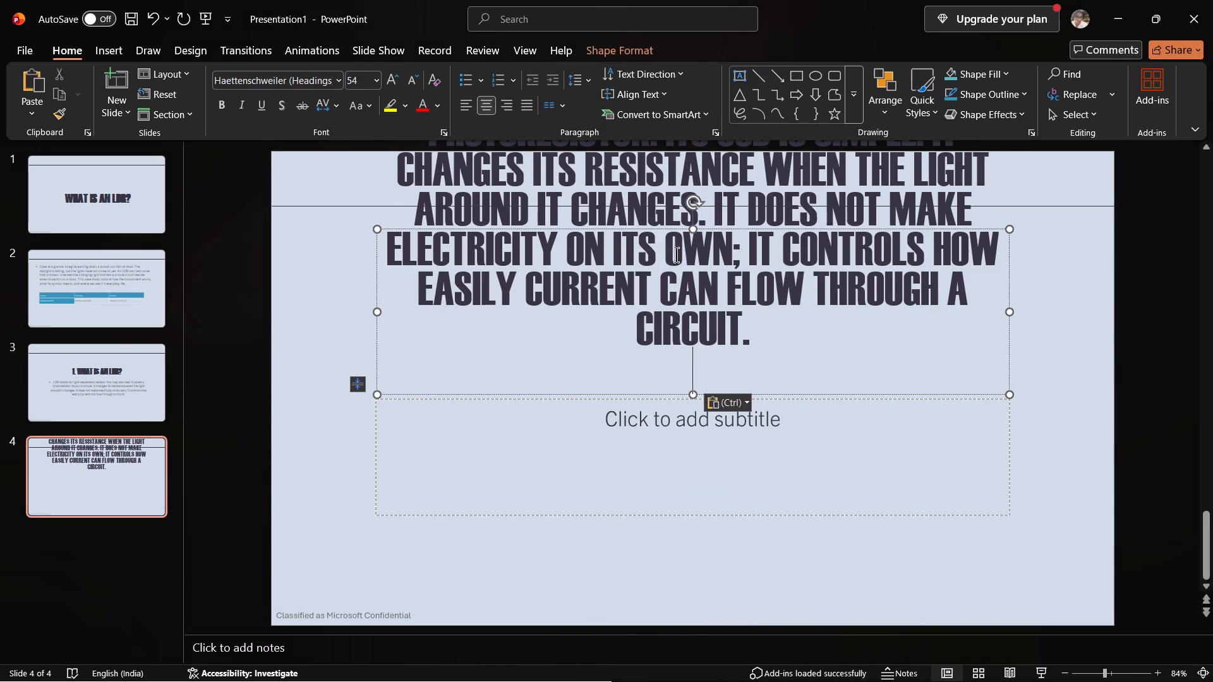
scroll(744, 149, "down", 3, "ctrl")
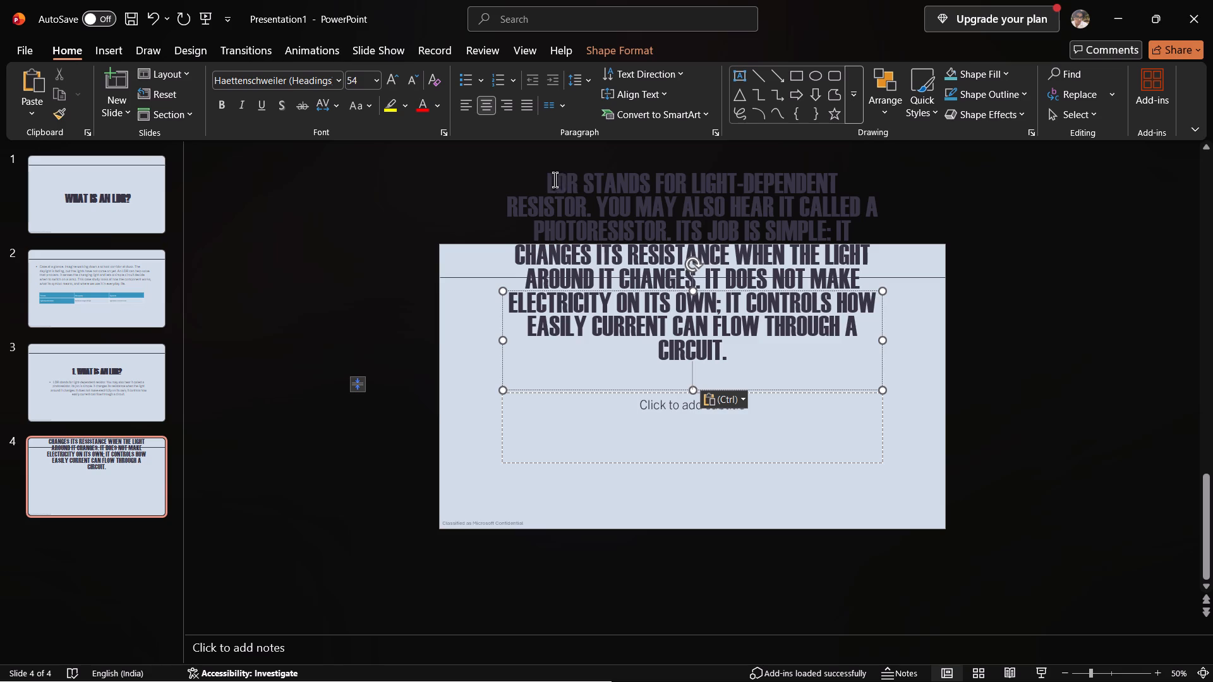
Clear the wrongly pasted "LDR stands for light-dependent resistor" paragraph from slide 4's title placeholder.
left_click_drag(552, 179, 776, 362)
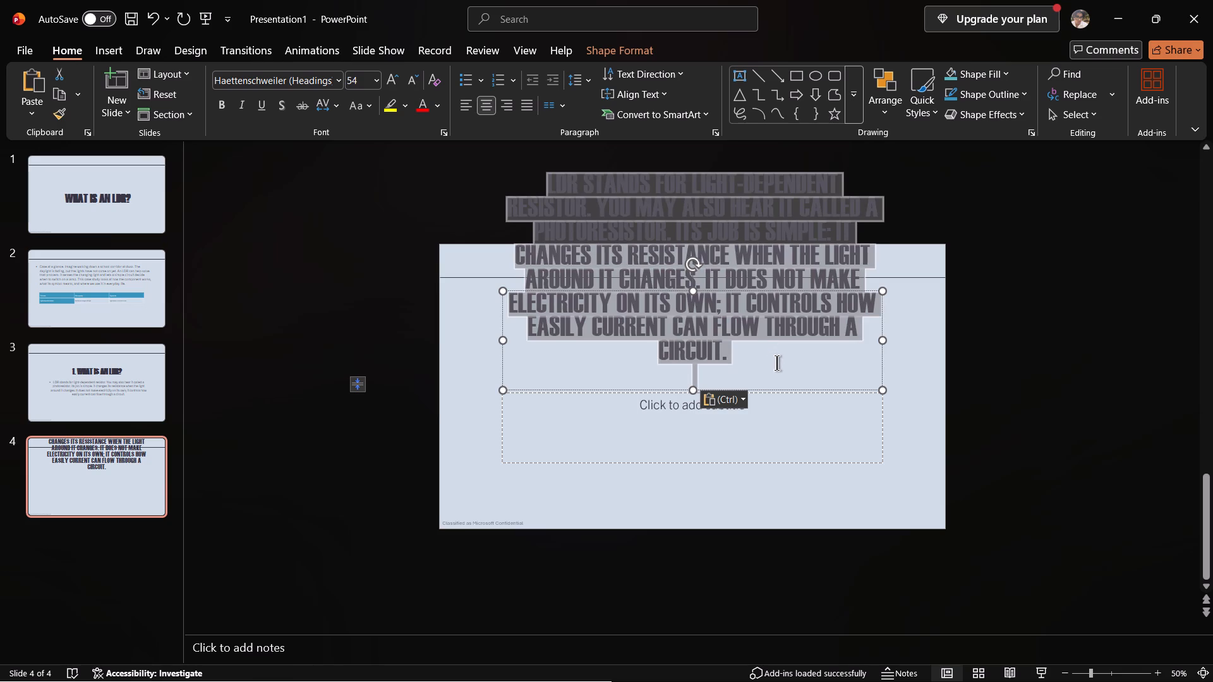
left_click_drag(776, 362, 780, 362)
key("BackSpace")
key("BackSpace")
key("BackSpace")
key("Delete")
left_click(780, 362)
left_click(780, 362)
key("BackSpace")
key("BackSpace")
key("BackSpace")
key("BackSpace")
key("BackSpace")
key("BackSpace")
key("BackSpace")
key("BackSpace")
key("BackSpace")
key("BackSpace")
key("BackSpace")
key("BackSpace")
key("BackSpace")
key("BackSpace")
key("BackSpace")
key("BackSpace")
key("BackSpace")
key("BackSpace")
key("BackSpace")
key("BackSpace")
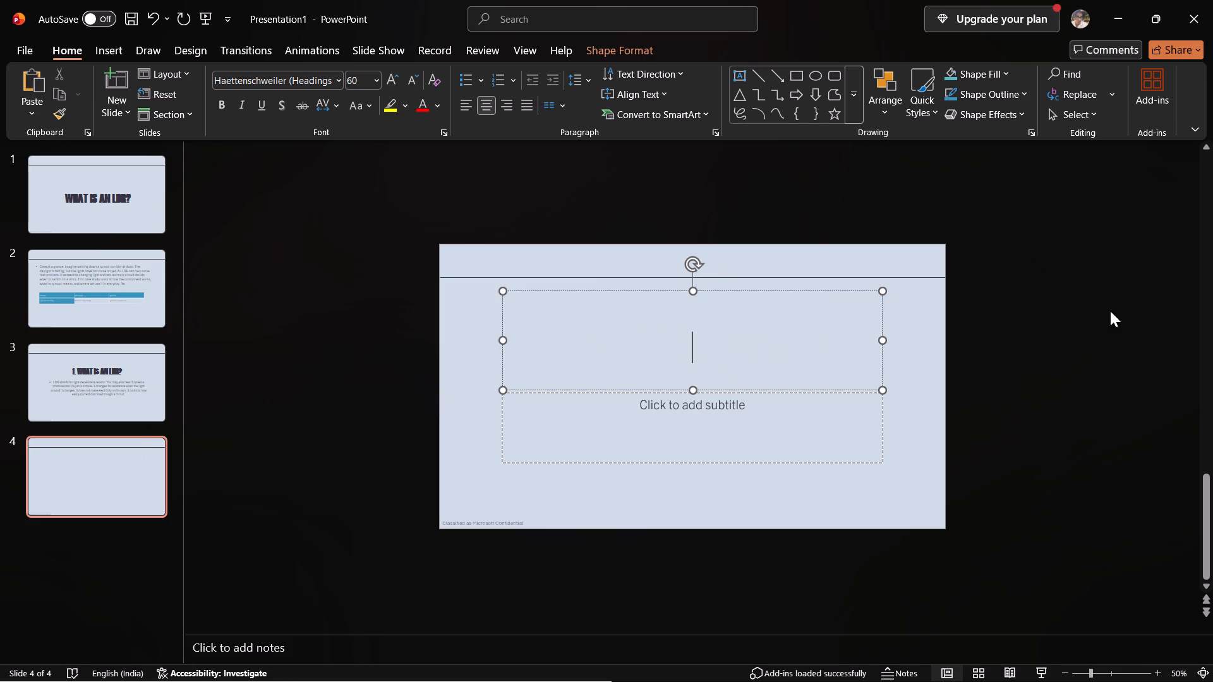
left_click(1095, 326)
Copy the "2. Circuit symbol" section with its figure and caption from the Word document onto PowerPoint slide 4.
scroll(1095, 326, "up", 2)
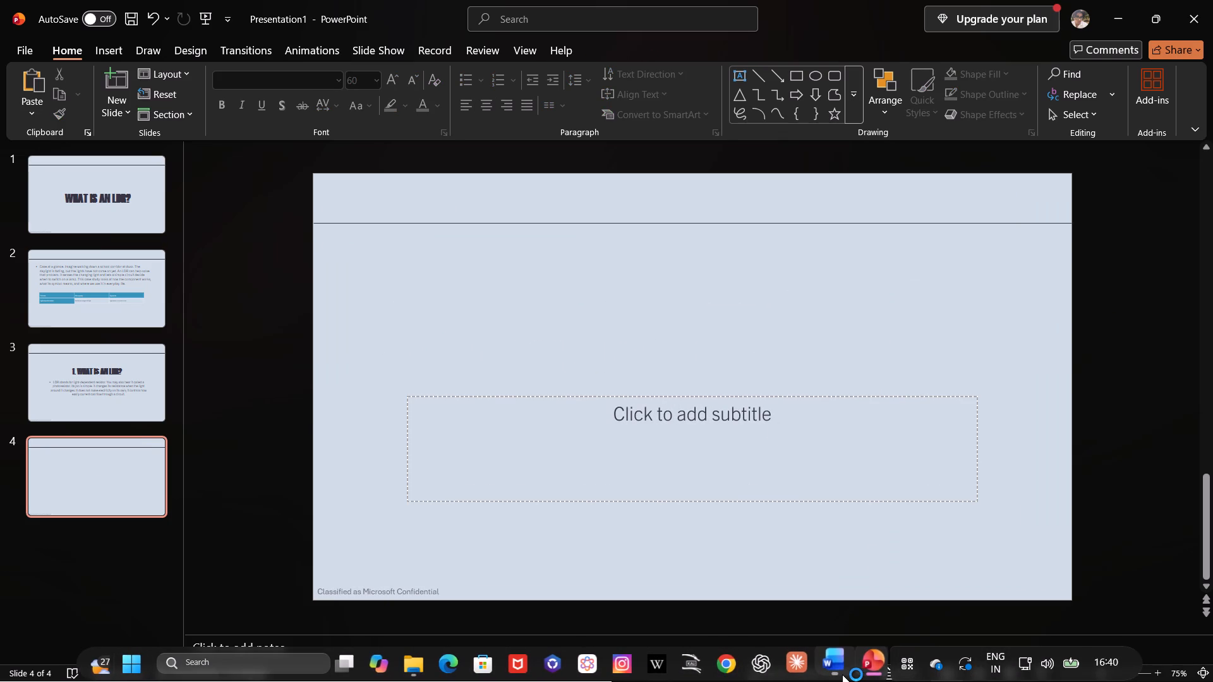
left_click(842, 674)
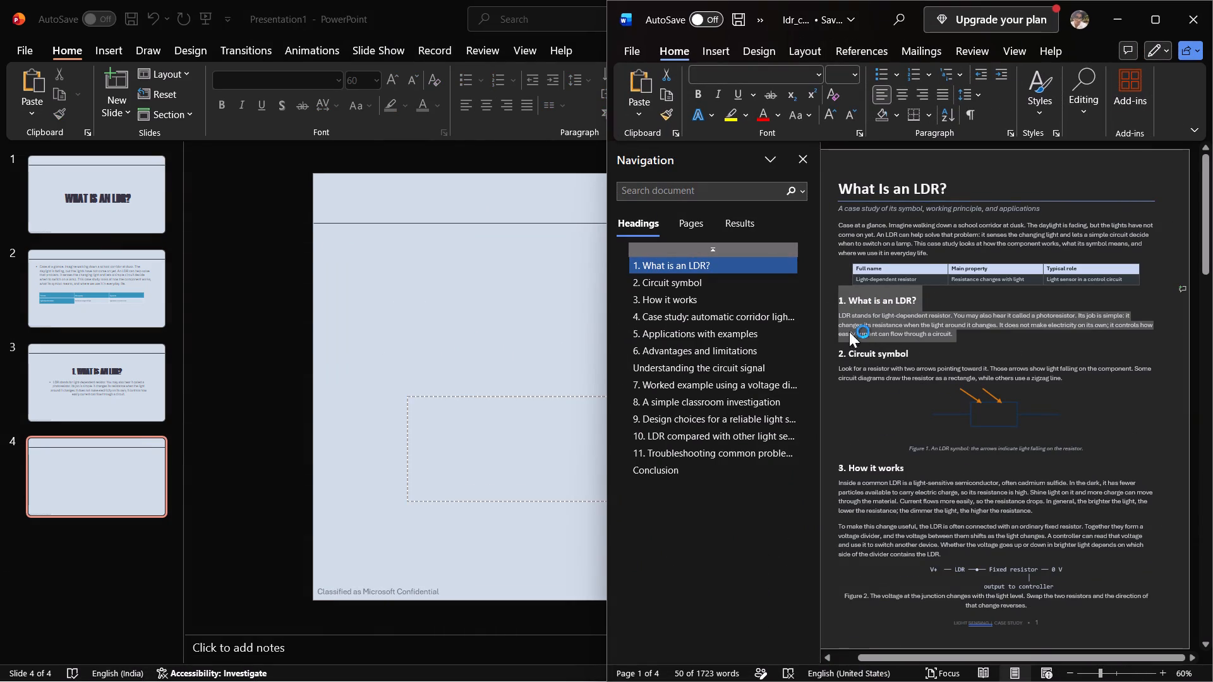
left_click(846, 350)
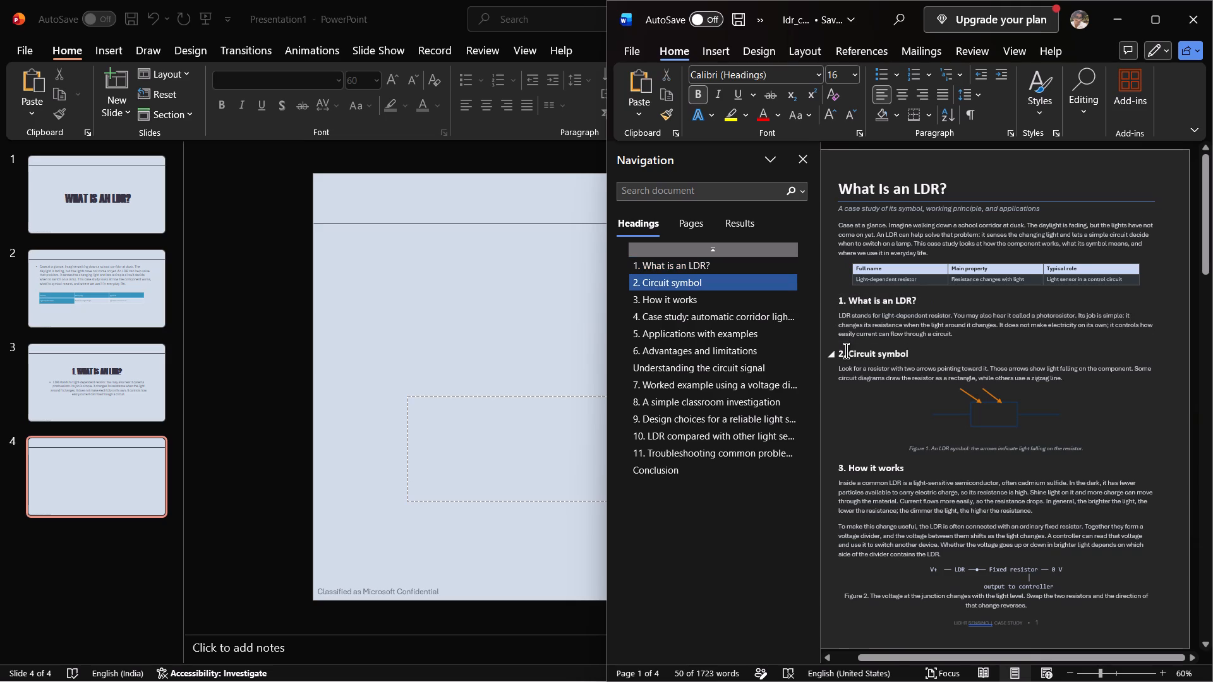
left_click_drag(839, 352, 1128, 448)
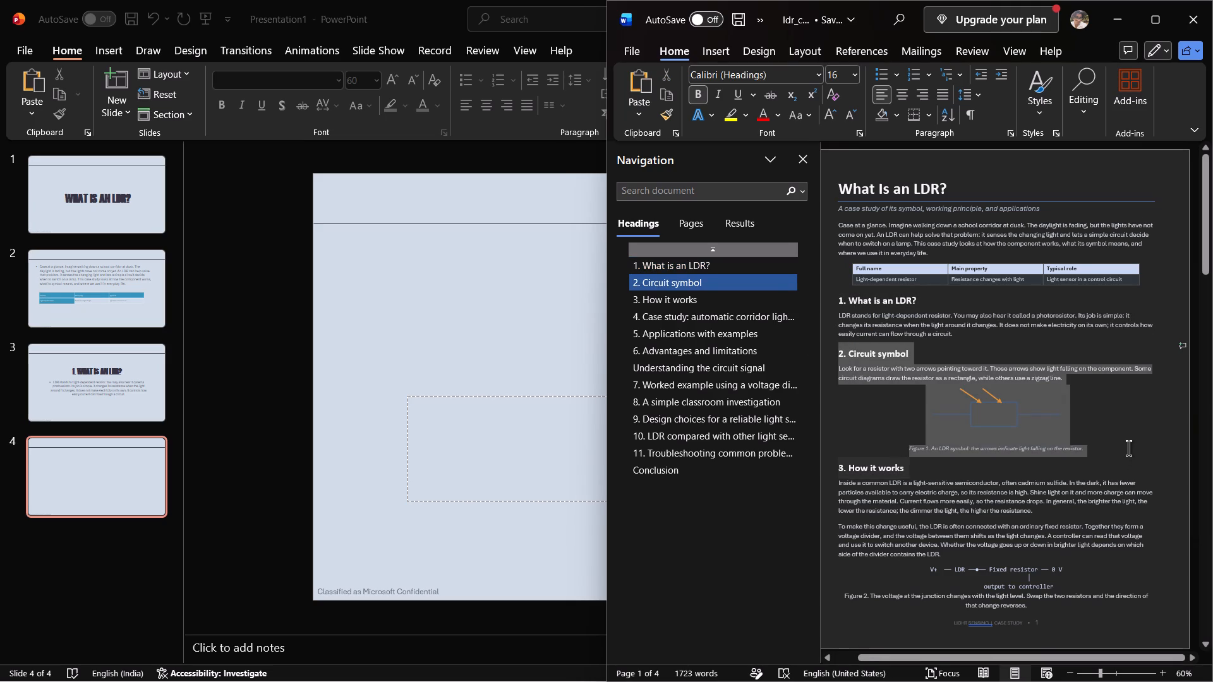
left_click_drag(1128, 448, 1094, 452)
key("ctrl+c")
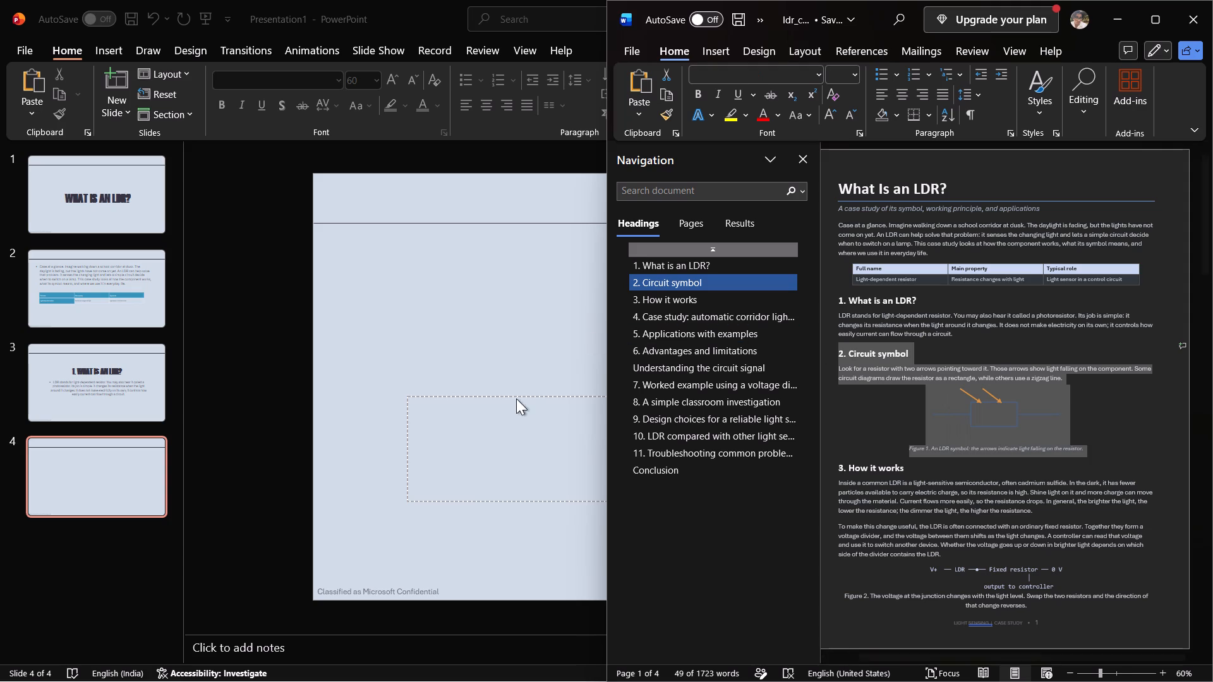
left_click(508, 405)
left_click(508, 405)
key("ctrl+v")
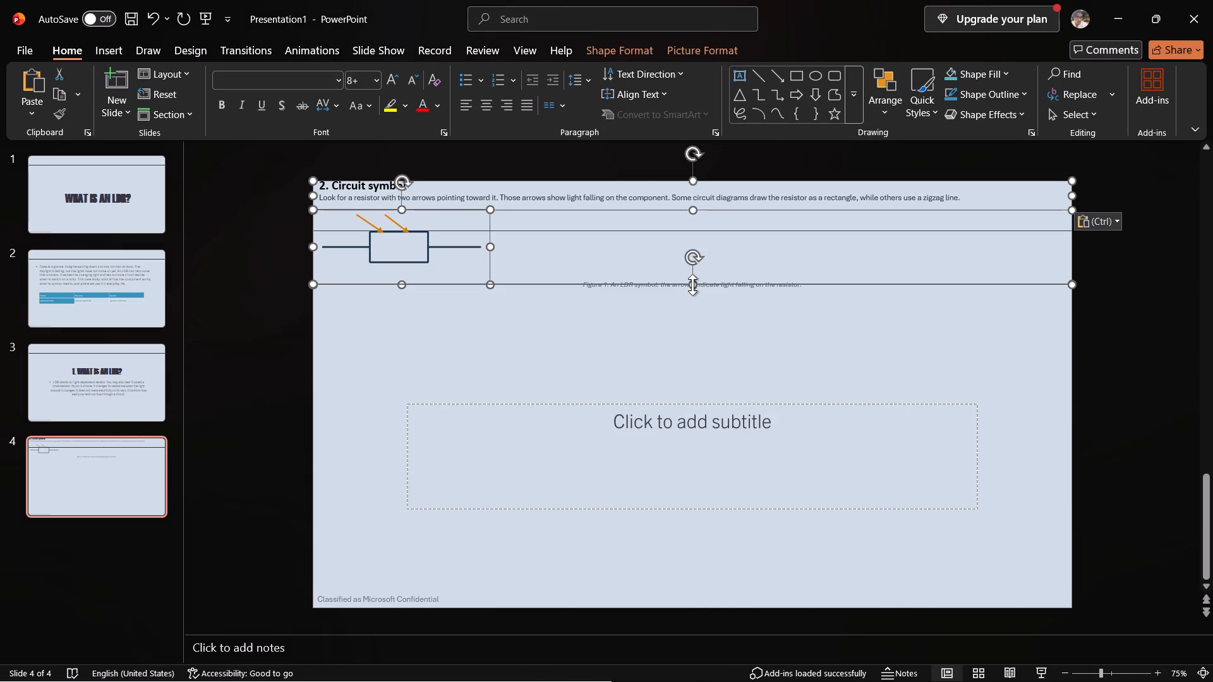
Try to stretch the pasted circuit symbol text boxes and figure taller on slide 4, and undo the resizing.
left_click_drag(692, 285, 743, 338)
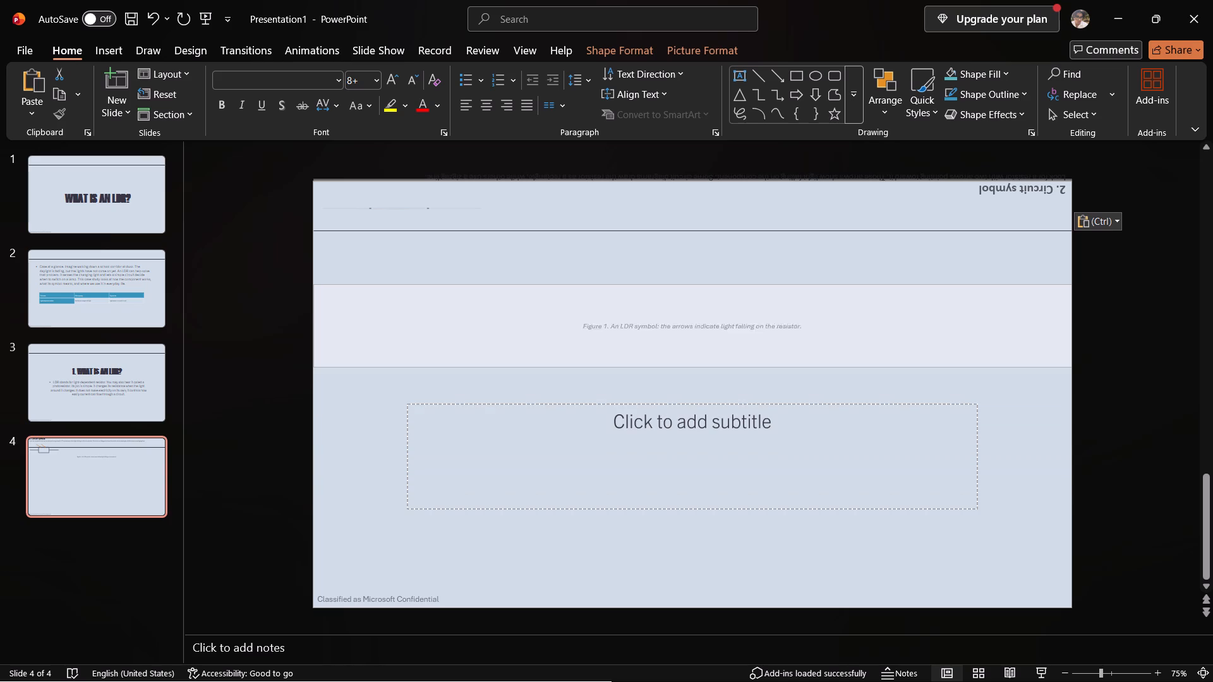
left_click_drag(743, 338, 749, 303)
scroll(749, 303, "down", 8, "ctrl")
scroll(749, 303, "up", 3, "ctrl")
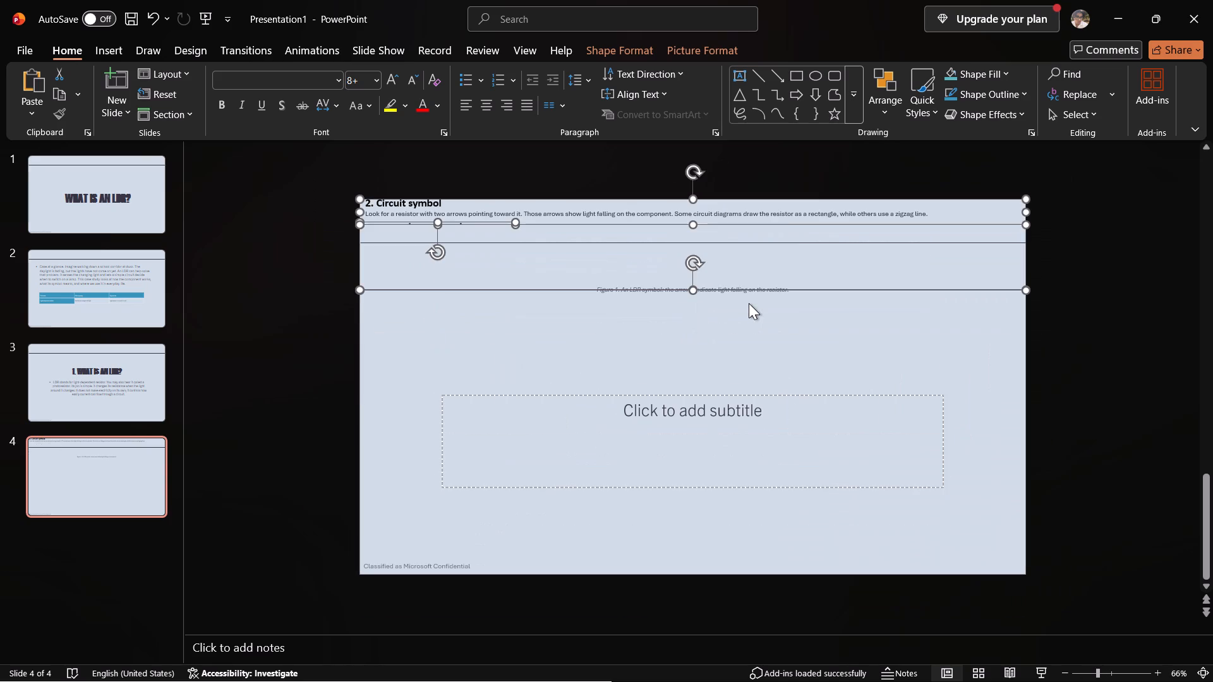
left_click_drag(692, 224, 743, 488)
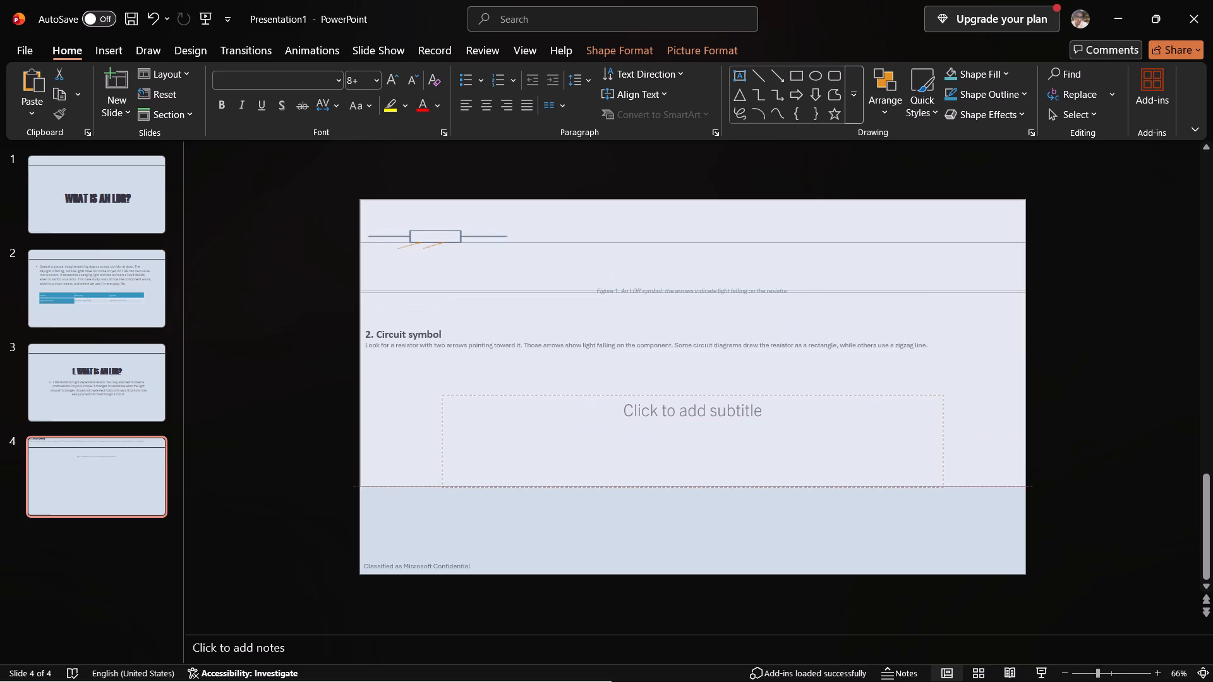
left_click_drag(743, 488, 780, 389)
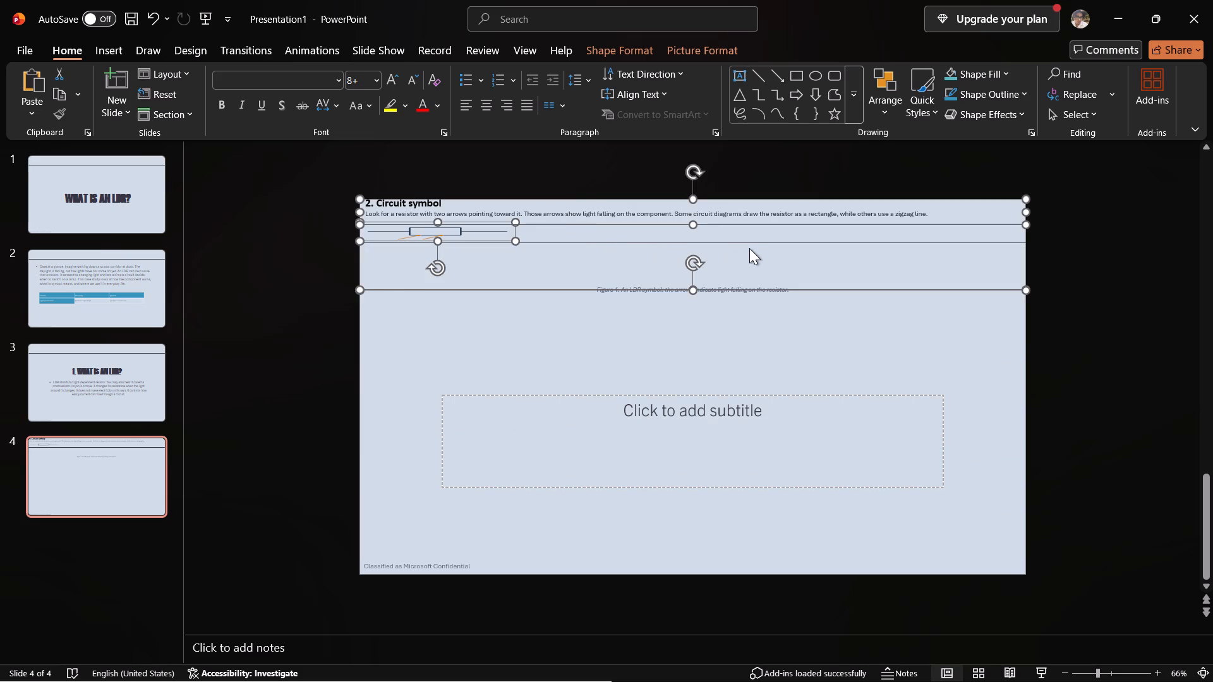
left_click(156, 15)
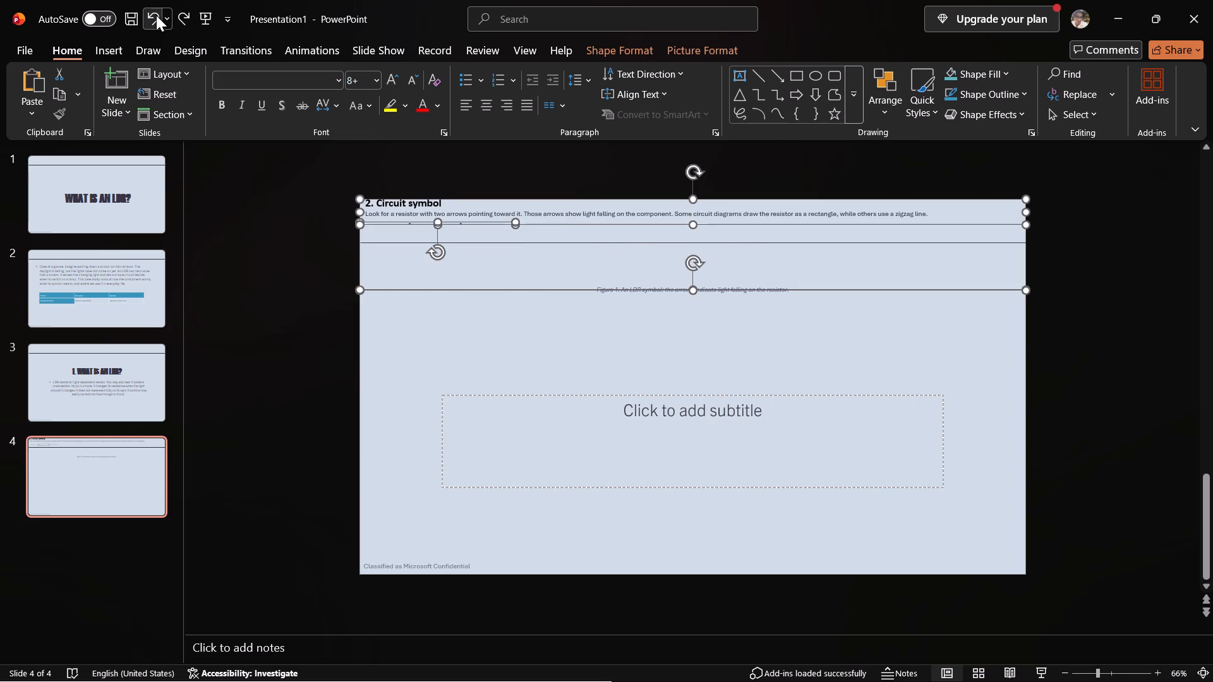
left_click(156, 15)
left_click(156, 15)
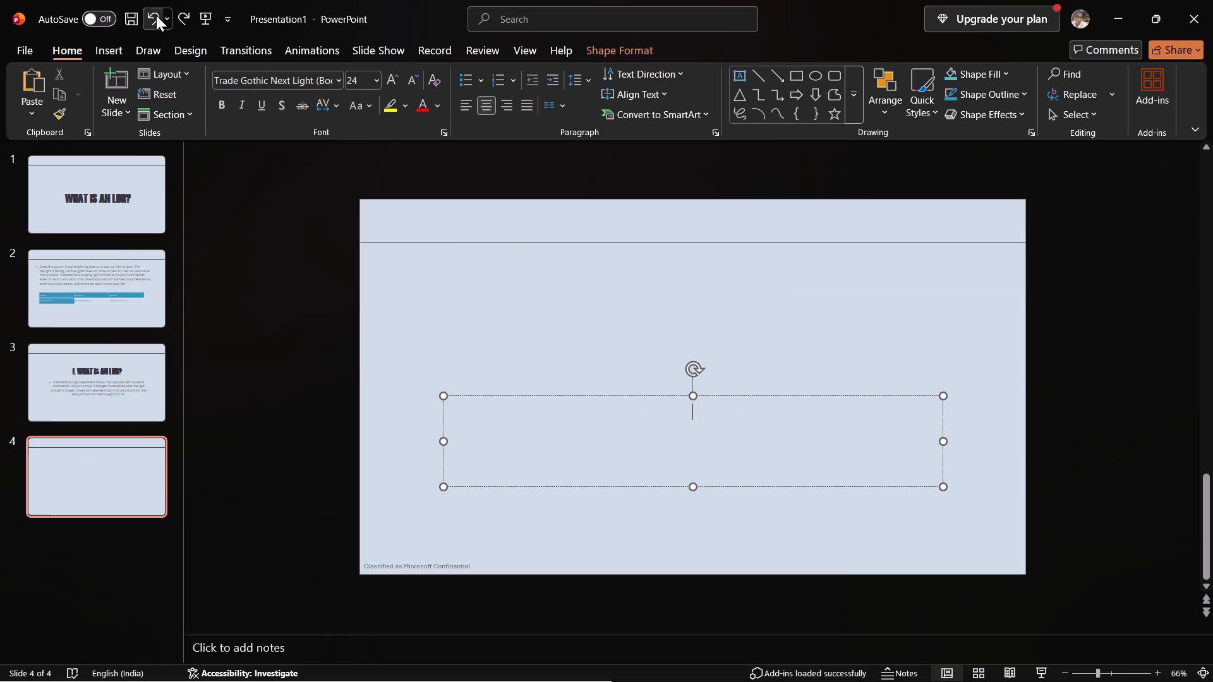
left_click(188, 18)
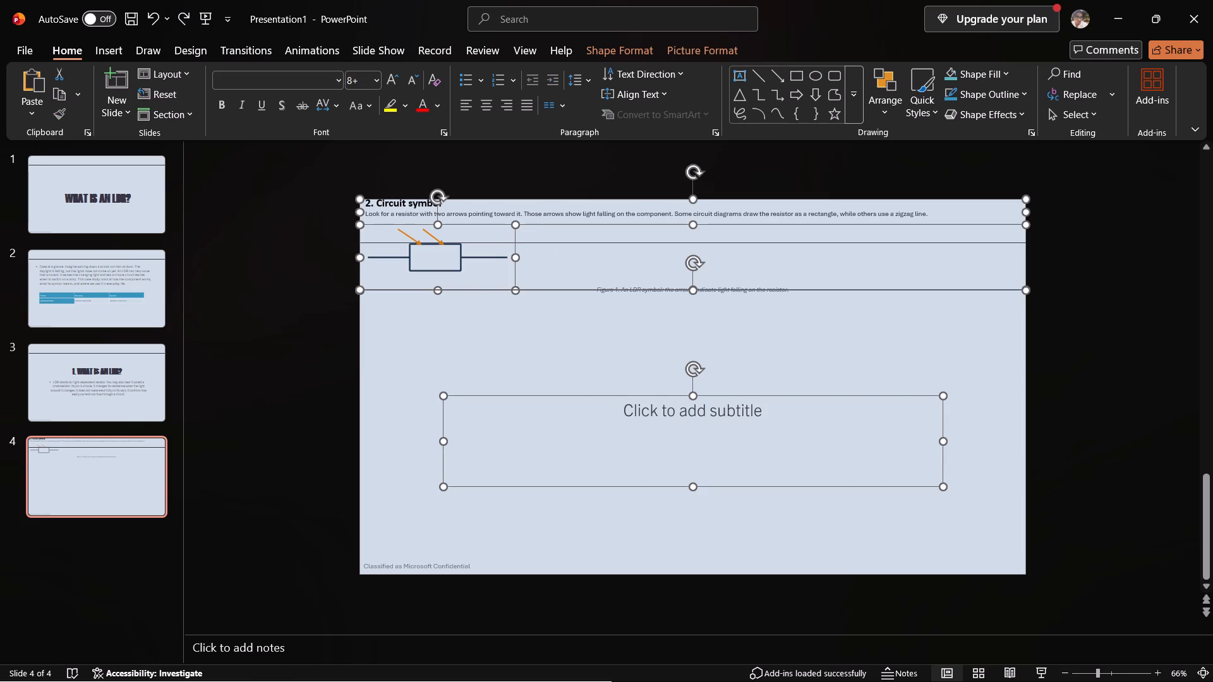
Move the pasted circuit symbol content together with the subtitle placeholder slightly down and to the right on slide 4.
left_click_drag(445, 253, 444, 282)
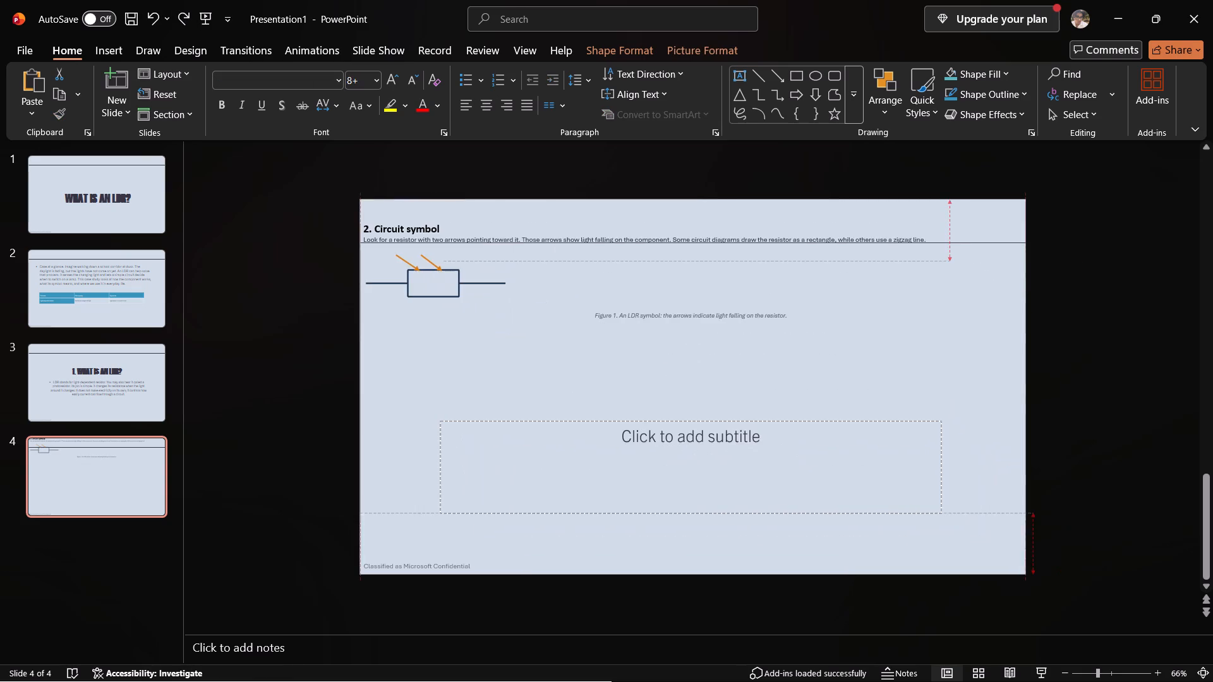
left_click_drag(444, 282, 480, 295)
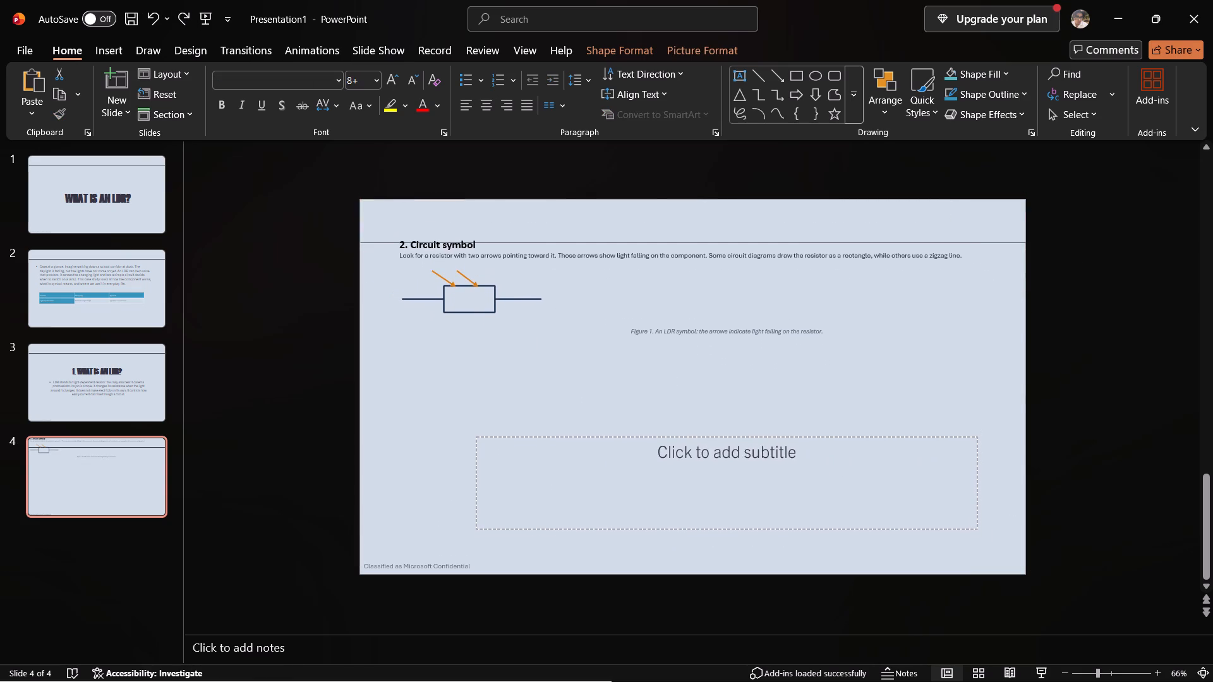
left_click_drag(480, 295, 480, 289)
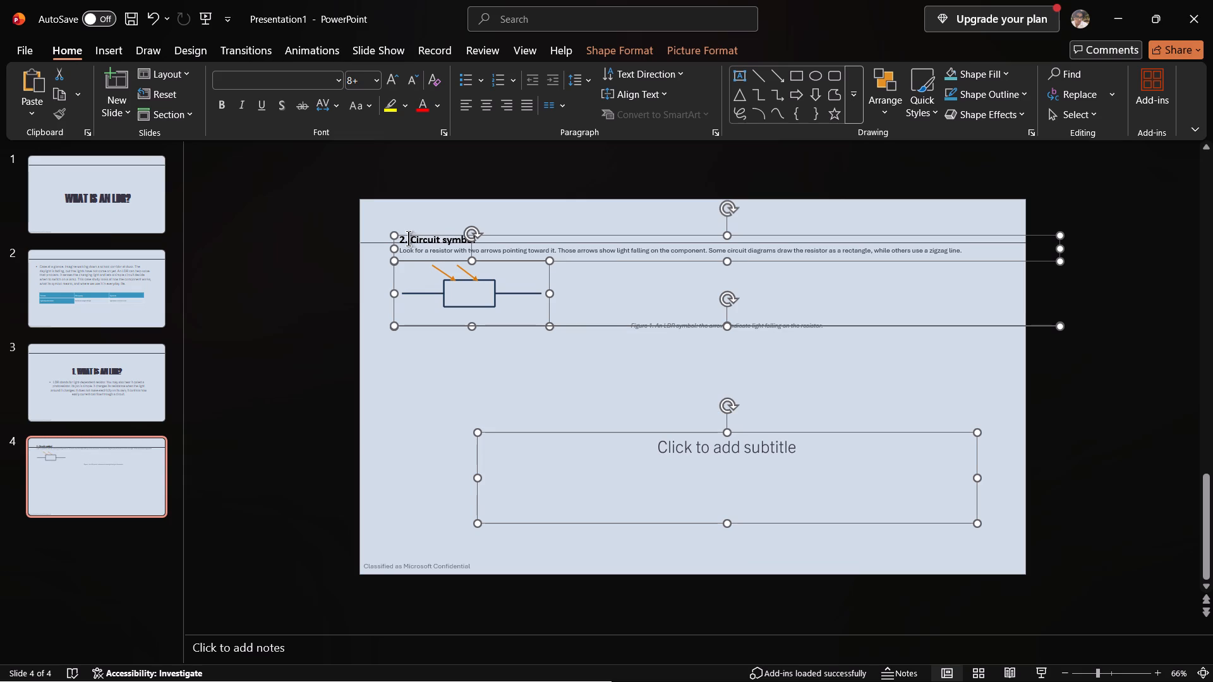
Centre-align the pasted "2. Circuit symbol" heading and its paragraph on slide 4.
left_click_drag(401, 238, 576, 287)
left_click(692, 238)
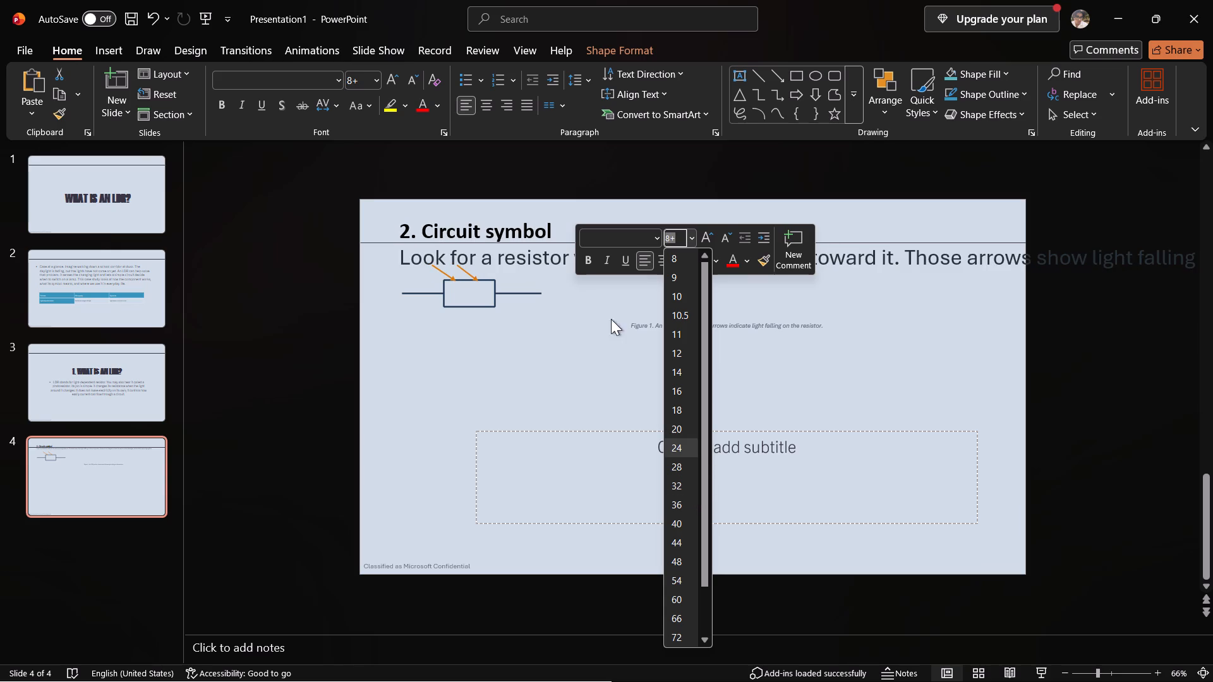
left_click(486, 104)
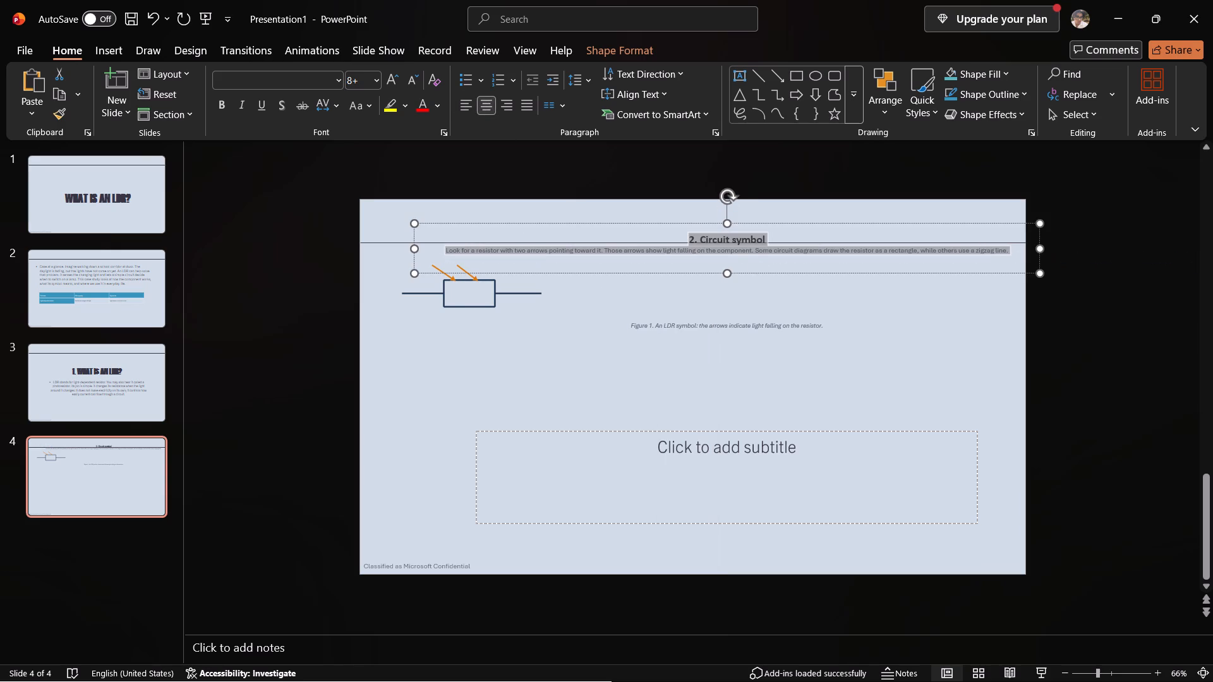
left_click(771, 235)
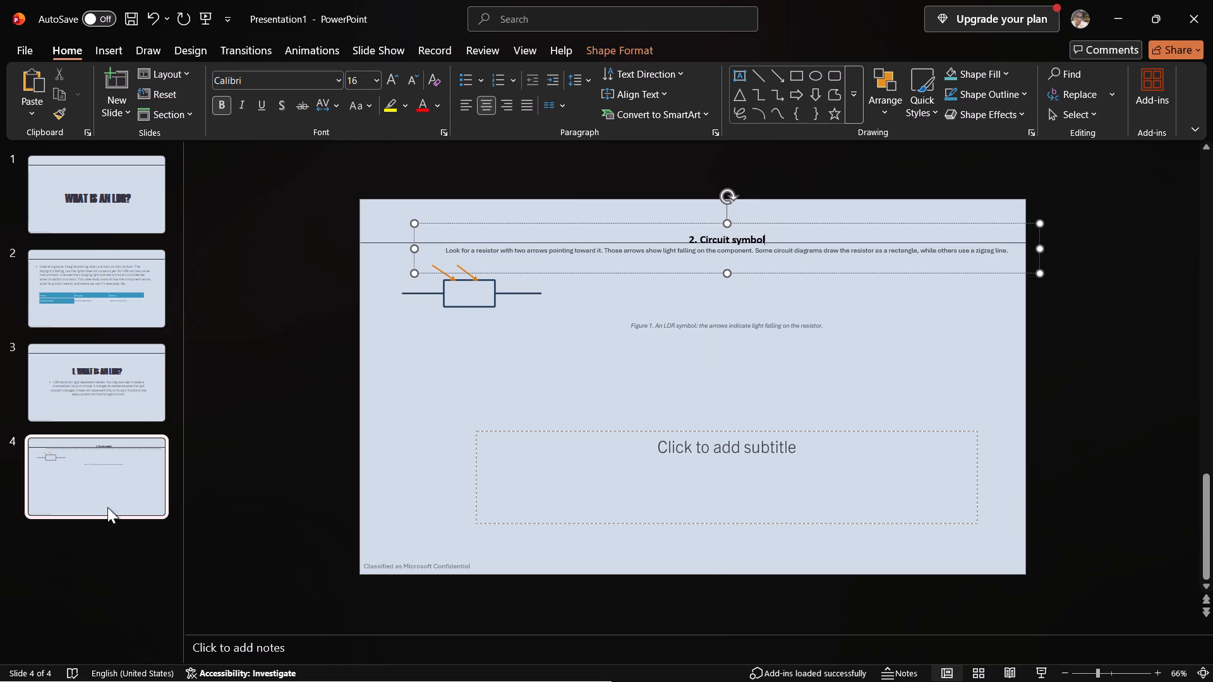
Delete slide 4 and replace it with a new blank title-and-subtitle slide.
left_click(102, 487)
key("Delete")
key("ctrl+m")
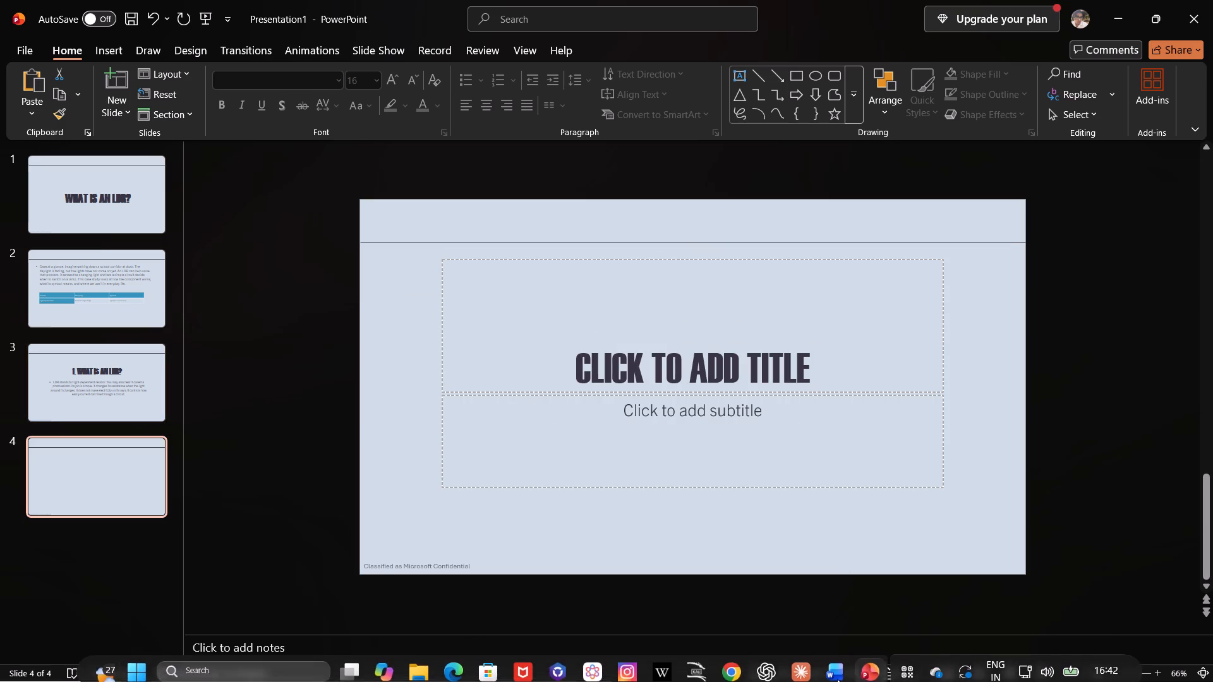
Copy only the "2. Circuit symbol" heading from the Word document into the title placeholder of PowerPoint slide 4.
left_click(849, 667)
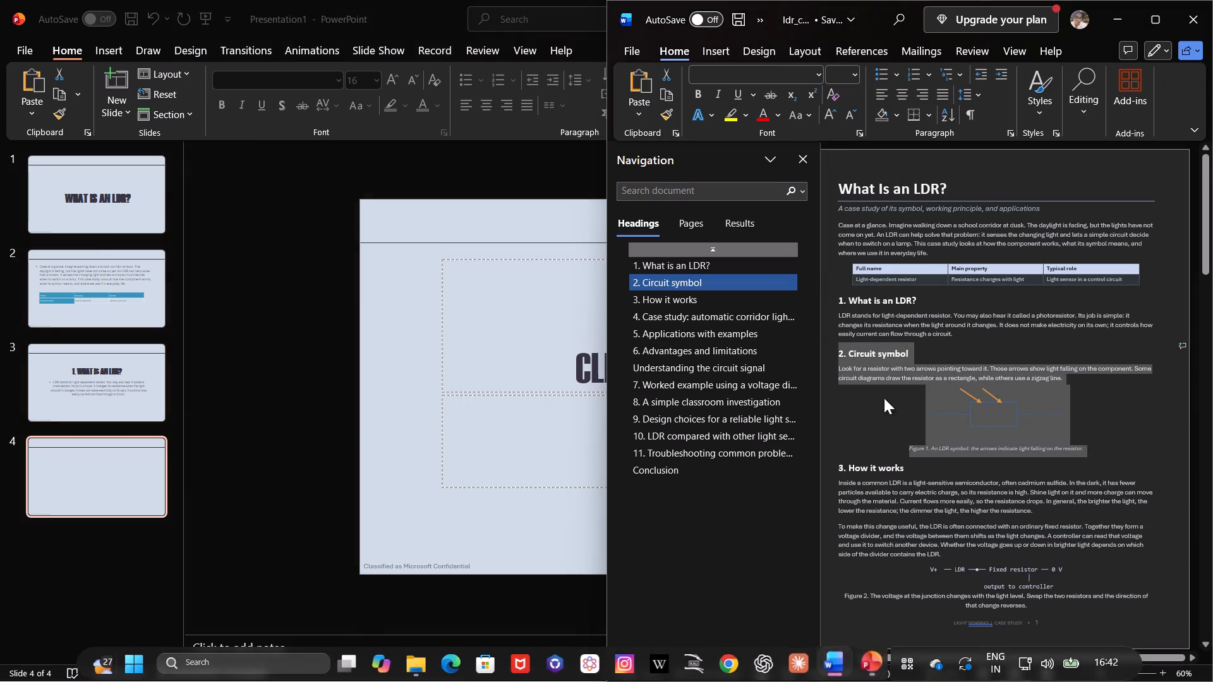
left_click(850, 349)
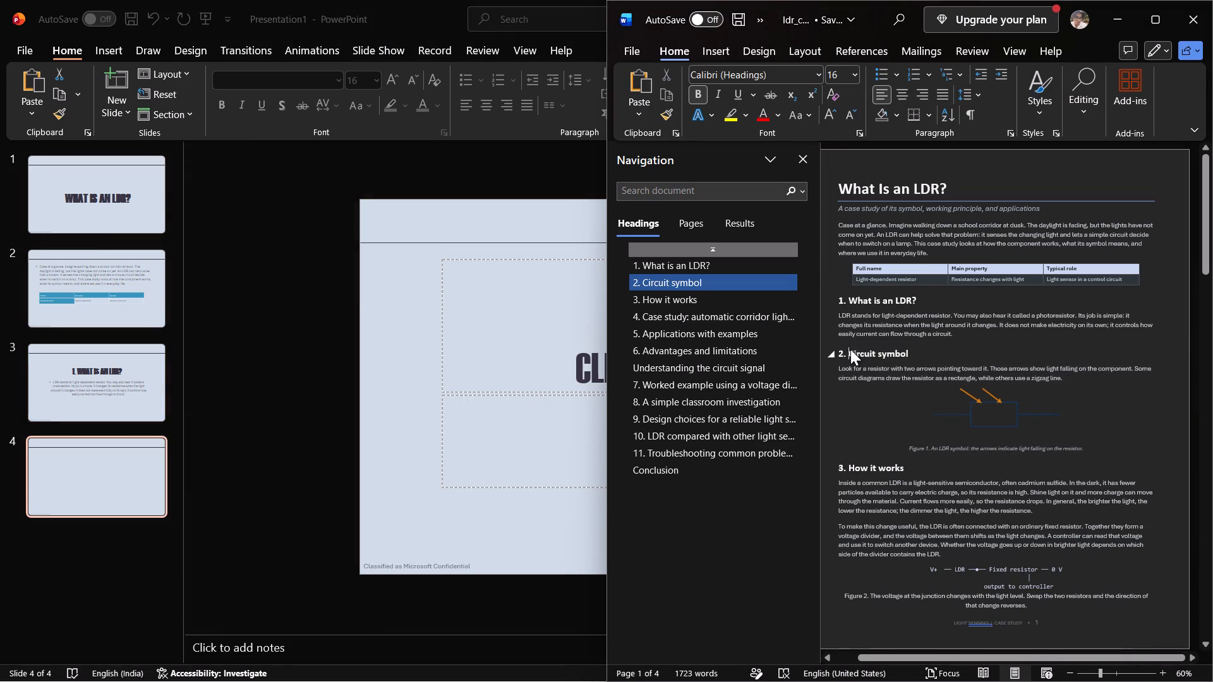
left_click_drag(838, 349, 919, 346)
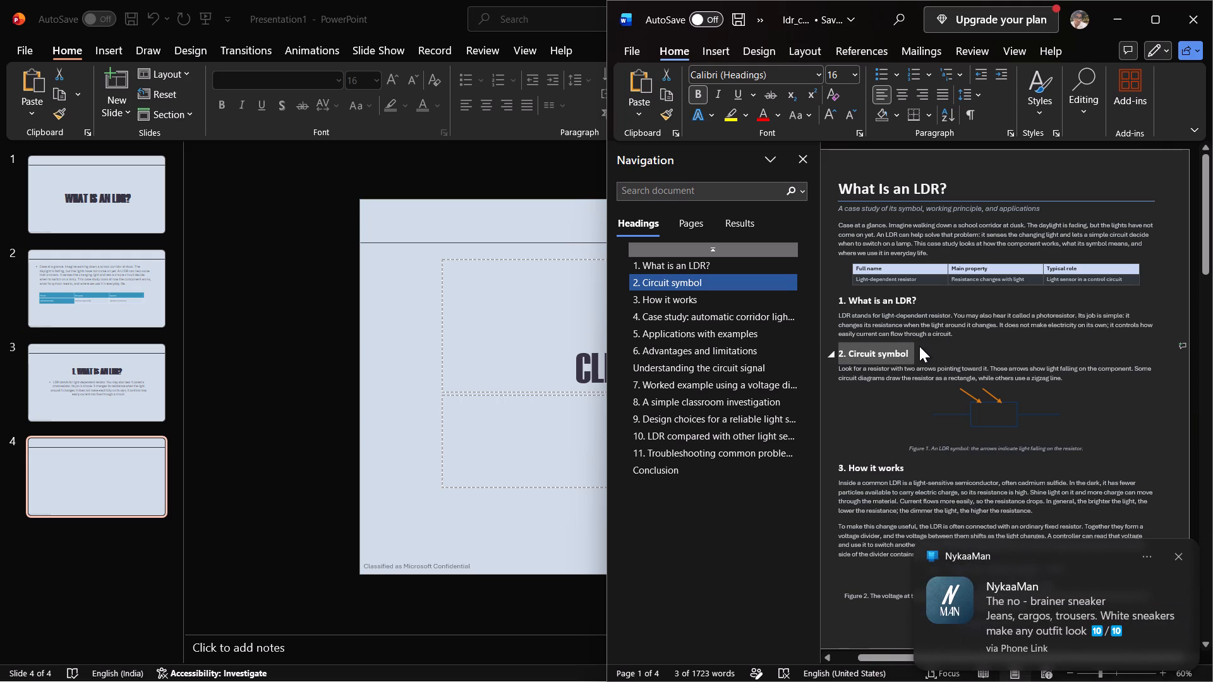
key("ctrl+c")
double_click(564, 309)
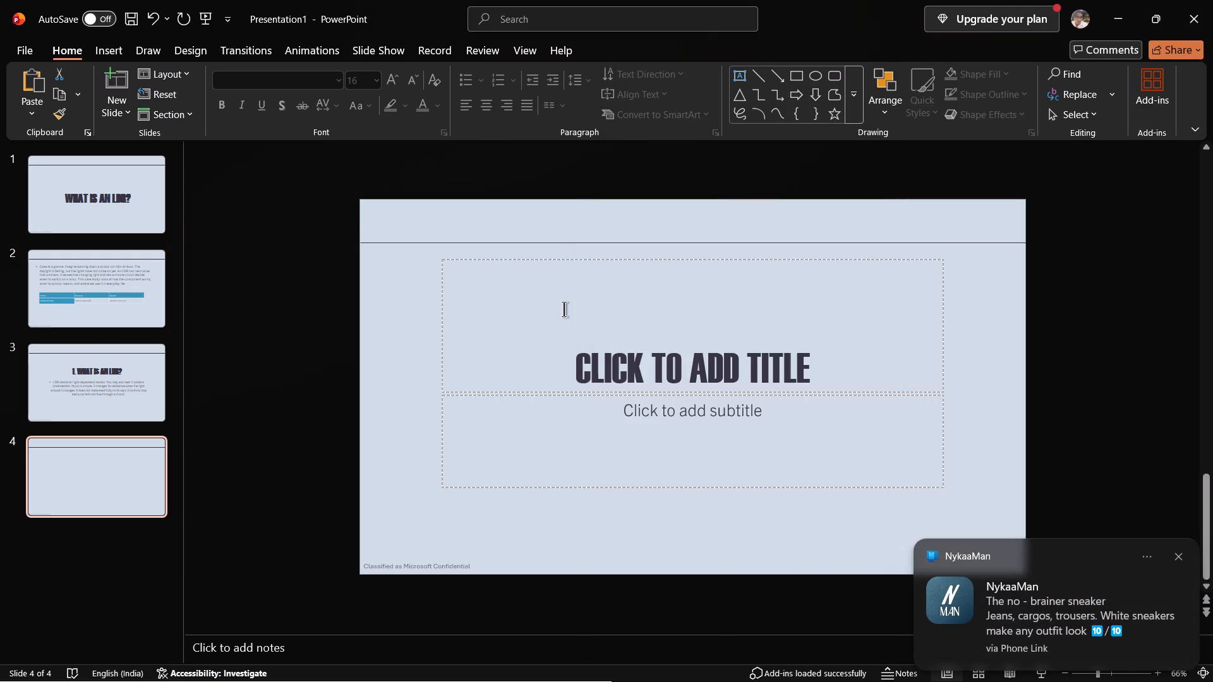
key("ctrl+v")
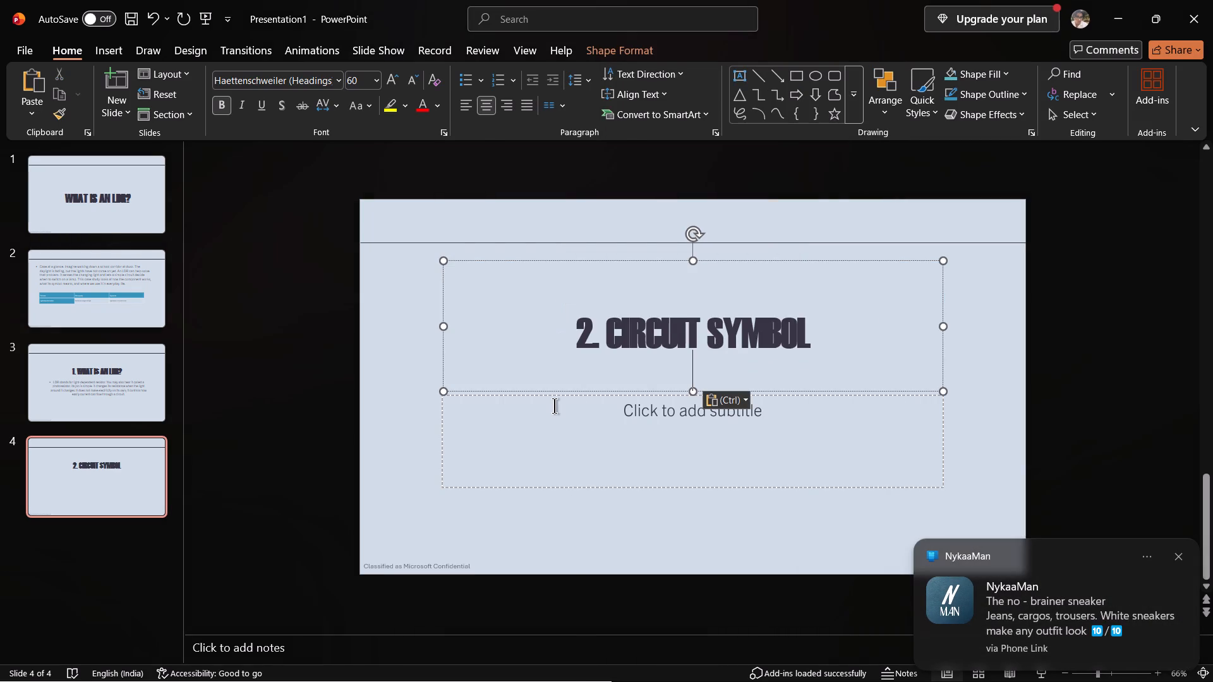
Copy the circuit symbol paragraph, figure and Figure 1 caption from the Word document onto PowerPoint slide 4.
left_click(555, 405)
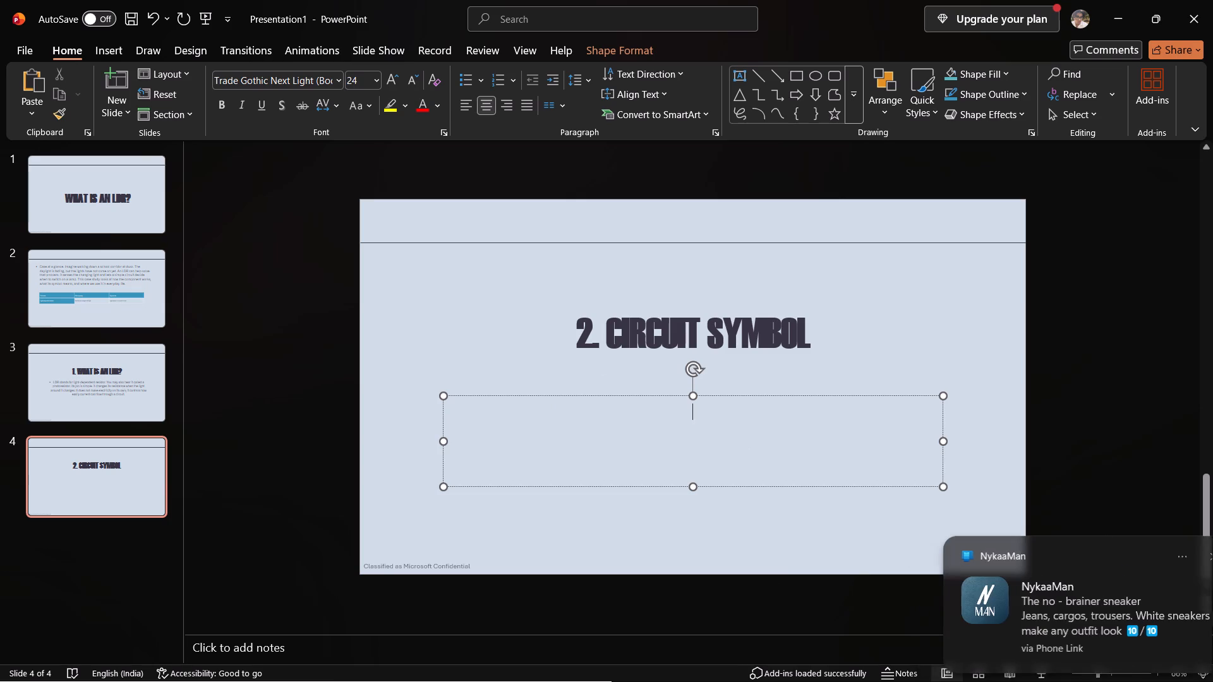
left_click(843, 667)
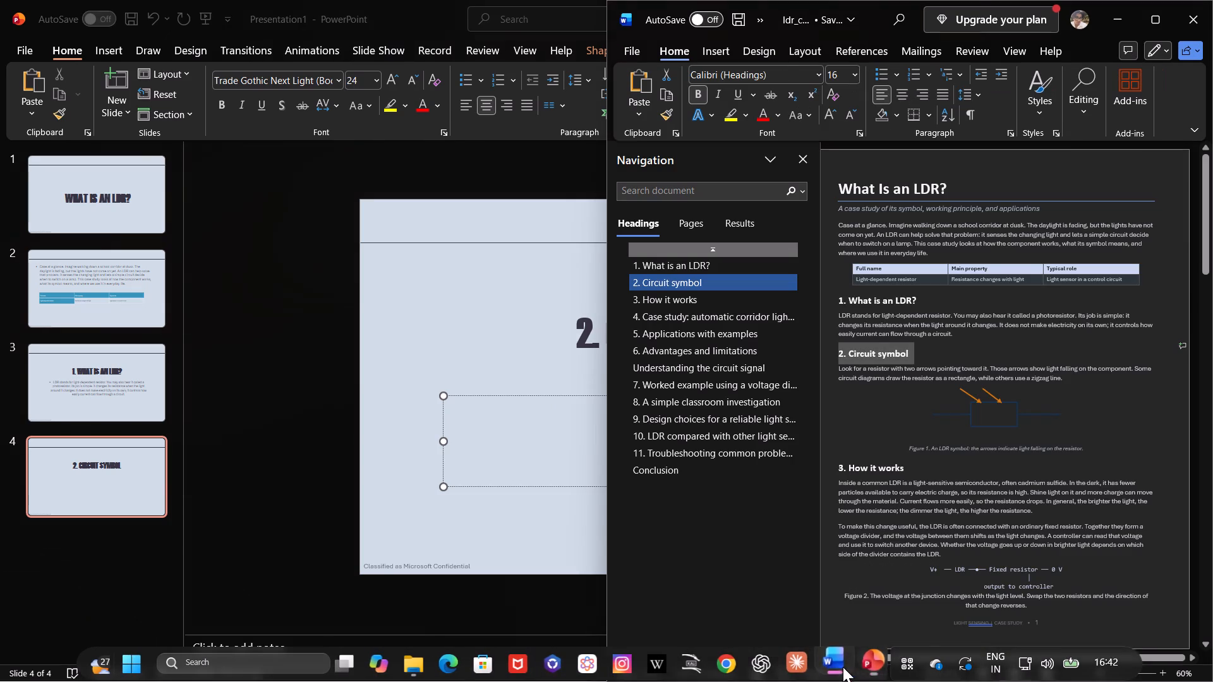
left_click_drag(836, 368, 852, 368)
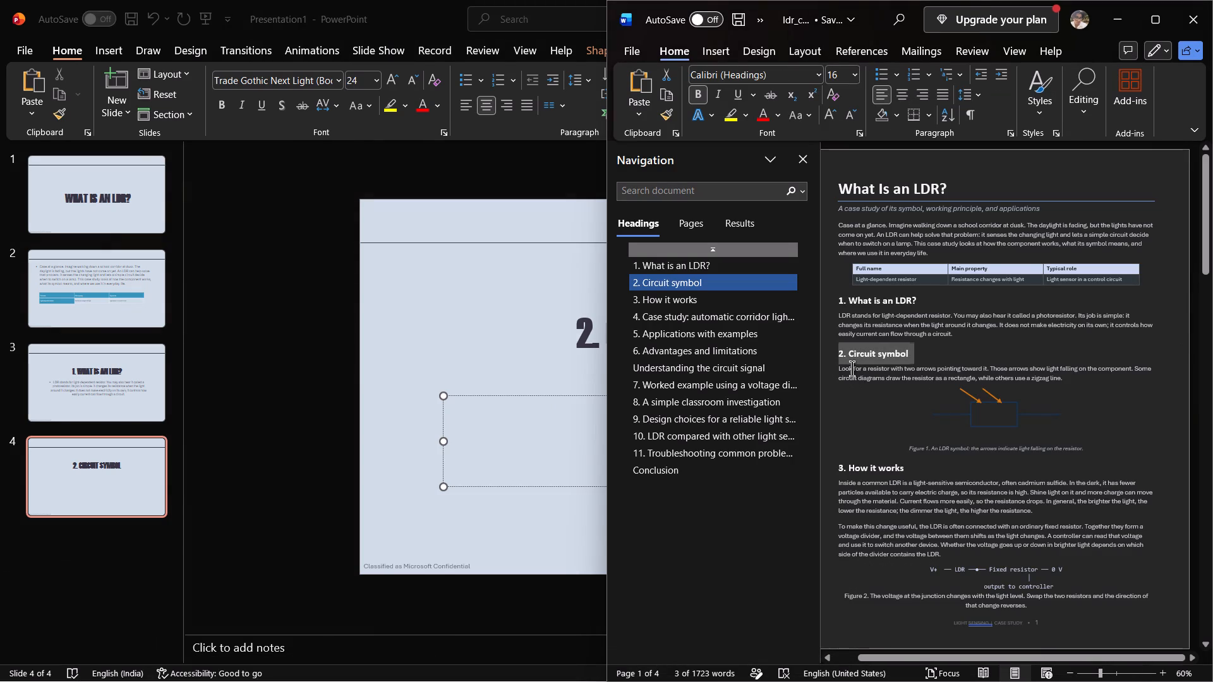
left_click_drag(852, 368, 1085, 451)
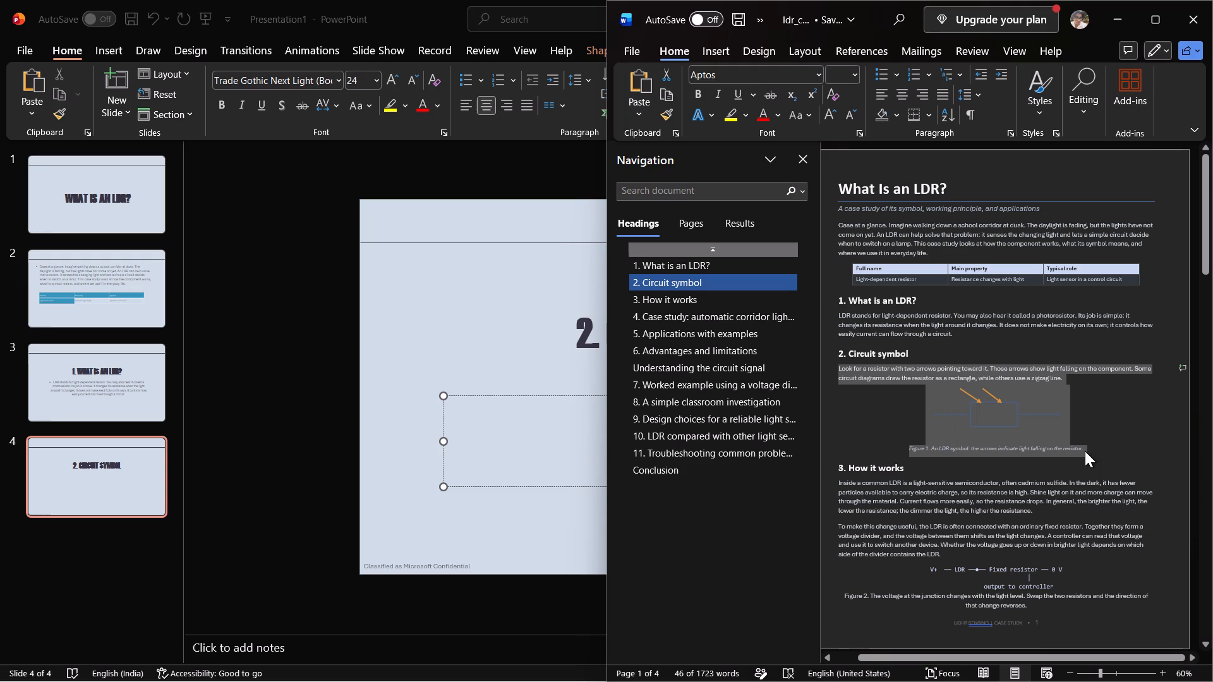
key("ctrl+c")
left_click(567, 409)
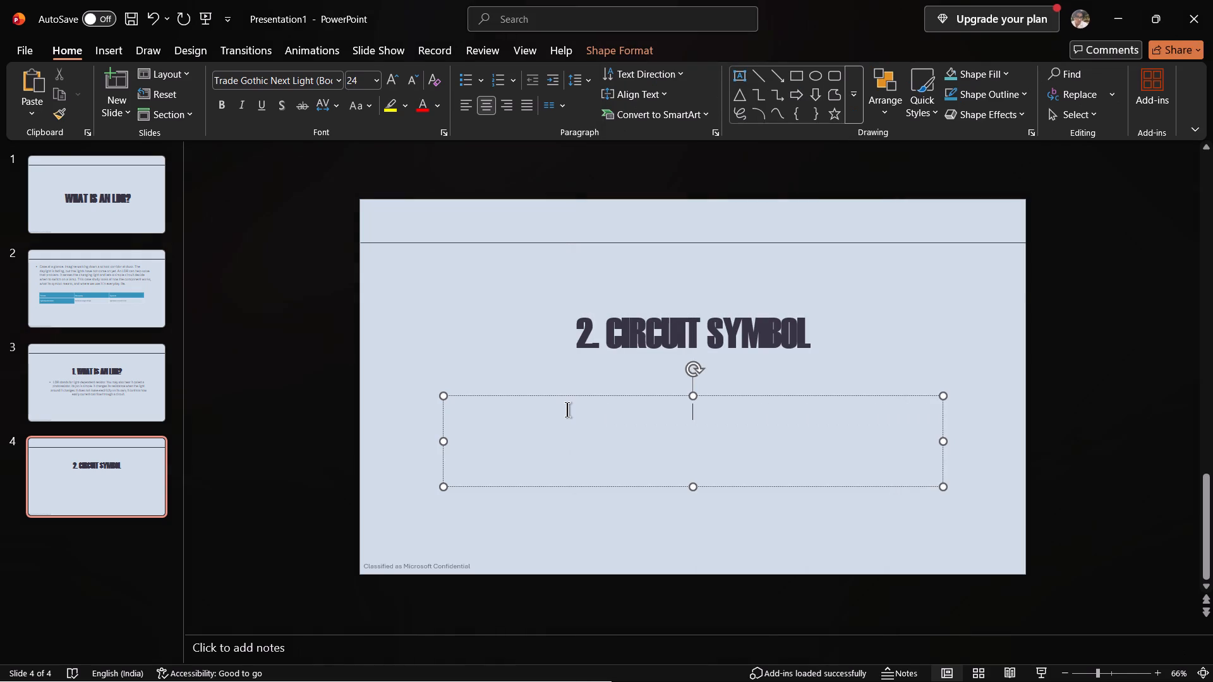
key("ctrl+v")
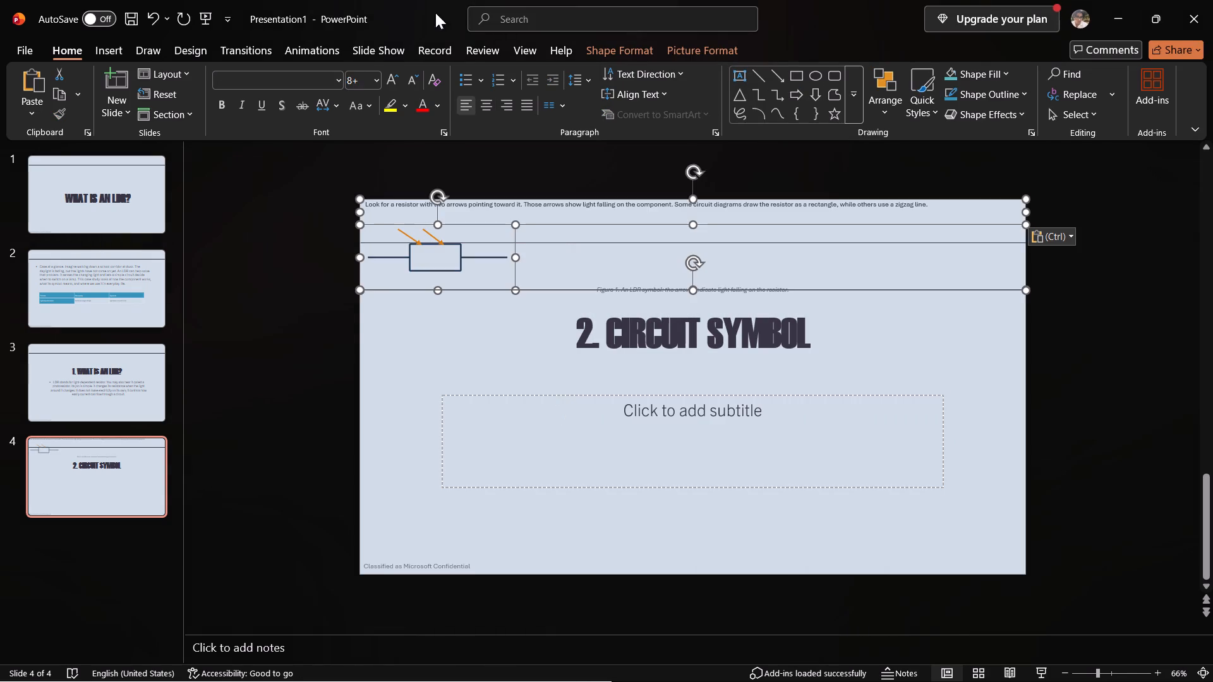
Copy the small circuit symbol paragraph at the top of slide 4 into the subtitle placeholder.
left_click(377, 78)
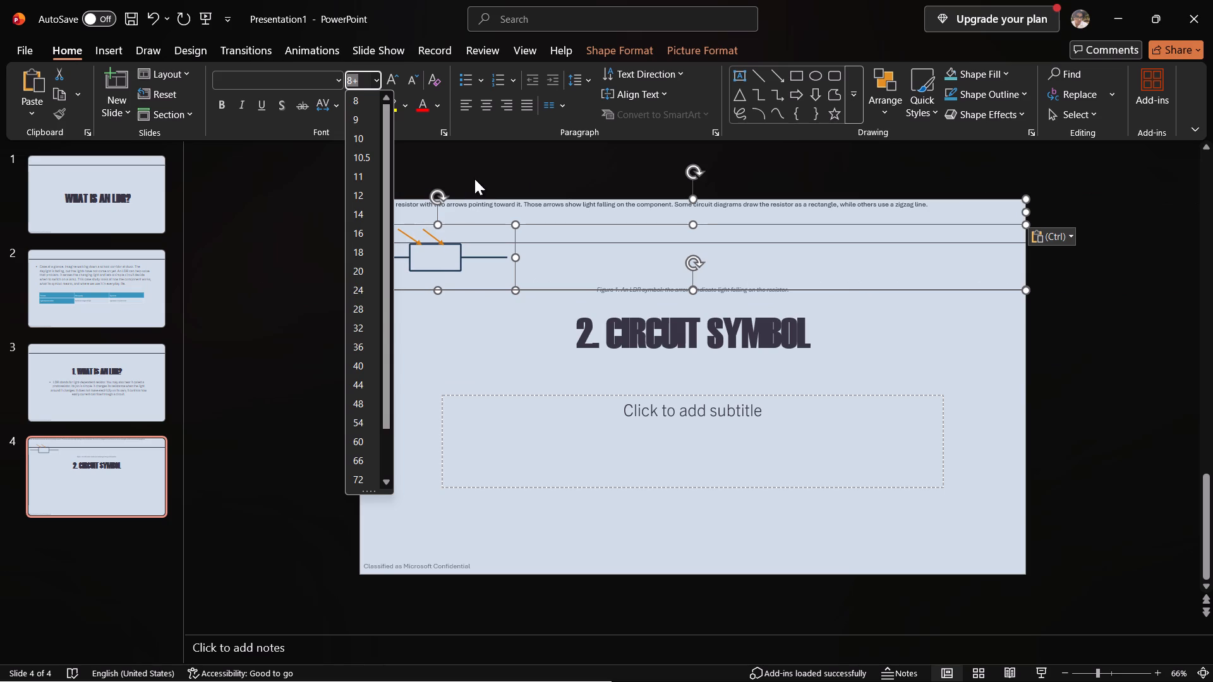
left_click(480, 176)
left_click_drag(366, 205, 968, 203)
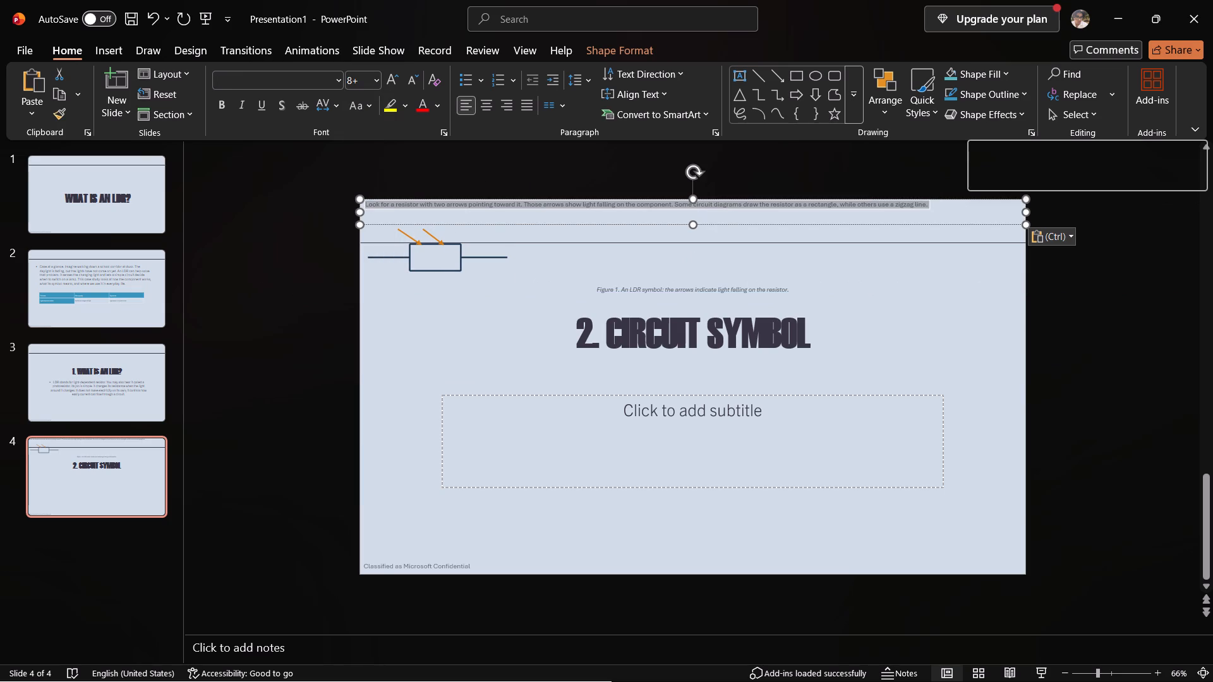
key("ctrl+c")
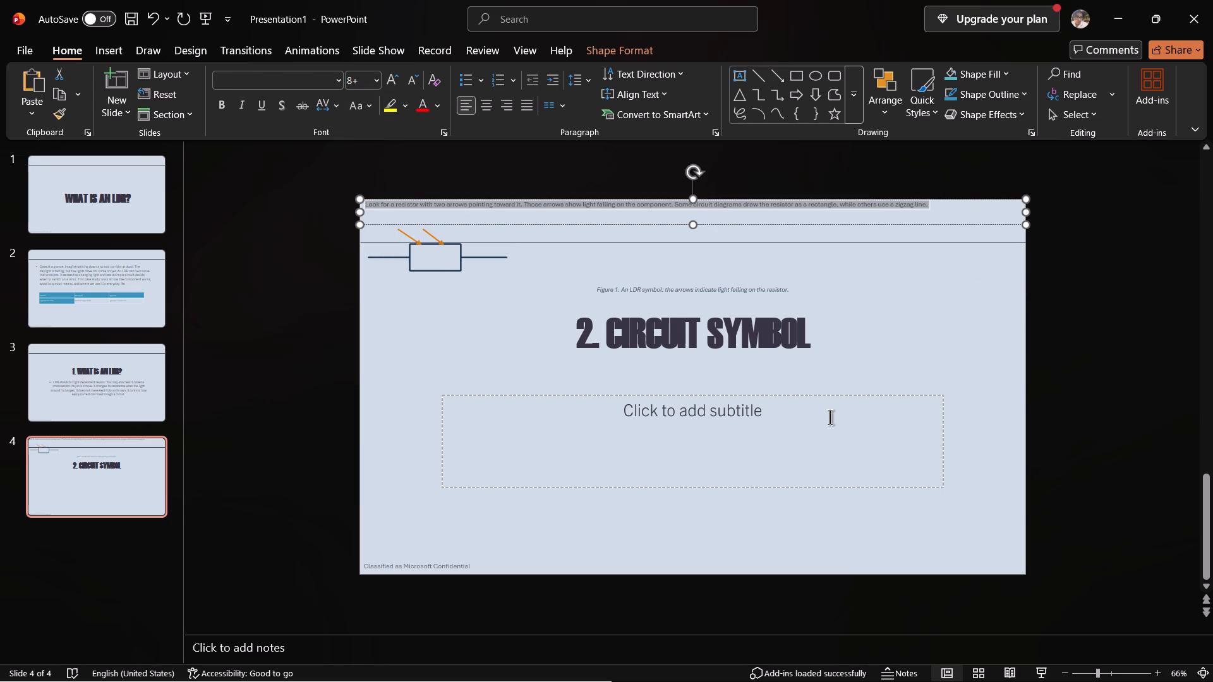
left_click(830, 417)
key("ctrl+v")
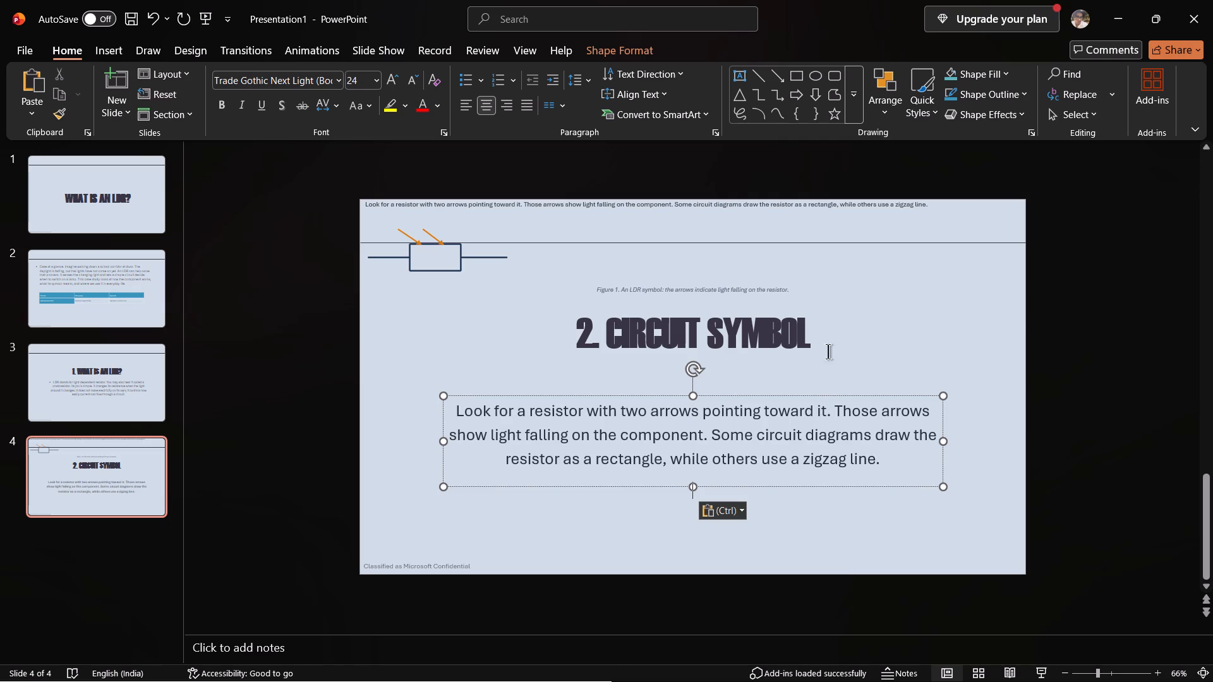
Left-align the circuit symbol paragraph in the subtitle placeholder and format it with a round filled bullet.
left_click(452, 409)
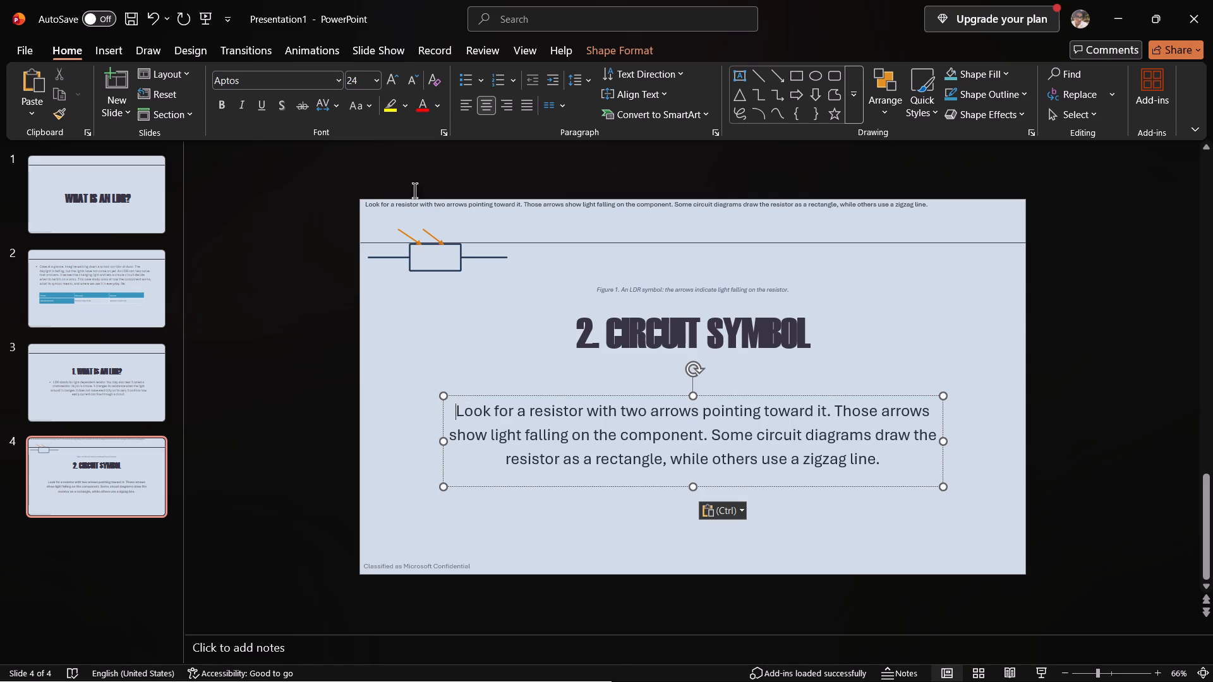
left_click(468, 99)
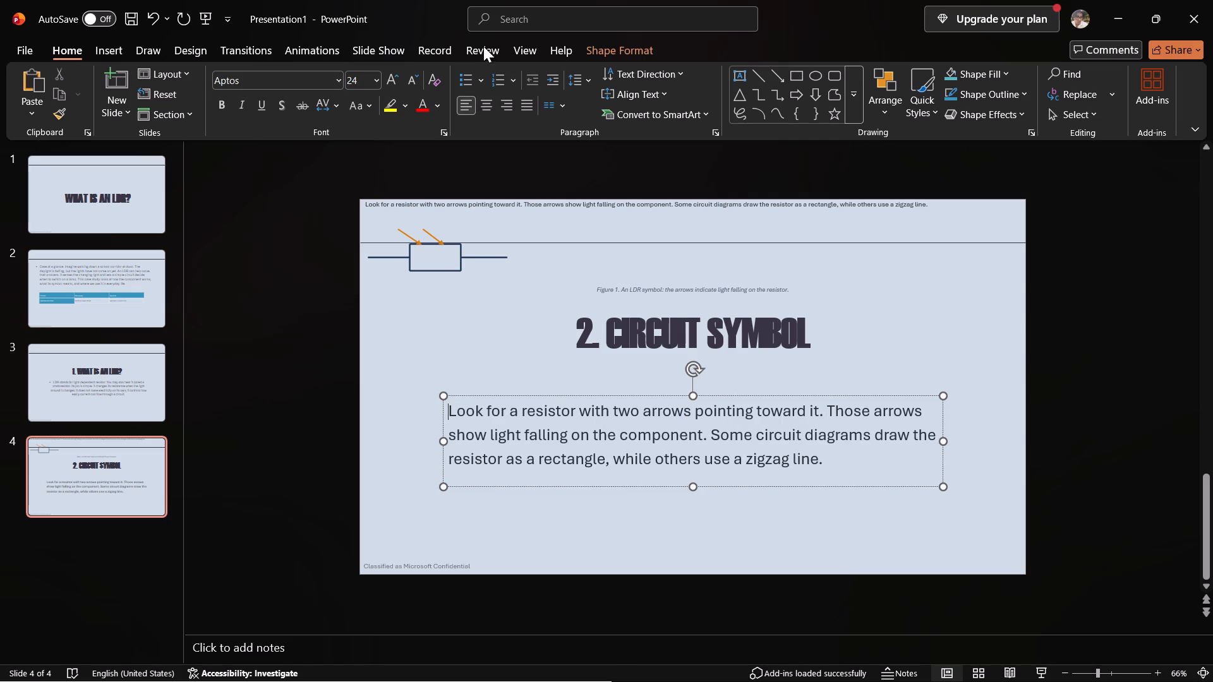
left_click(478, 77)
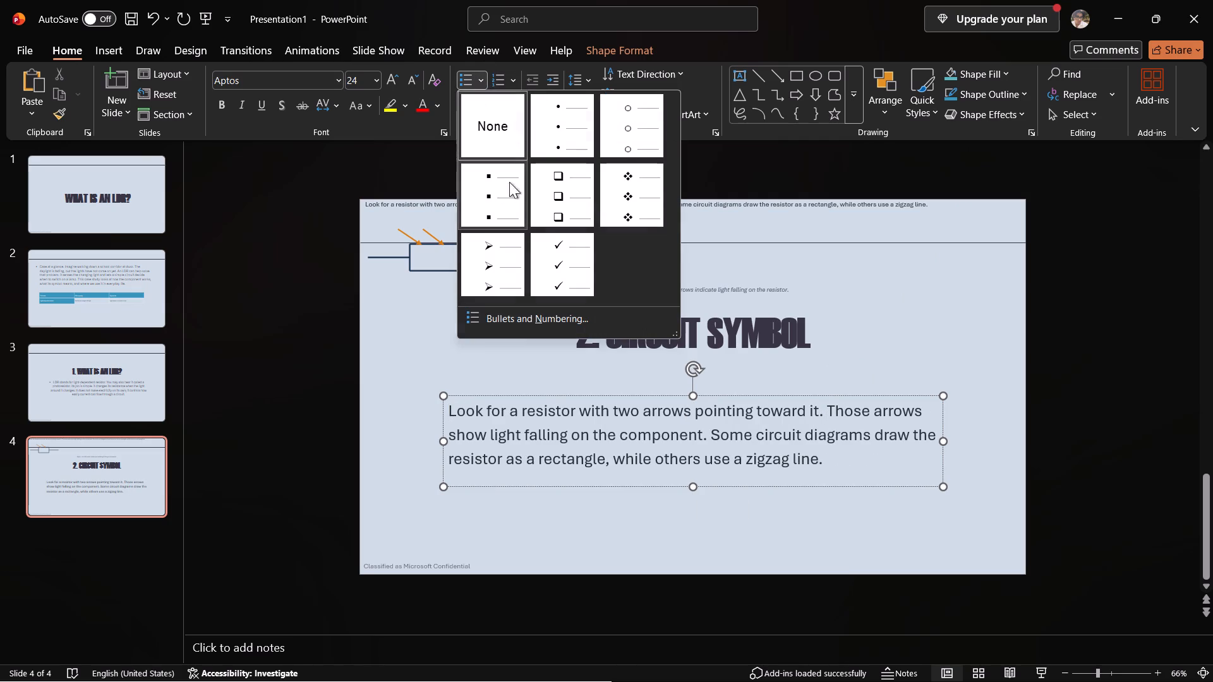
left_click(536, 138)
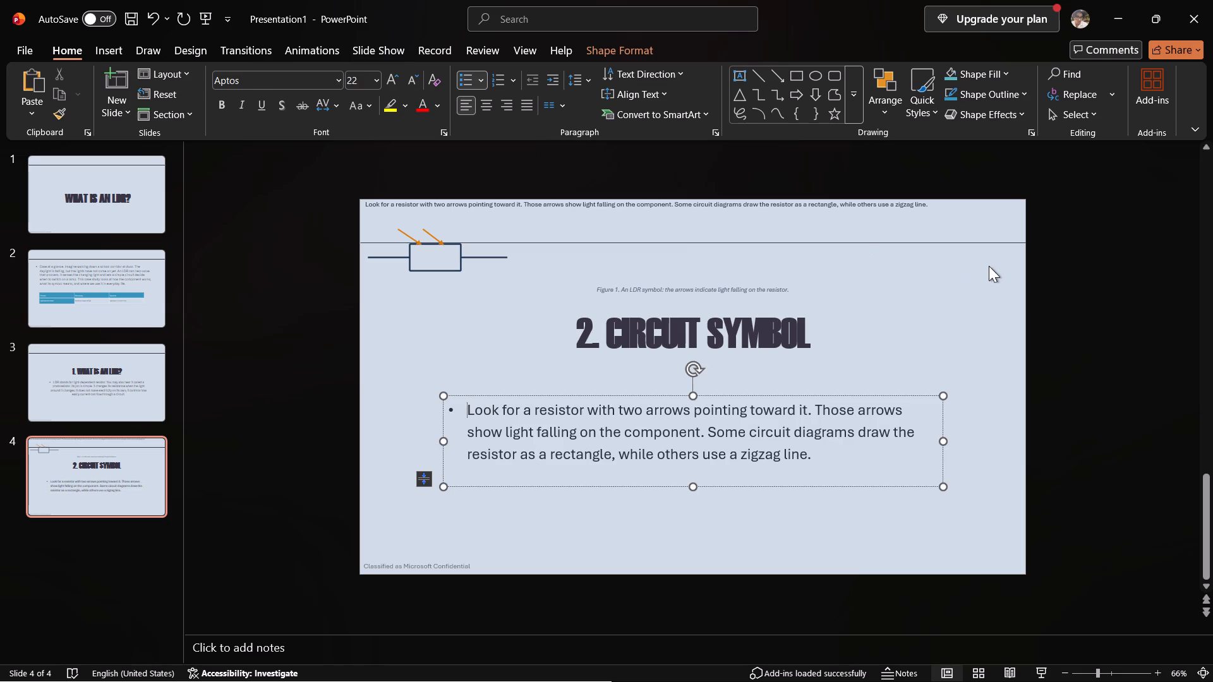
left_click(1049, 252)
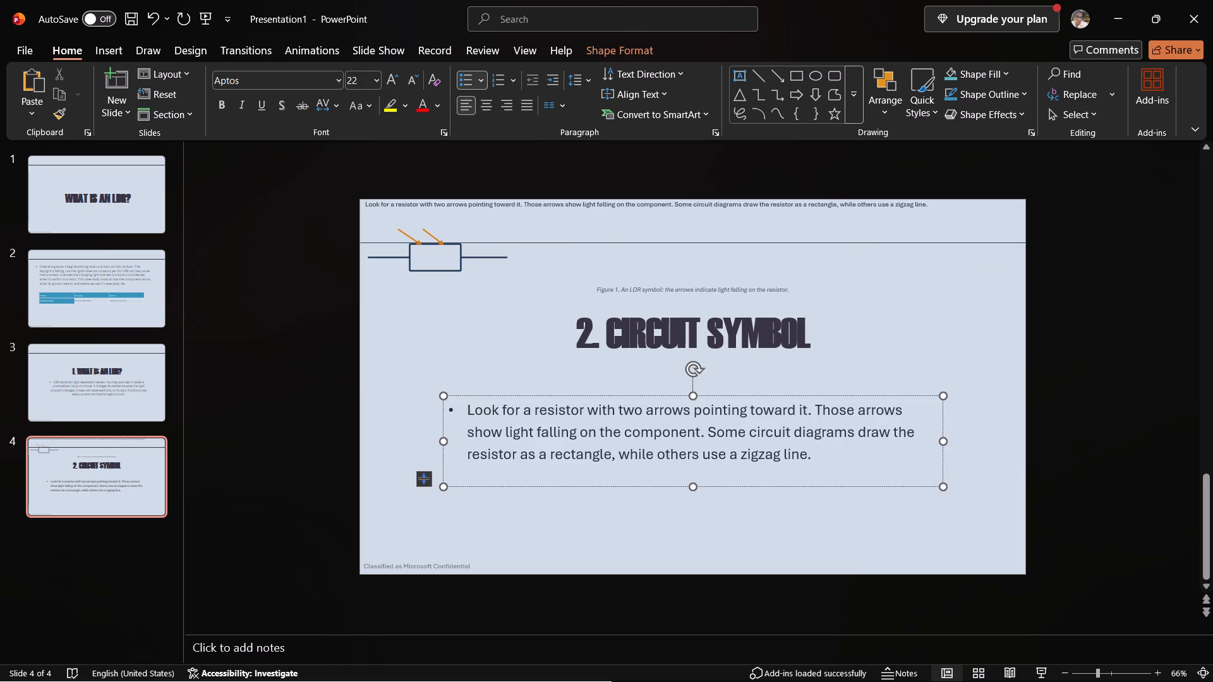
Move the LDR symbol figure beneath the bulleted paragraph, near the paragraph's left edge on slide 4.
left_click(421, 252)
left_click_drag(421, 252, 469, 496)
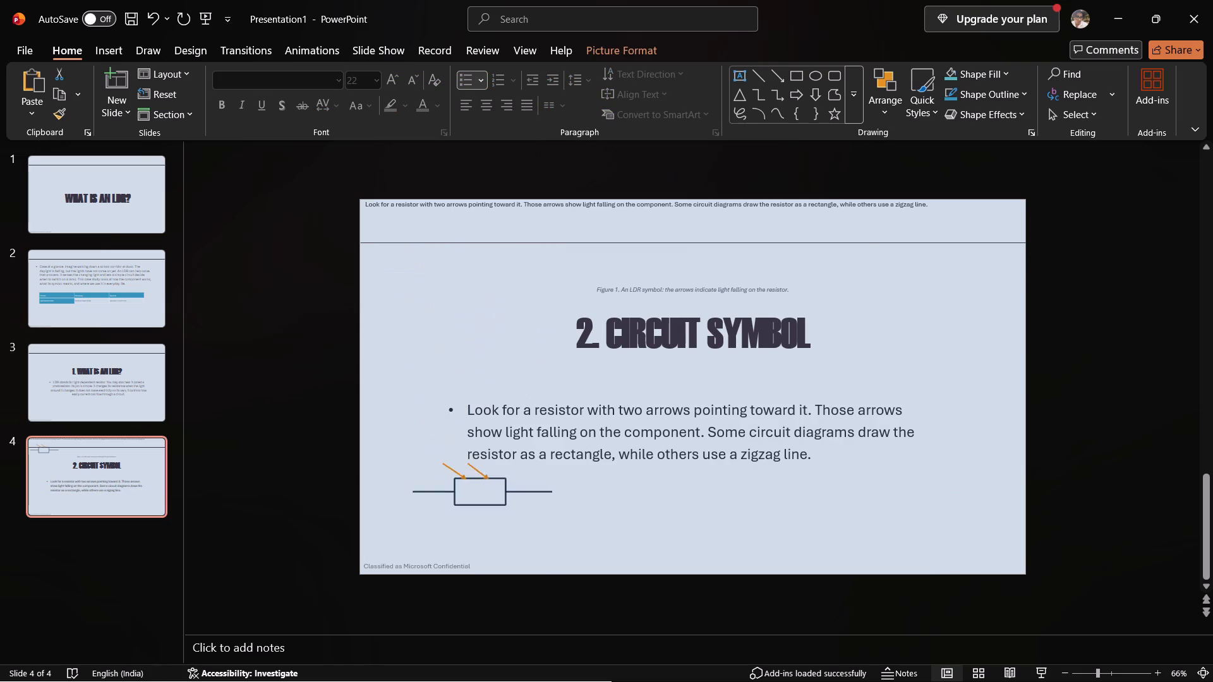
left_click_drag(469, 496, 605, 501)
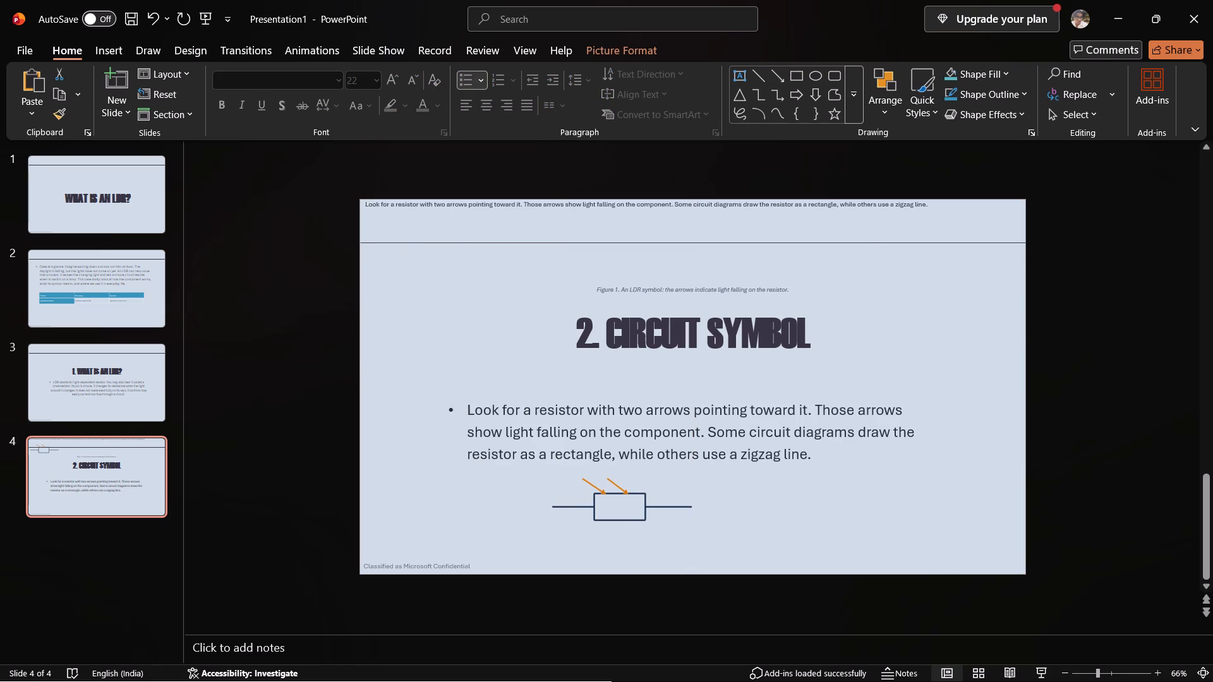
left_click_drag(605, 501, 548, 513)
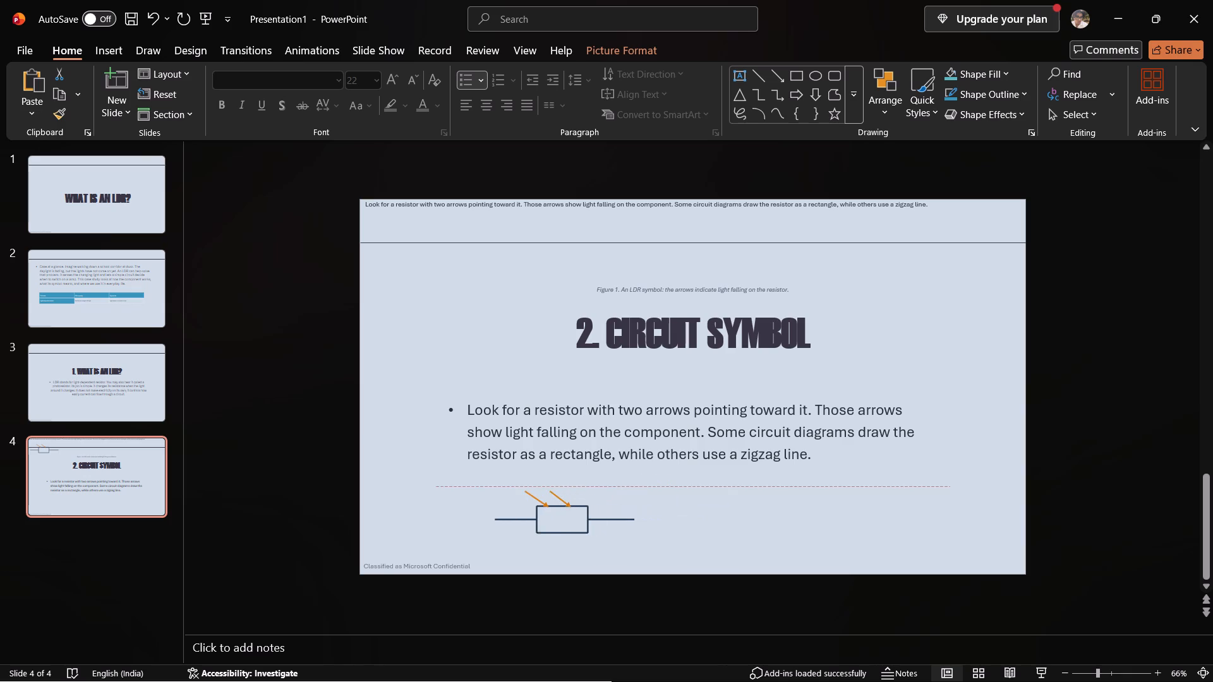
left_click_drag(548, 513, 540, 513)
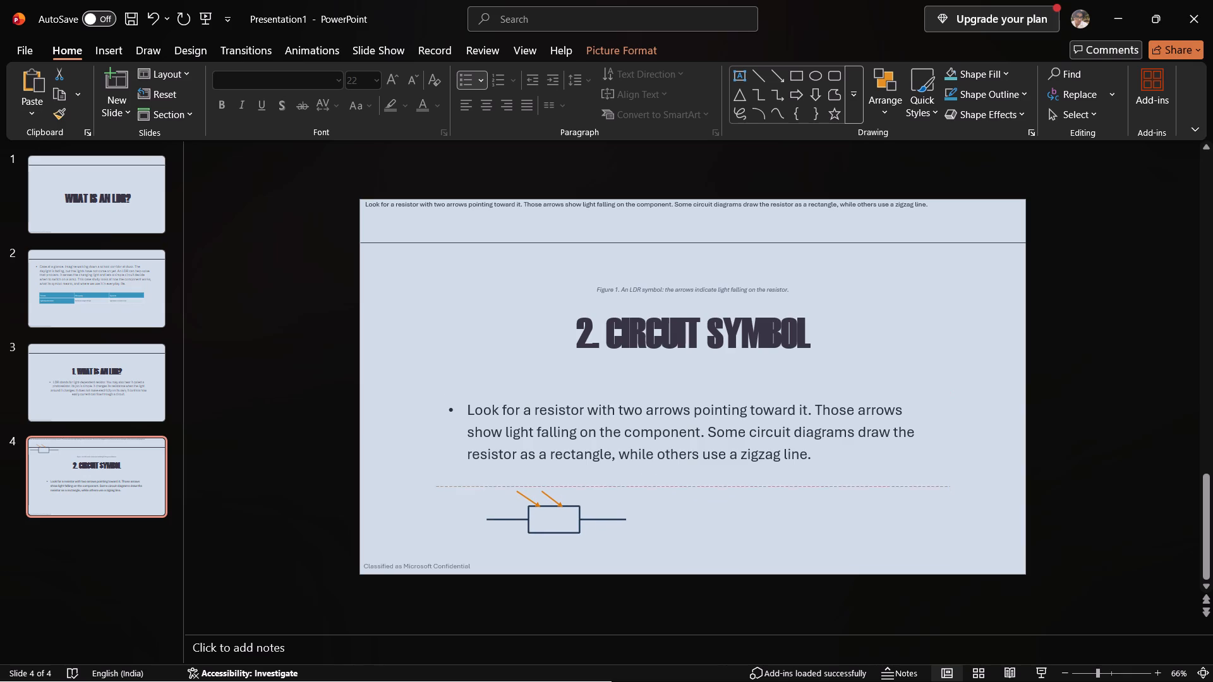
left_click_drag(540, 513, 548, 510)
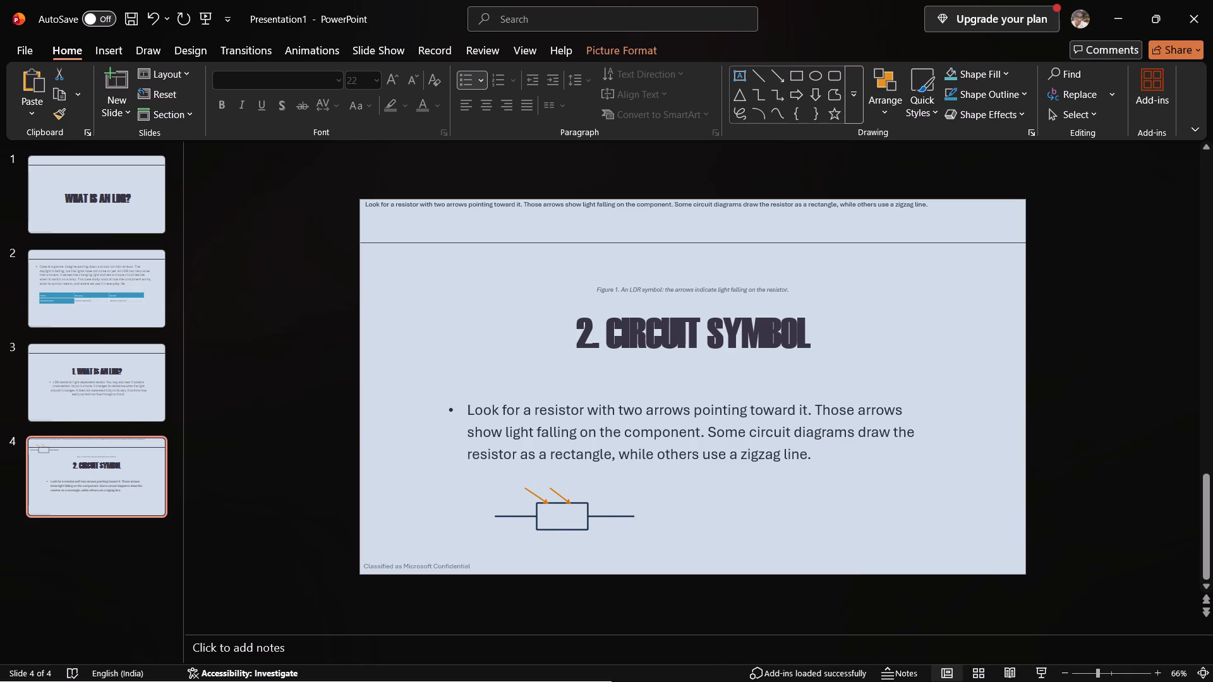
left_click_drag(548, 510, 530, 515)
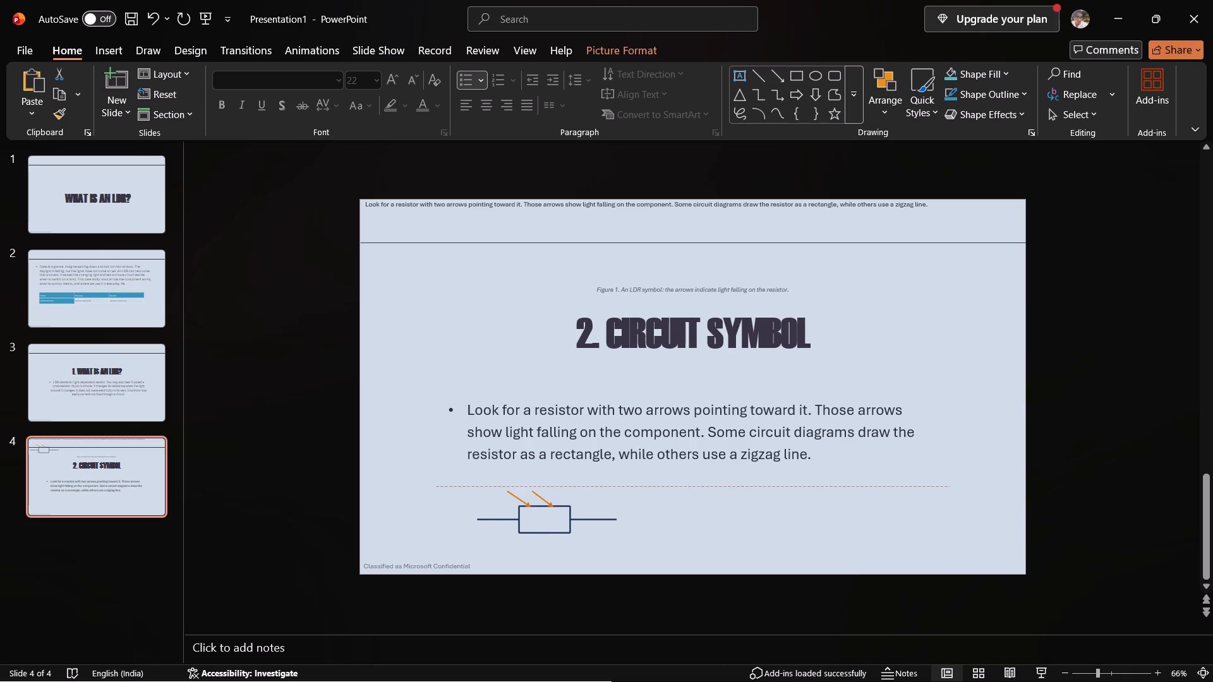
left_click(530, 515)
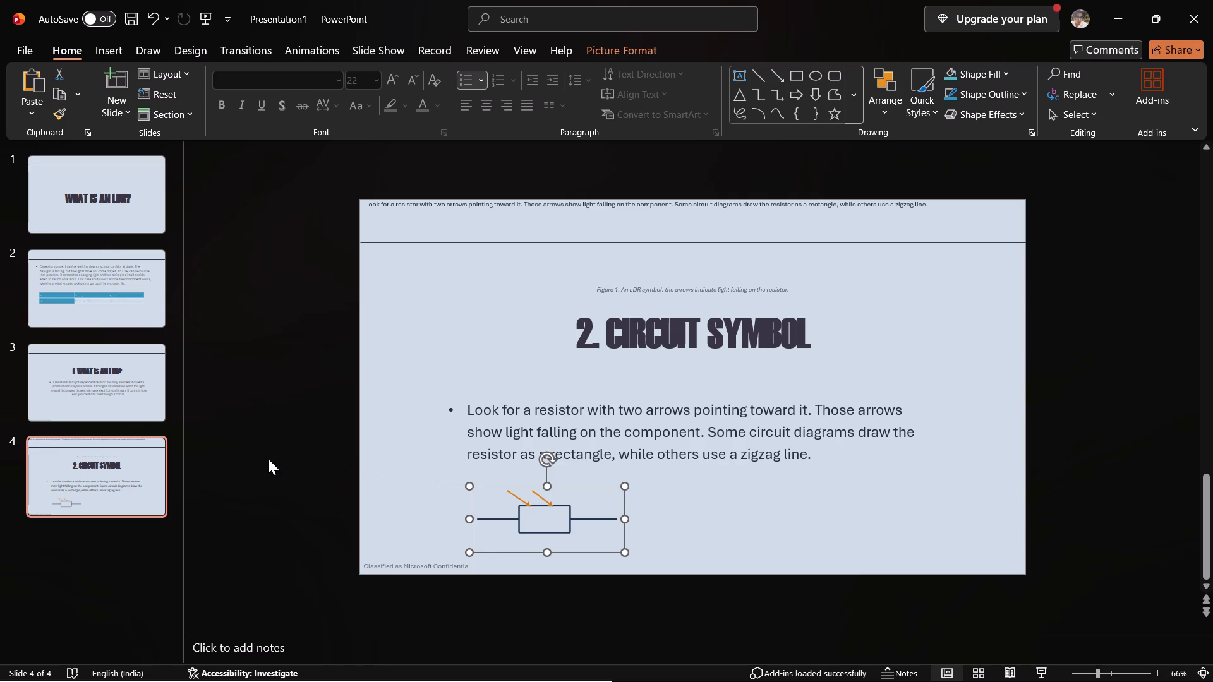
left_click(268, 458)
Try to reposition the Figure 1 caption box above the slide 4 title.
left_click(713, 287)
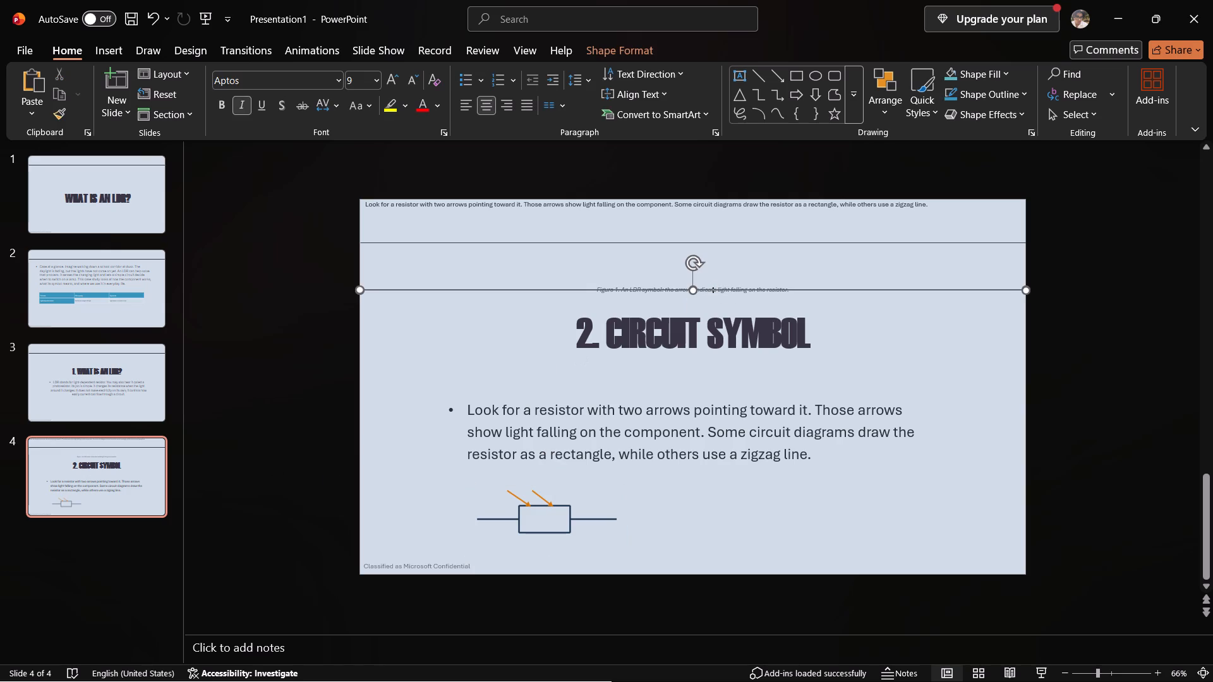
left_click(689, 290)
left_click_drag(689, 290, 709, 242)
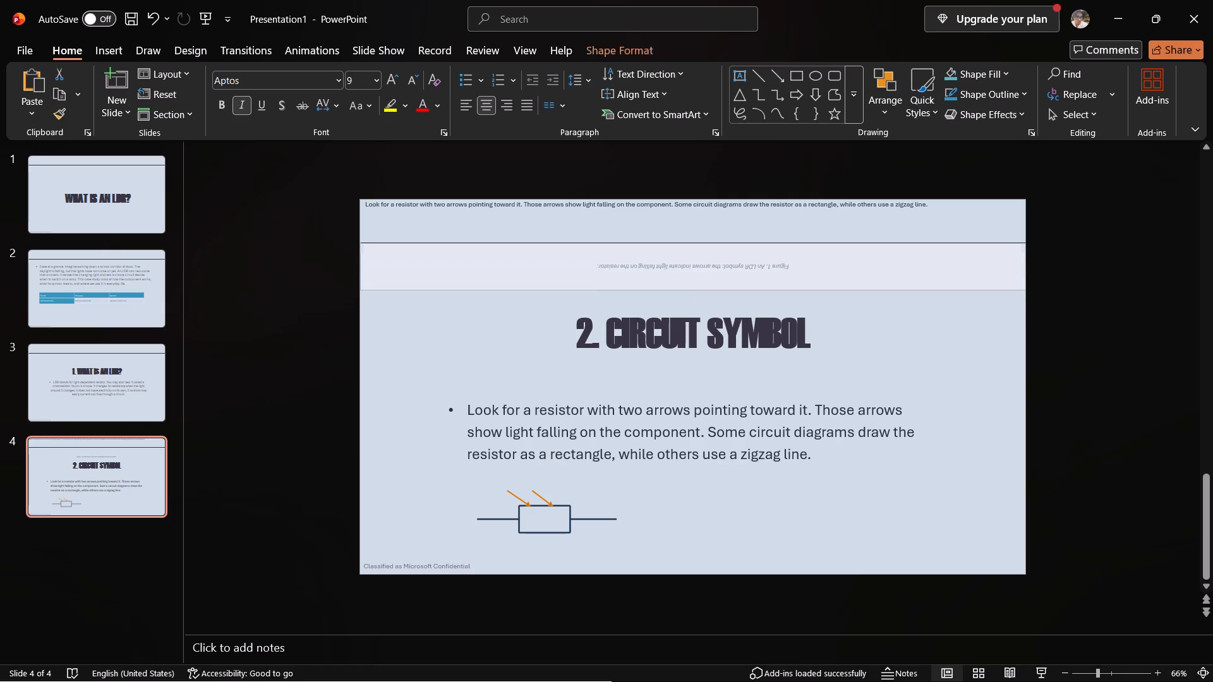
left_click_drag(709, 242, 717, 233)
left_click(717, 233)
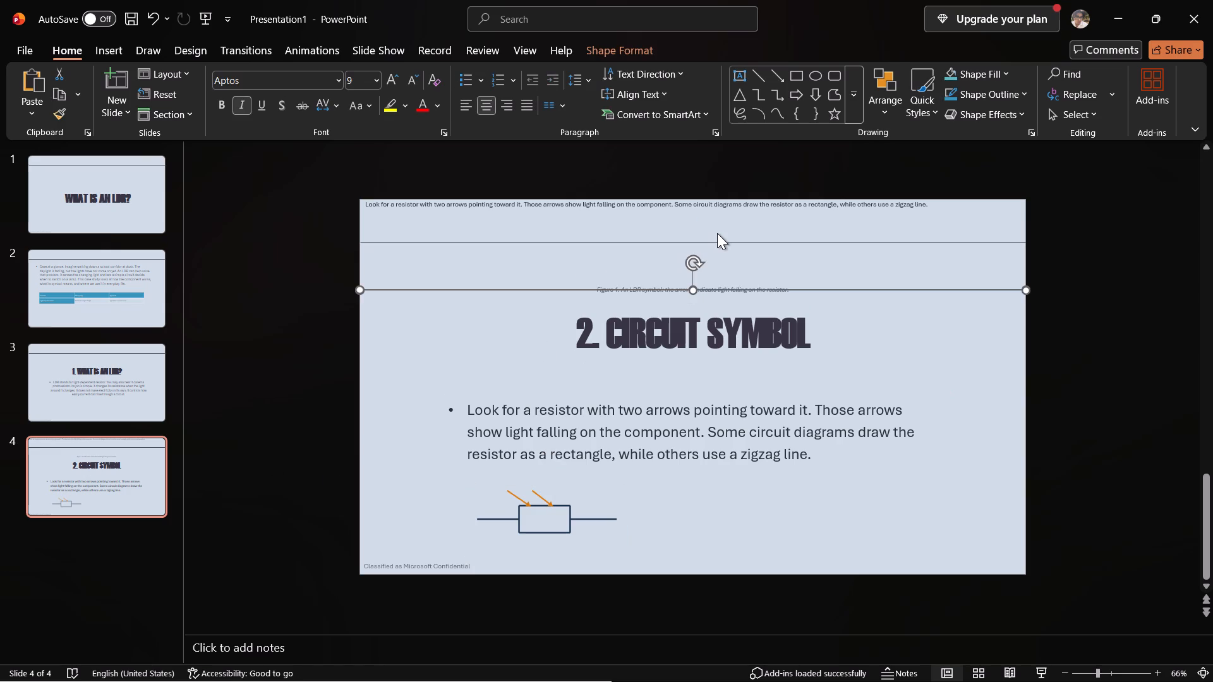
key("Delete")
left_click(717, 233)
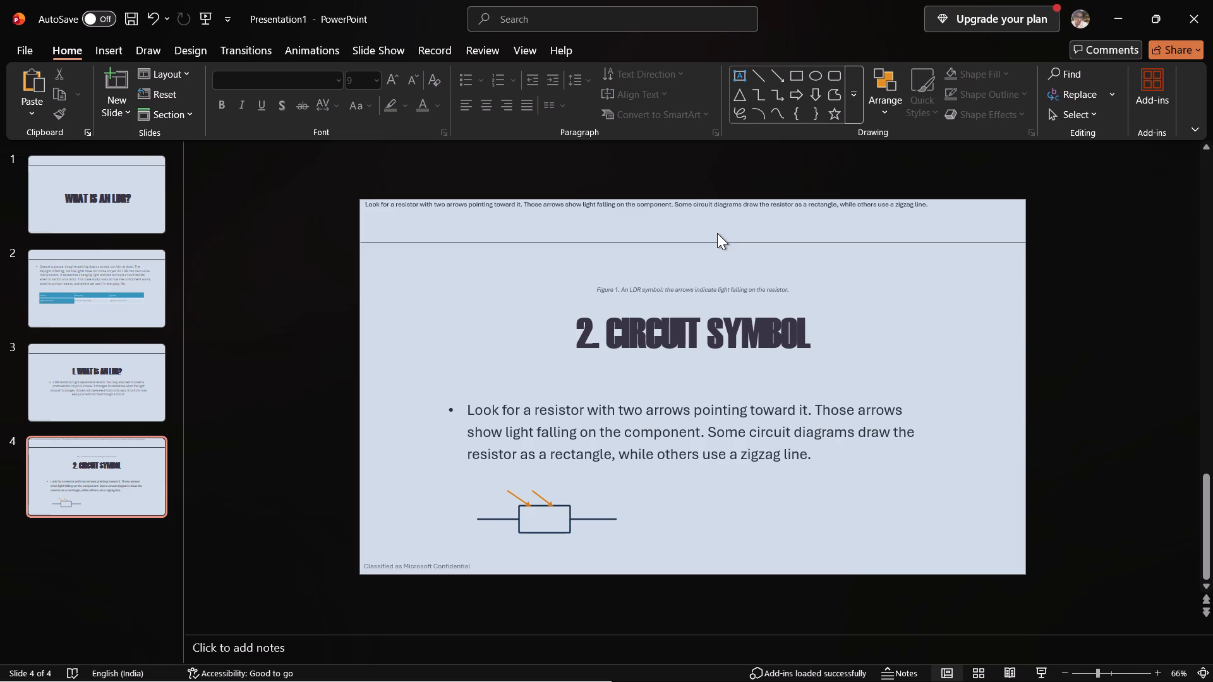
Delete the duplicate text box holding the small circuit symbol paragraph at the top of slide 4.
double_click(718, 219)
key("Delete")
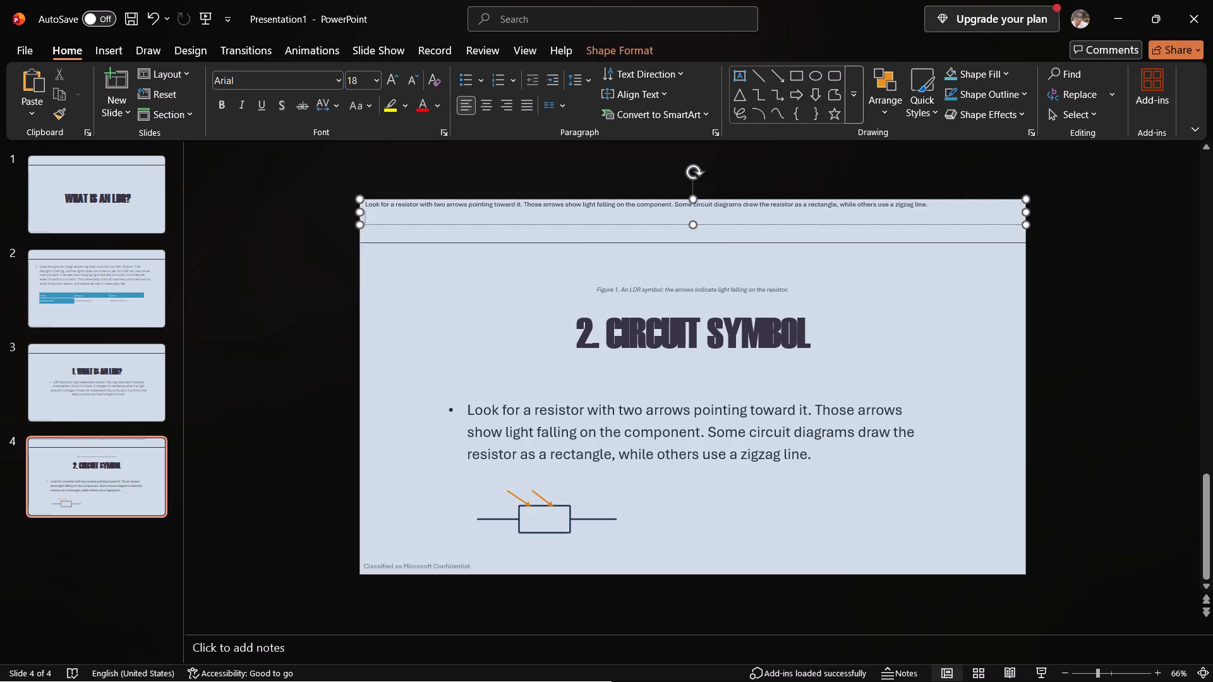
key("Delete")
key("Delete")
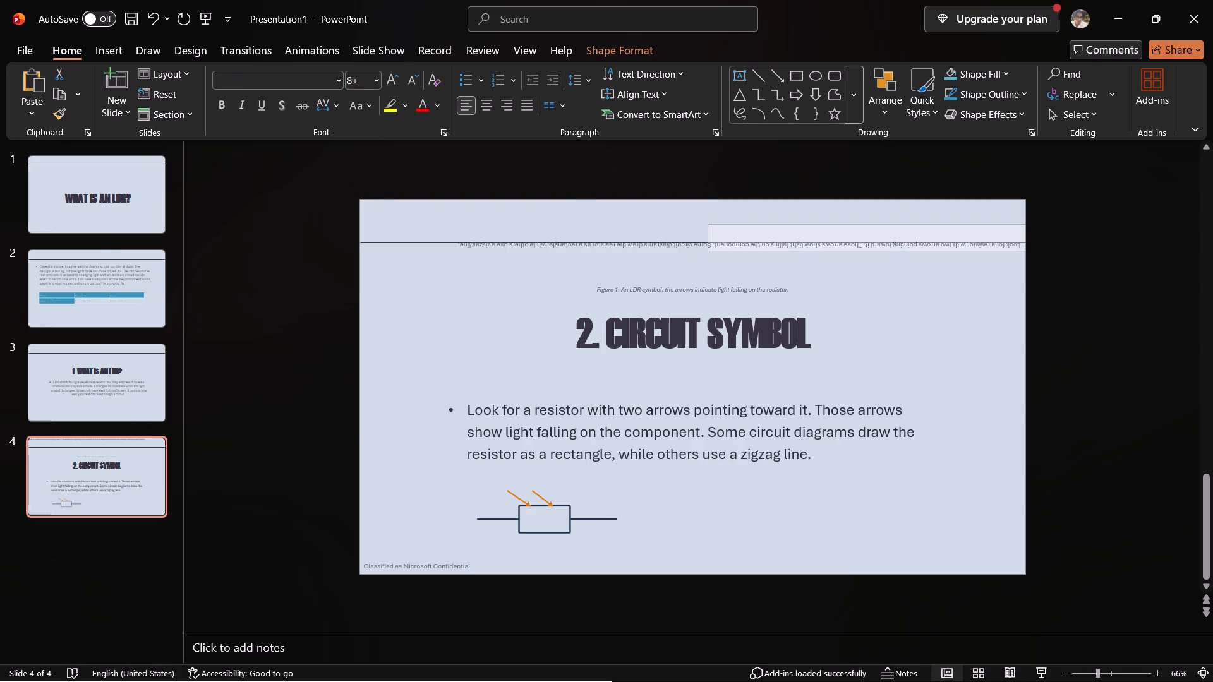
key("Delete")
left_click(704, 252)
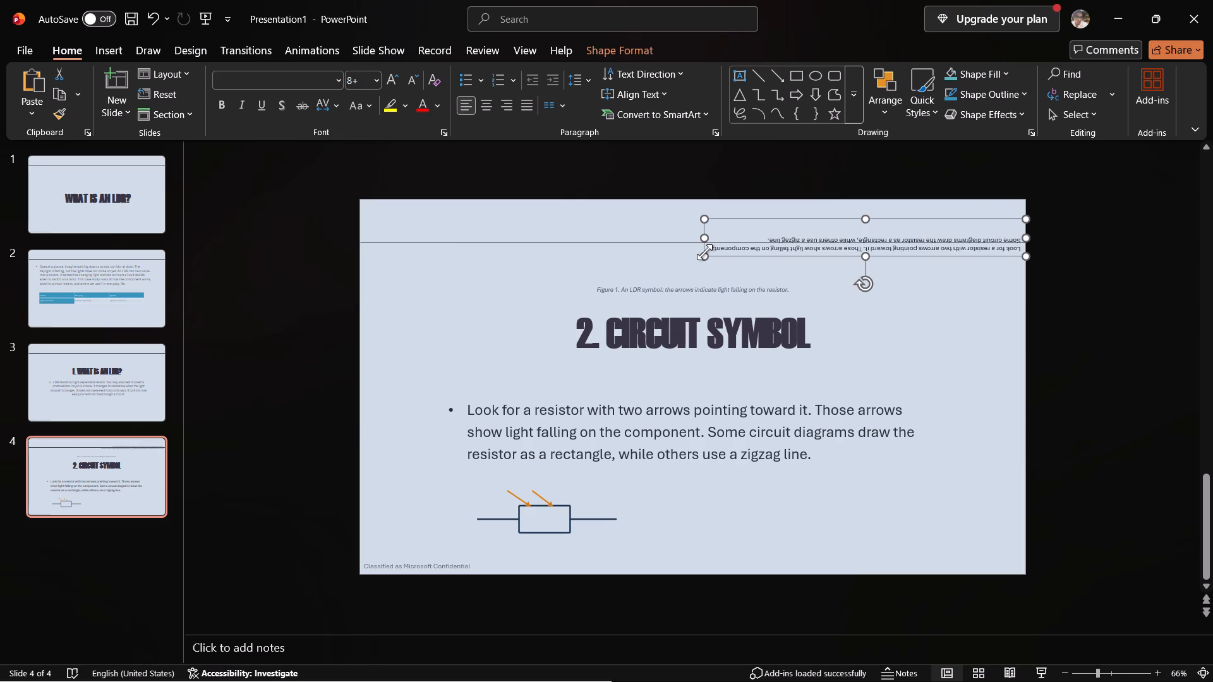
key("Delete")
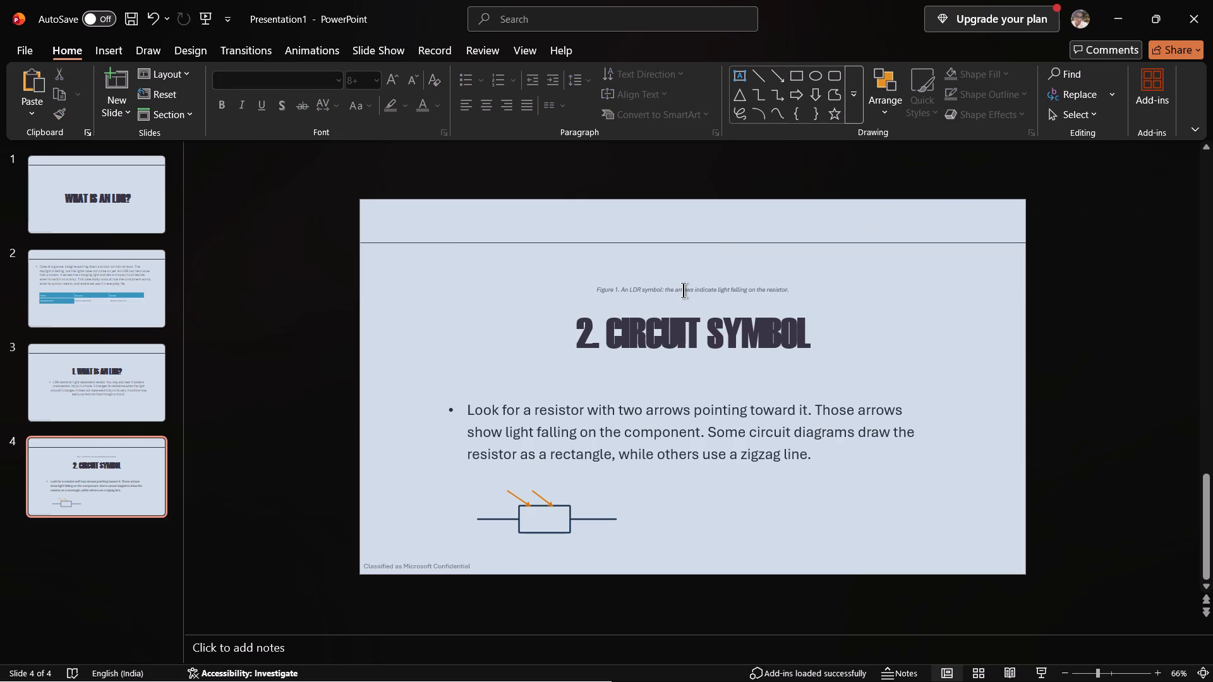
Move the Figure 1 caption directly beneath the LDR symbol figure, starting at the figure's left edge.
left_click(683, 290)
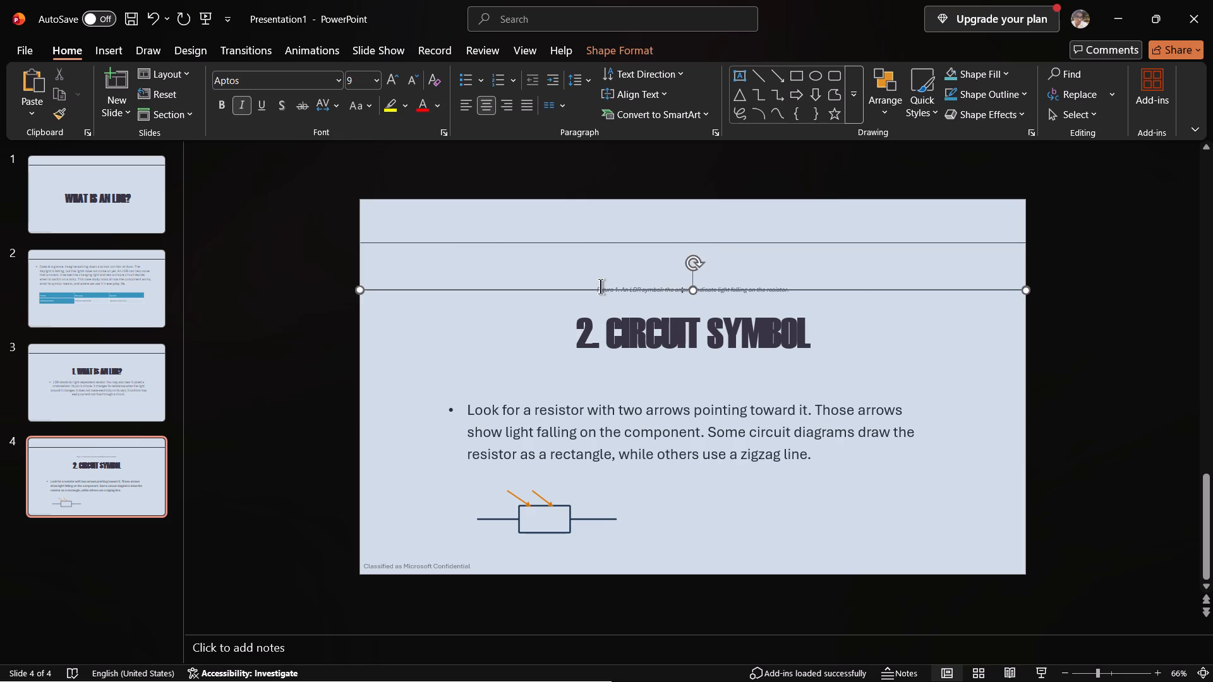
left_click_drag(600, 286, 783, 292)
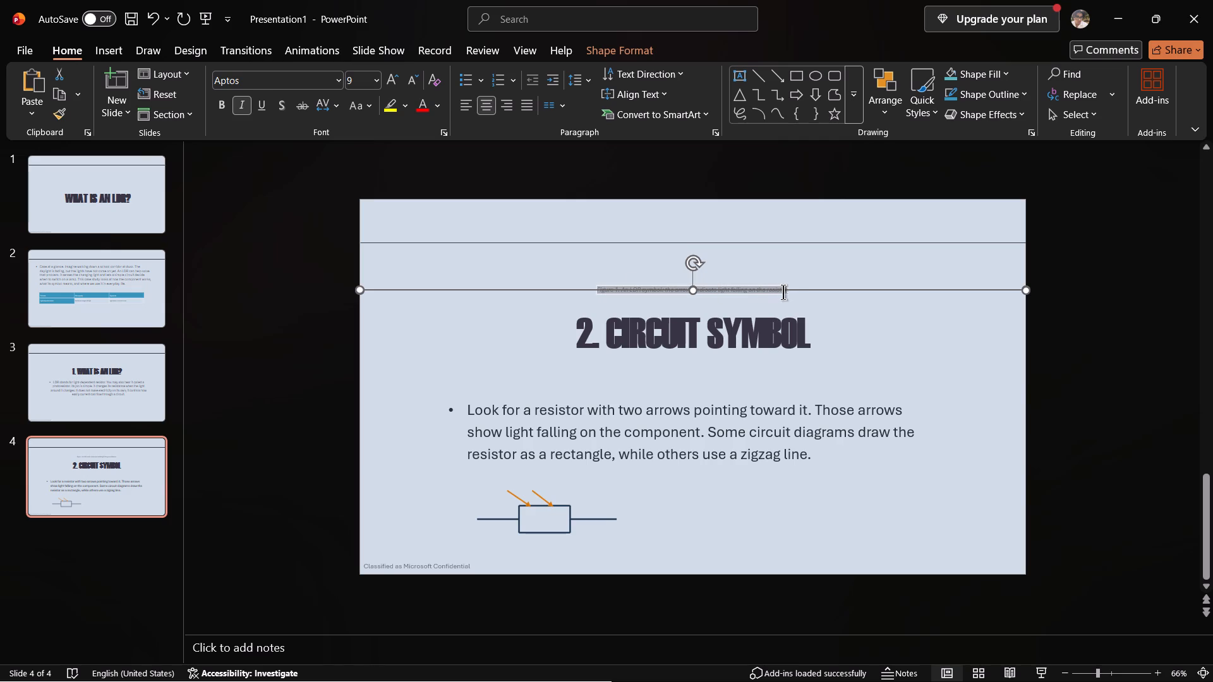
left_click_drag(783, 292, 793, 291)
key("ctrl+c")
left_click_drag(793, 291, 969, 305)
left_click(969, 305)
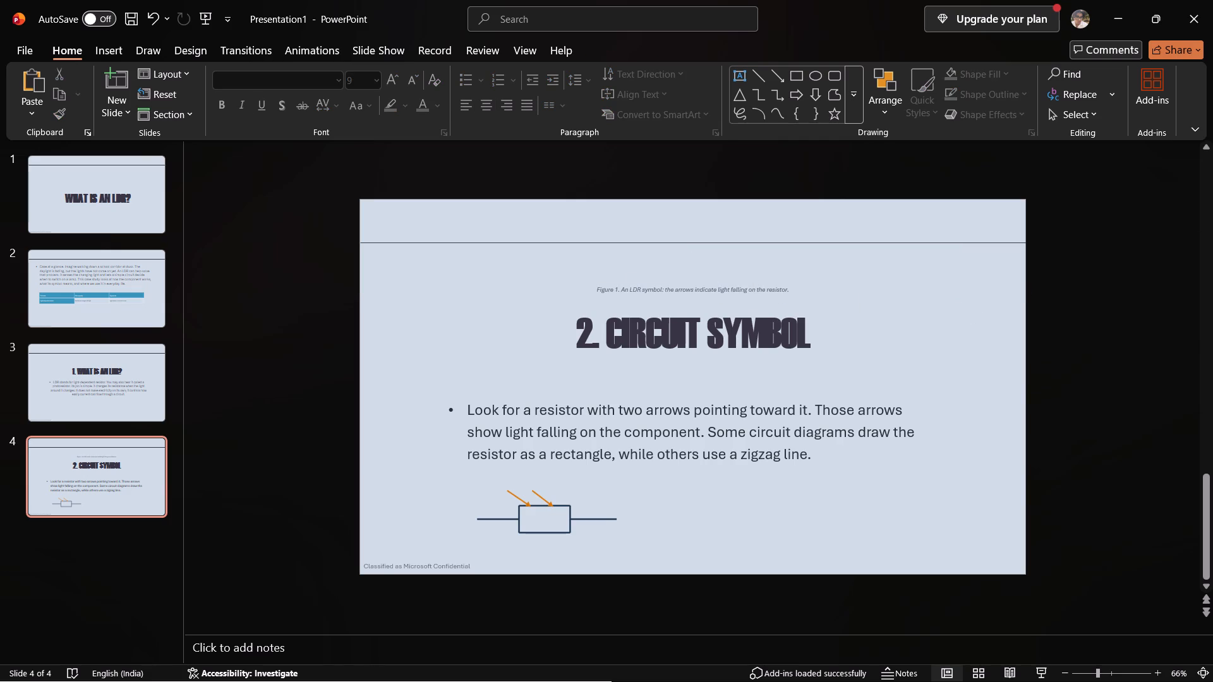
left_click_drag(749, 284, 630, 541)
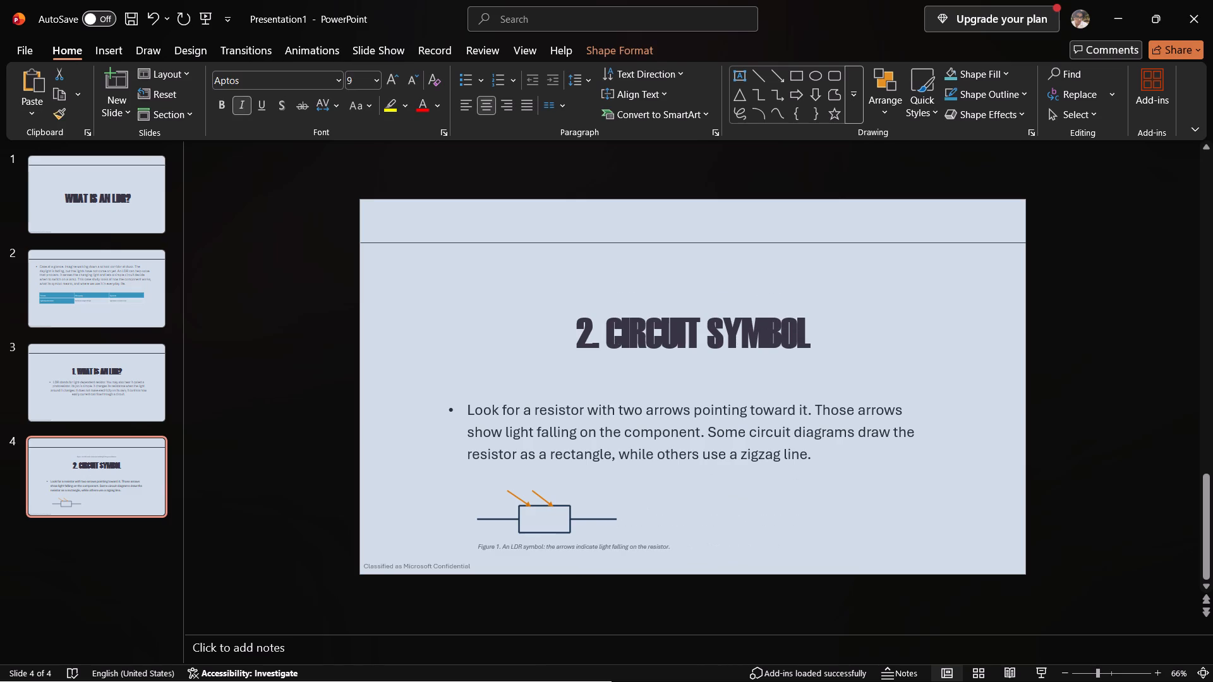
left_click_drag(630, 541, 629, 541)
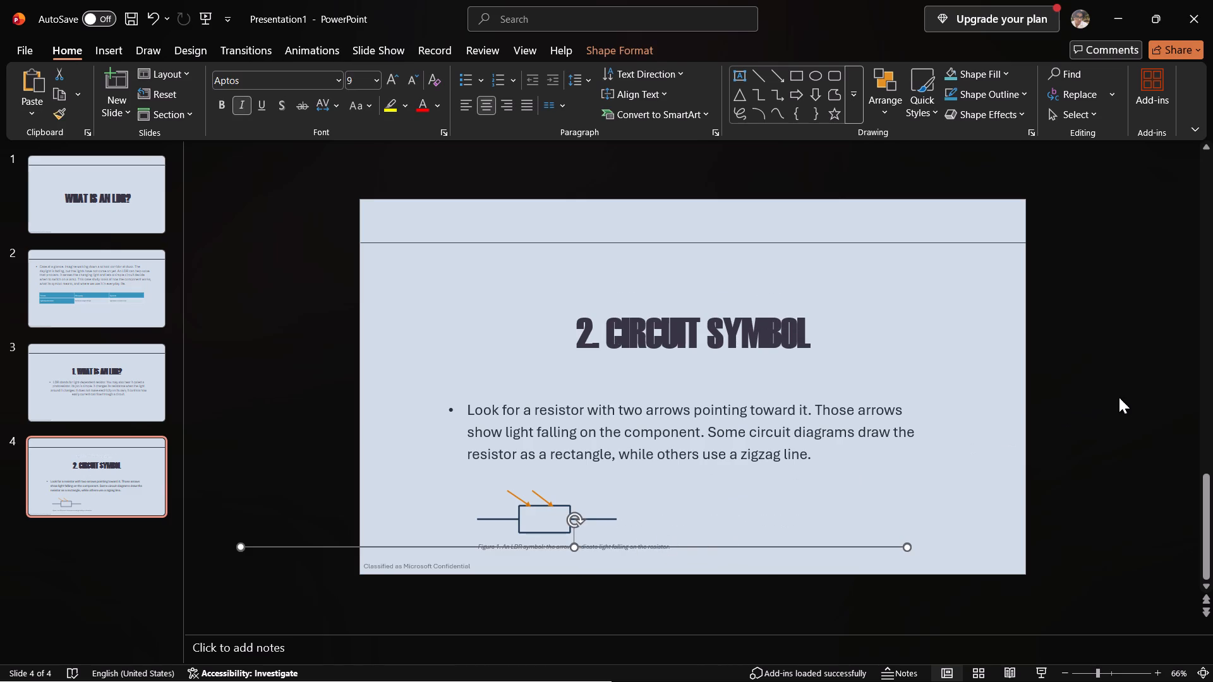
left_click(1119, 397)
Set the Figure 1 caption text on slide 4 to font size 16.
left_click(584, 544)
double_click(584, 544)
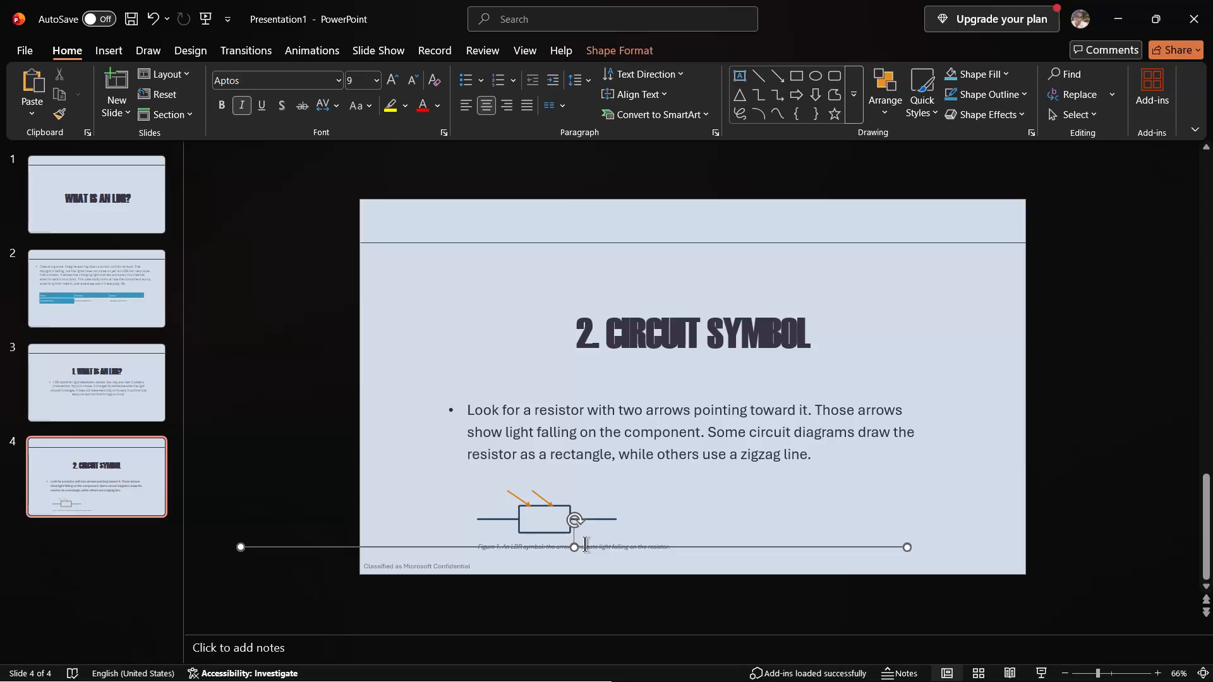
triple_click(486, 546)
left_click(324, 481)
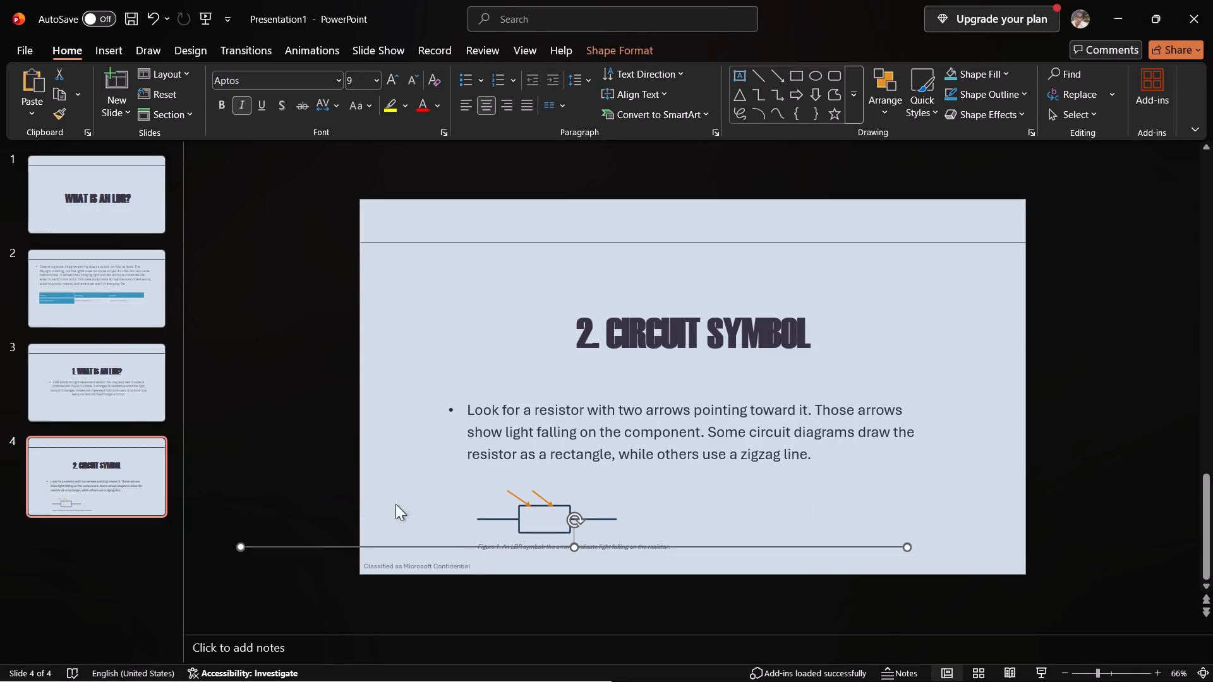
triple_click(478, 546)
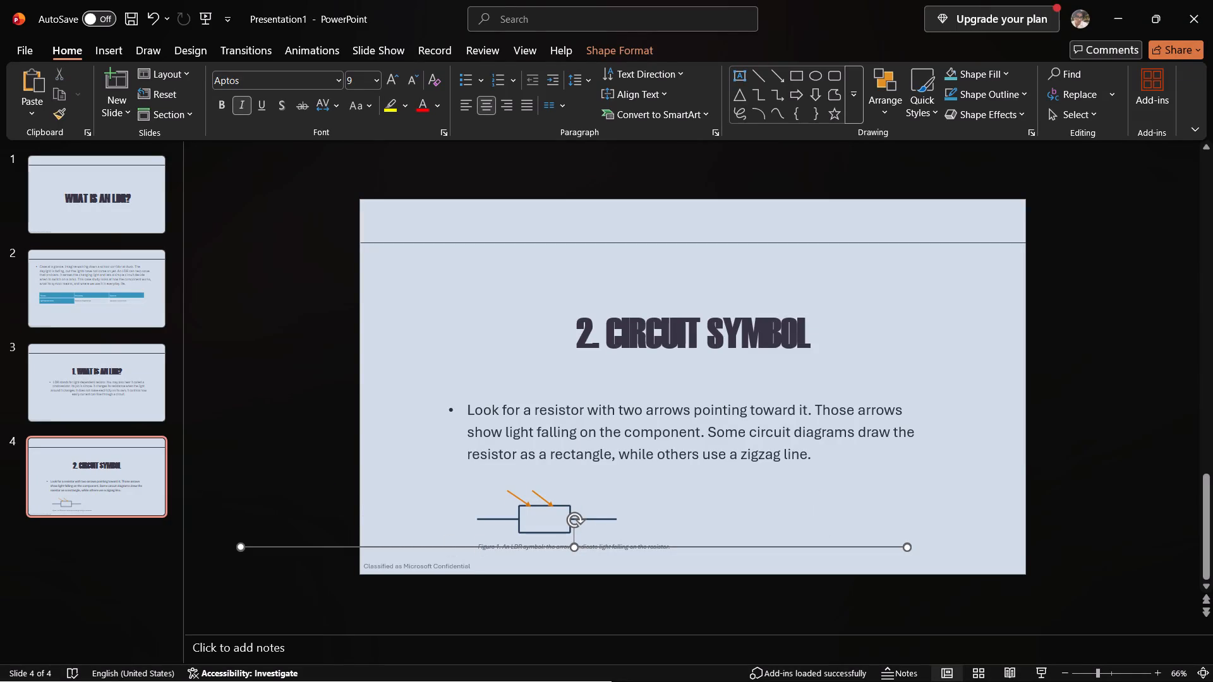
left_click(478, 546)
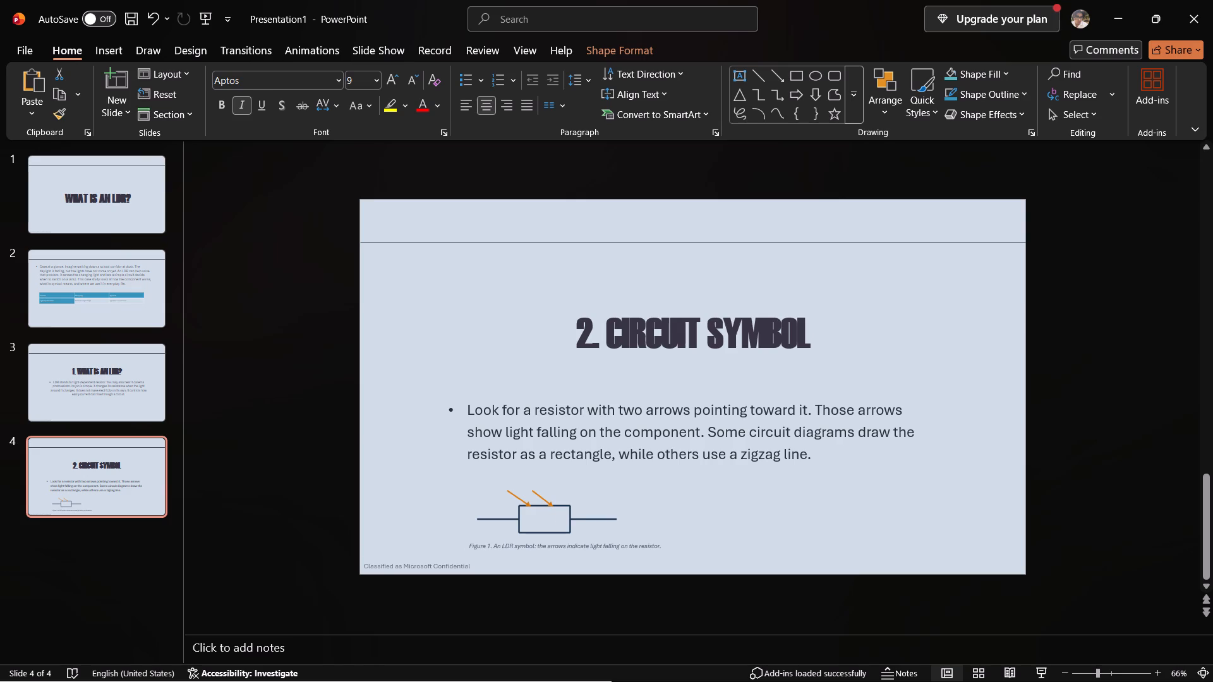
scroll(502, 564, "up", 3, "ctrl")
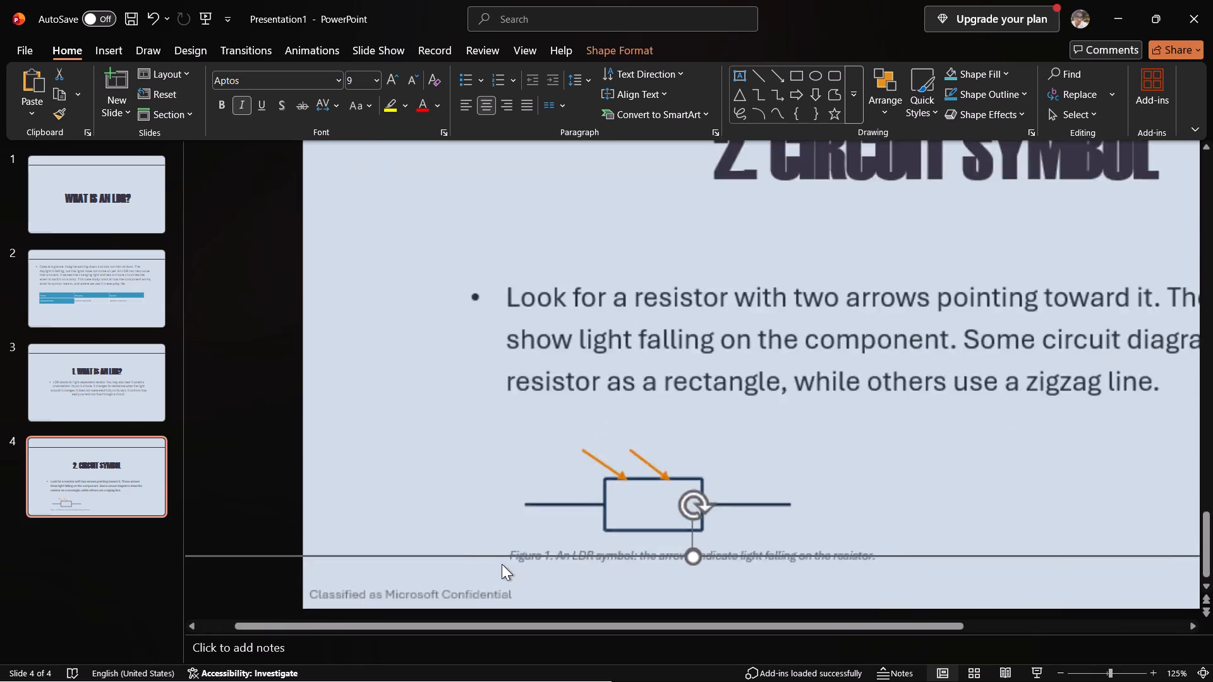
scroll(502, 564, "up", 2, "ctrl")
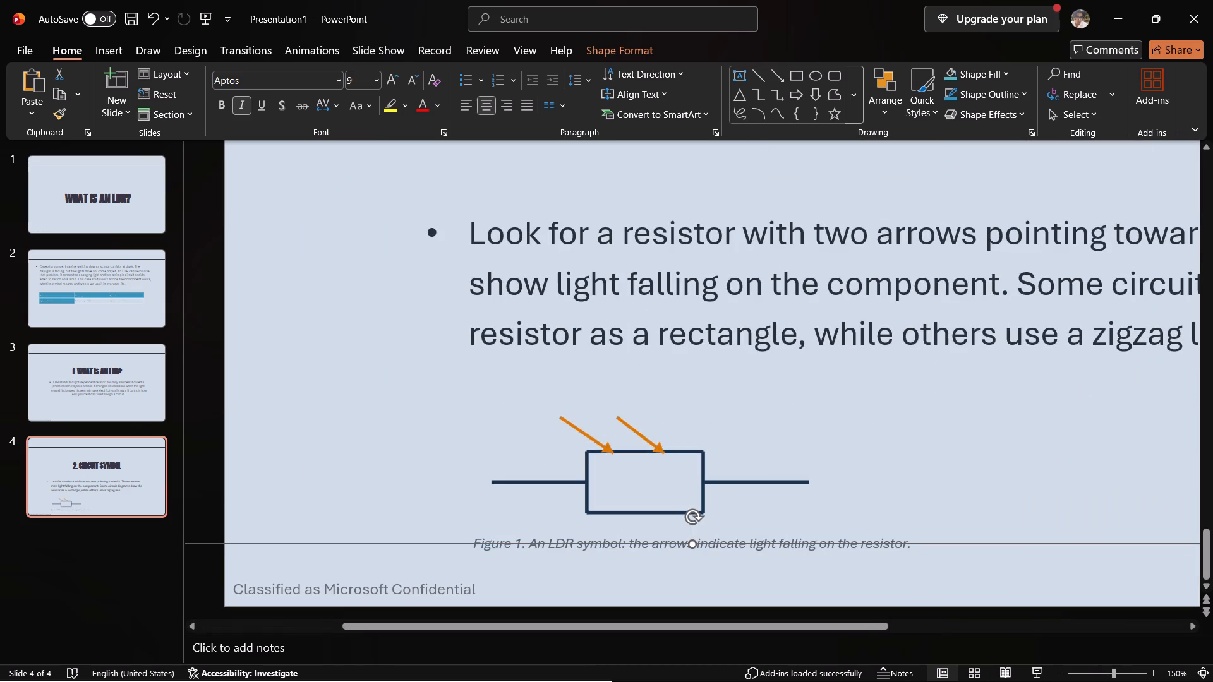
left_click(199, 476)
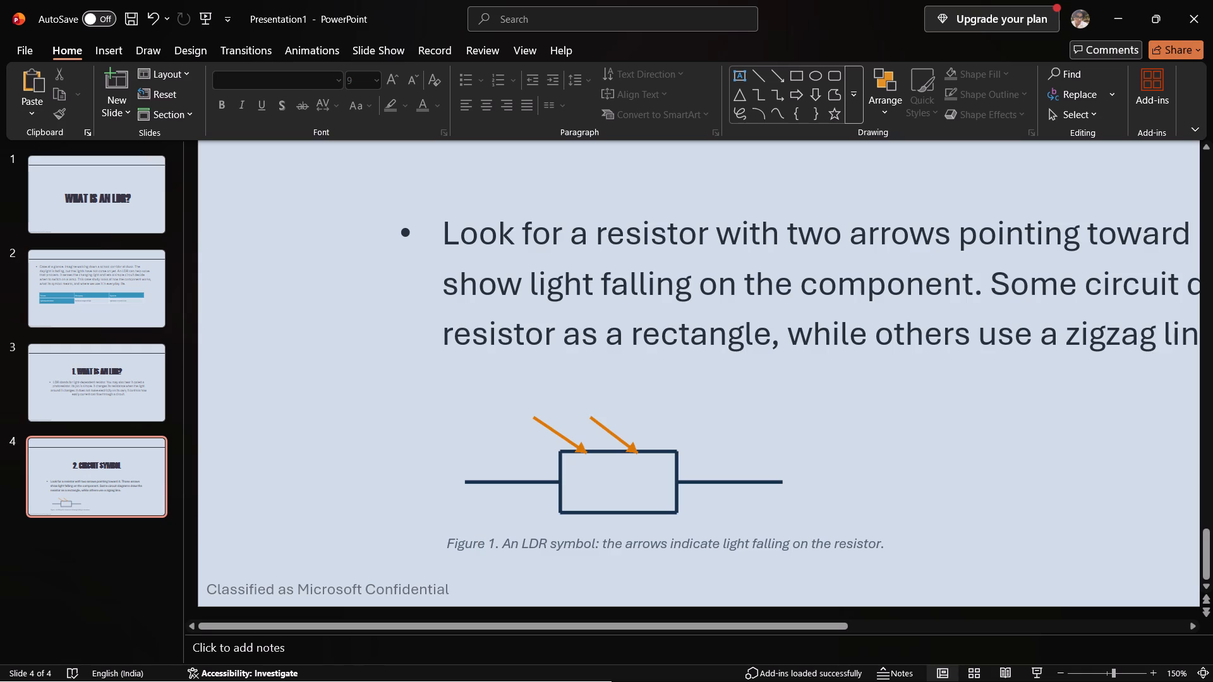
left_click_drag(449, 543, 884, 553)
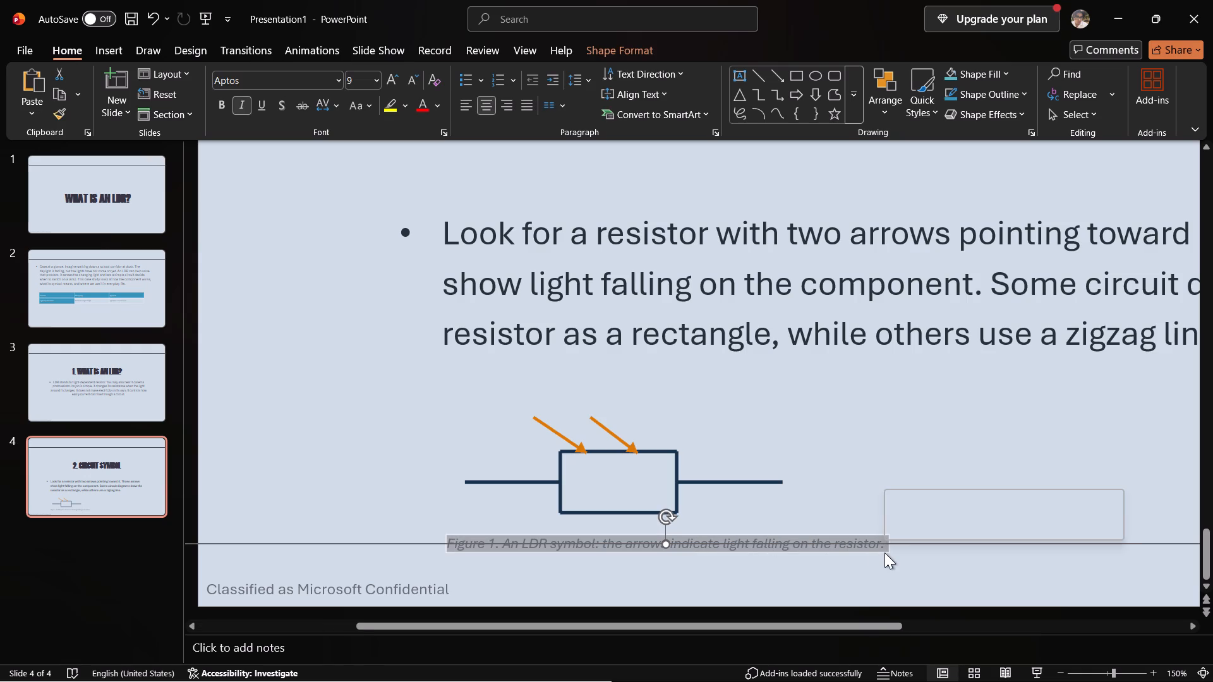
left_click(1004, 500)
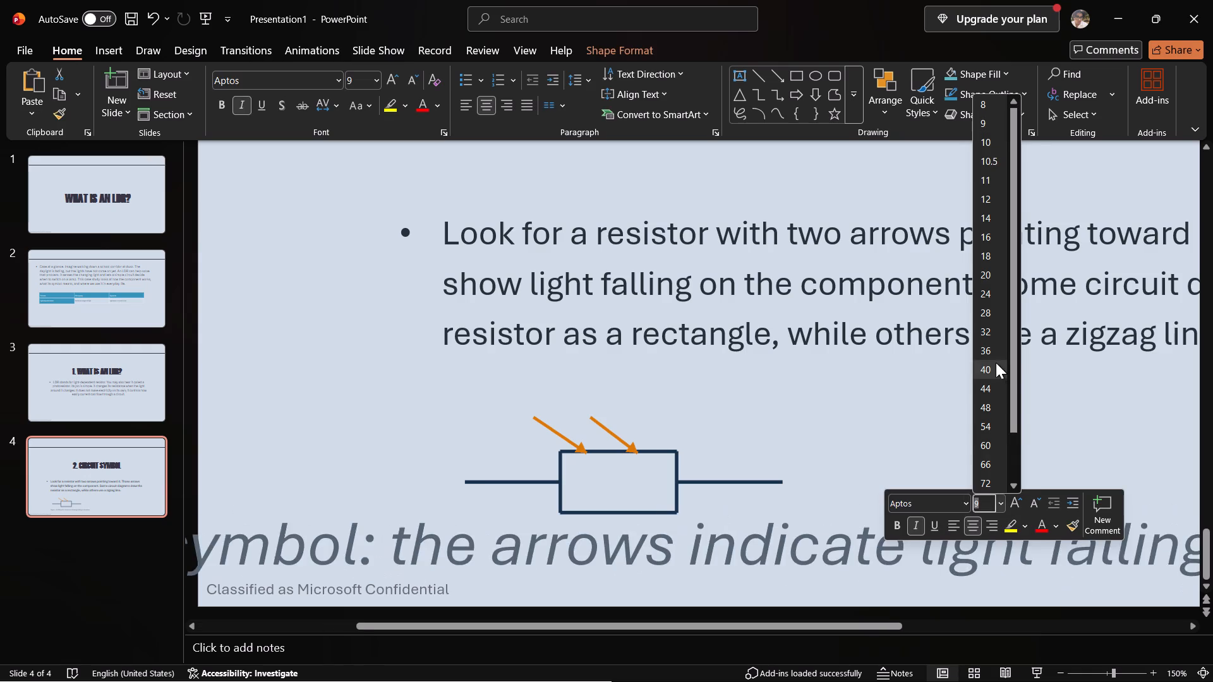
left_click(983, 234)
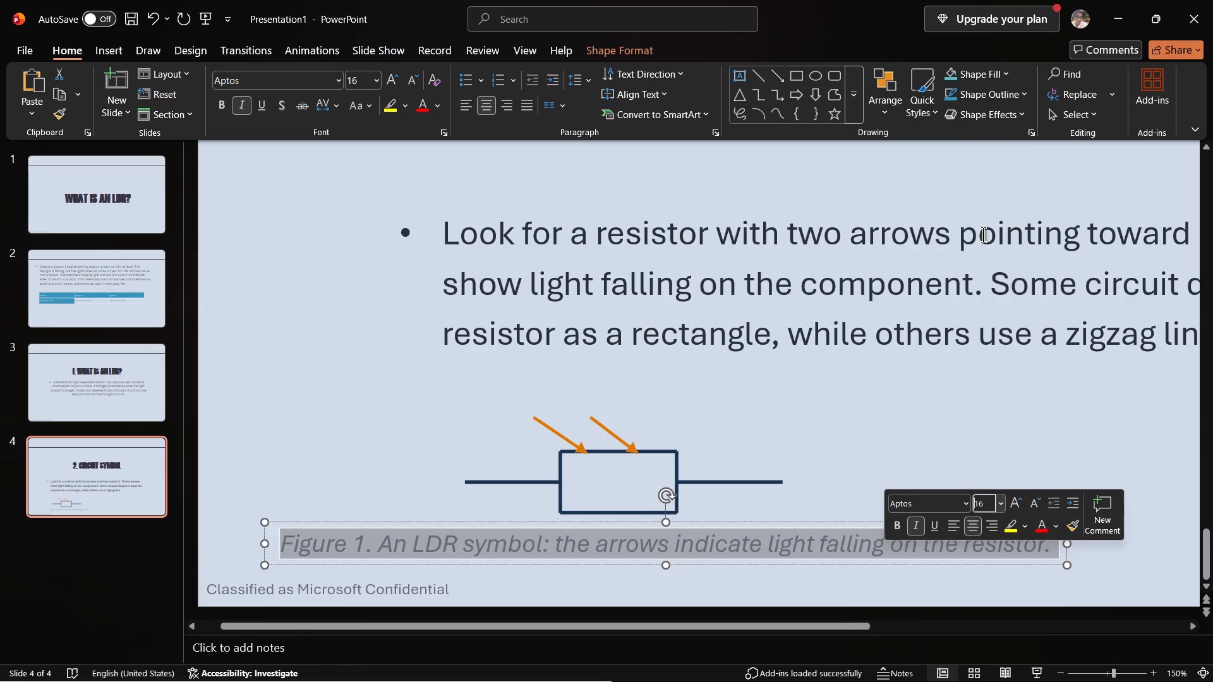
scroll(983, 234, "down", 4, "ctrl")
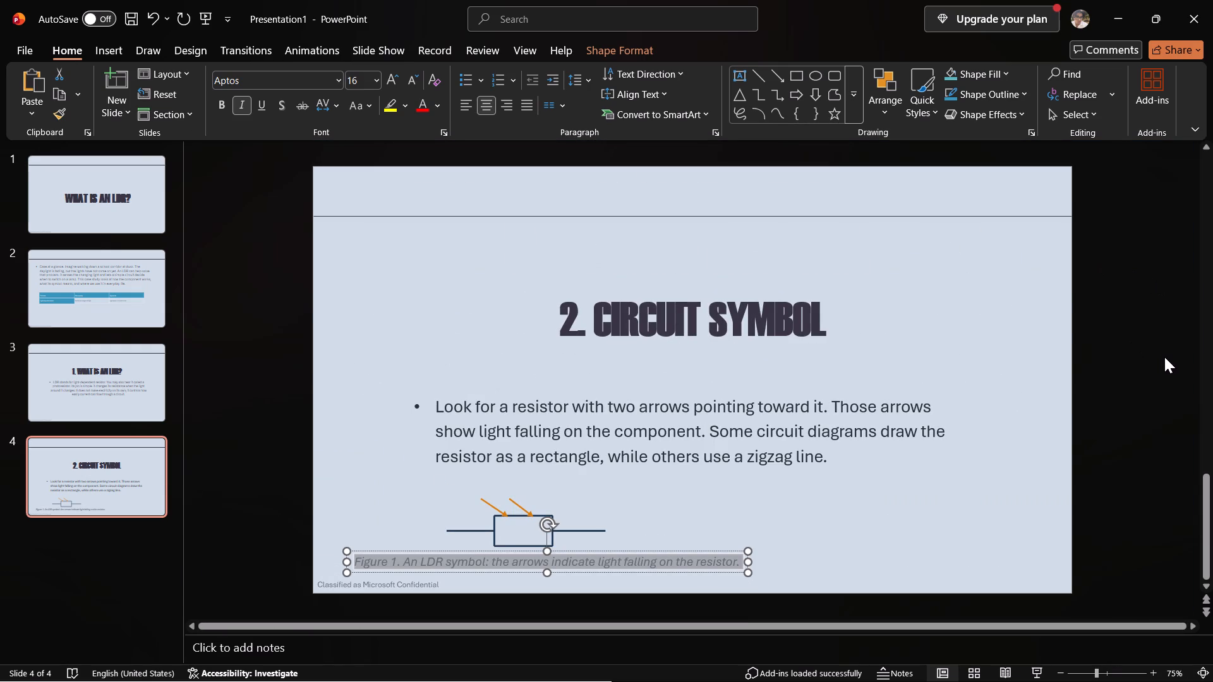
left_click(1164, 357)
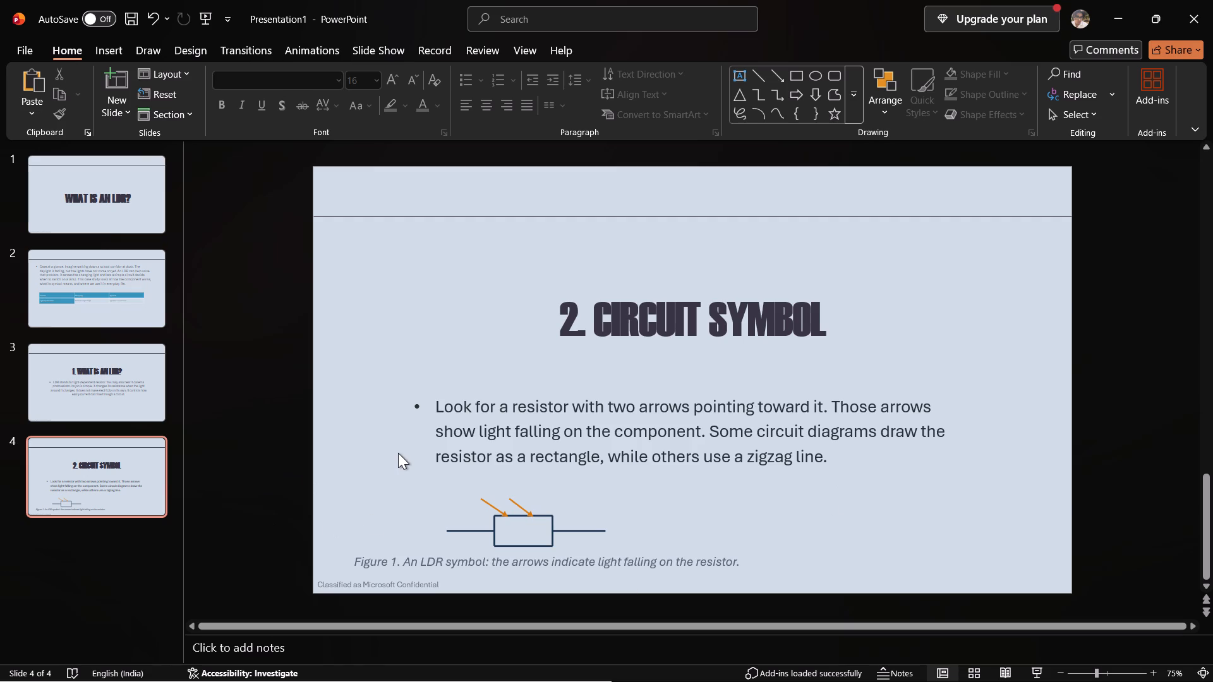
Add a new slide after slide 4.
scroll(398, 453, "down", 1, "ctrl")
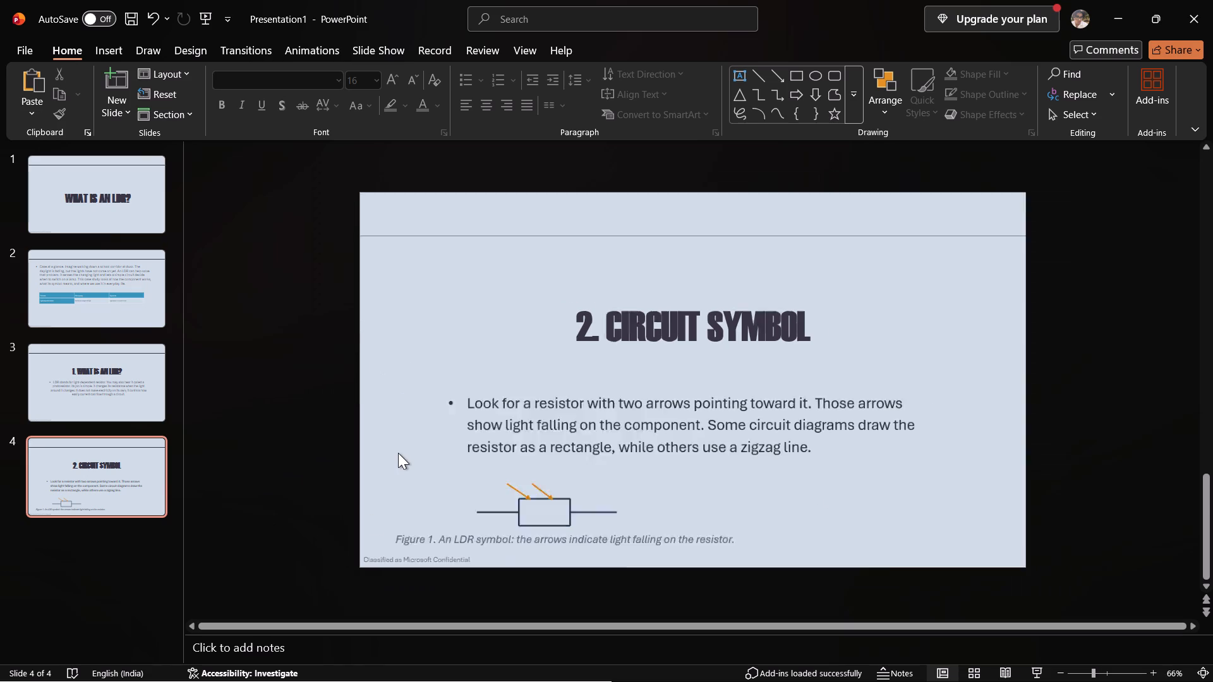
scroll(398, 453, "down", 2, "ctrl")
scroll(398, 453, "up", 3, "ctrl")
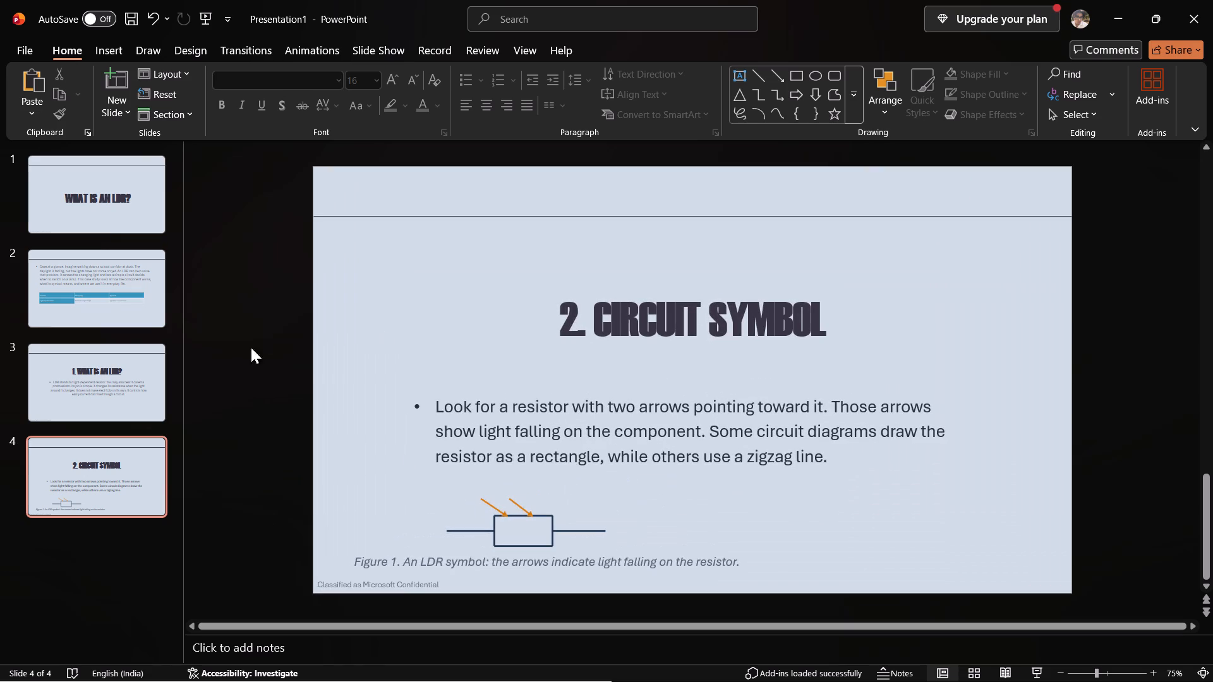
left_click(128, 529)
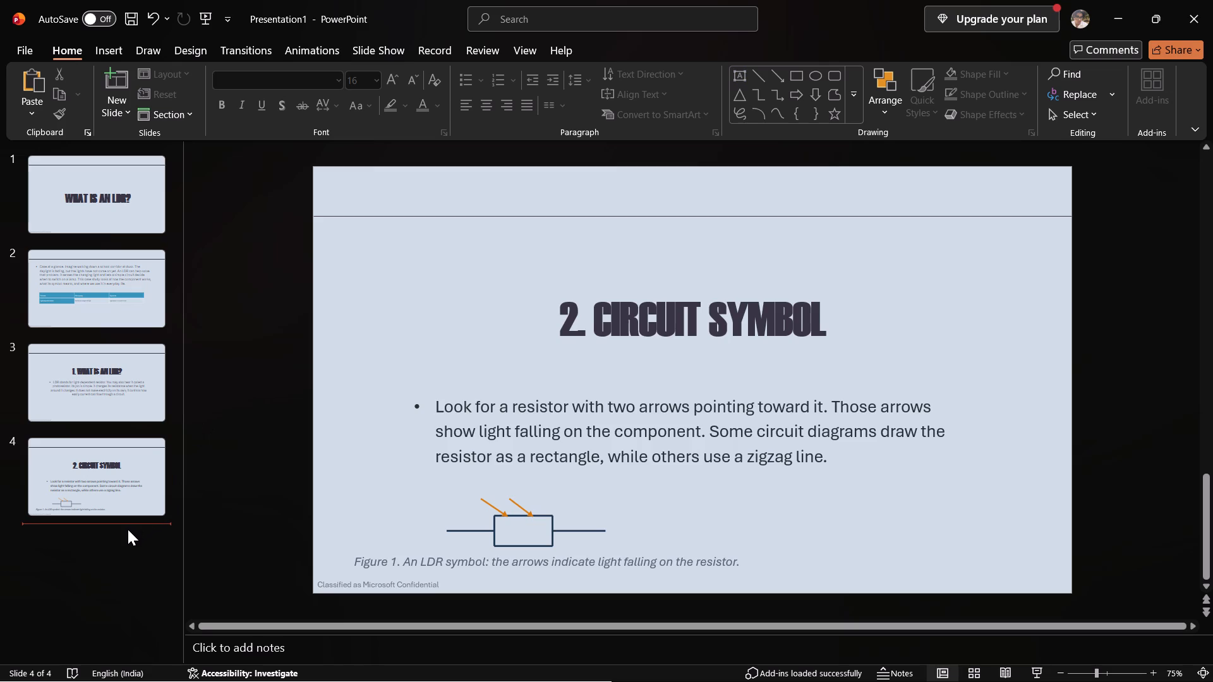
key("ctrl+m")
scroll(128, 529, "down", 2, "ctrl")
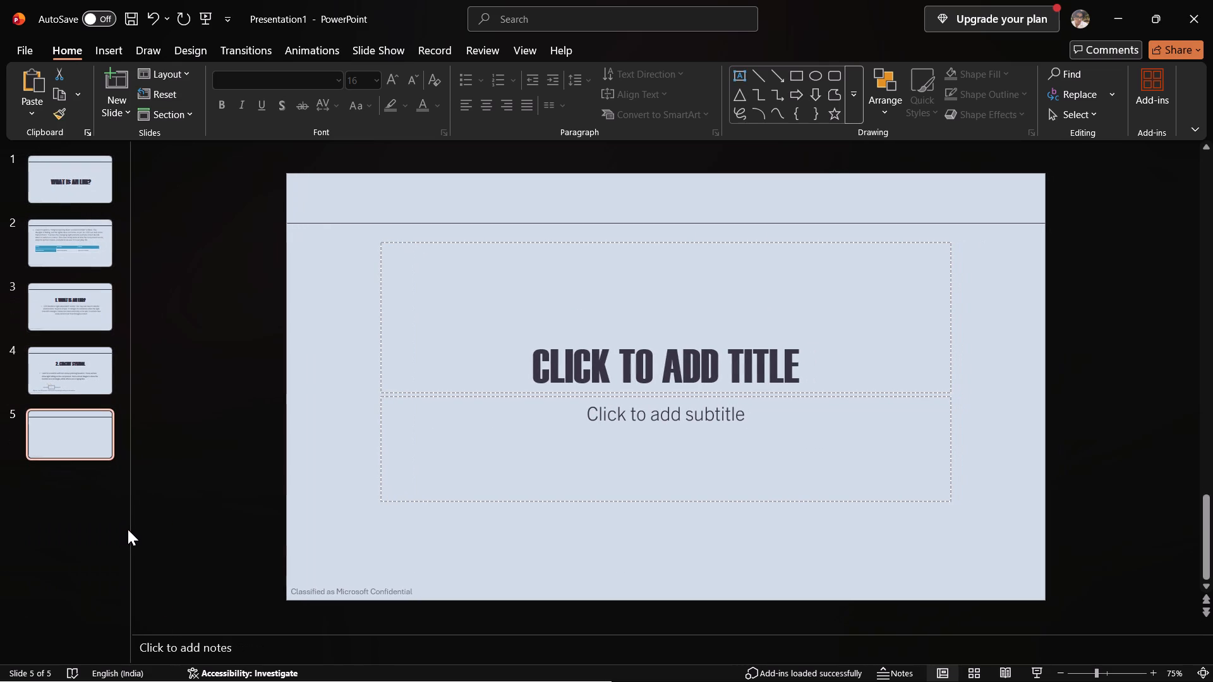
Switch to the ldr_case_study Word document and copy the heading "3. How it works".
left_click(833, 662)
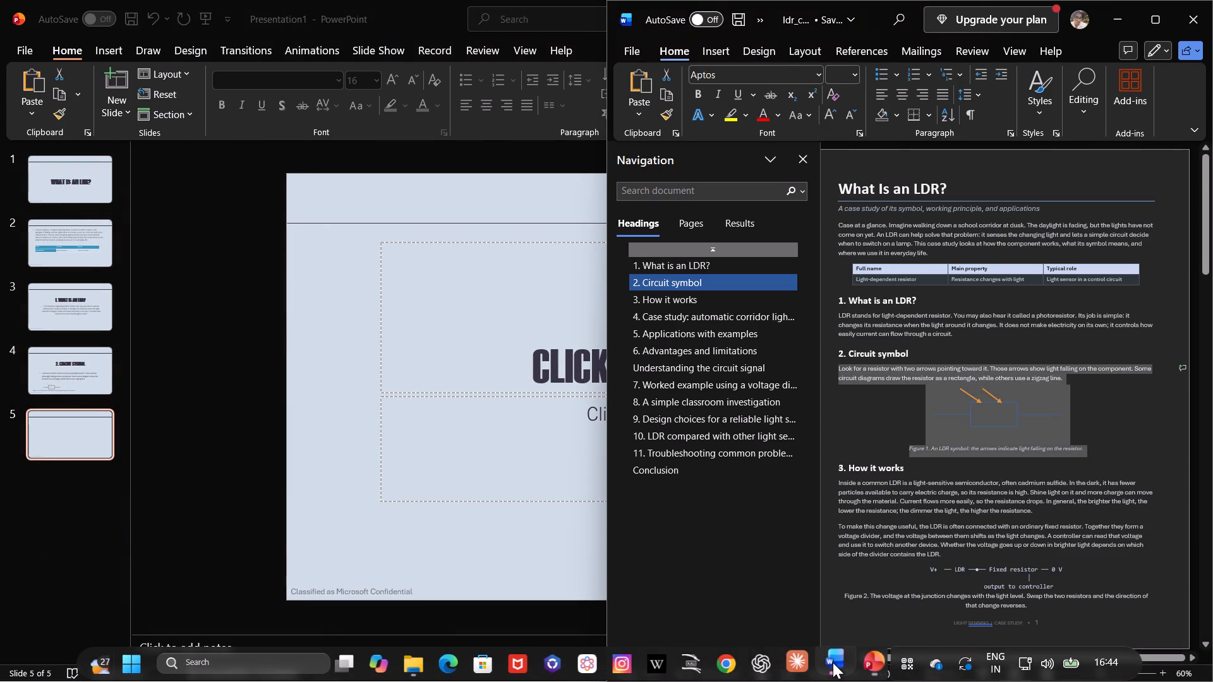
scroll(935, 505, "down", 2)
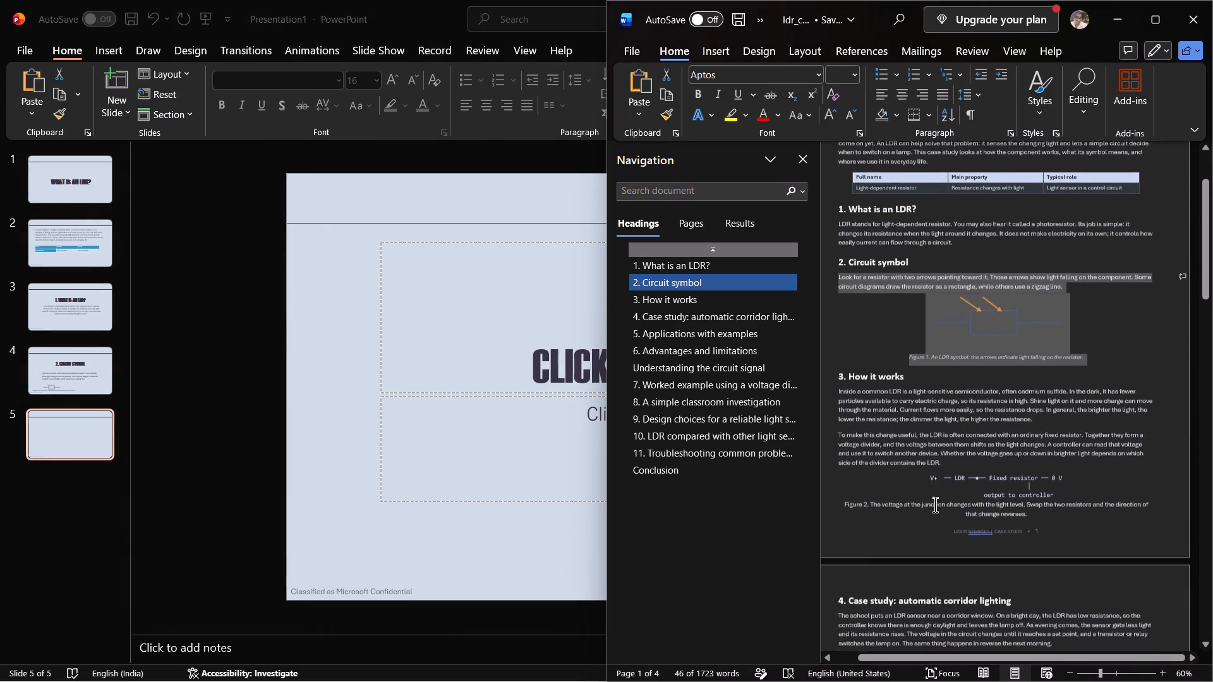
scroll(935, 505, "down", 1)
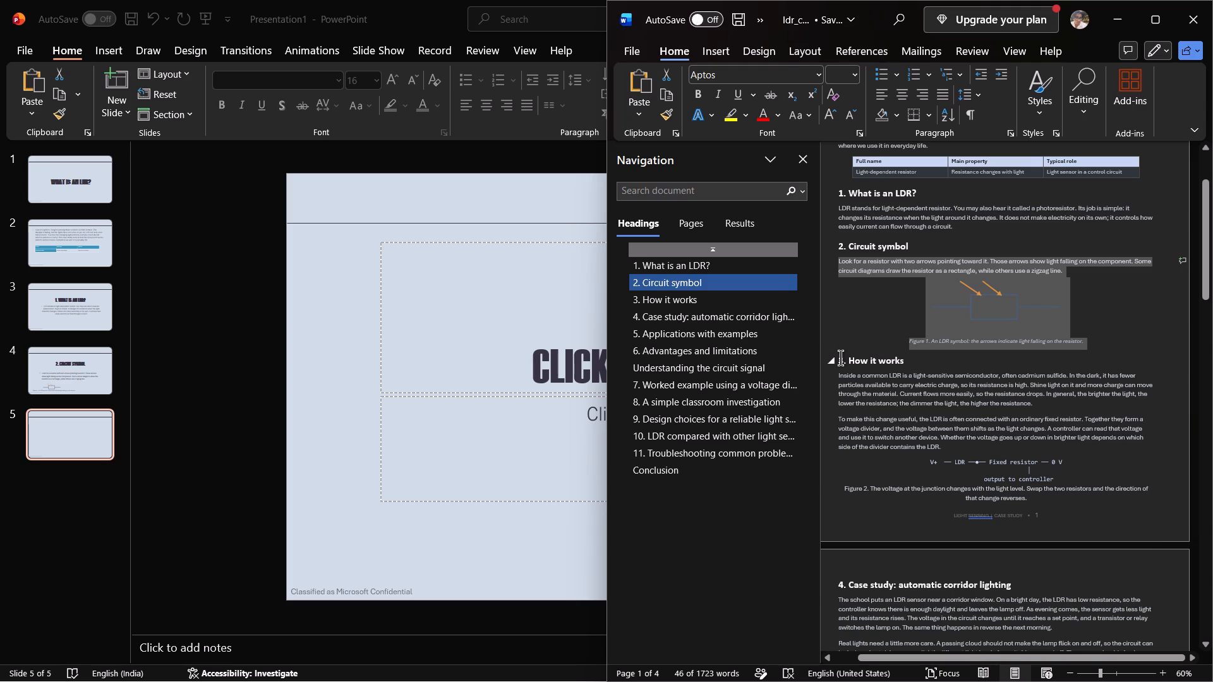
left_click_drag(840, 357, 912, 362)
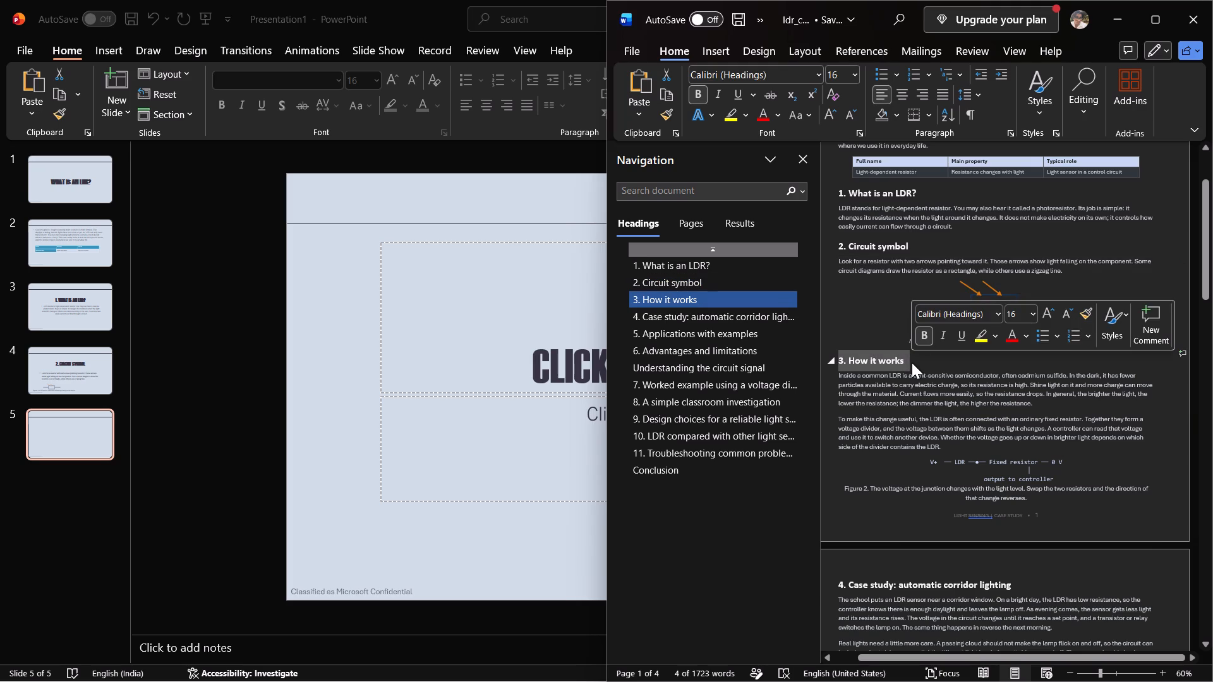
key("ctrl+c")
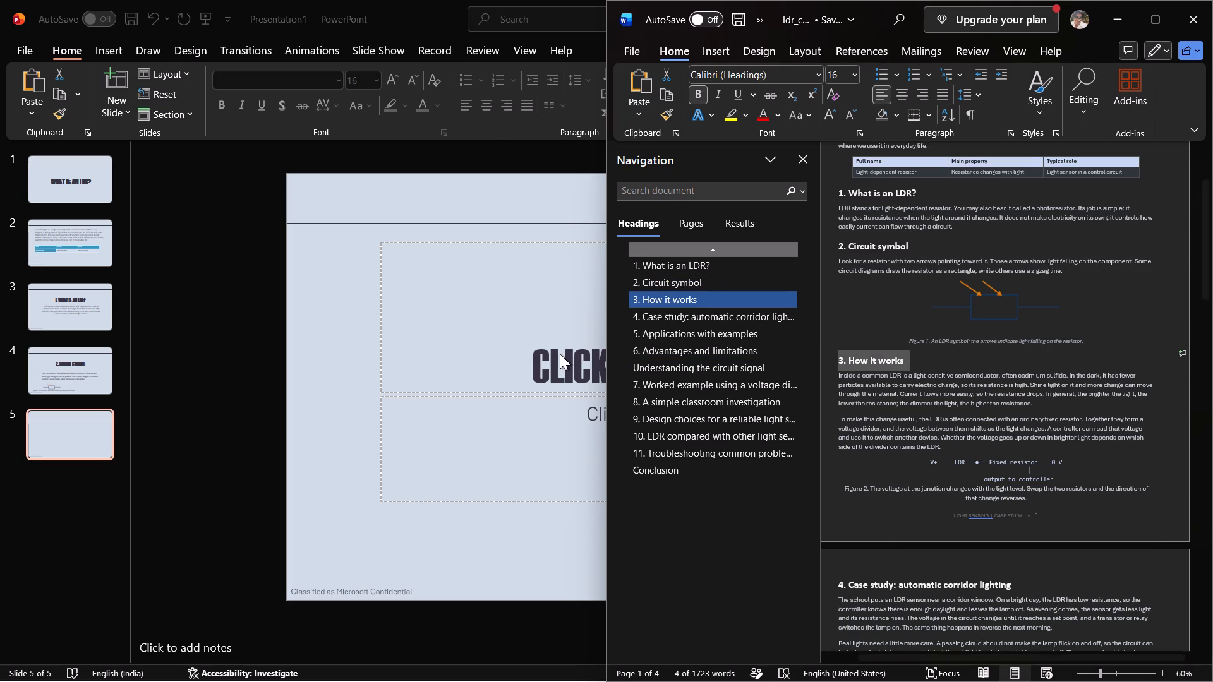
Back in PowerPoint, shorten slide 5's title placeholder from its bottom edge to a little over half its height.
left_click(560, 354)
left_click(560, 354)
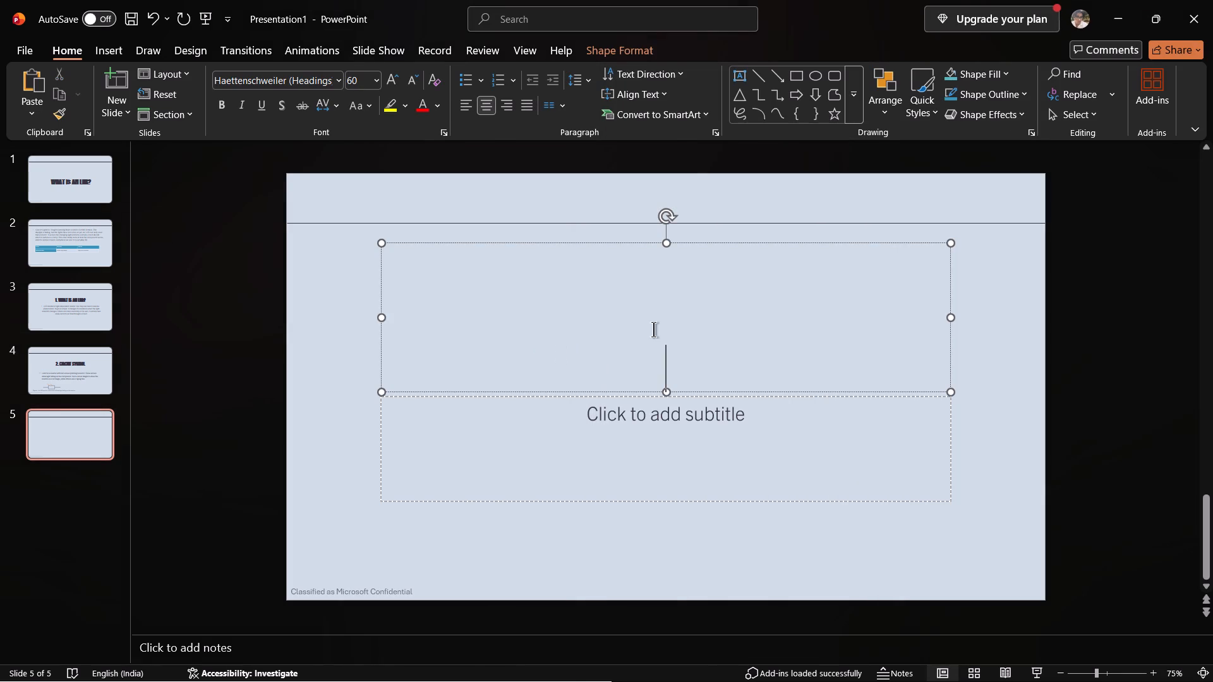
left_click_drag(665, 393, 680, 330)
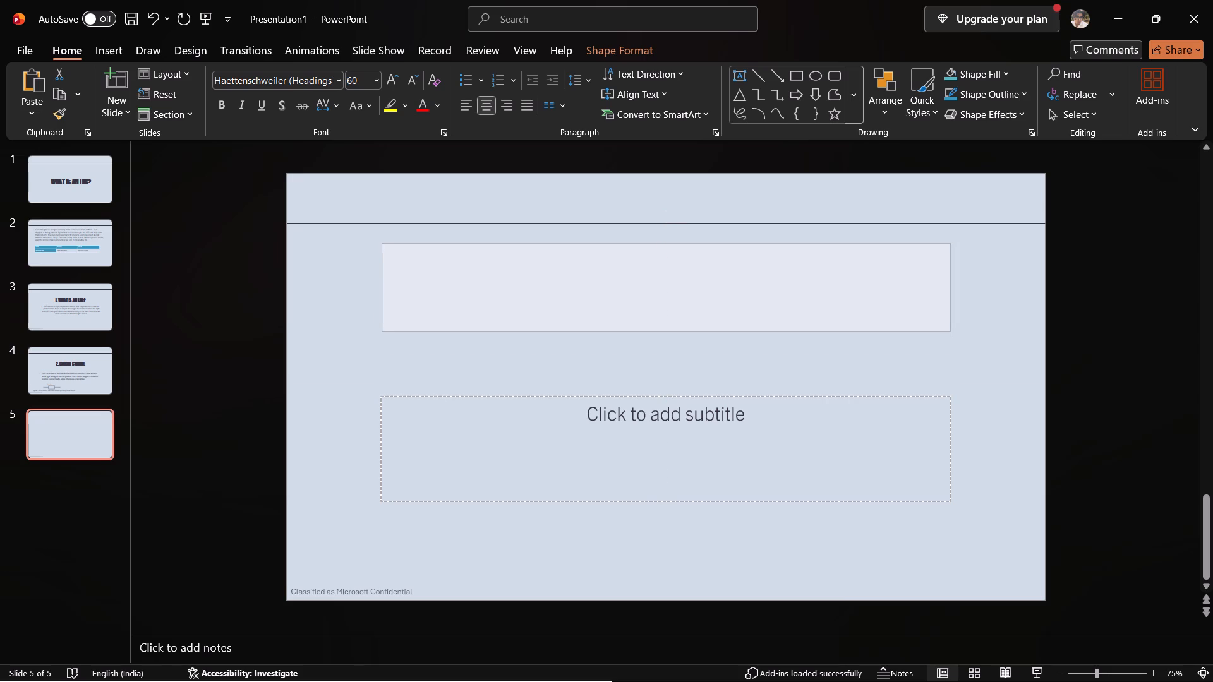
left_click_drag(680, 330, 680, 329)
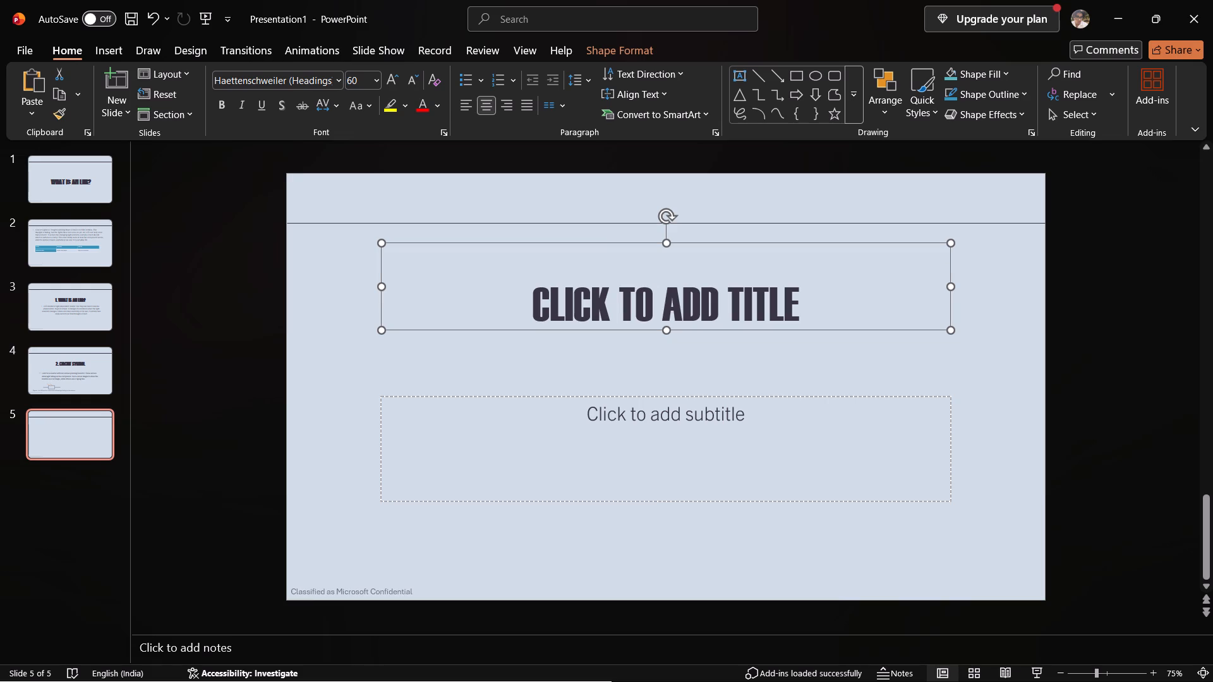
Paste the copied heading "3. How it works" into slide 5's title placeholder.
left_click(729, 289)
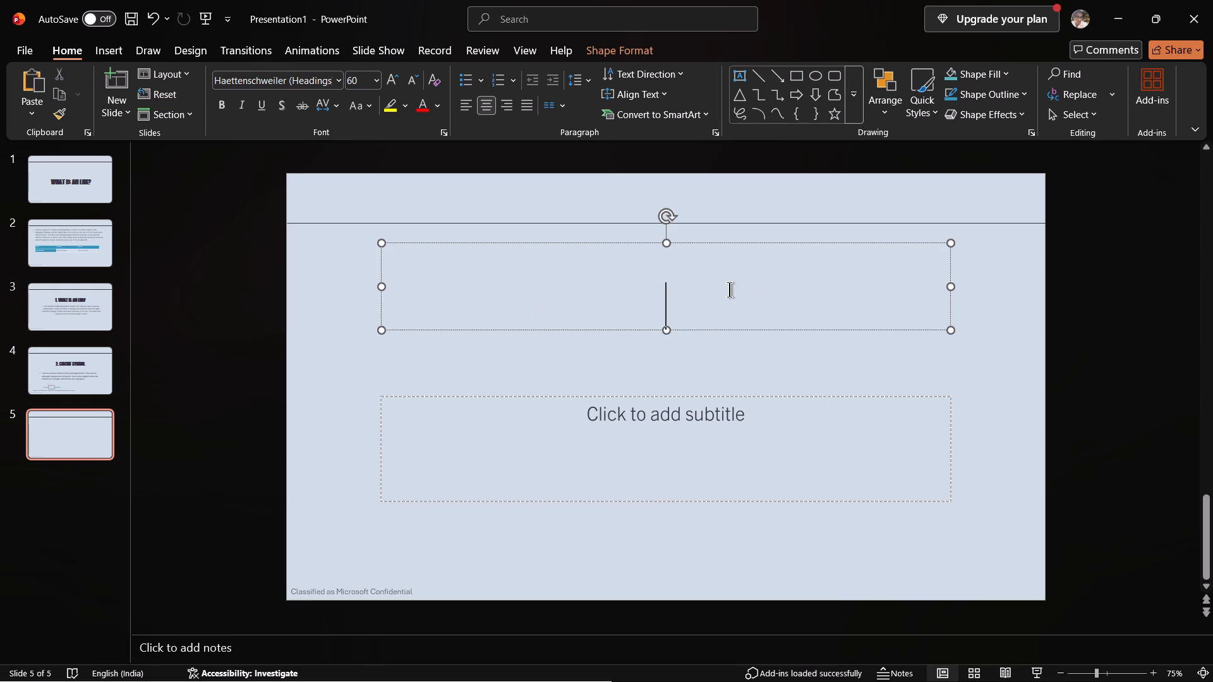
key("ctrl+v")
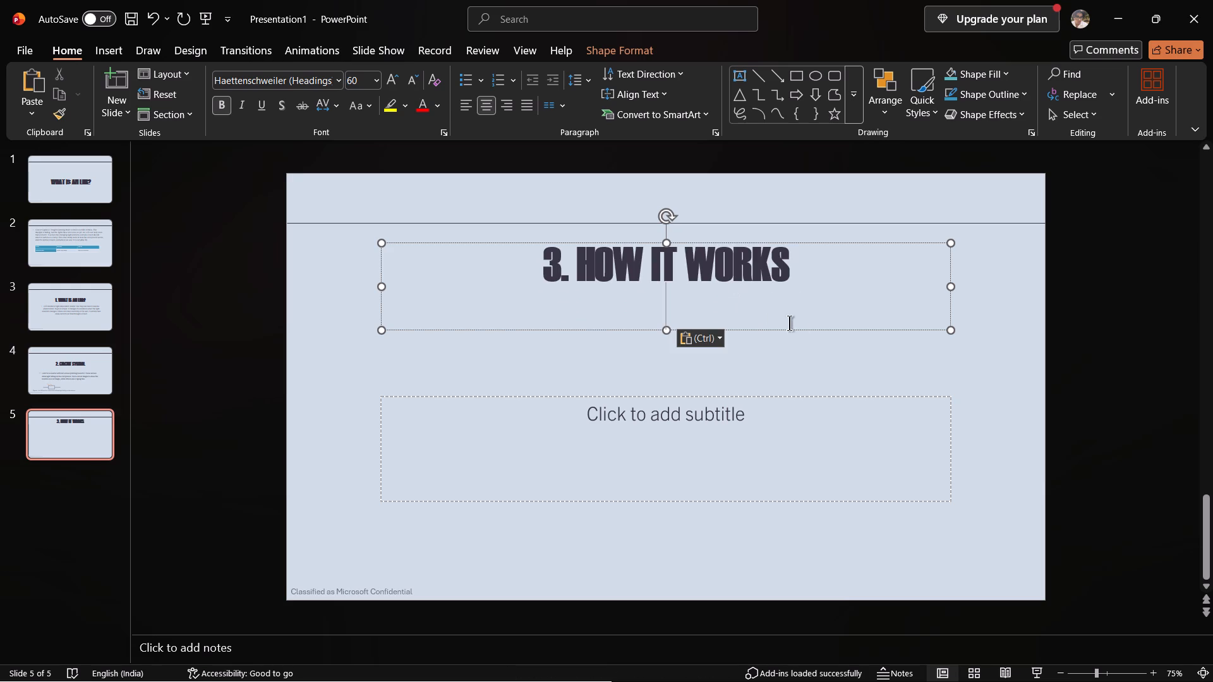
left_click(1097, 358)
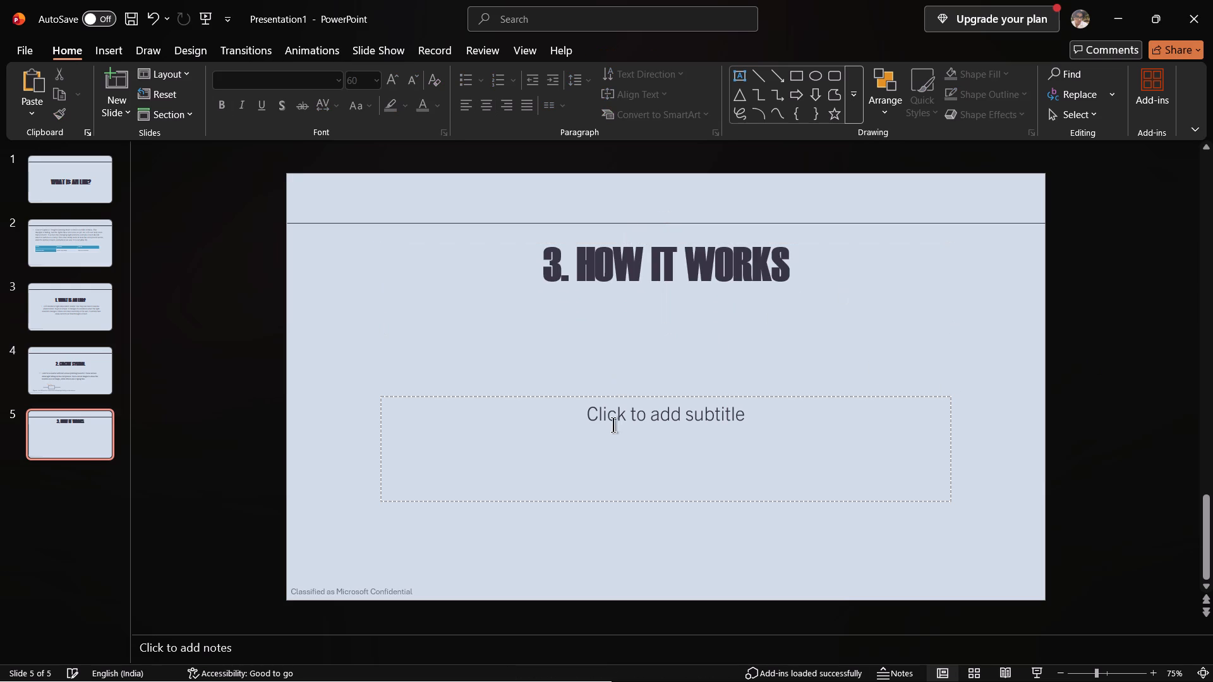
Extend slide 5's subtitle placeholder upward so its top edge sits just beneath the title.
left_click(615, 421)
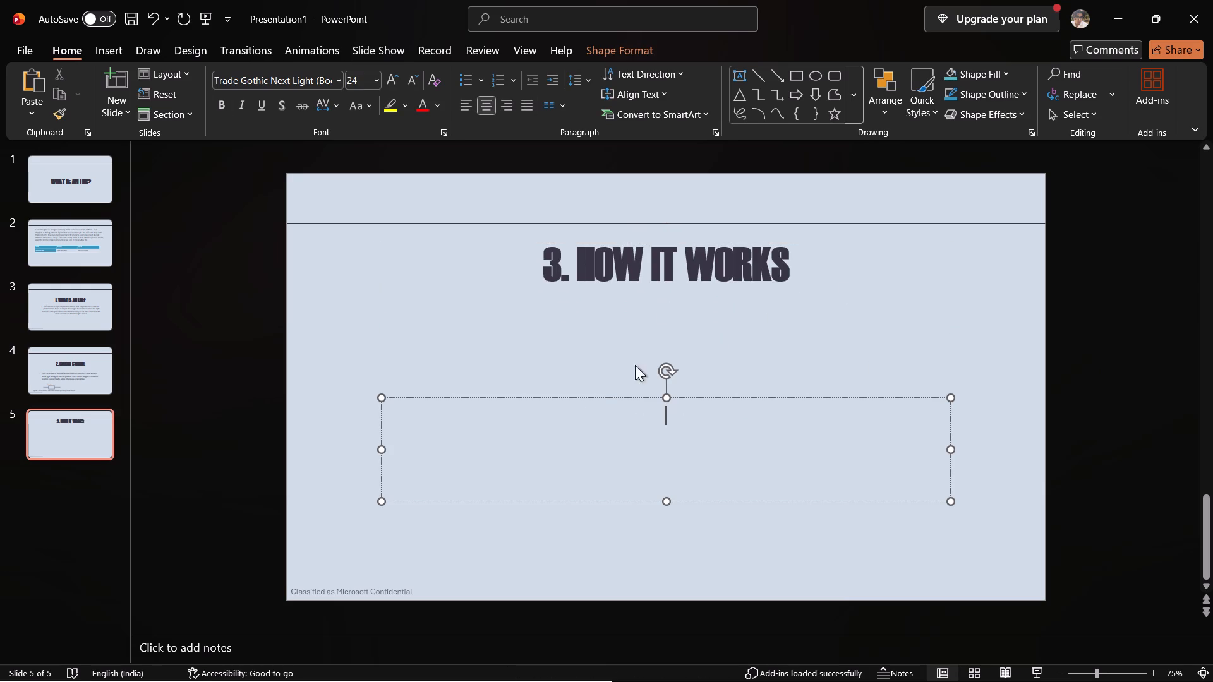
left_click_drag(663, 395, 670, 342)
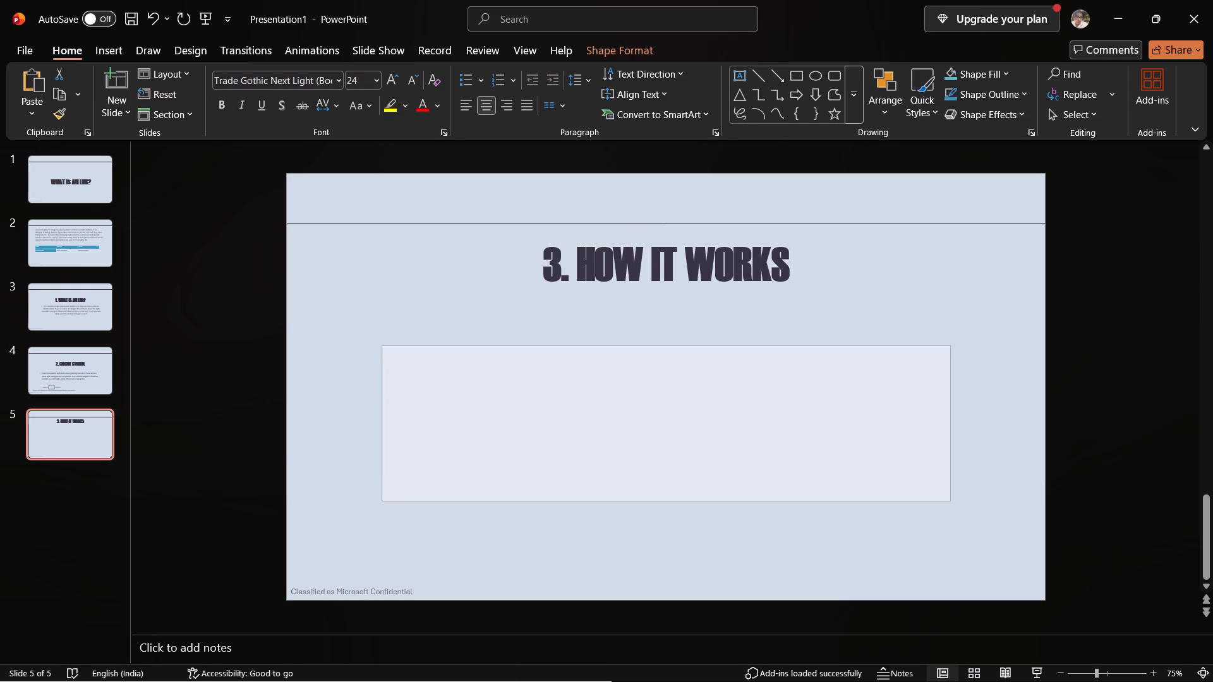
left_click_drag(670, 342, 687, 311)
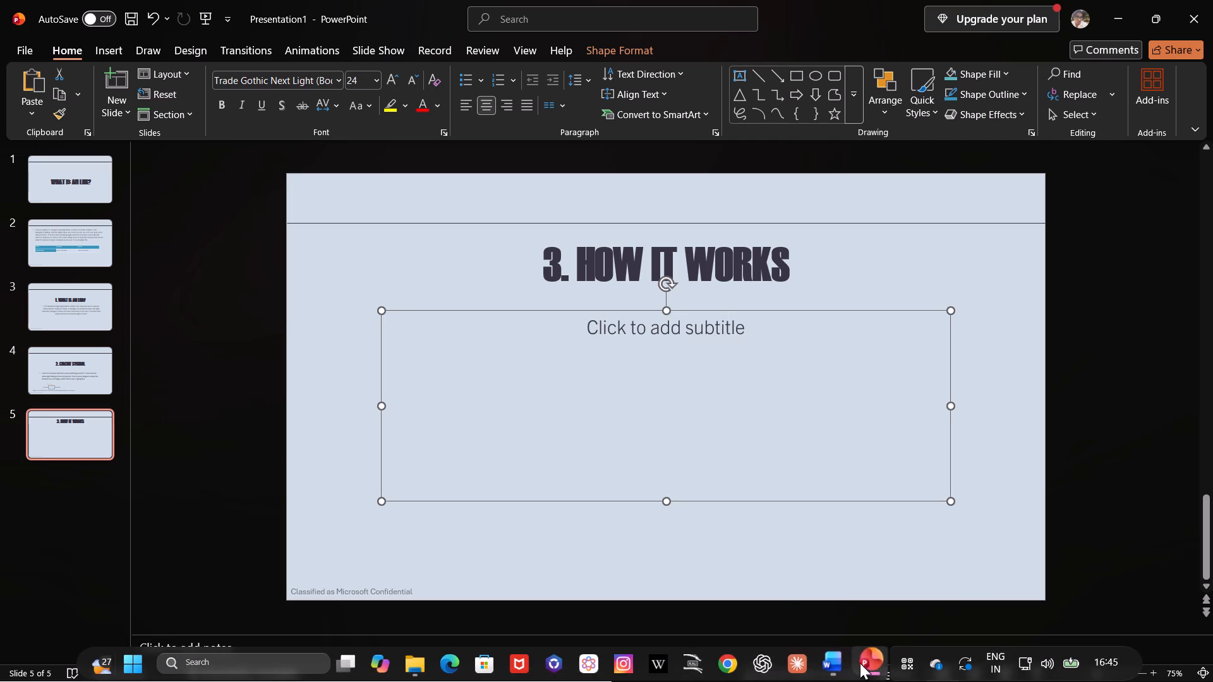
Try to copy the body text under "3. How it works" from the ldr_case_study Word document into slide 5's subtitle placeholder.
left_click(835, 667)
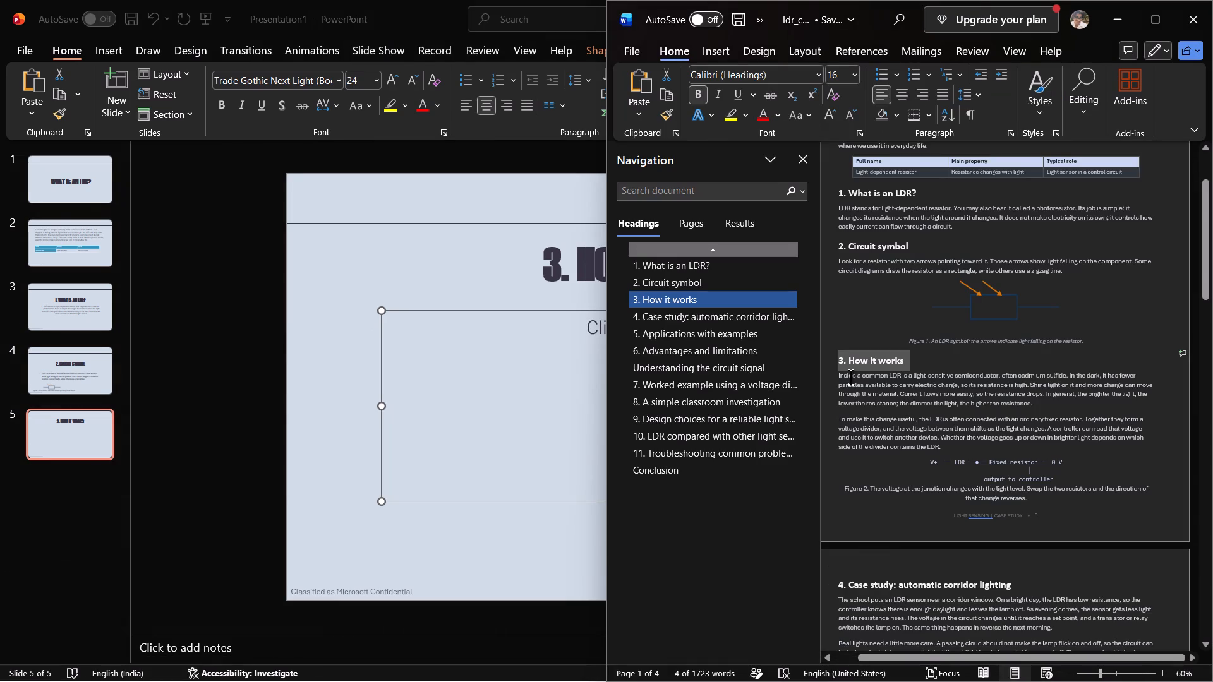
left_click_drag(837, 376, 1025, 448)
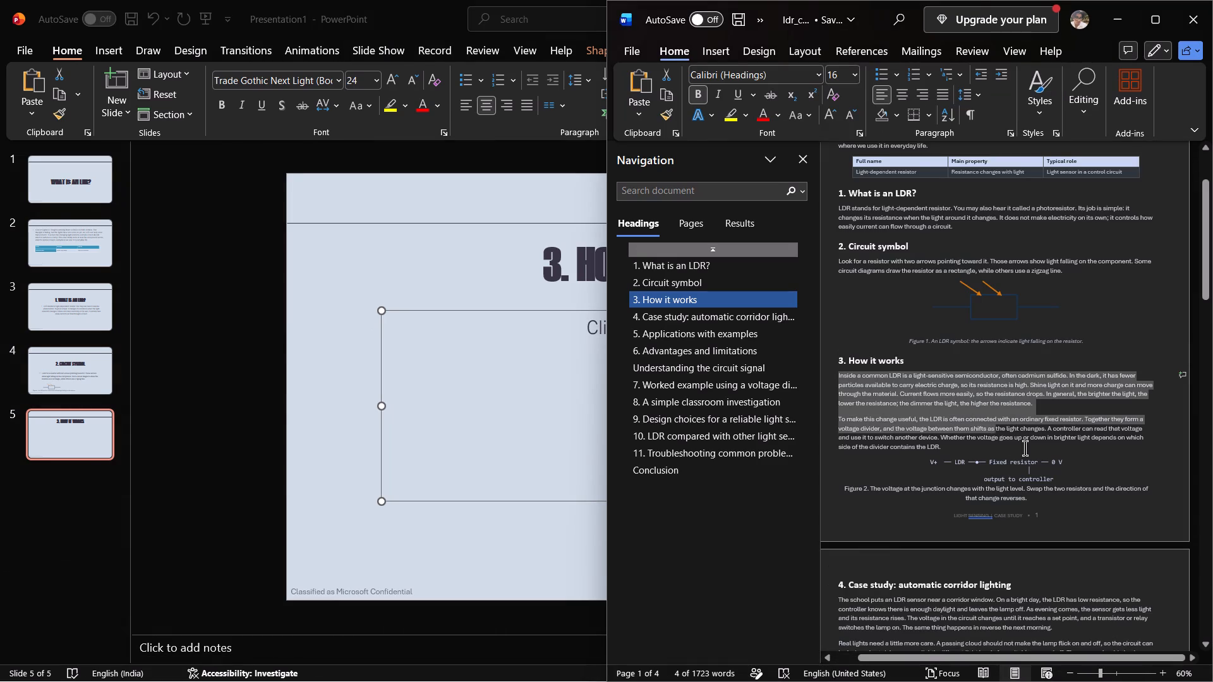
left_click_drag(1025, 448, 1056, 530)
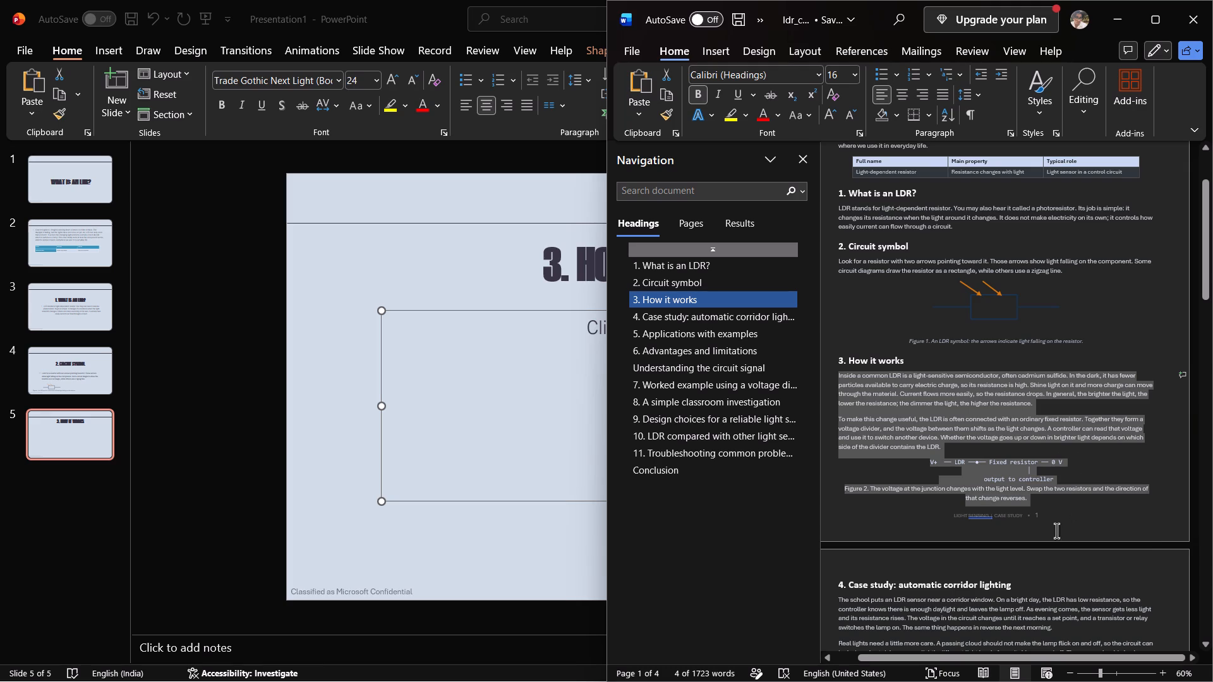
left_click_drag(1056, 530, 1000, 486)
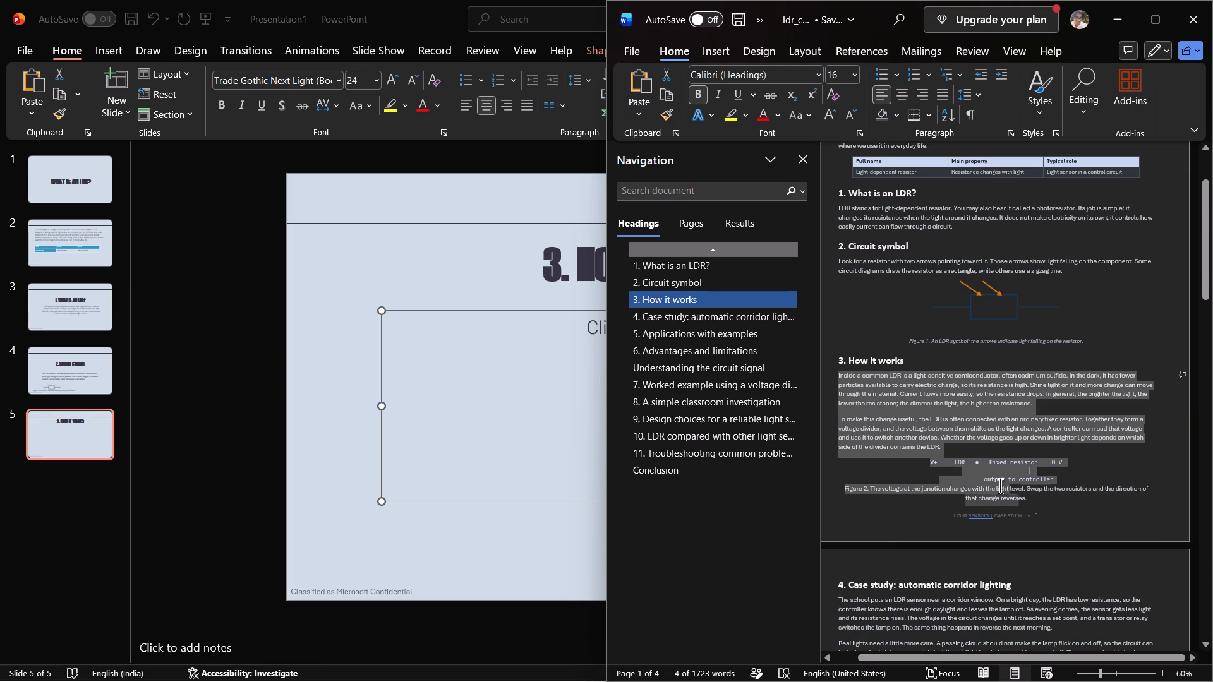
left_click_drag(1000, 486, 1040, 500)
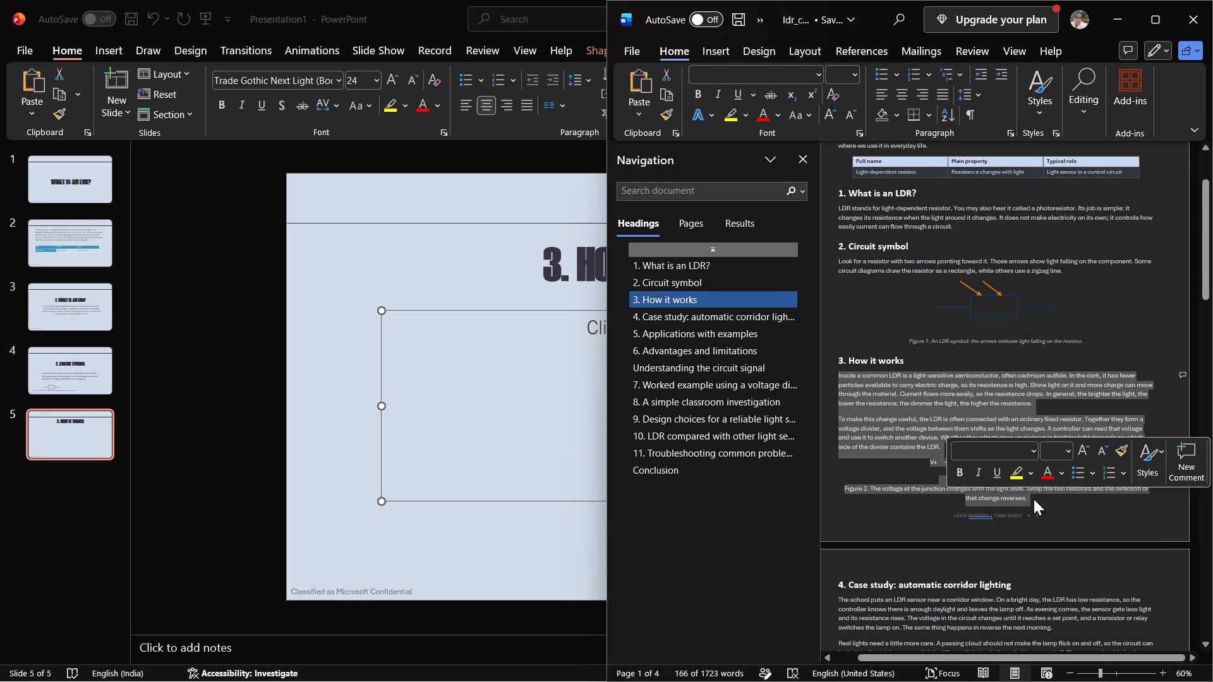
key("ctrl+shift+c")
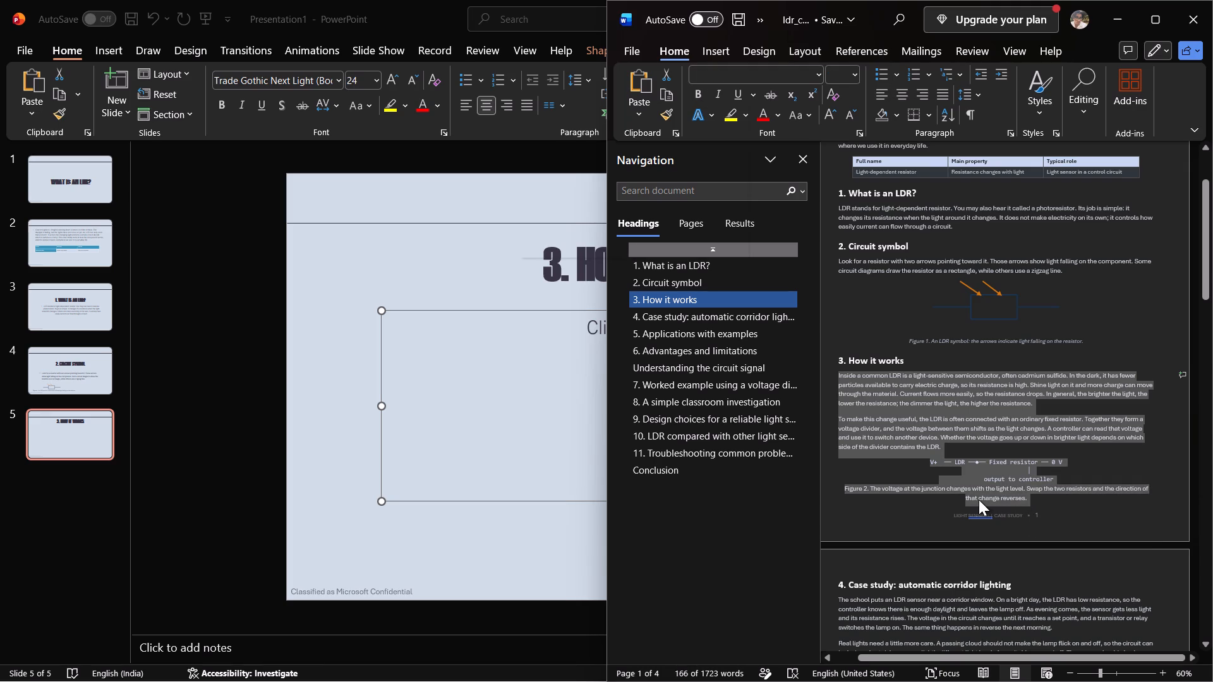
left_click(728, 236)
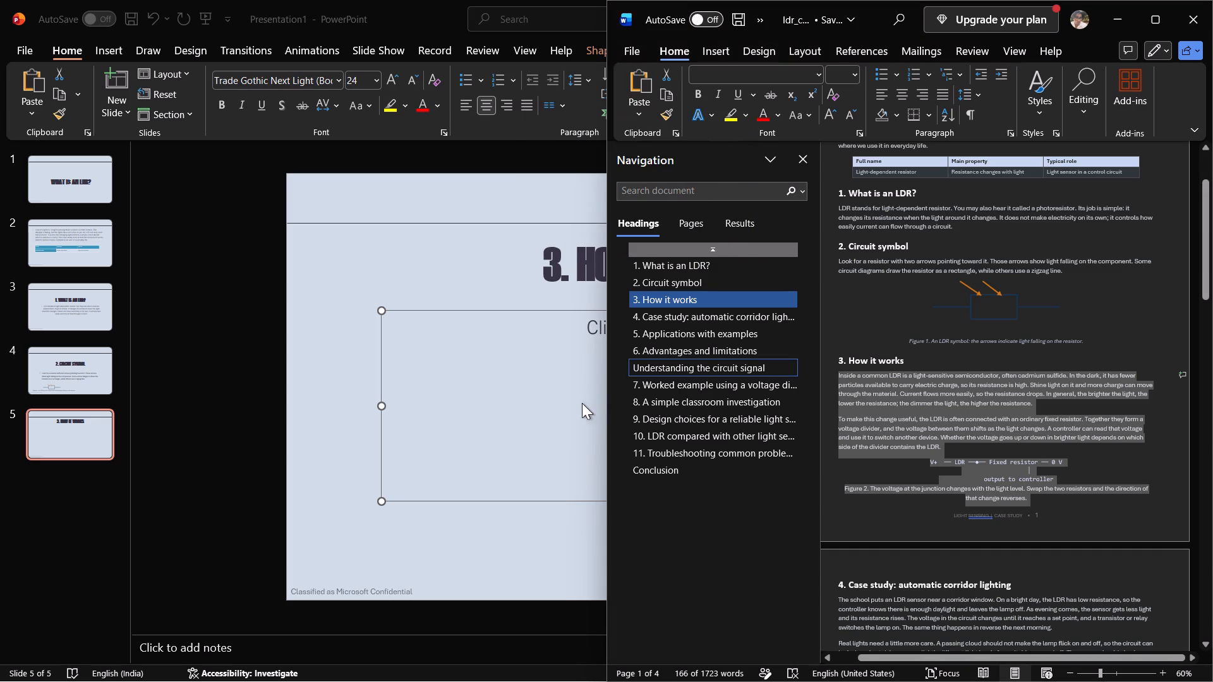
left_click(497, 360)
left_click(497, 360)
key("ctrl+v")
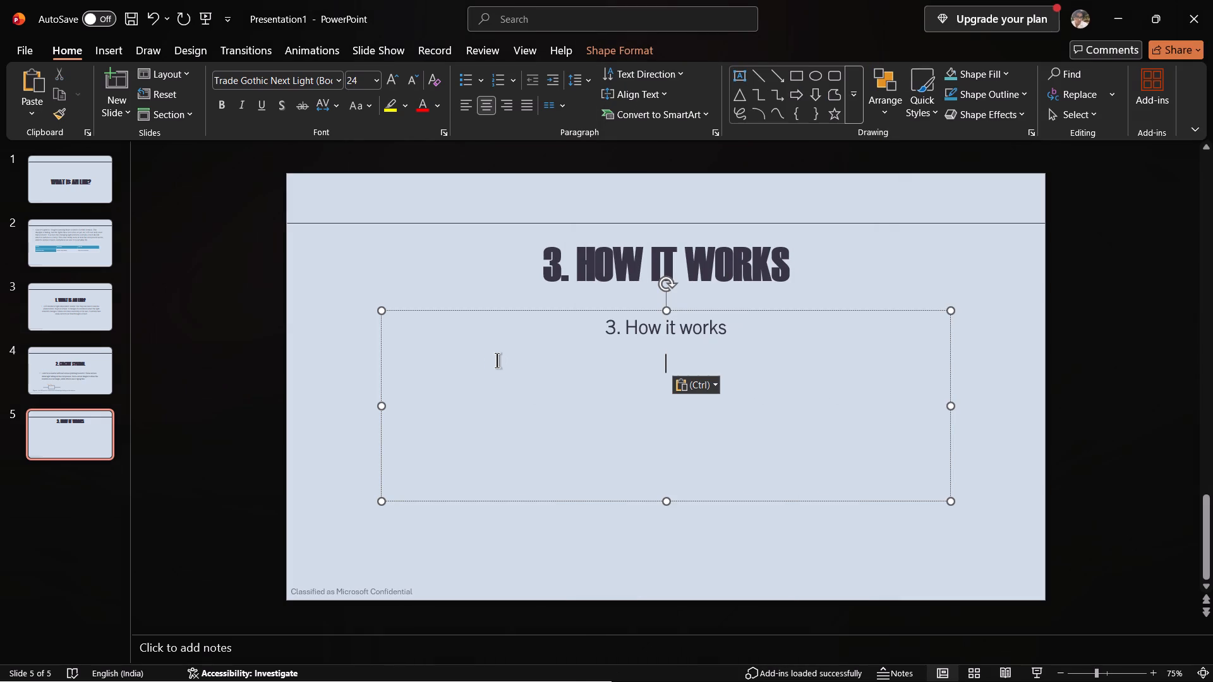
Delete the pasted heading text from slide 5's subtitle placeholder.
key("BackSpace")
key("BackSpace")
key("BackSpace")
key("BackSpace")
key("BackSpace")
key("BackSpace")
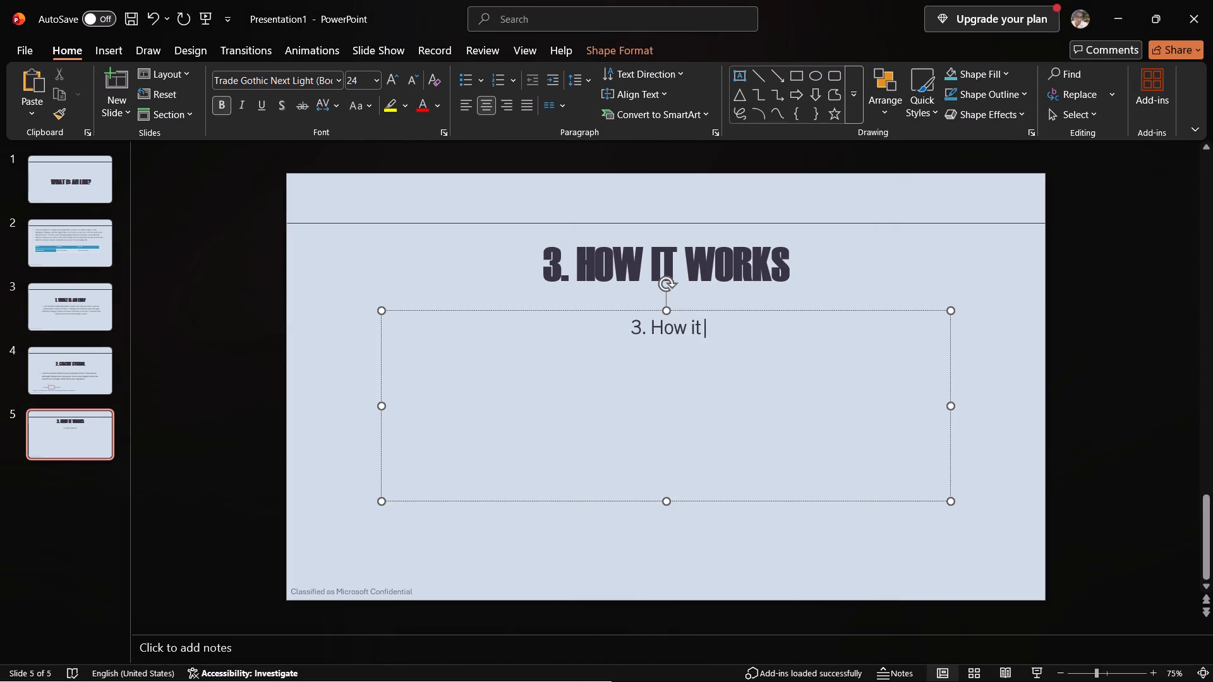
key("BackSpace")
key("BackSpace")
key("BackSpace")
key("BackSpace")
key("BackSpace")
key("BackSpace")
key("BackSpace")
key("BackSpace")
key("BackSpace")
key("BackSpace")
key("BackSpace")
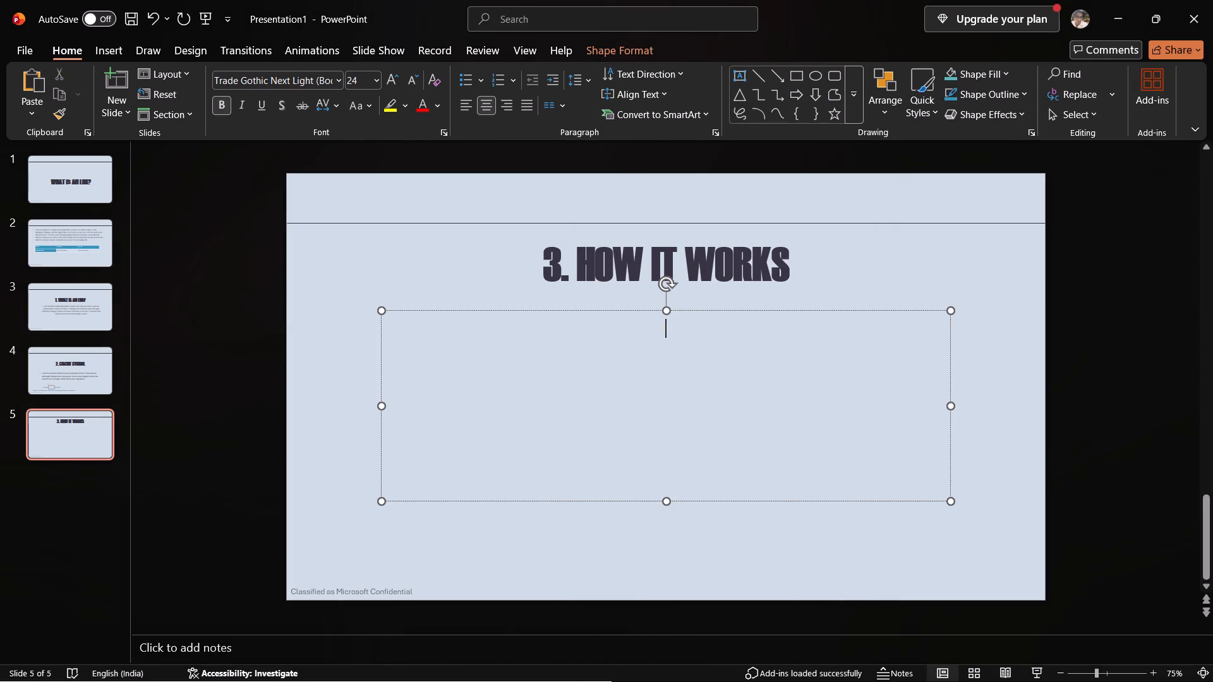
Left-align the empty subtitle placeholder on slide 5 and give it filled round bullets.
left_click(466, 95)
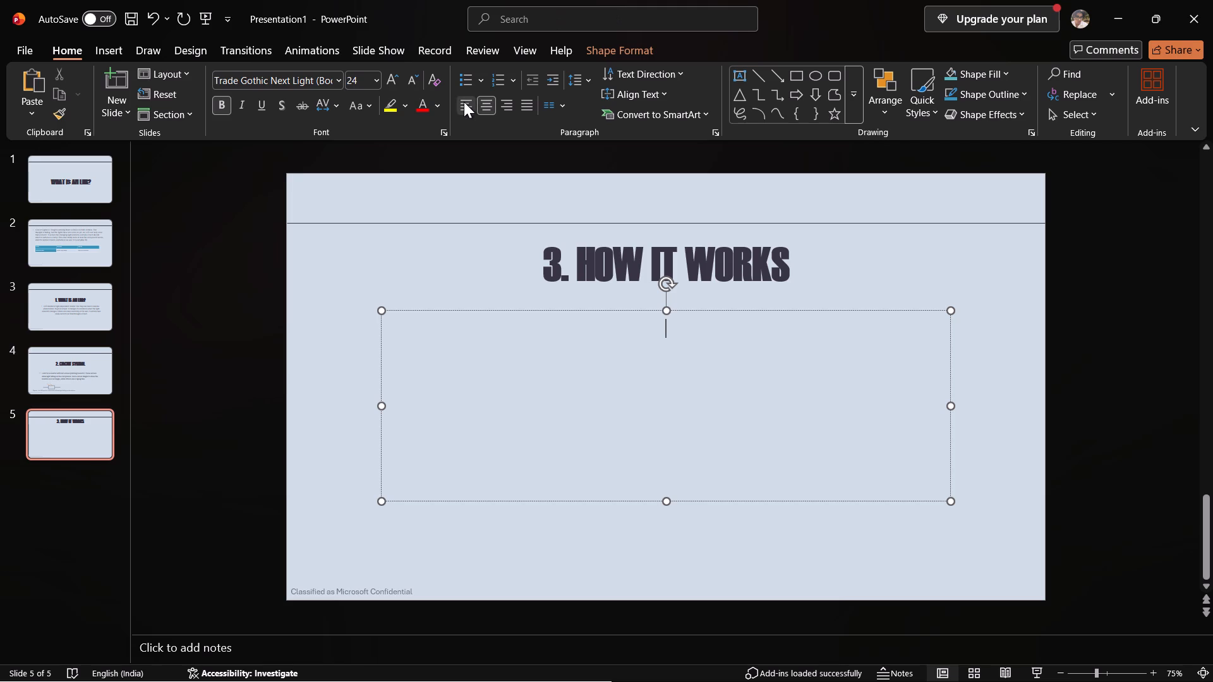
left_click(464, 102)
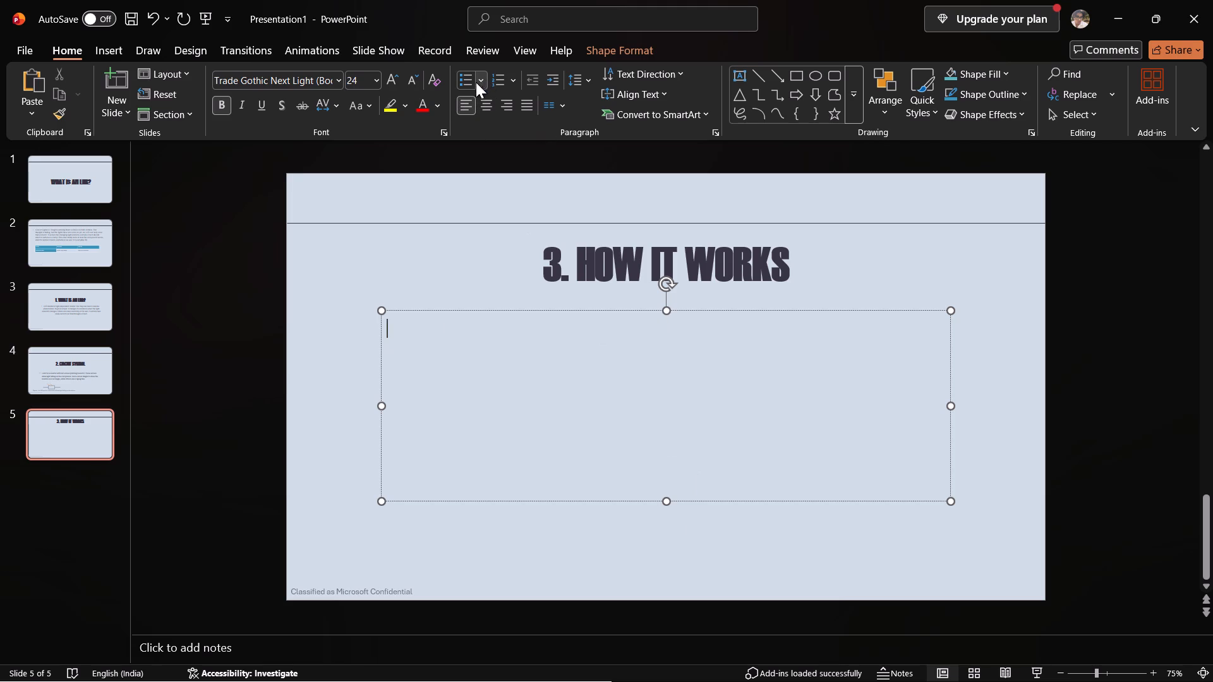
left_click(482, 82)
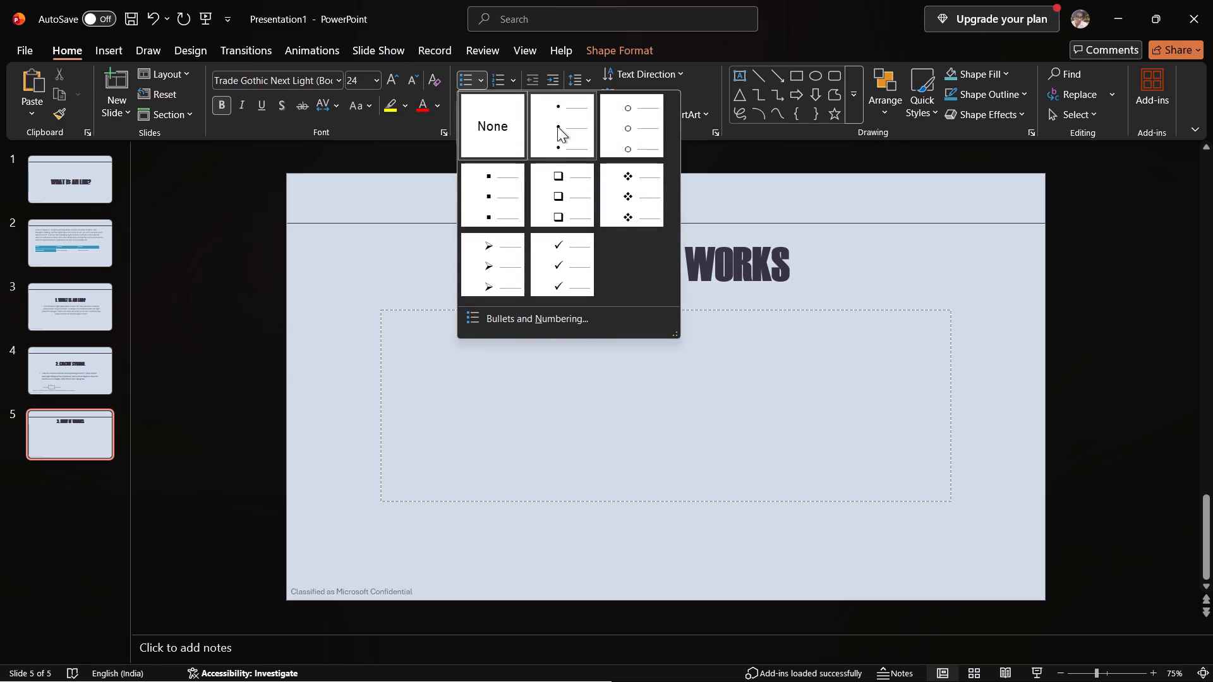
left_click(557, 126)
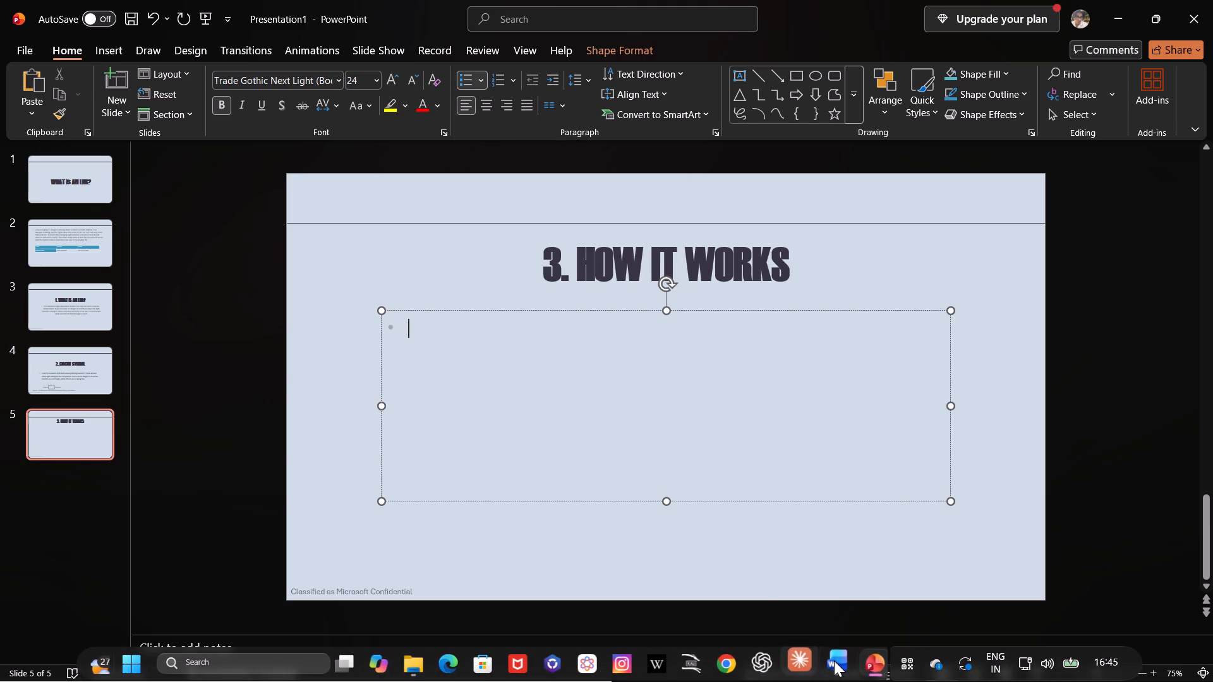
Copy the section 3 body text through the Figure 2 caption from the Word document and paste it into slide 5's subtitle placeholder.
left_click(835, 661)
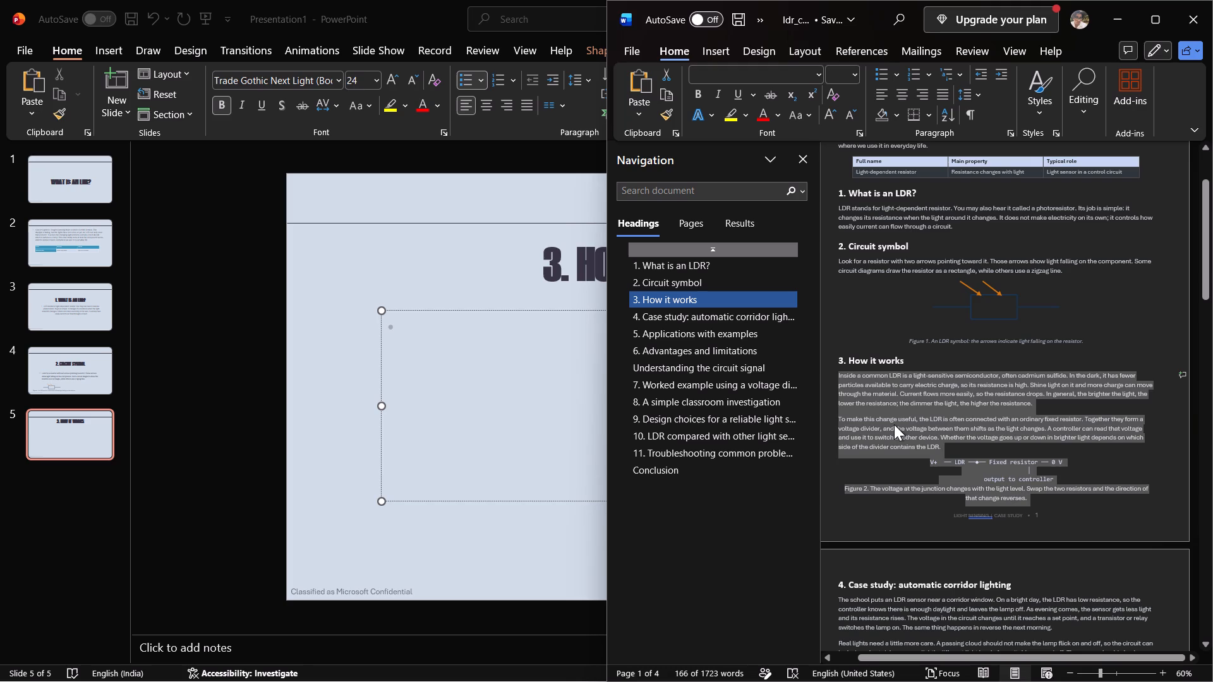
double_click(894, 424)
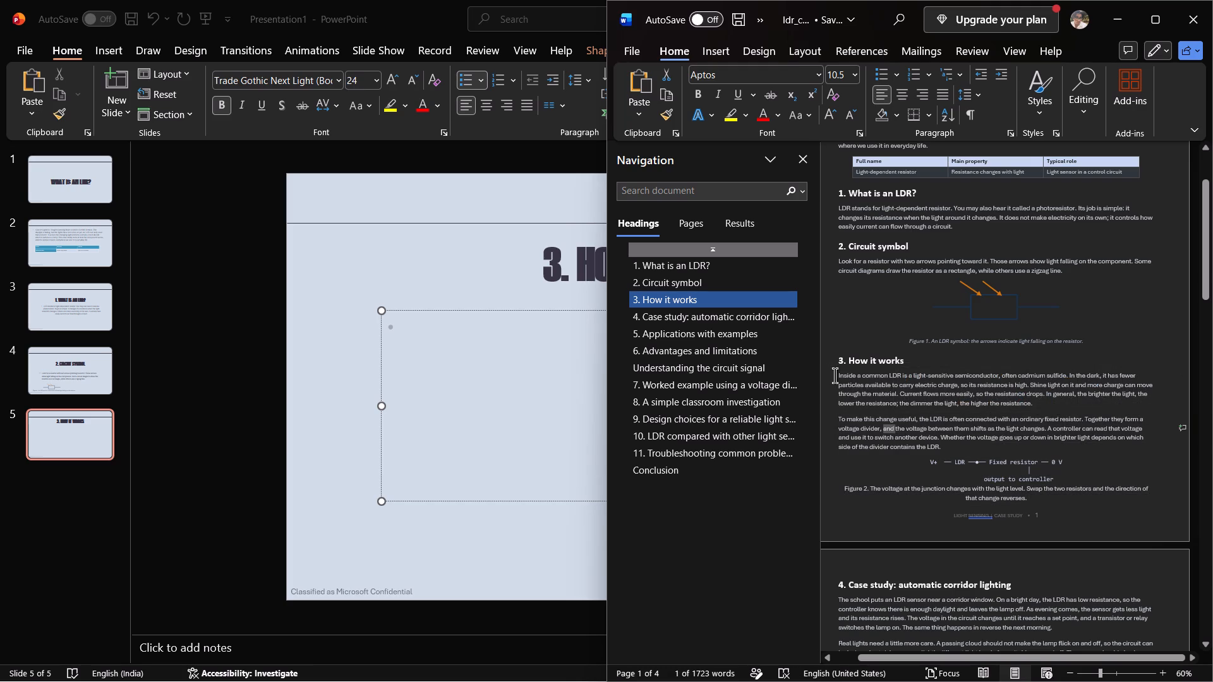
left_click_drag(835, 375, 1149, 507)
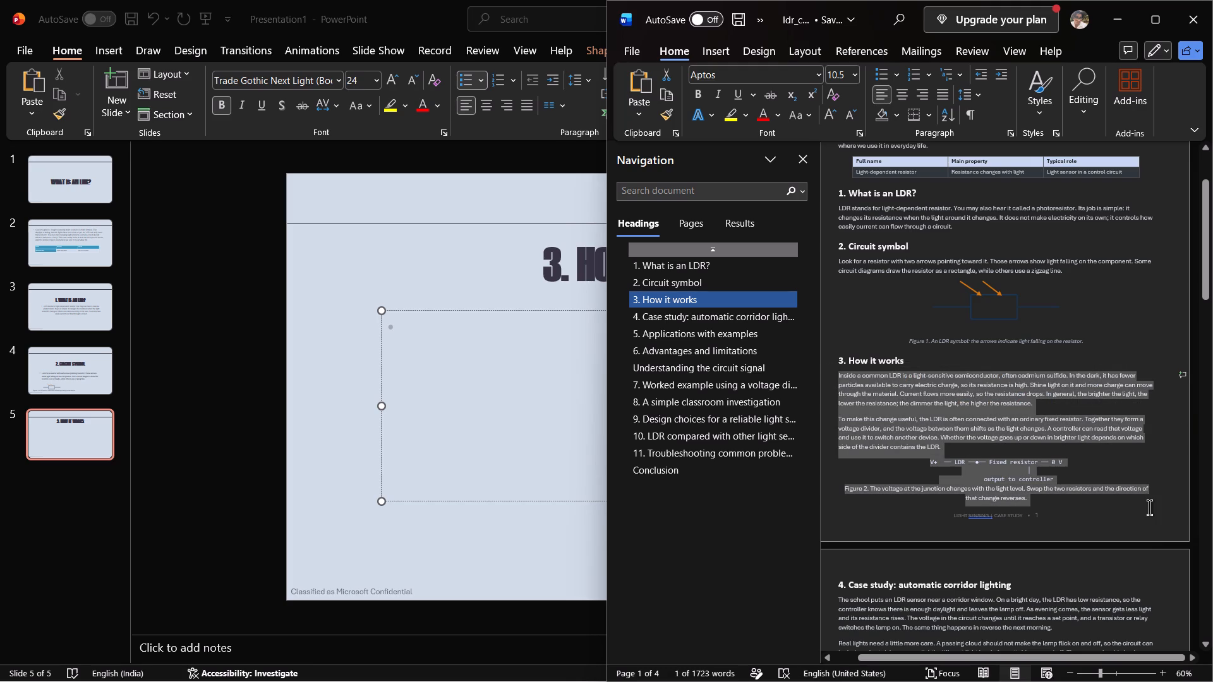
left_click_drag(1149, 507, 1143, 504)
left_click_drag(1143, 504, 1143, 505)
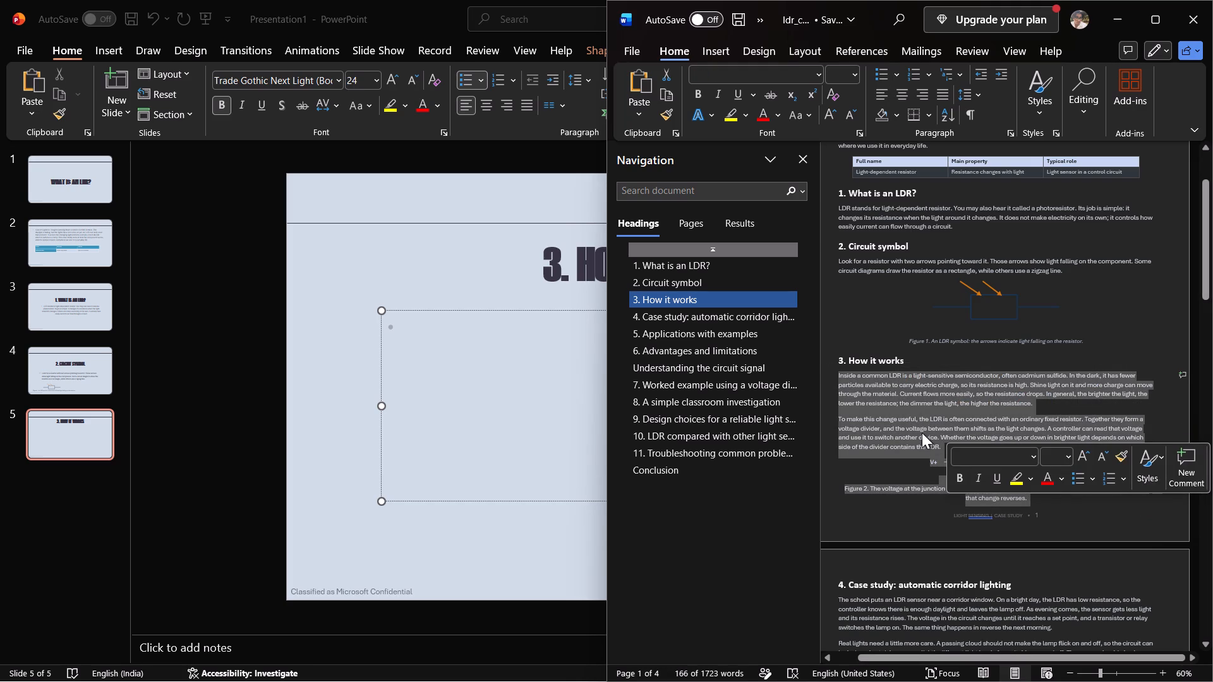
key("ctrl+c")
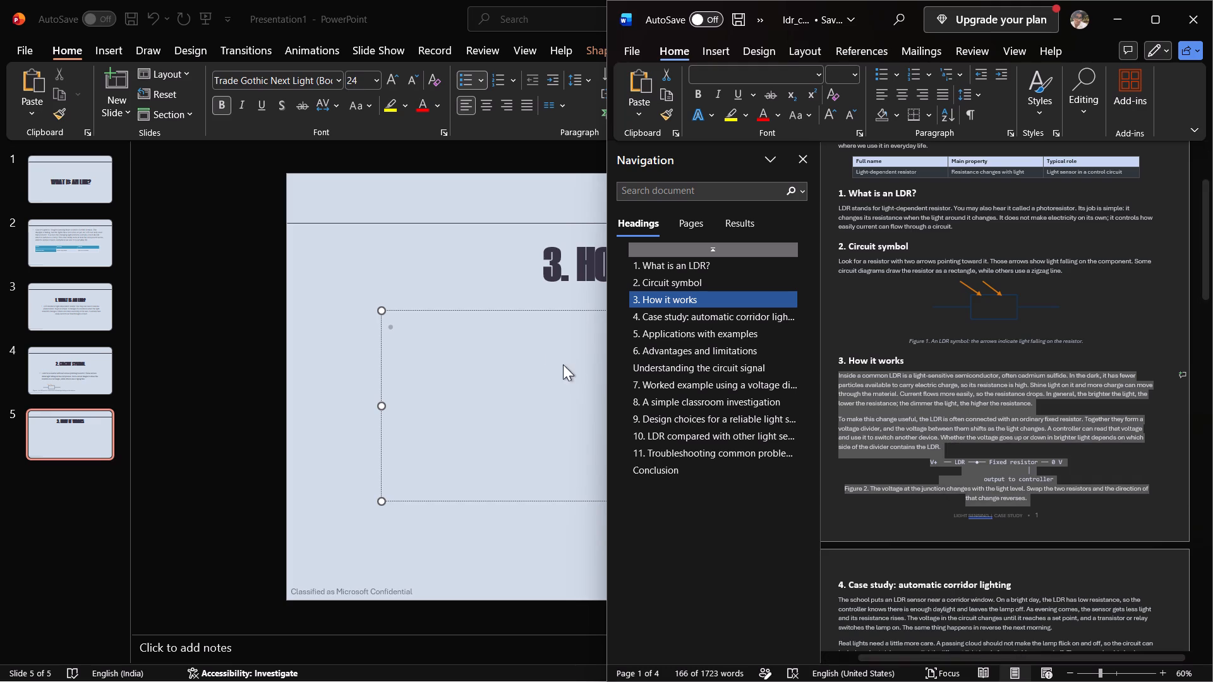
left_click(536, 338)
key("ctrl+v")
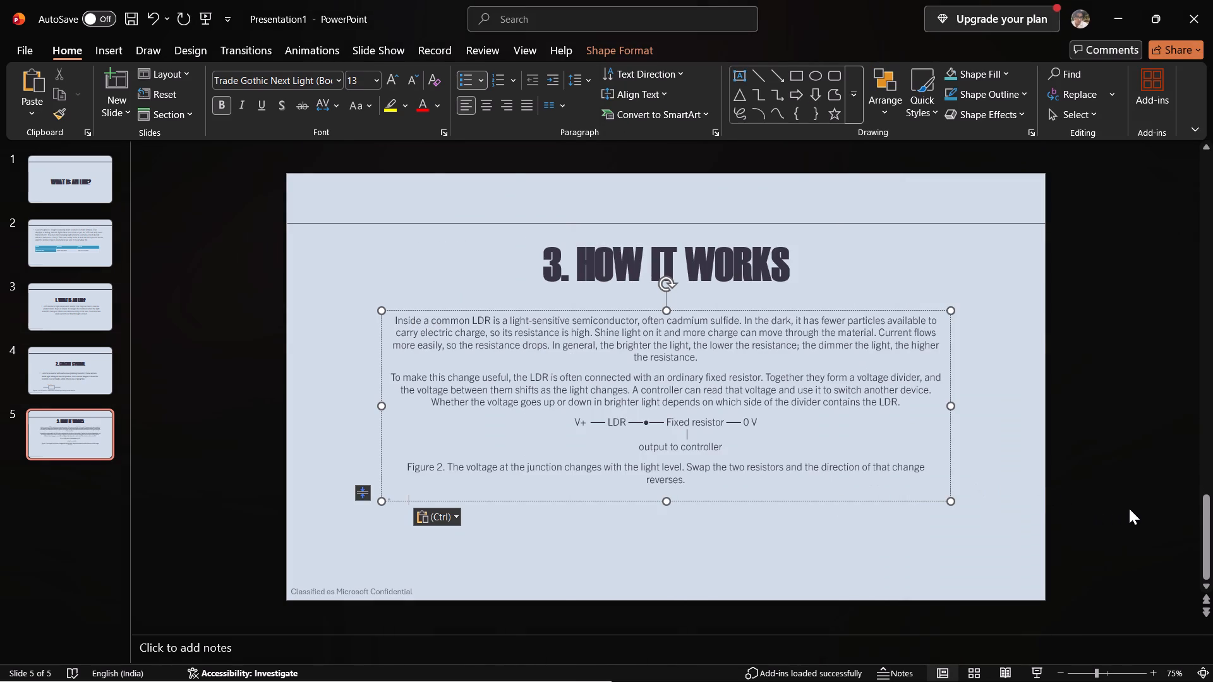
Enlarge slide 5's body text box slightly outward and downward from its lower-left corner.
left_click_drag(379, 497, 396, 515)
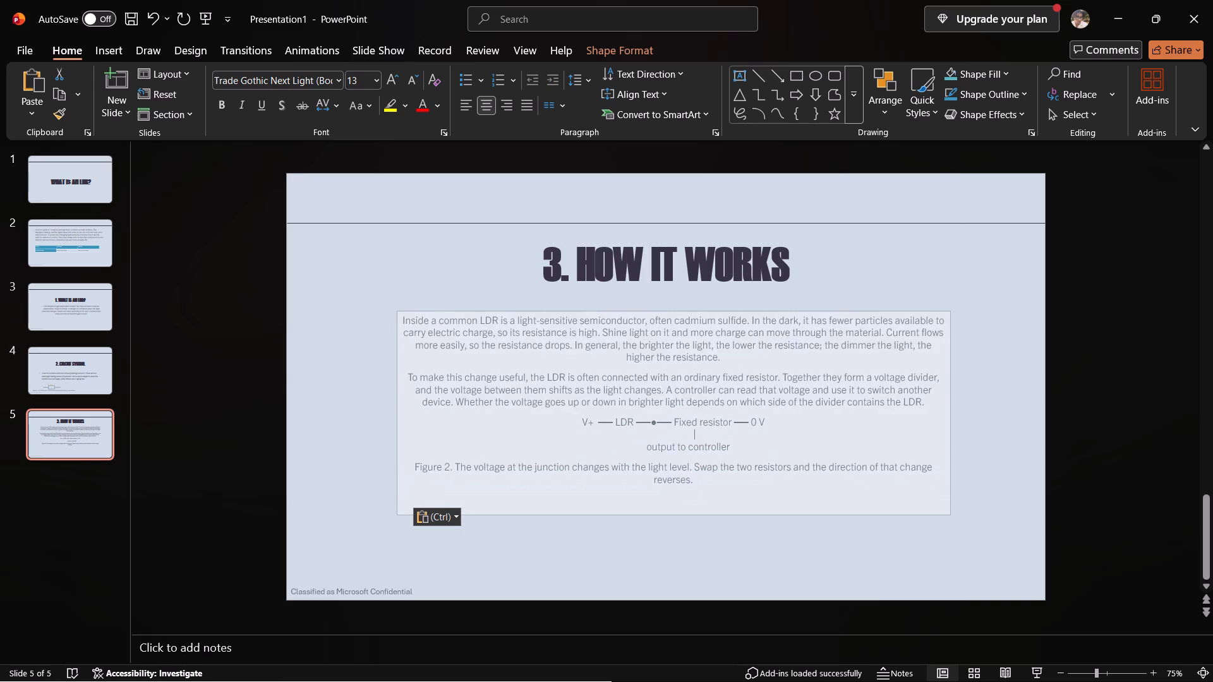
left_click_drag(396, 515, 371, 518)
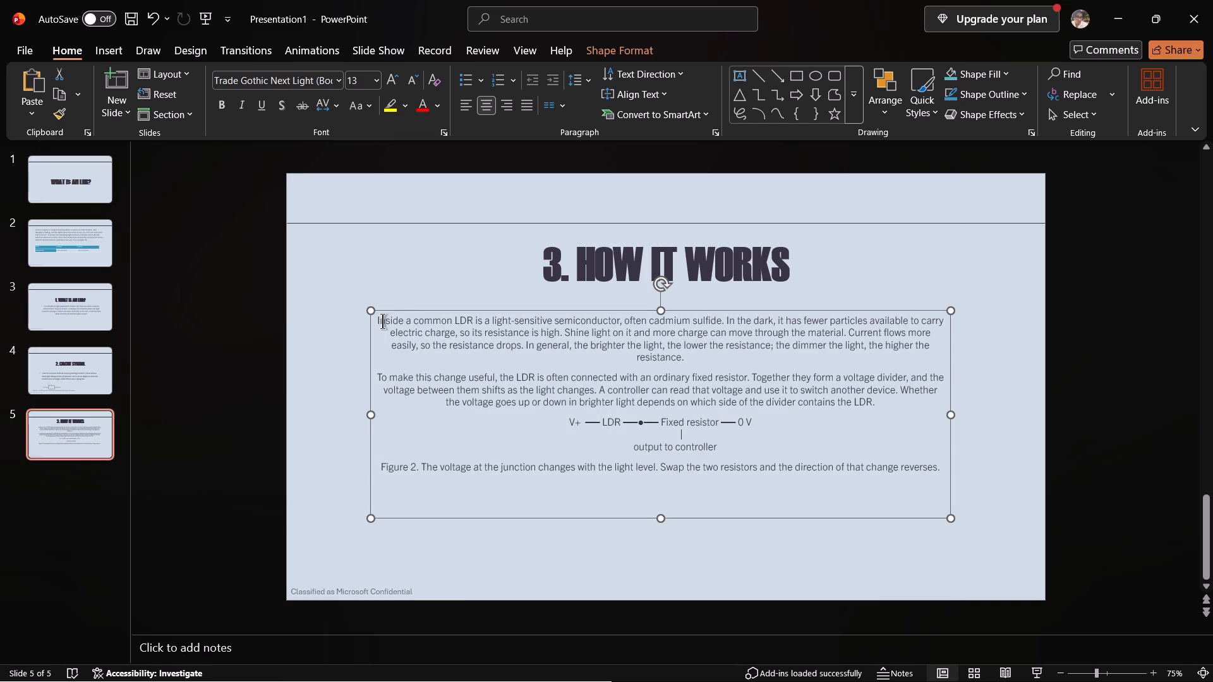
Set the font size of all the body text on slide 5 to 16.
left_click_drag(377, 321, 909, 489)
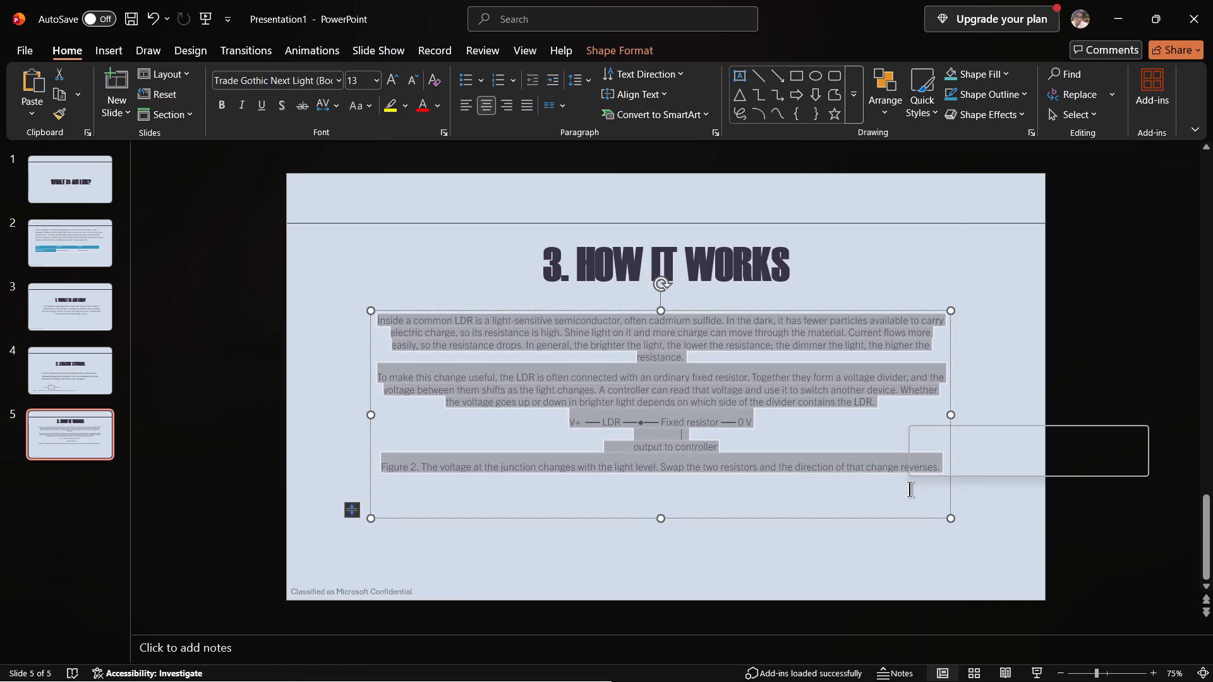
left_click(1024, 442)
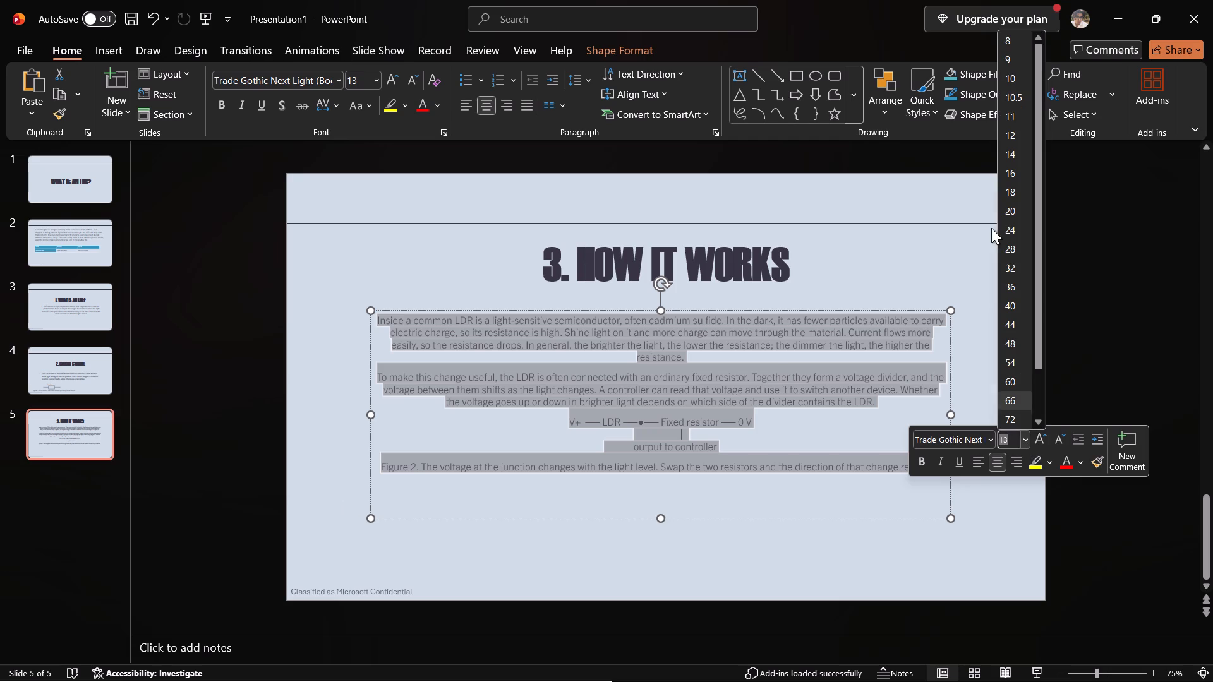
left_click(1007, 172)
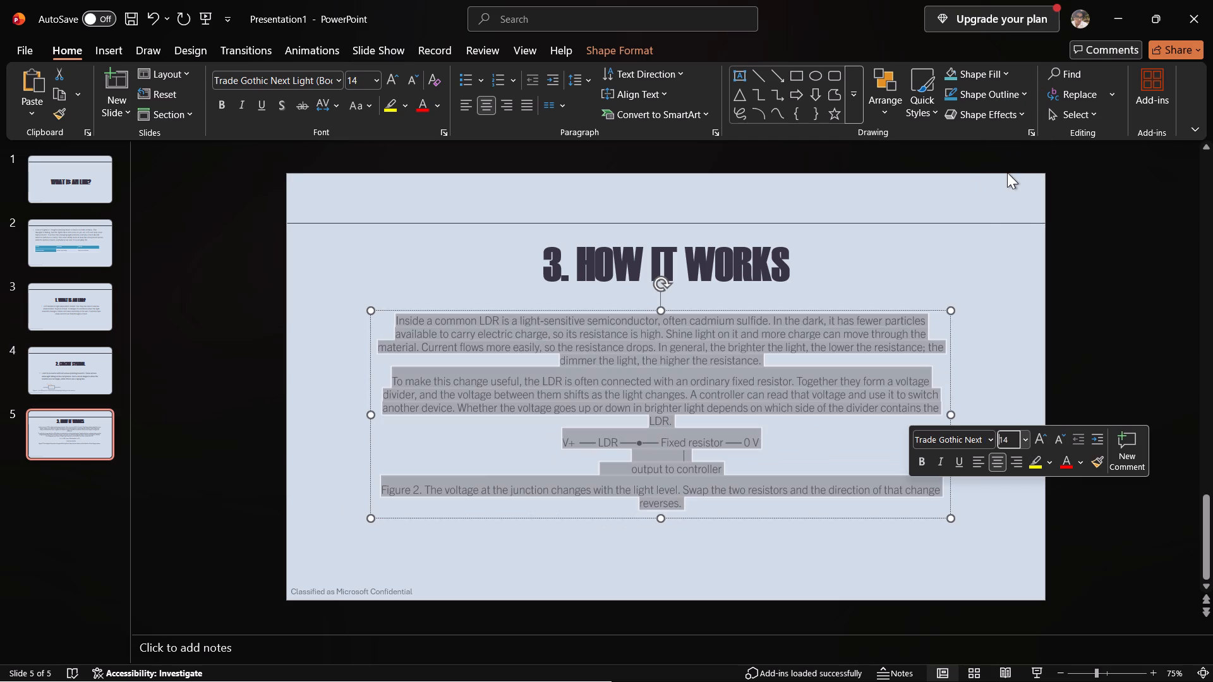
left_click(1144, 327)
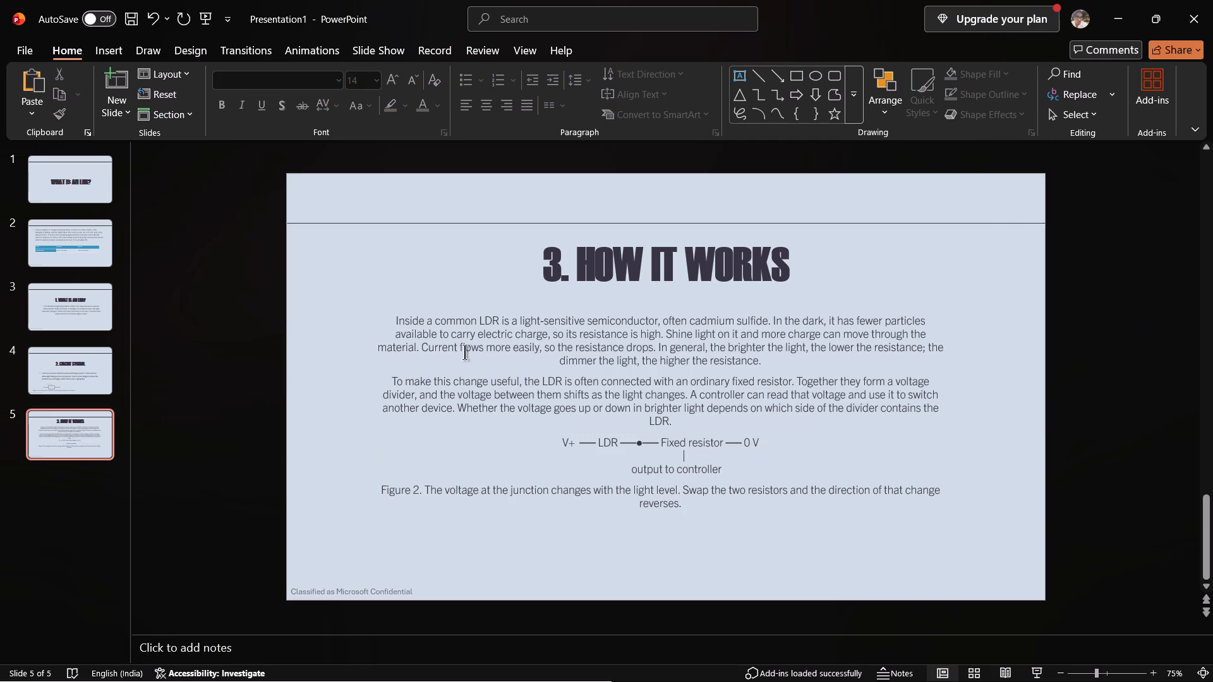
Add a filled round bullet to the first body paragraph on slide 5, beginning "Inside a common LDR", and check the slide.
left_click(392, 320)
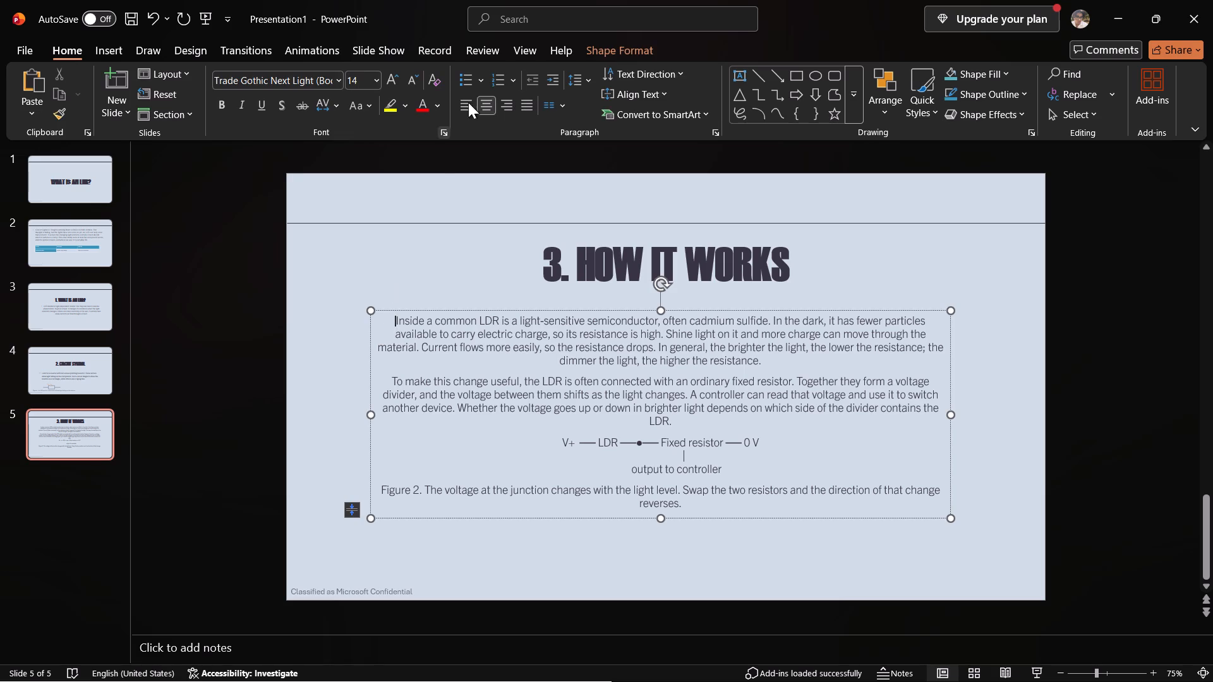
left_click(477, 81)
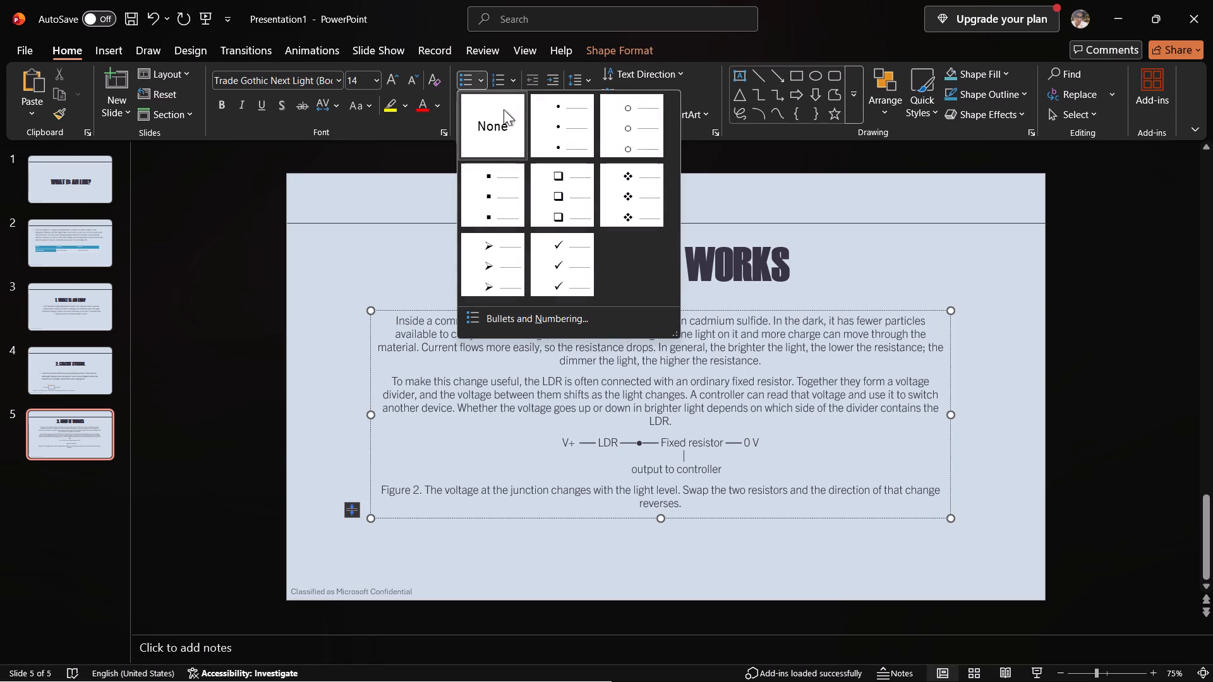
left_click(549, 118)
left_click(1107, 273)
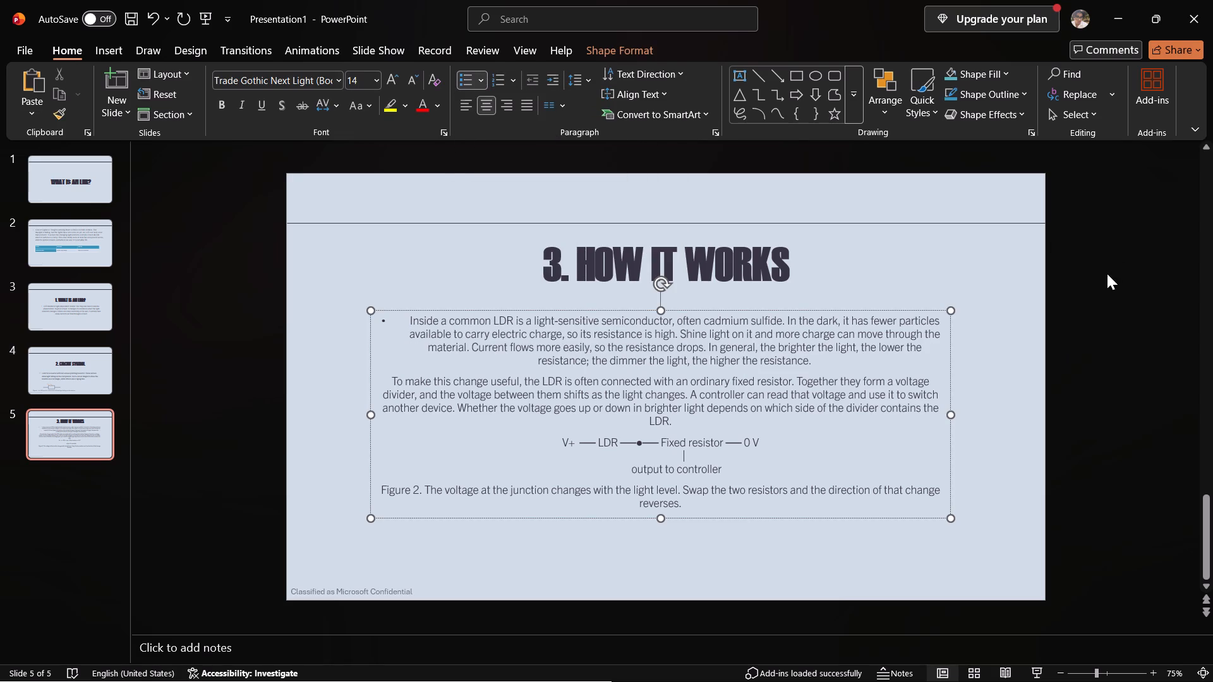
scroll(871, 393, "up", 3, "ctrl")
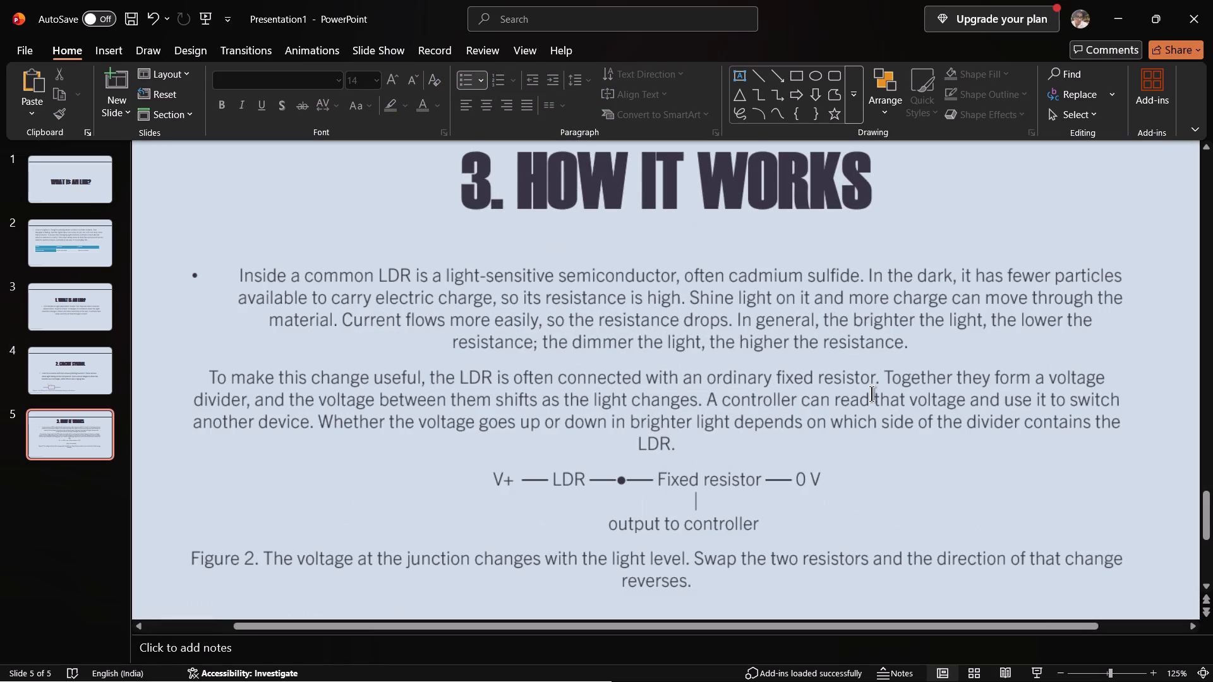
scroll(871, 393, "down", 3, "ctrl")
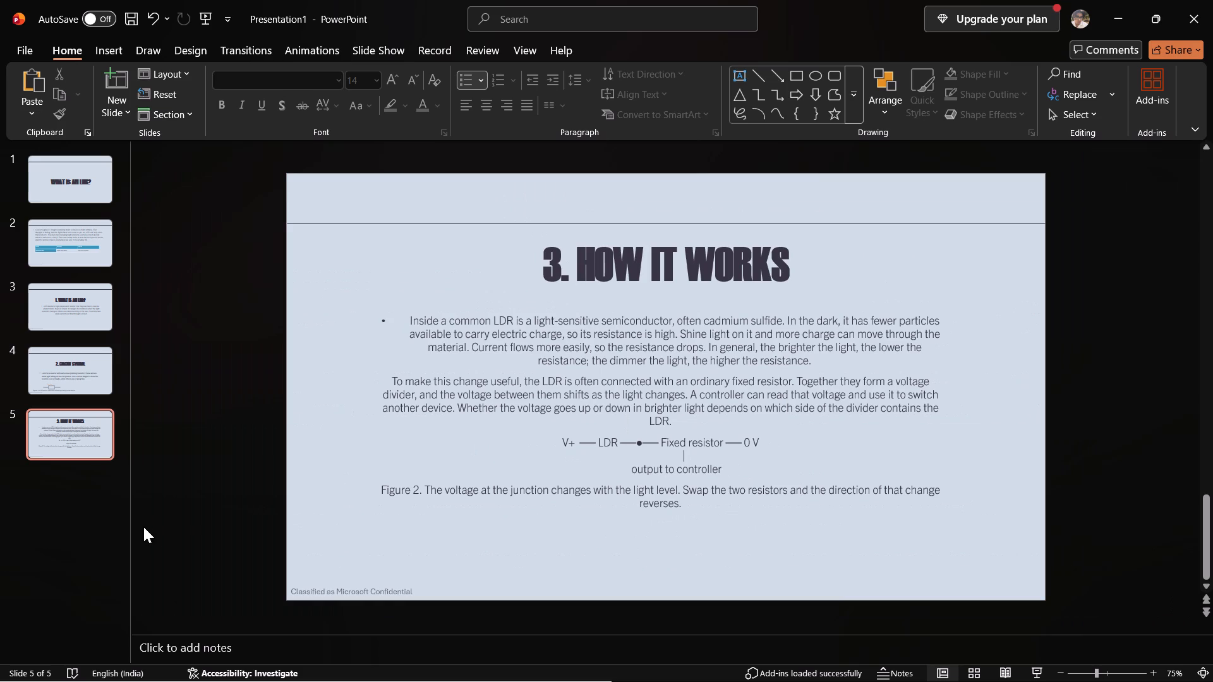
Add a new slide after slide 5.
left_click(89, 538)
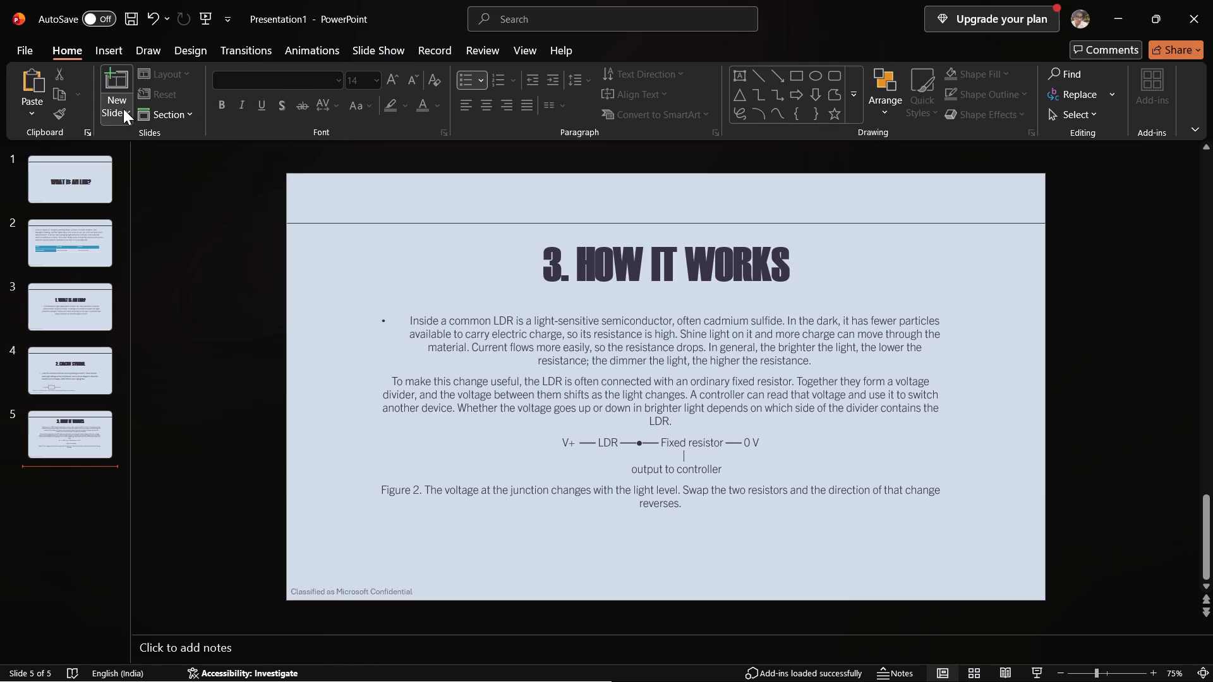
key("ctrl+m")
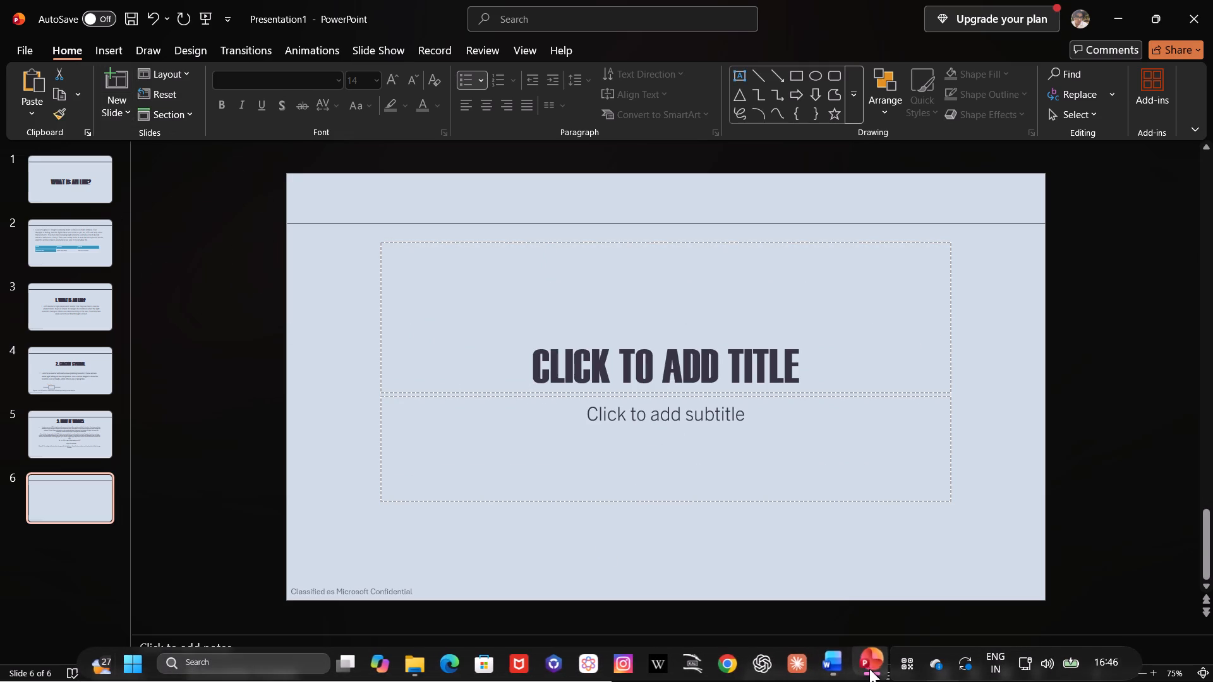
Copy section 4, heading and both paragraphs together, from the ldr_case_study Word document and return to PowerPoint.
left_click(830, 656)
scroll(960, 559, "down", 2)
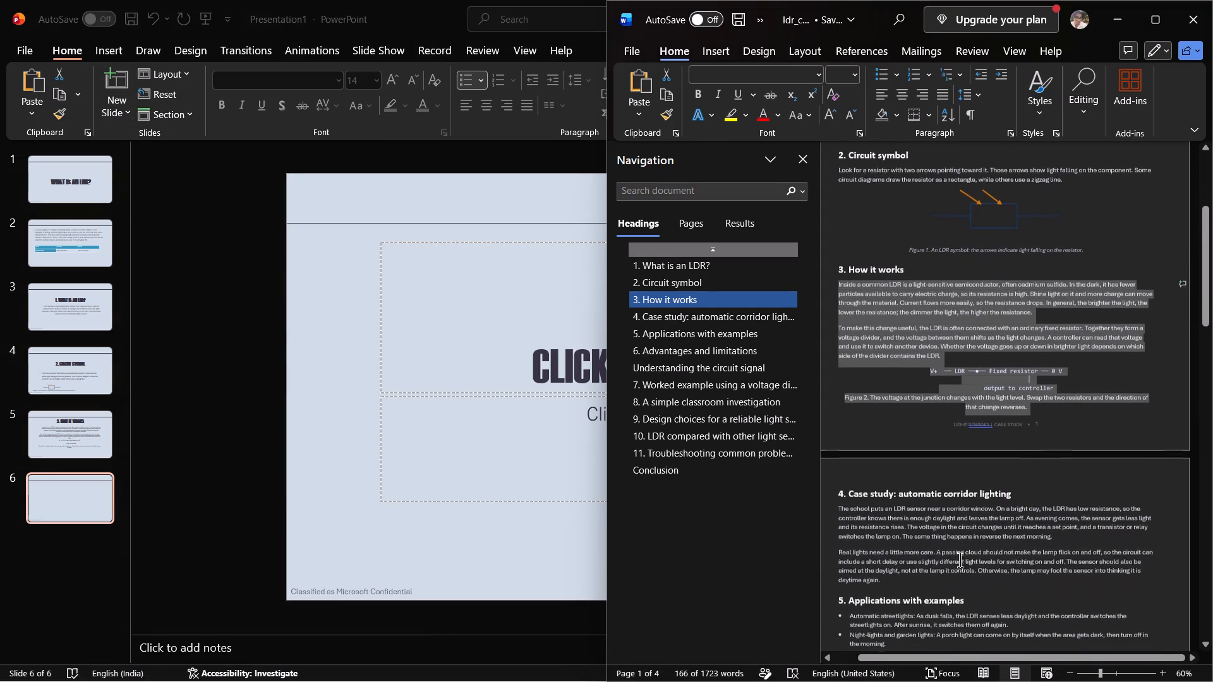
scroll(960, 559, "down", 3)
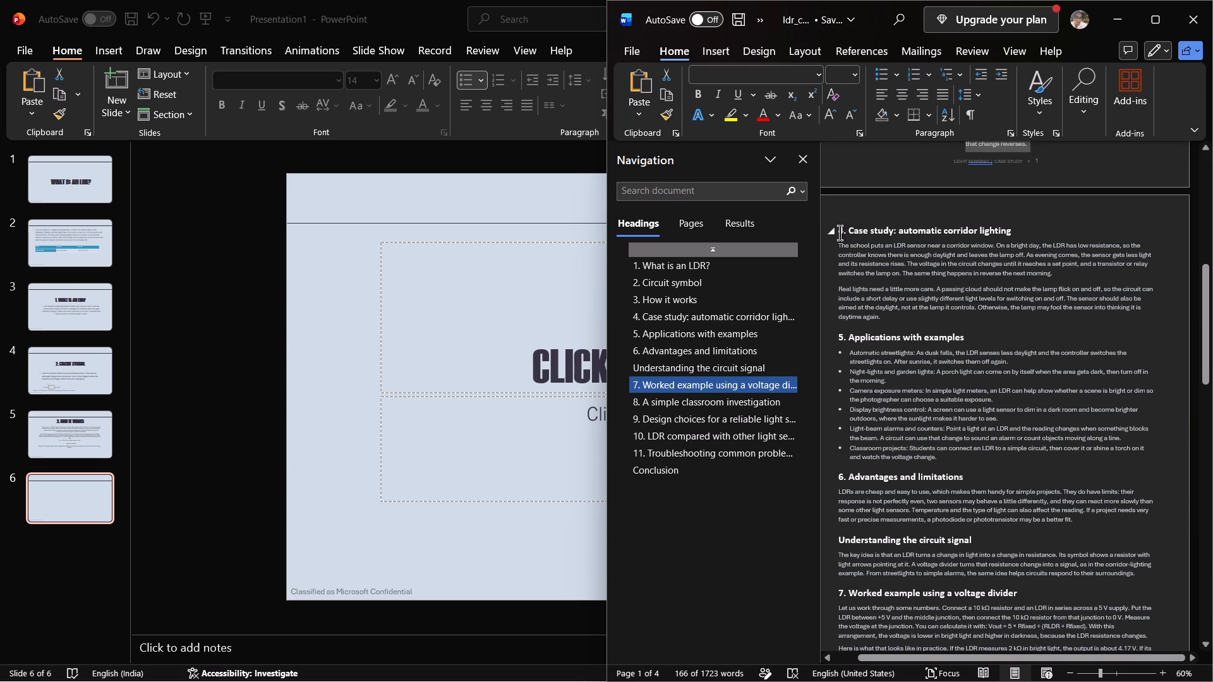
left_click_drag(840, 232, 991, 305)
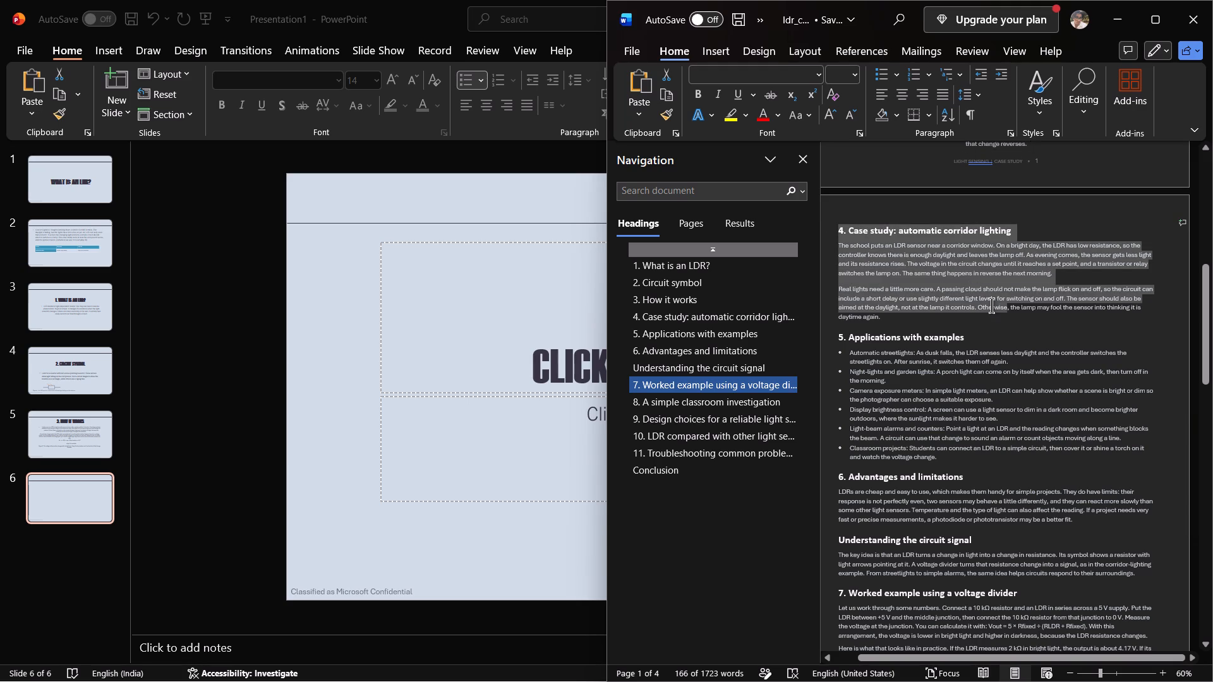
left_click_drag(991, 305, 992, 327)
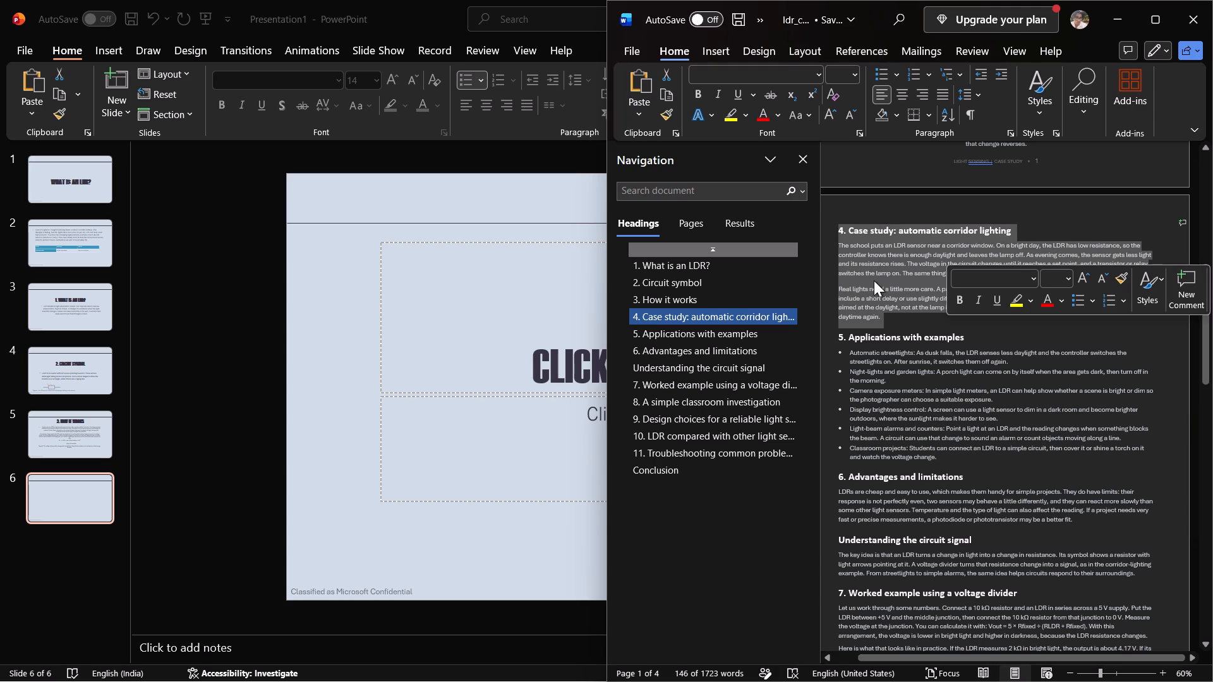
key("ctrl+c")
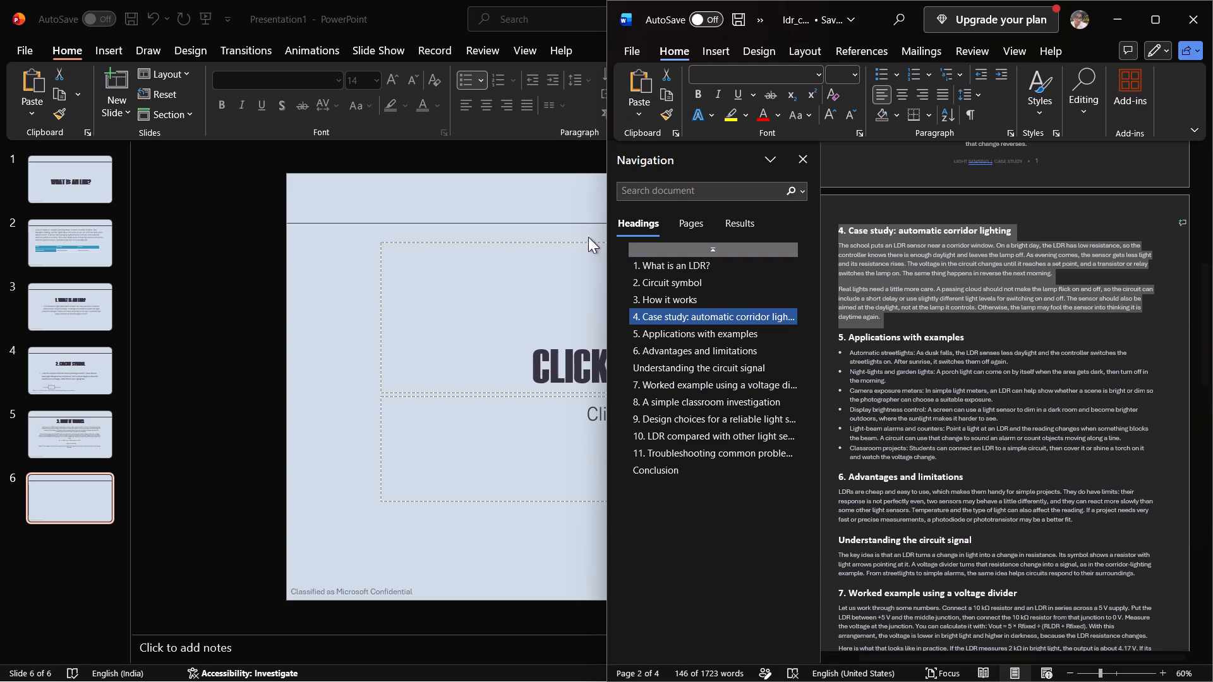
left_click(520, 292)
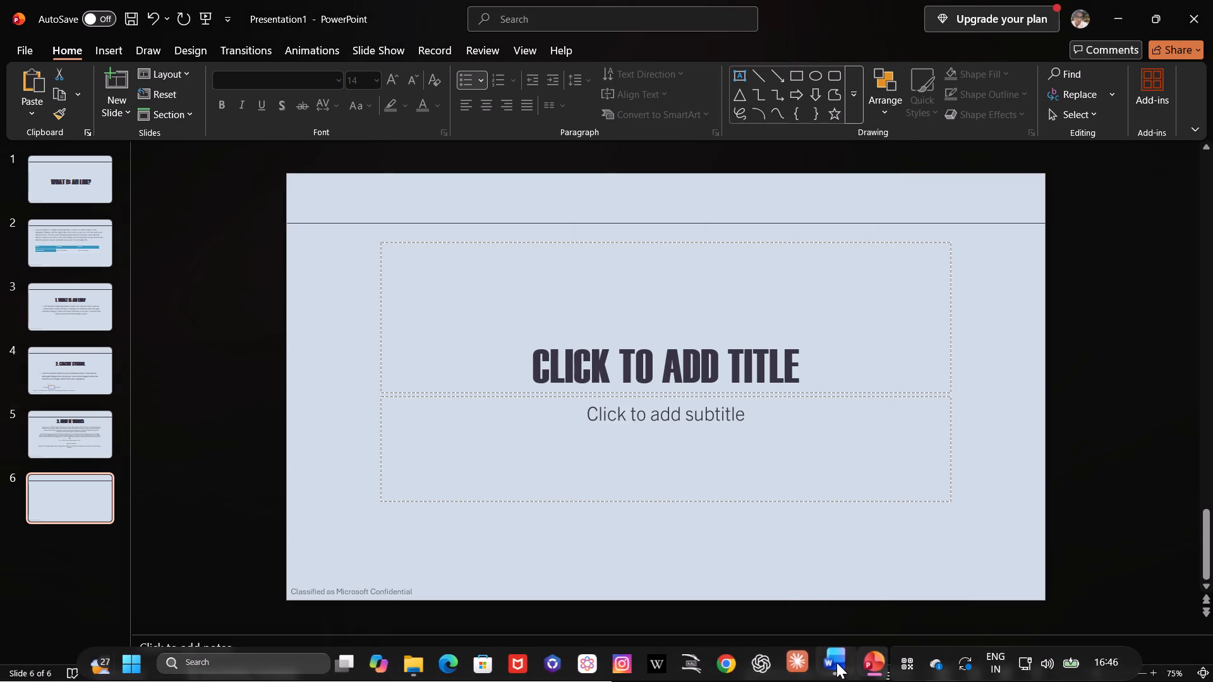
Copy only the heading "4. Case study: automatic corridor lighting" from the Word document and paste it as slide 6's title in PowerPoint.
left_click(839, 664)
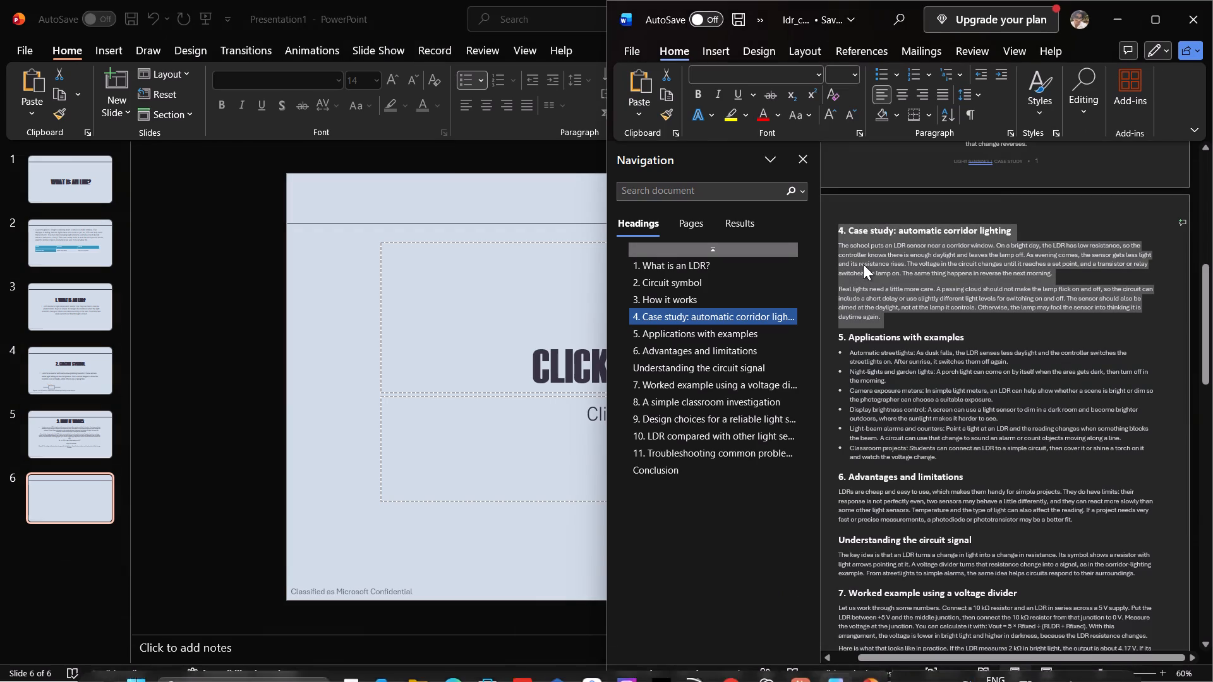
left_click(977, 219)
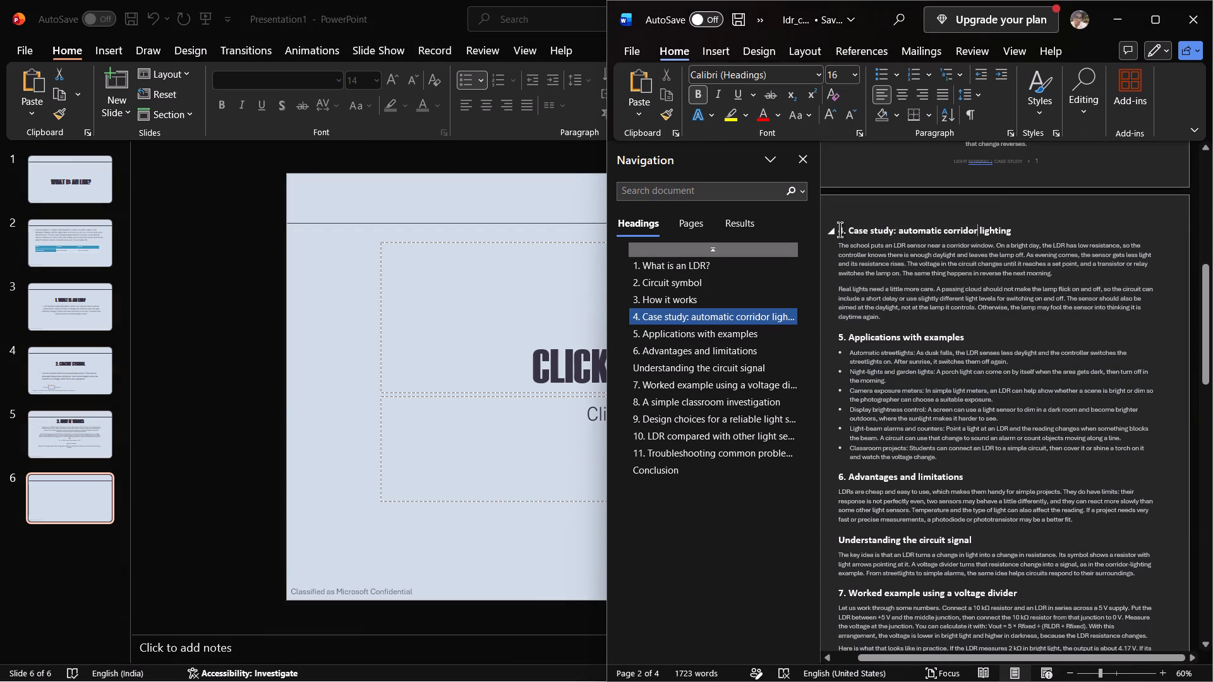
left_click_drag(840, 229, 1010, 234)
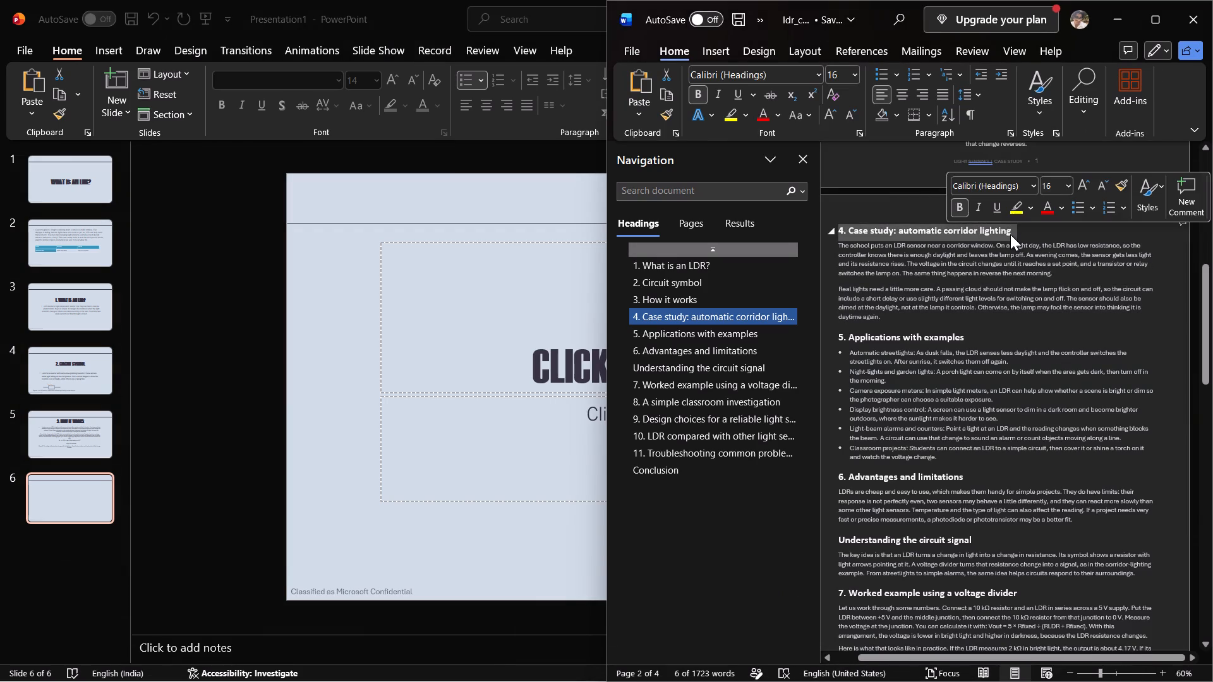
key("ctrl+c")
left_click(487, 346)
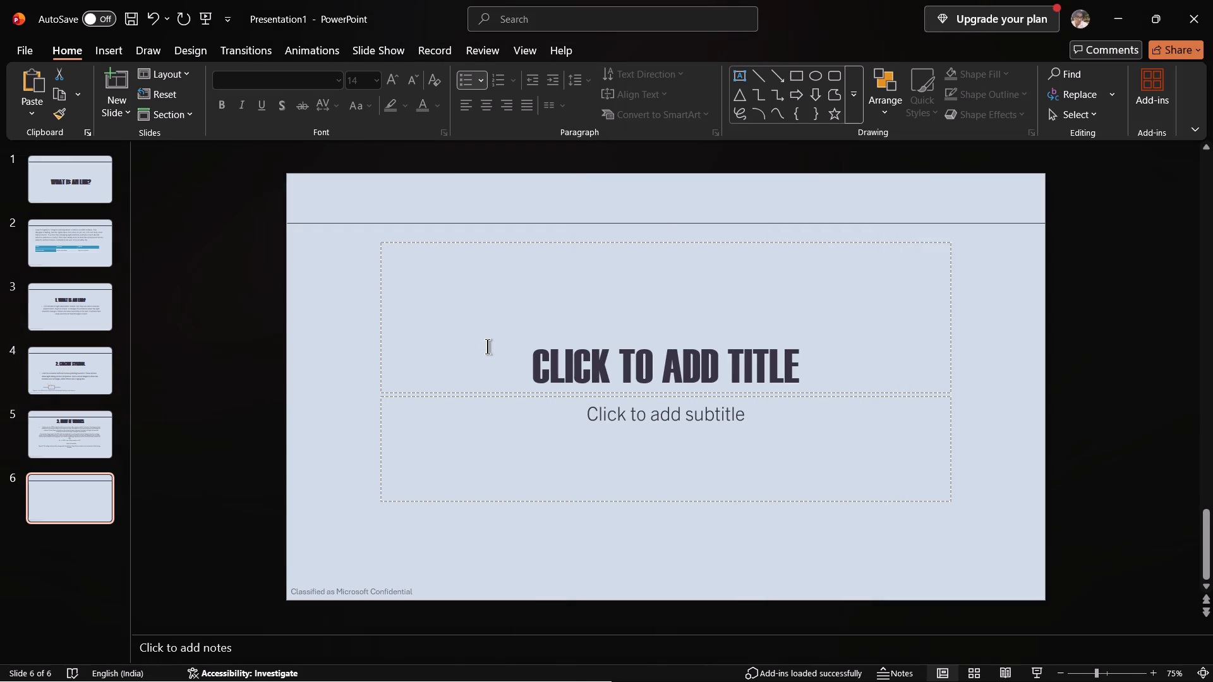
left_click(586, 352)
key("ctrl+v")
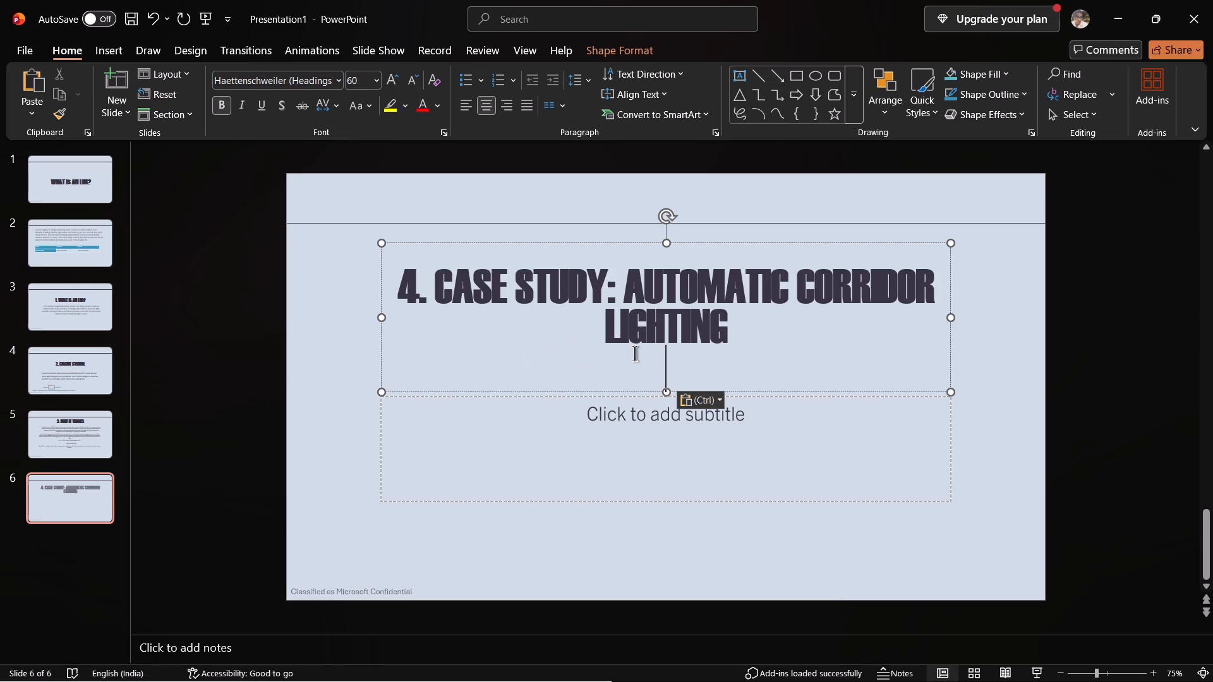
Shorten slide 6's title box from its lower edge, keeping its width aligned with the subtitle box.
left_click_drag(666, 390, 656, 337)
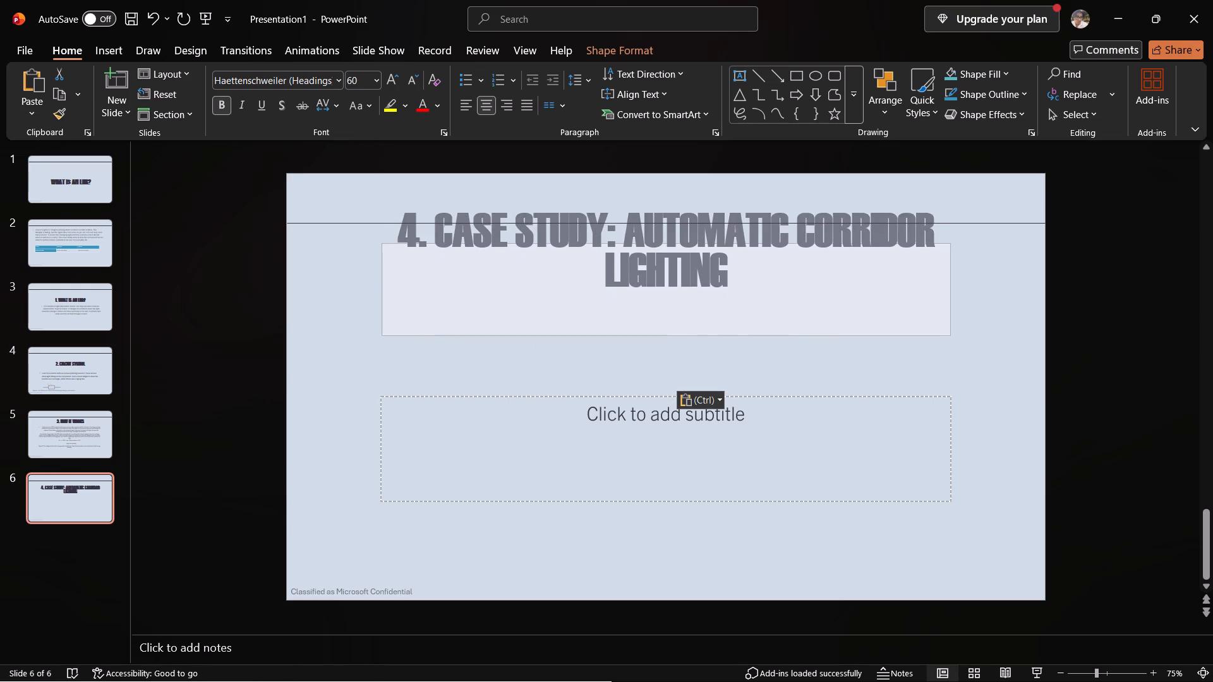
left_click_drag(656, 337, 650, 359)
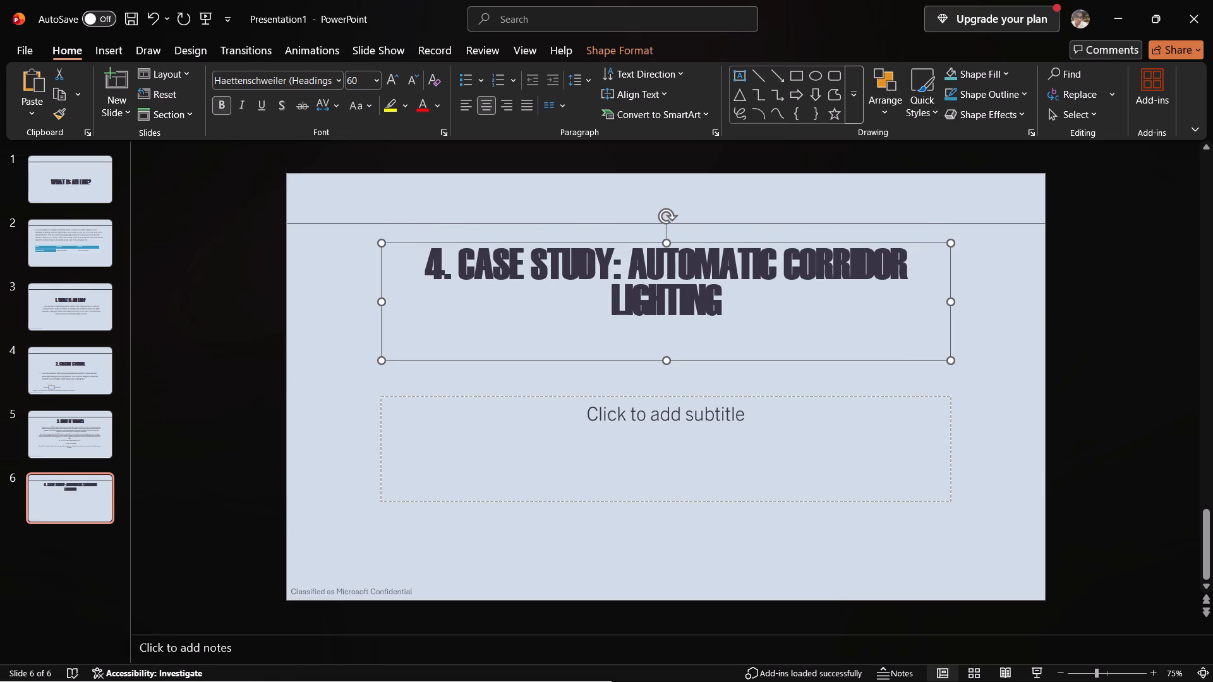
left_click_drag(951, 359, 880, 333)
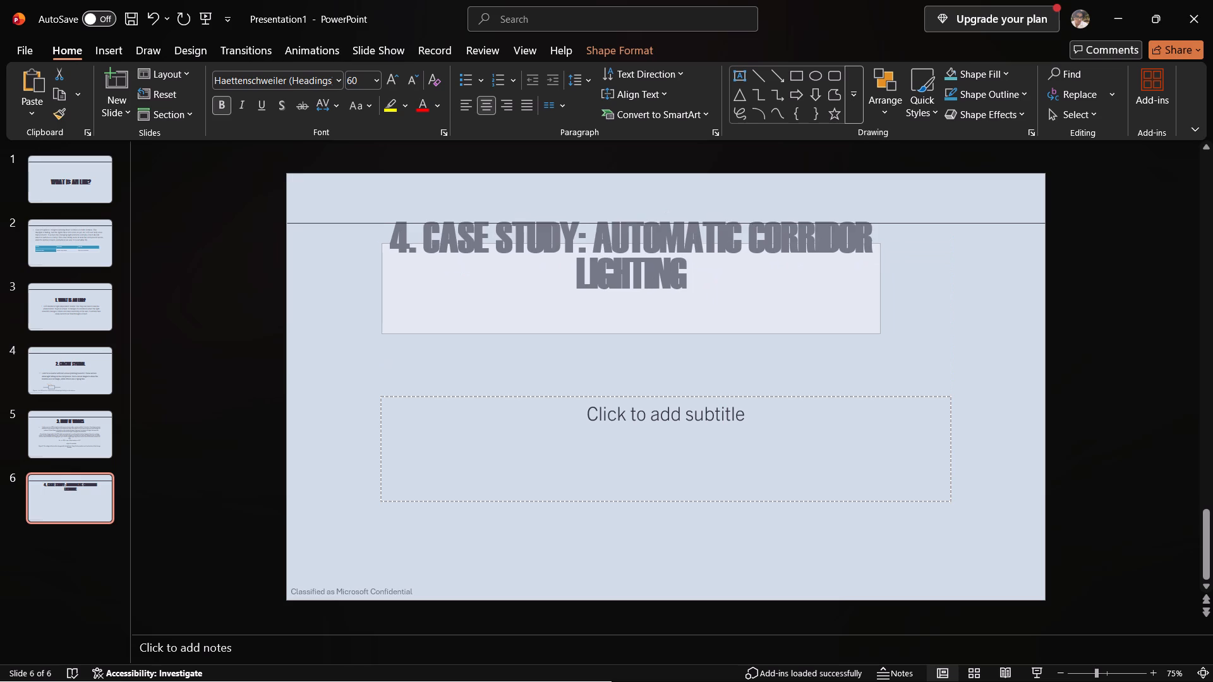
left_click_drag(880, 333, 941, 350)
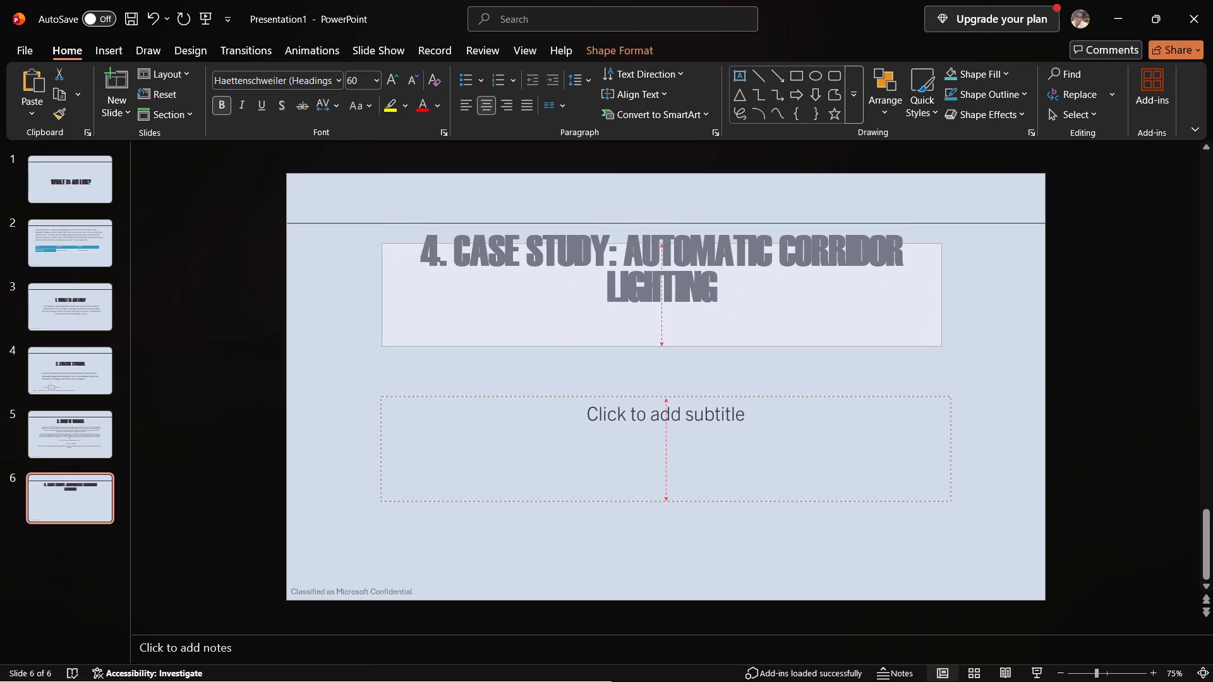
left_click_drag(941, 350, 962, 347)
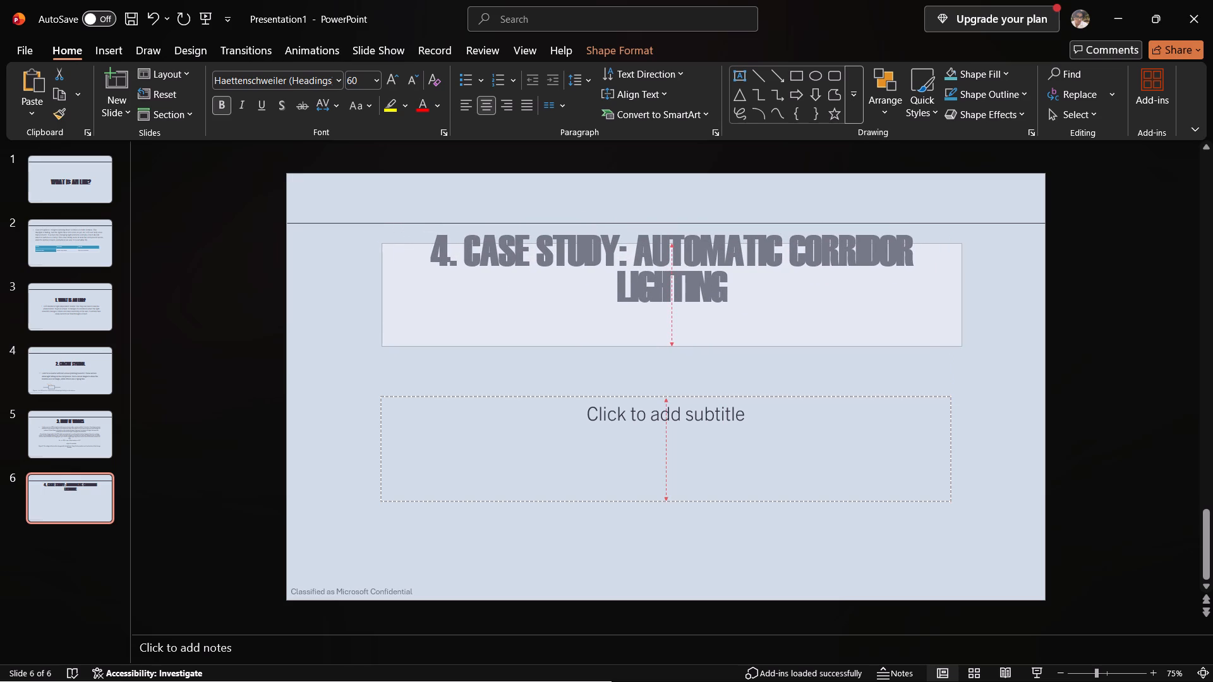
left_click_drag(962, 347, 951, 349)
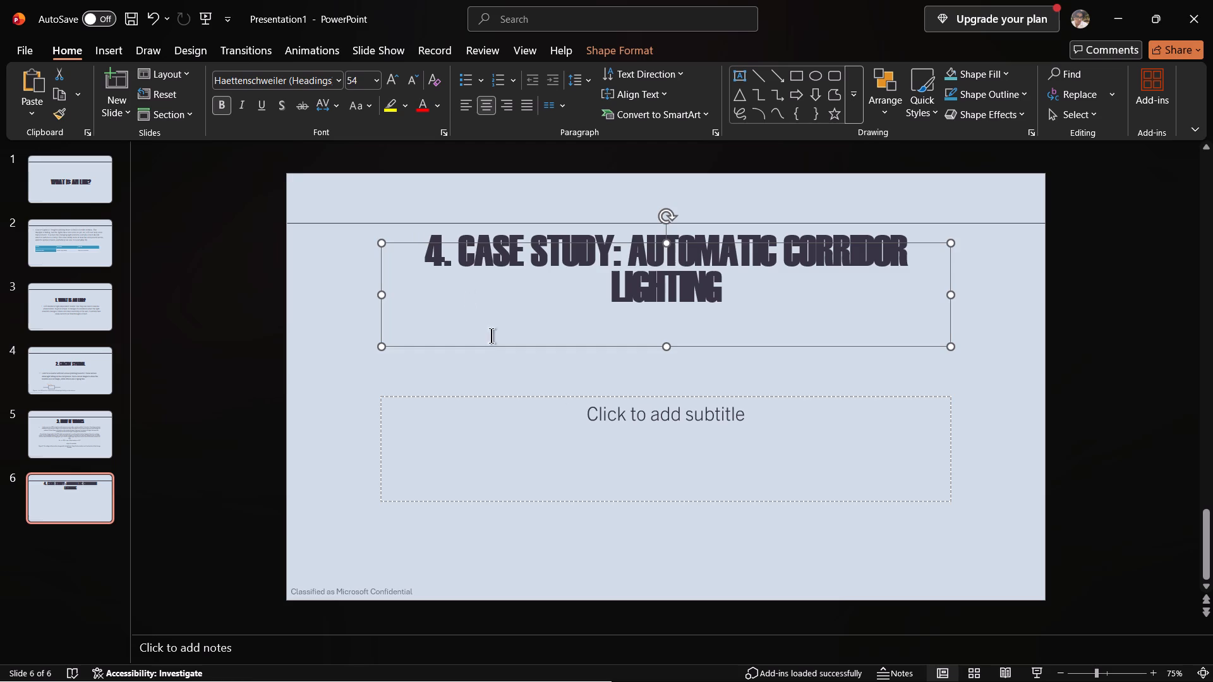
Extend slide 6's subtitle box upward so that it starts just below the title text.
left_click(638, 433)
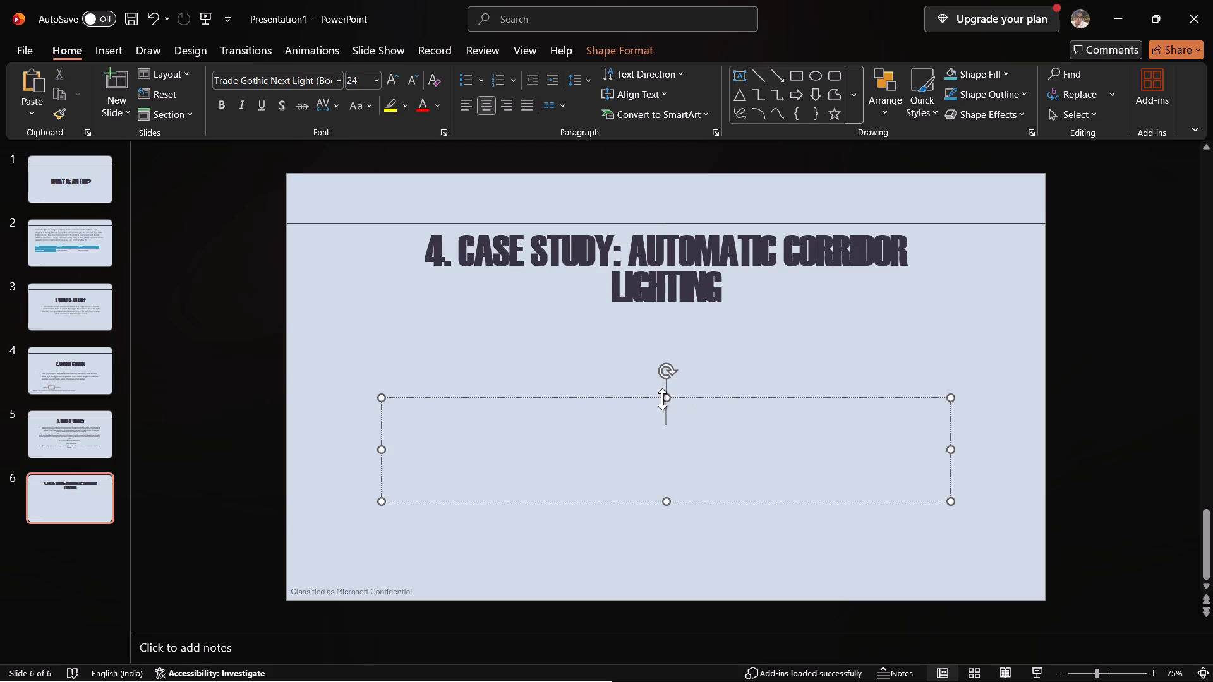
left_click_drag(662, 399, 684, 318)
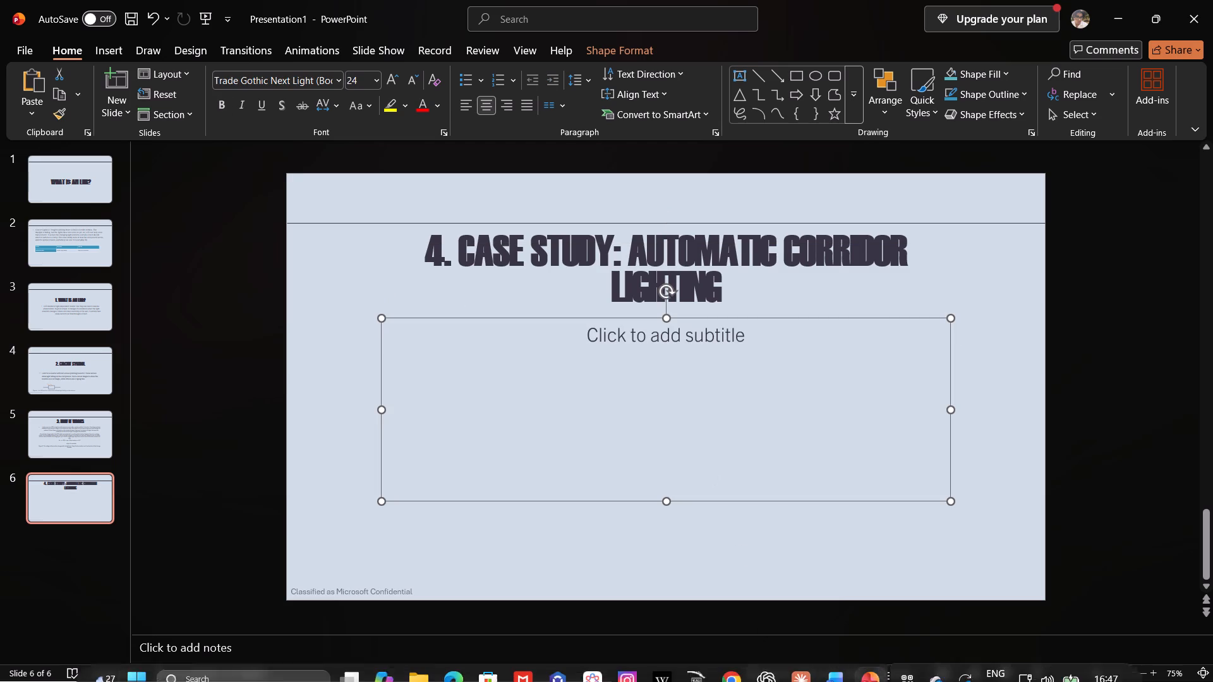
Copy the two body paragraphs of section 4 from the Word document and paste them into slide 6's subtitle box in PowerPoint.
left_click(831, 658)
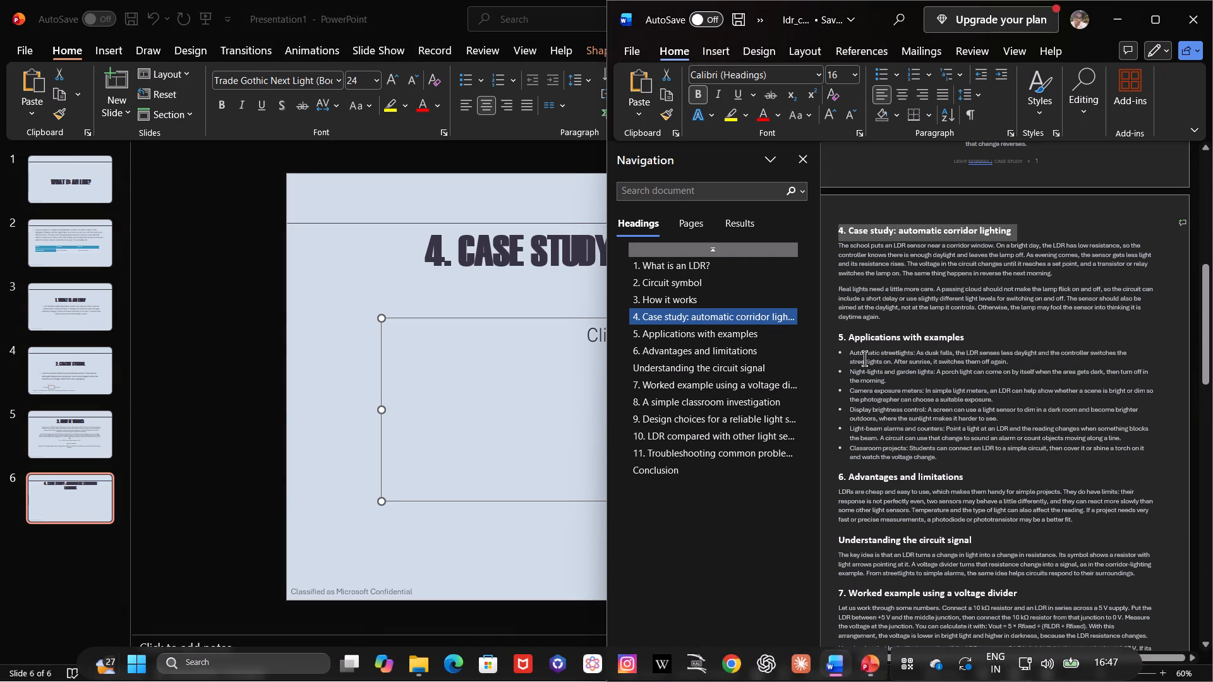
left_click(840, 248)
left_click_drag(840, 248, 982, 278)
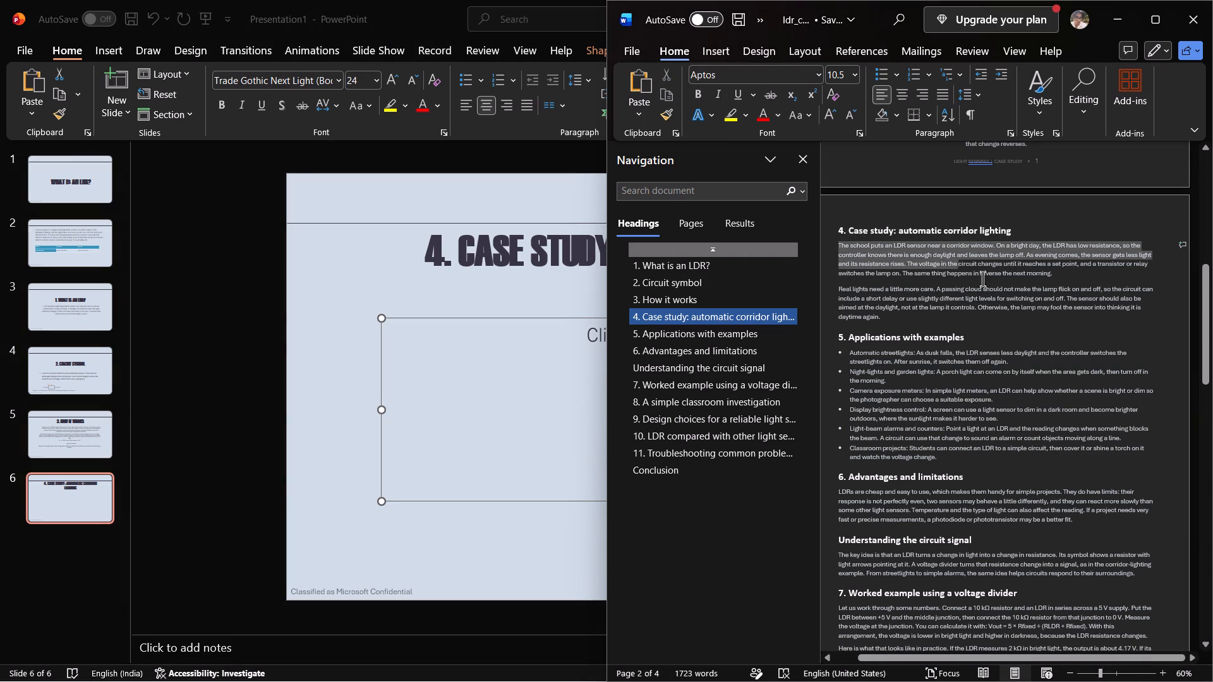
left_click_drag(982, 278, 1065, 328)
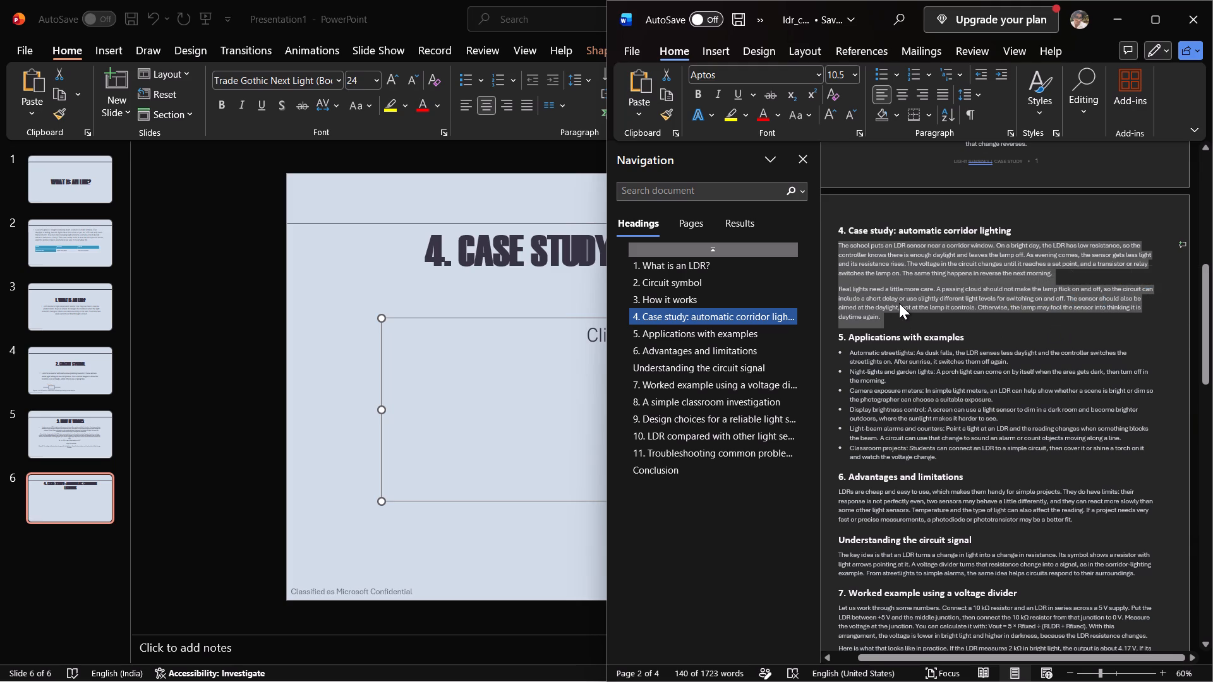
key("ctrl+c")
left_click(437, 338)
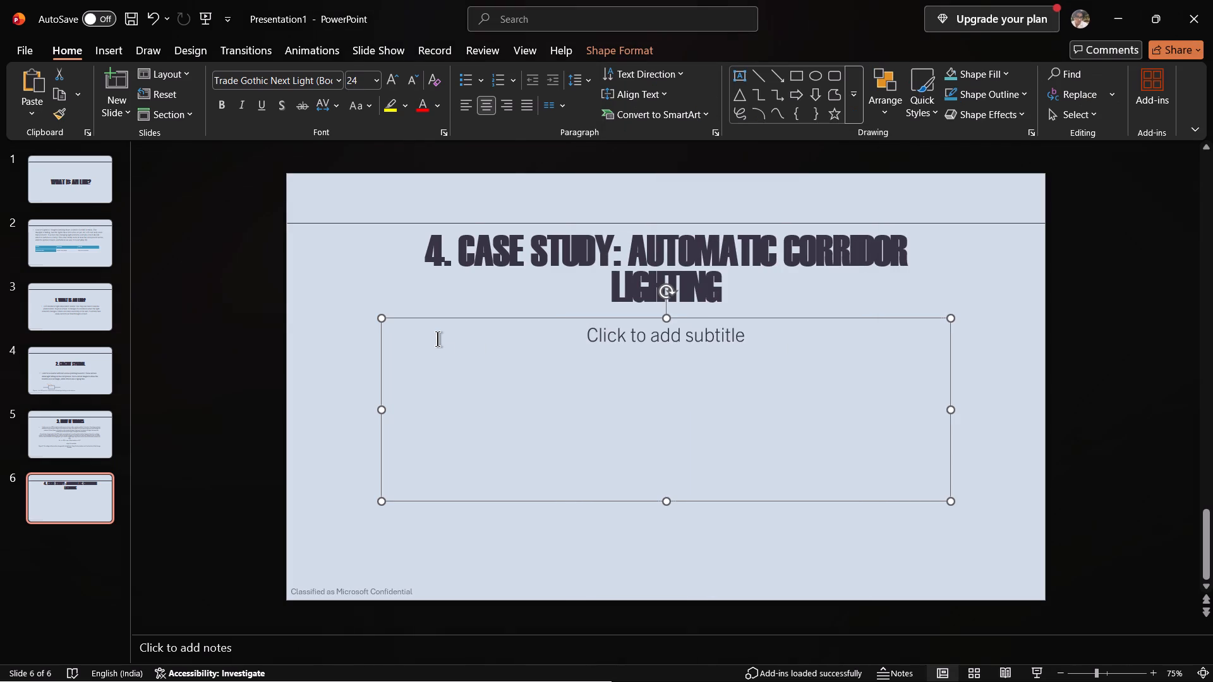
left_click(437, 338)
key("ctrl+v")
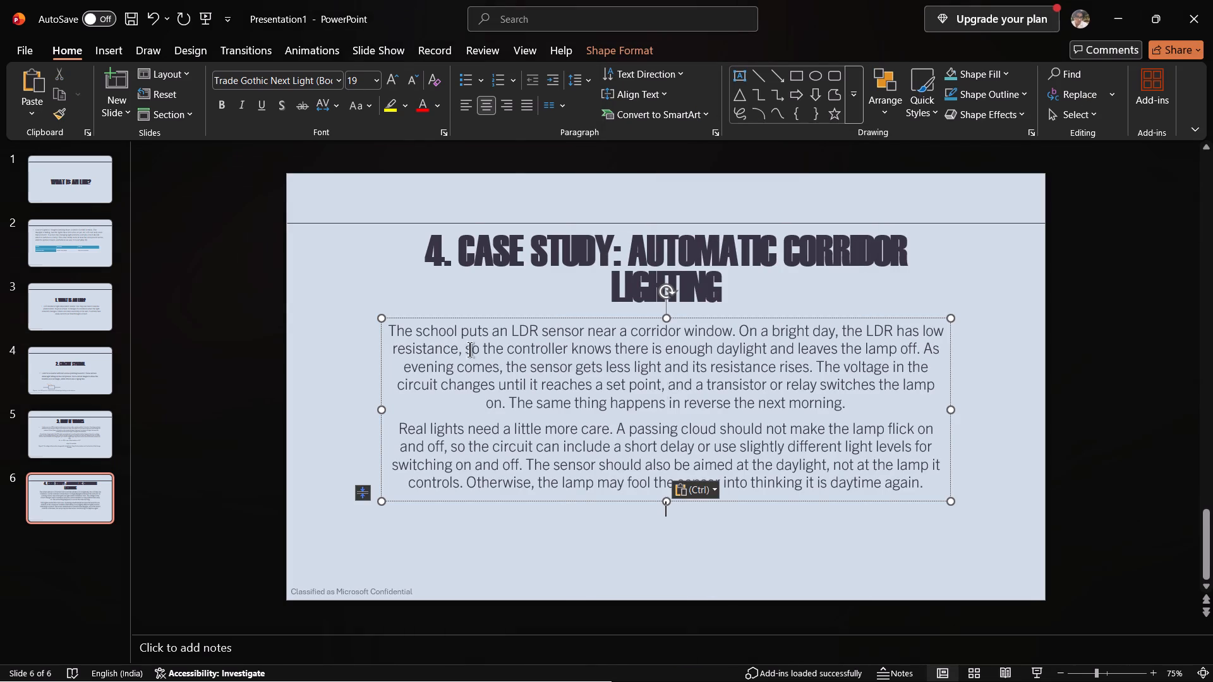
Add filled round bullets to both body paragraphs on slide 6, beginning "The school puts" and "Real lights need".
left_click(388, 326)
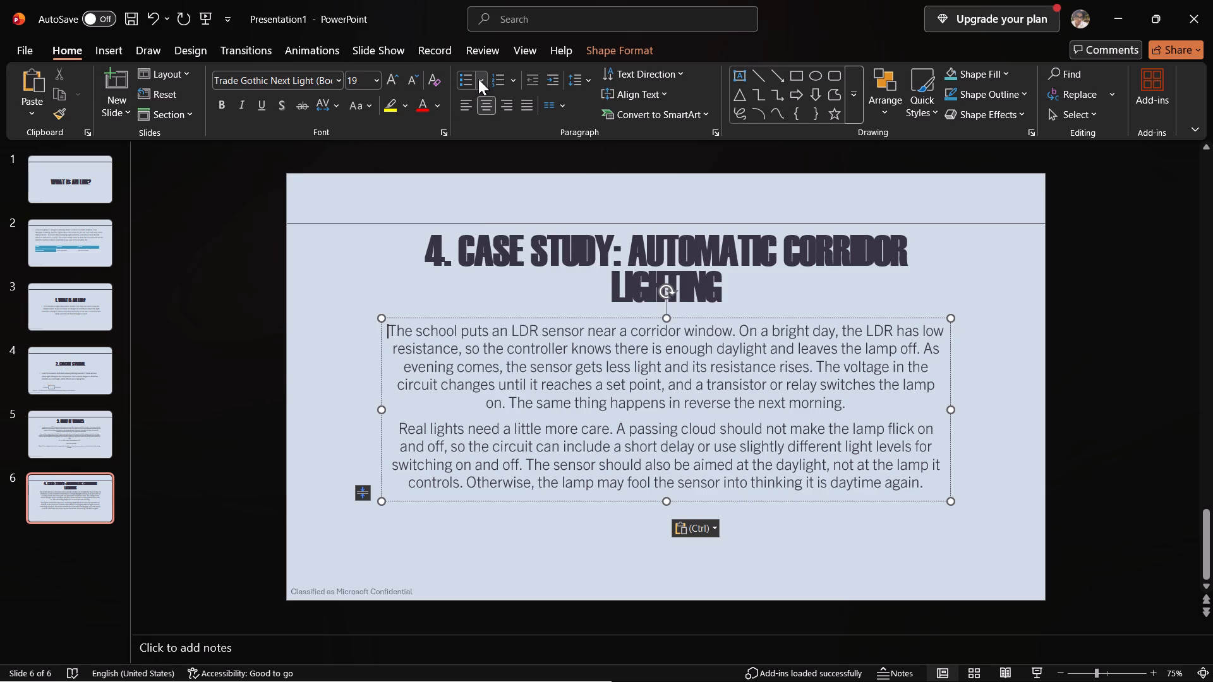
left_click(478, 79)
left_click(560, 105)
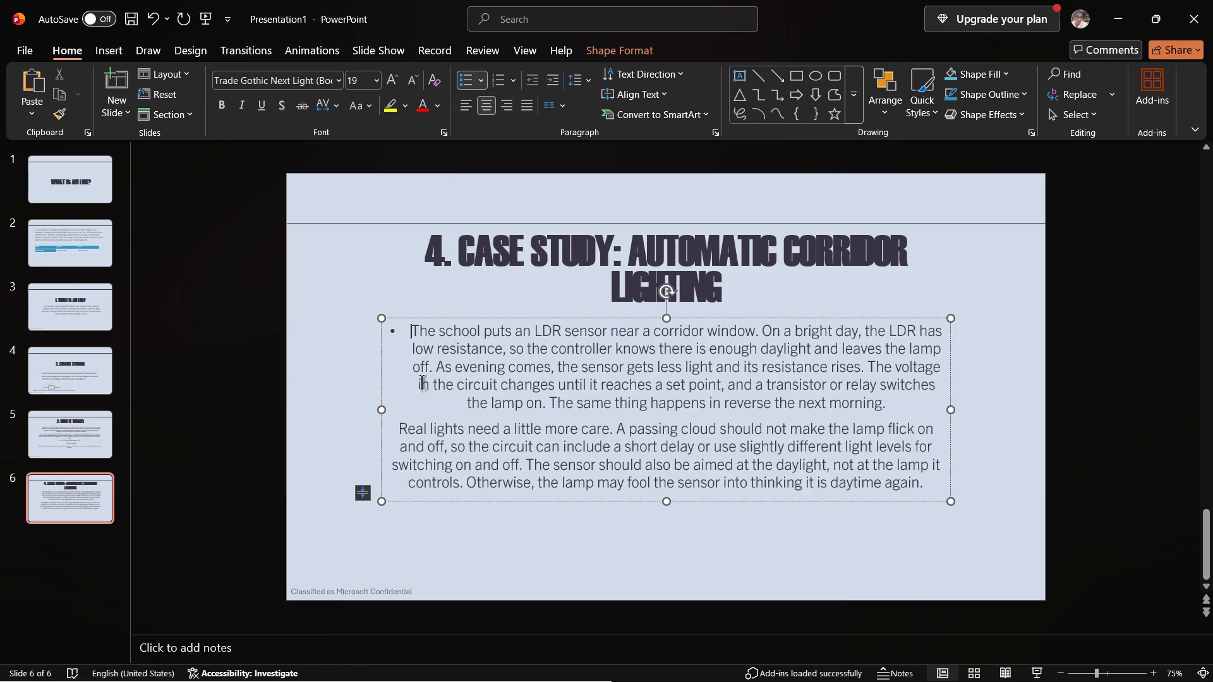
left_click(395, 425)
left_click(485, 84)
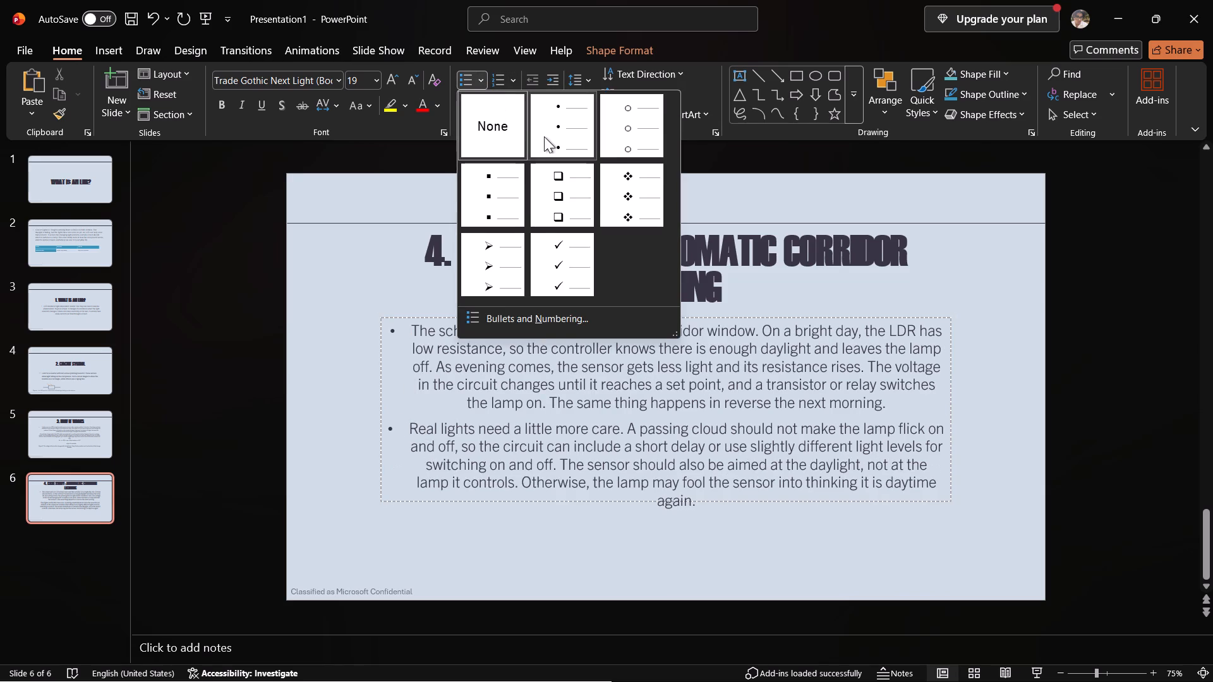
left_click(545, 136)
left_click(253, 346)
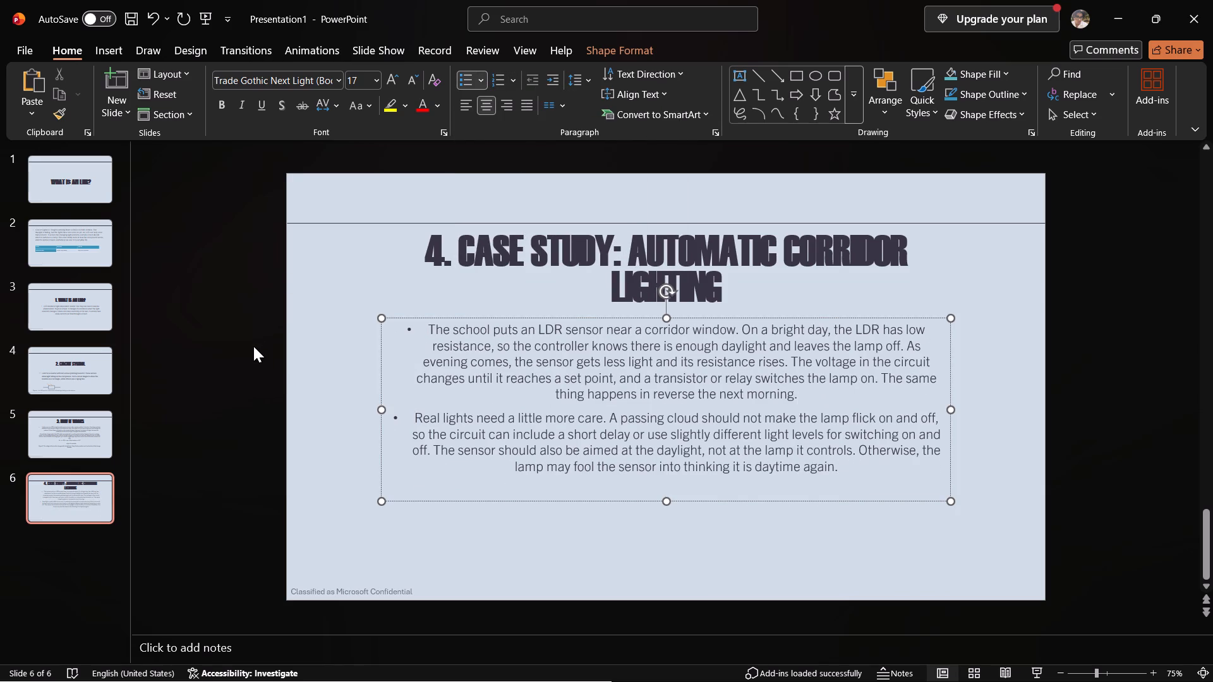
Add a filled round bullet to the second body paragraph on slide 5, beginning "To make this change useful".
left_click(61, 443)
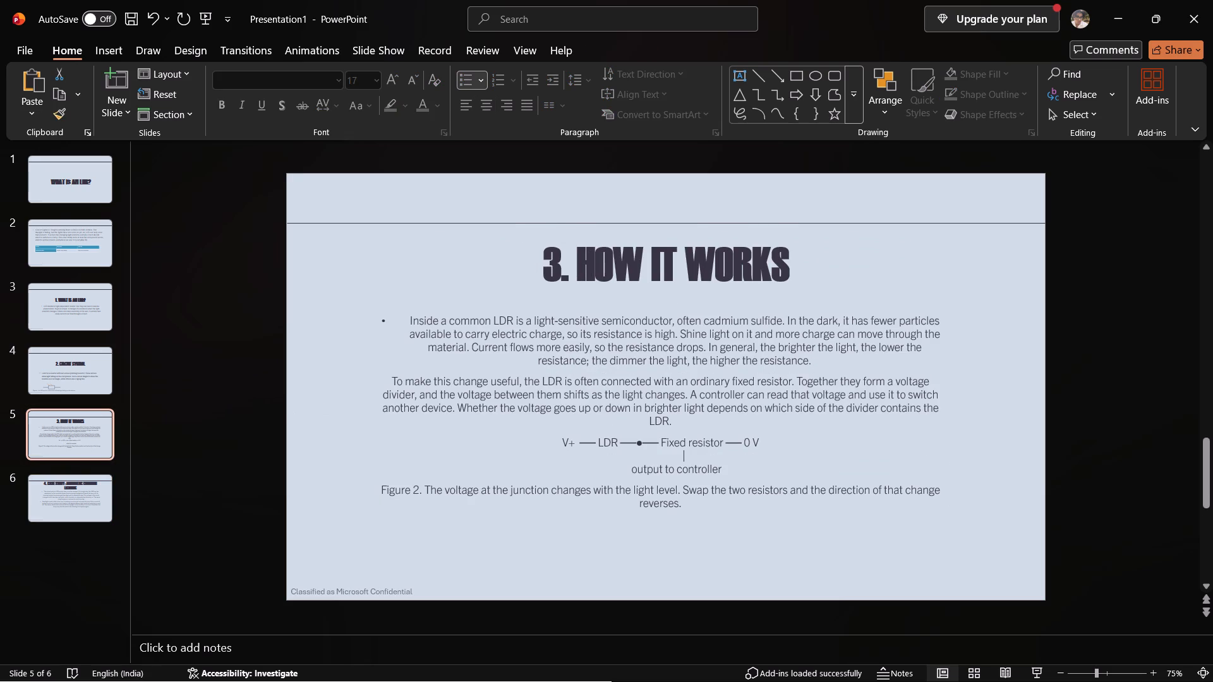
left_click(390, 378)
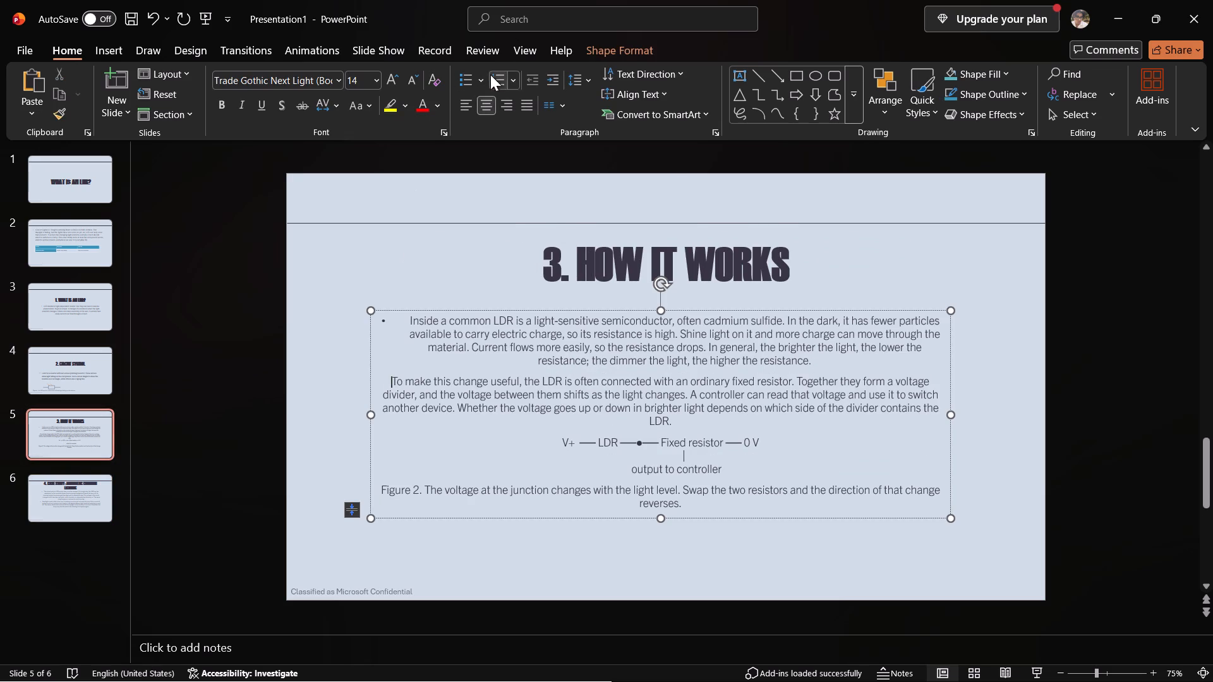
left_click(481, 76)
left_click(549, 140)
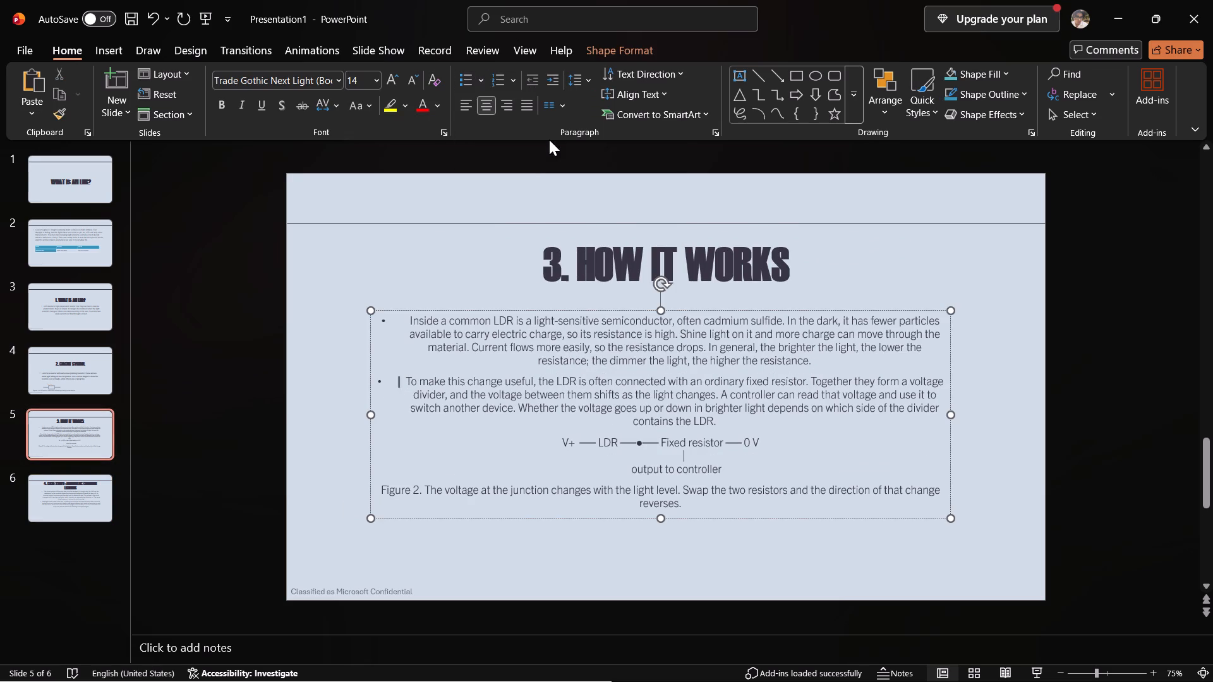
left_click(148, 421)
Change the font of slide 6's title, "4. Case study: automatic corridor lighting", to Aptos.
left_click(88, 504)
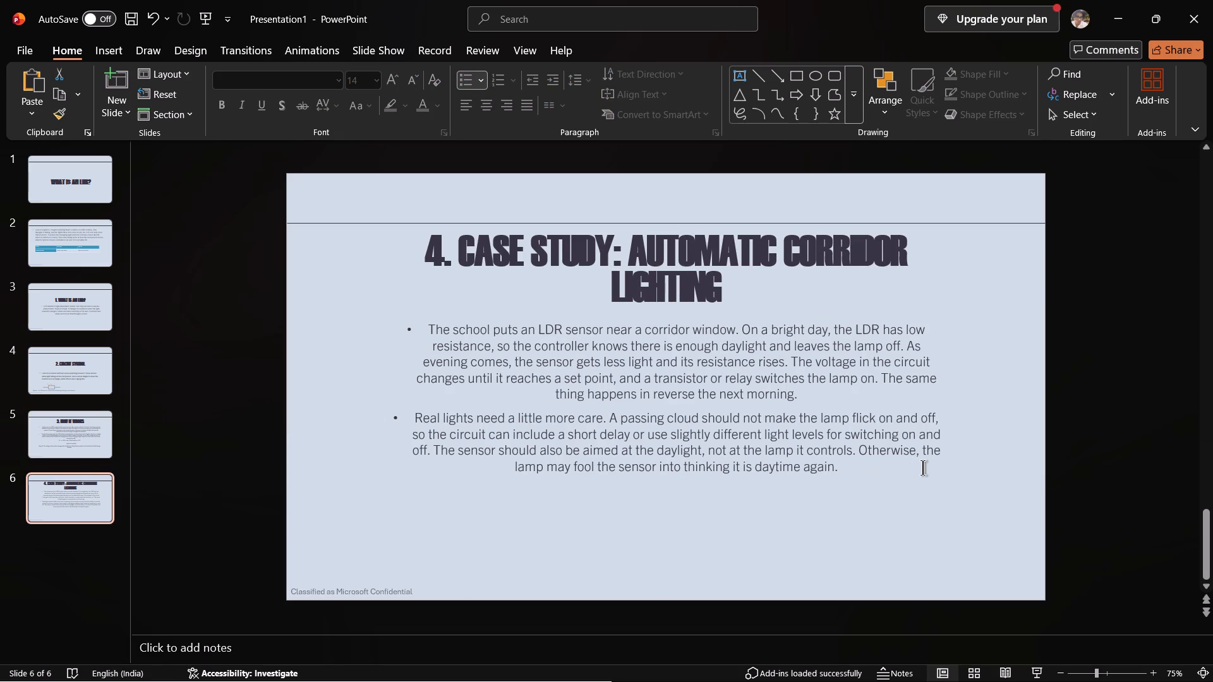
left_click(461, 253)
left_click_drag(423, 258, 813, 309)
left_click(334, 78)
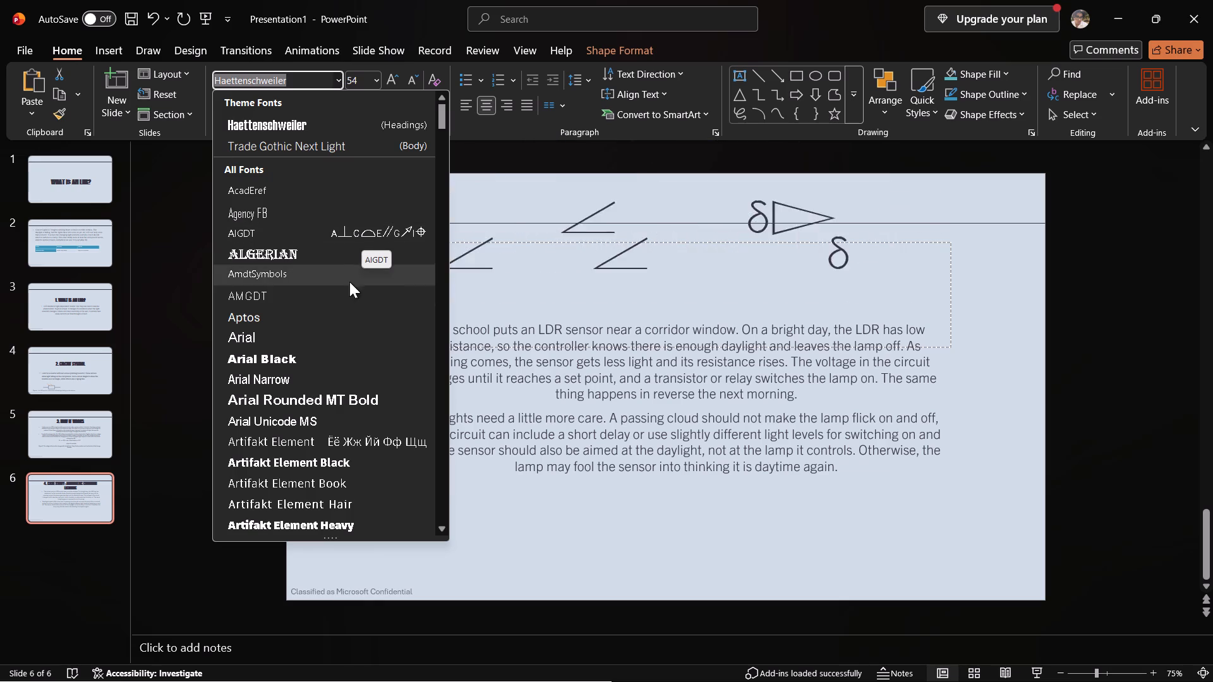
left_click(341, 320)
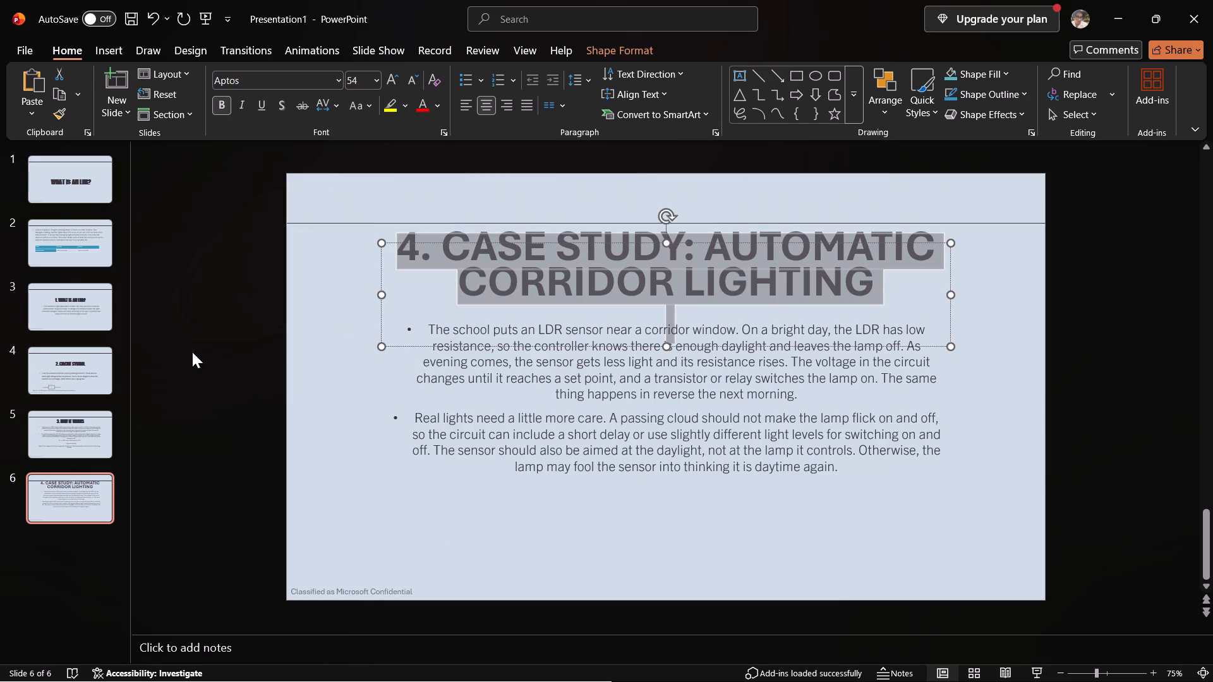
left_click(192, 352)
Change the font of slide 5's title, "3. How it works", to Aptos.
left_click(60, 431)
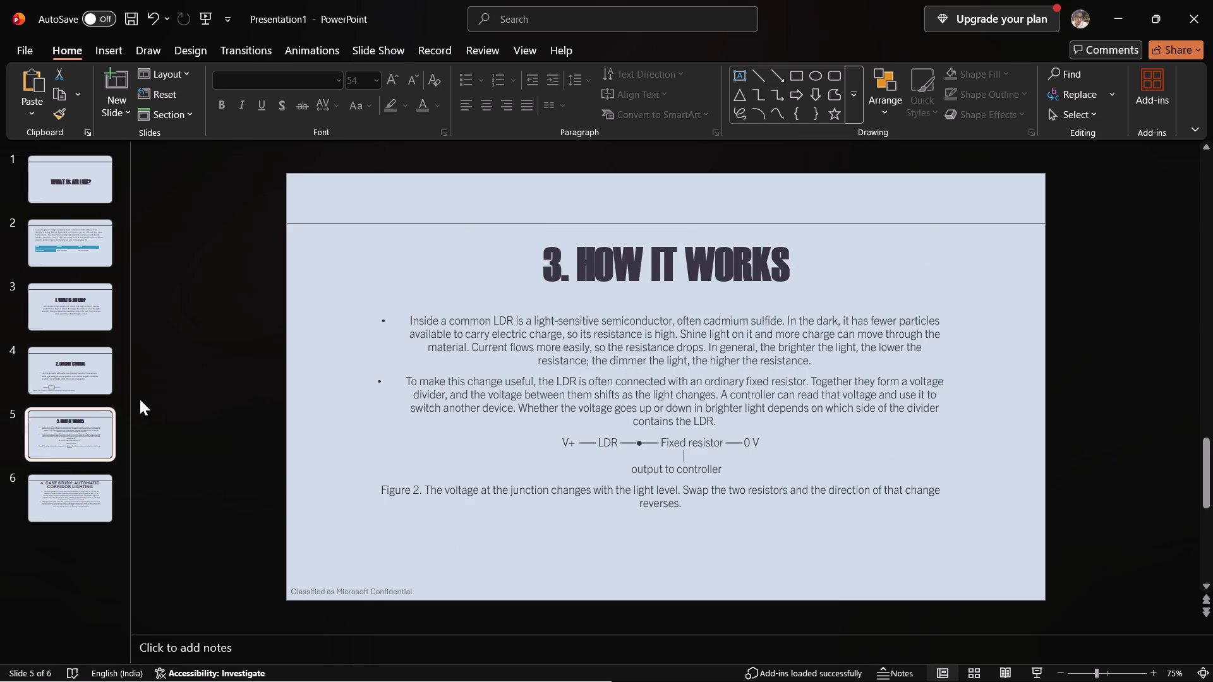
left_click_drag(544, 264, 799, 268)
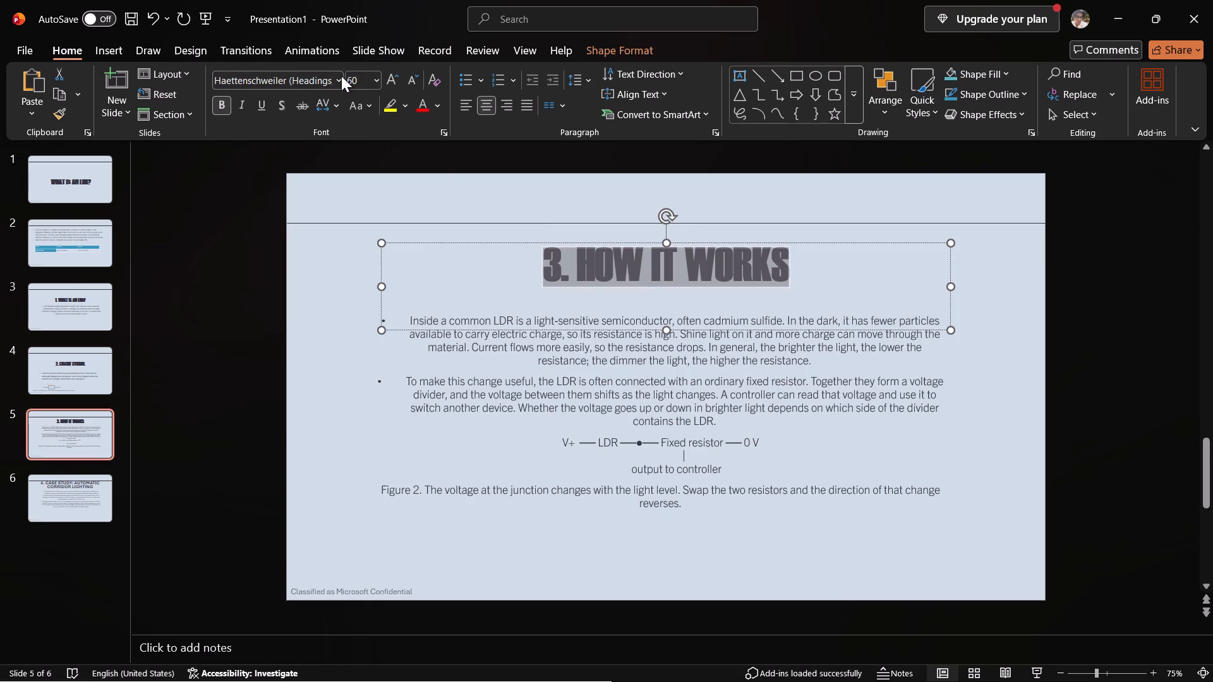
left_click(341, 76)
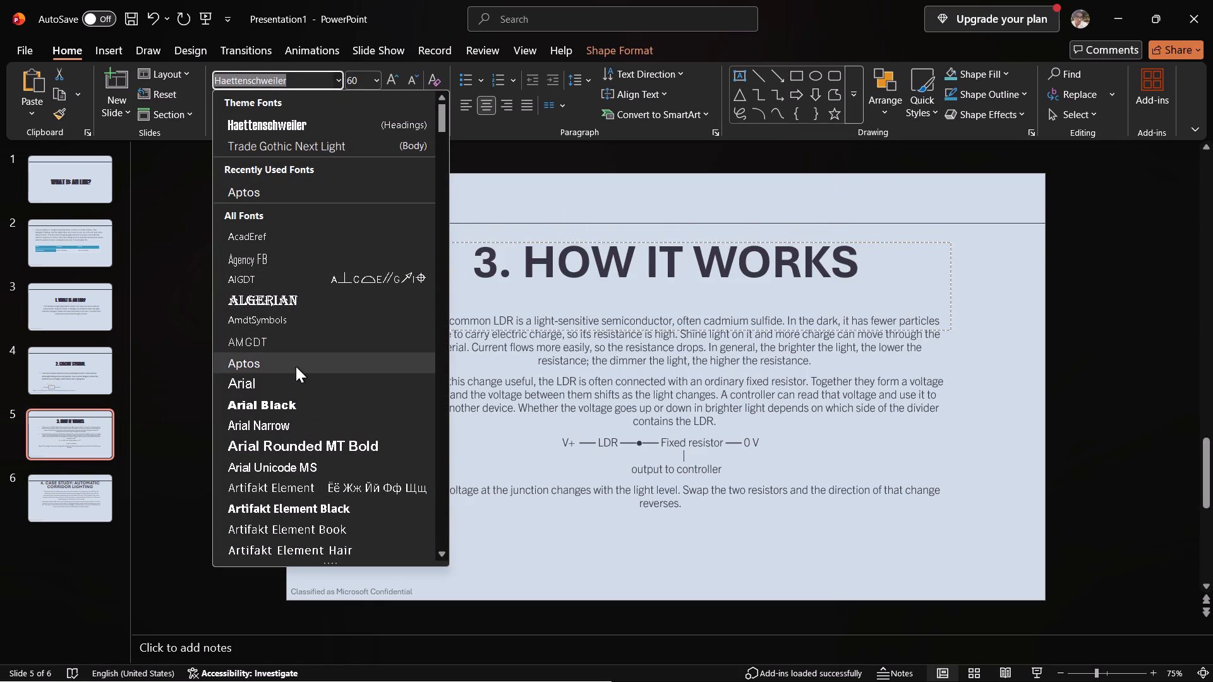
left_click(296, 366)
left_click(176, 350)
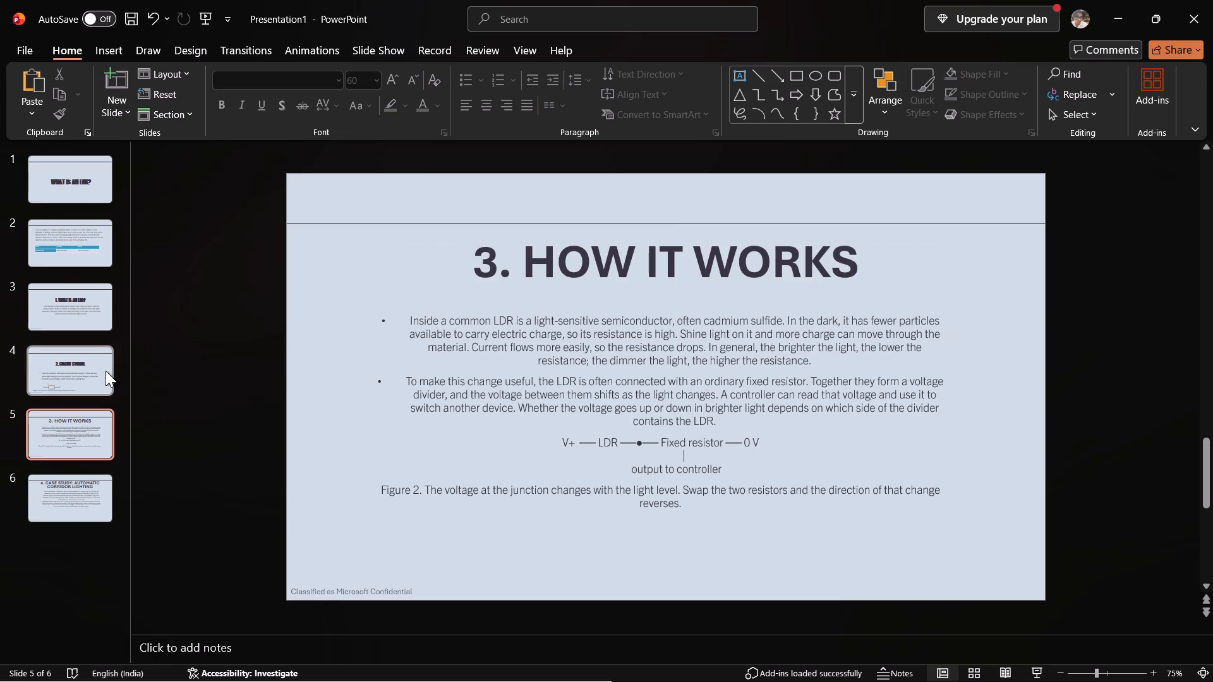
Change the font of slide 4's title, "2. Circuit symbol", to Aptos.
left_click(71, 368)
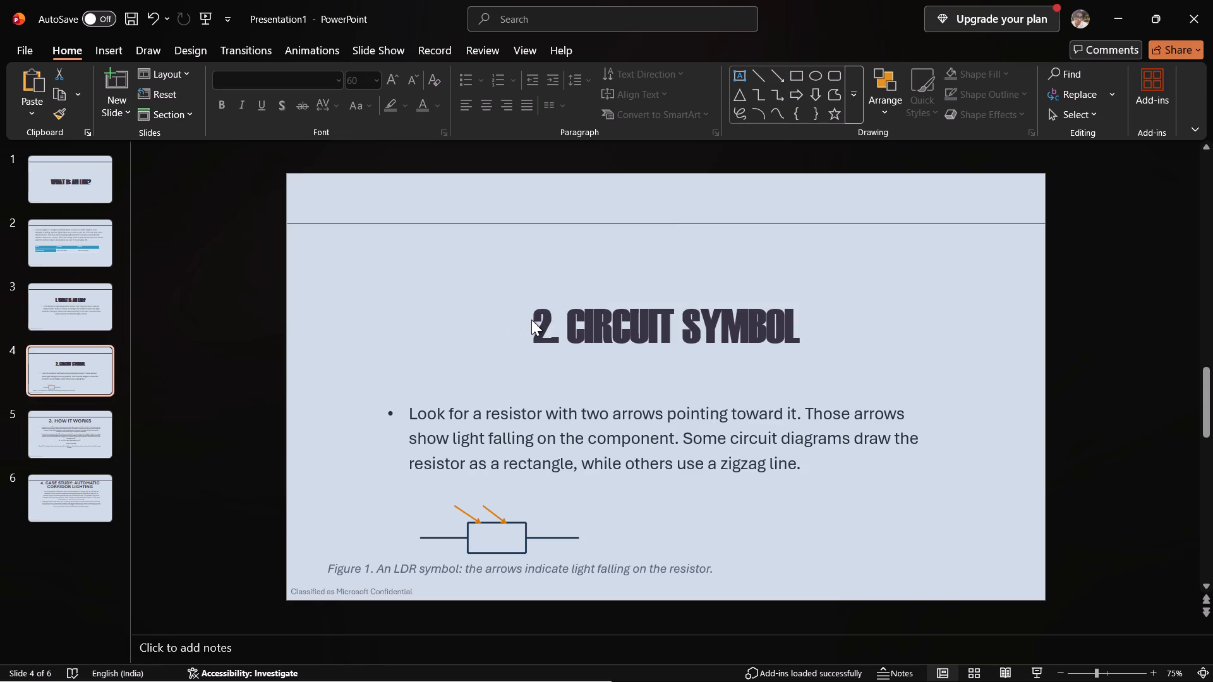
left_click_drag(531, 320, 803, 345)
left_click(532, 318)
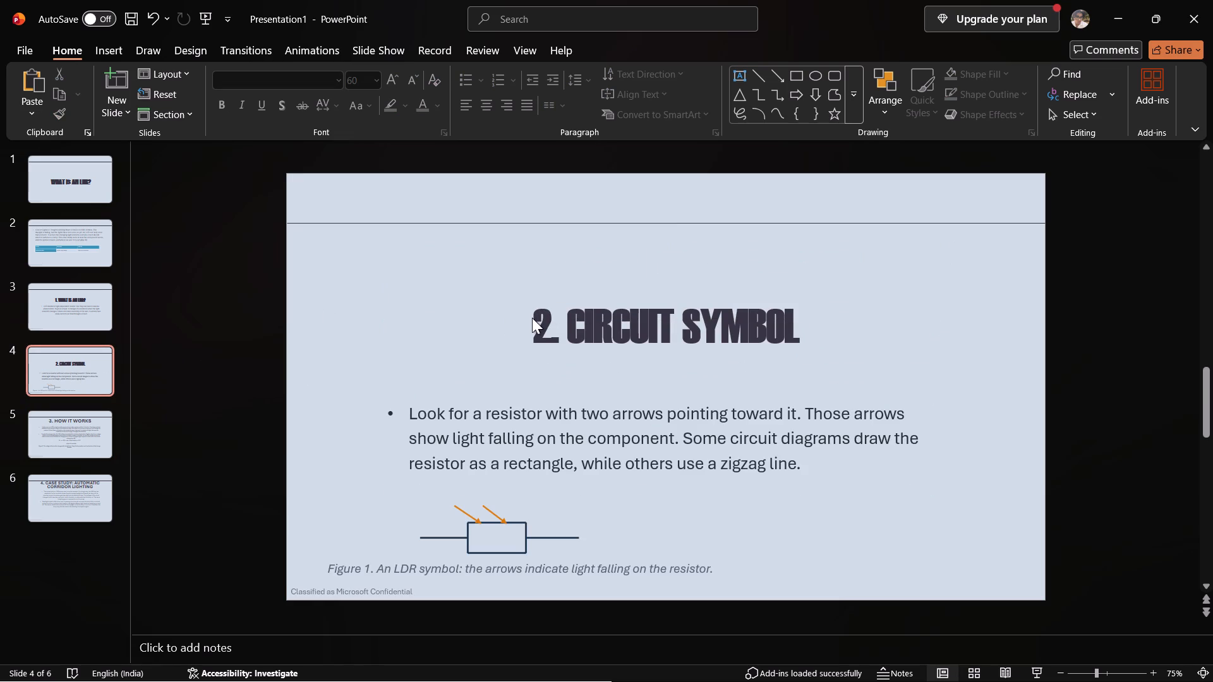
left_click_drag(541, 321, 795, 314)
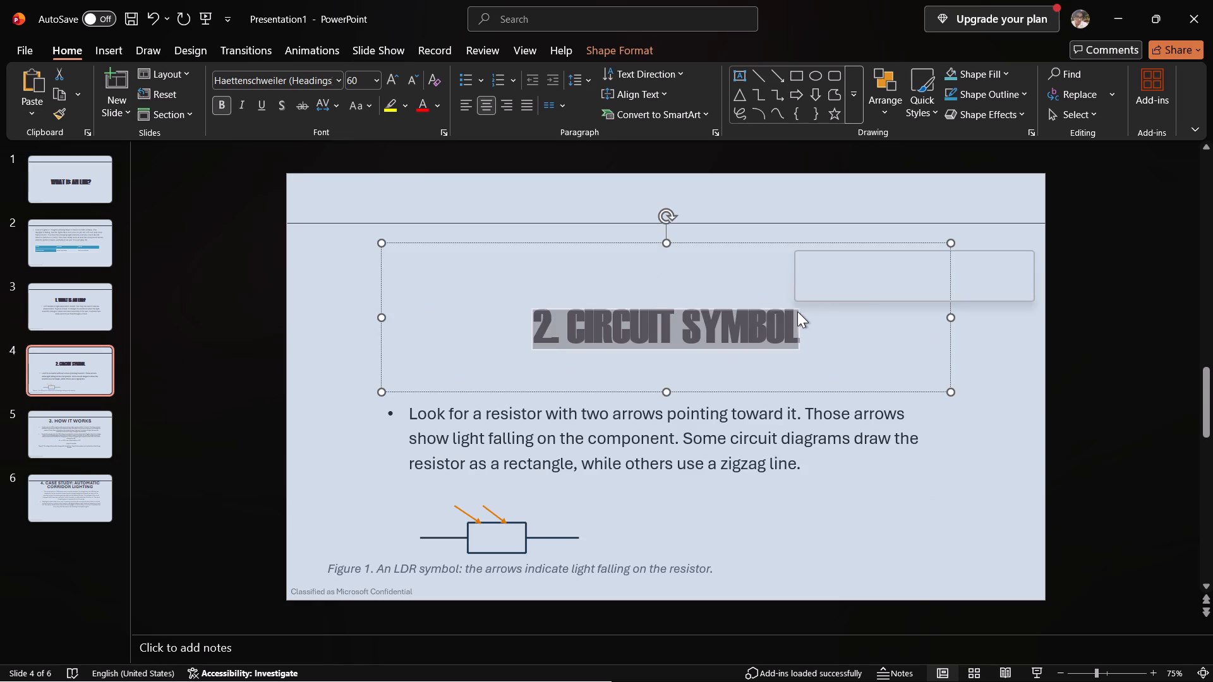
left_click(875, 263)
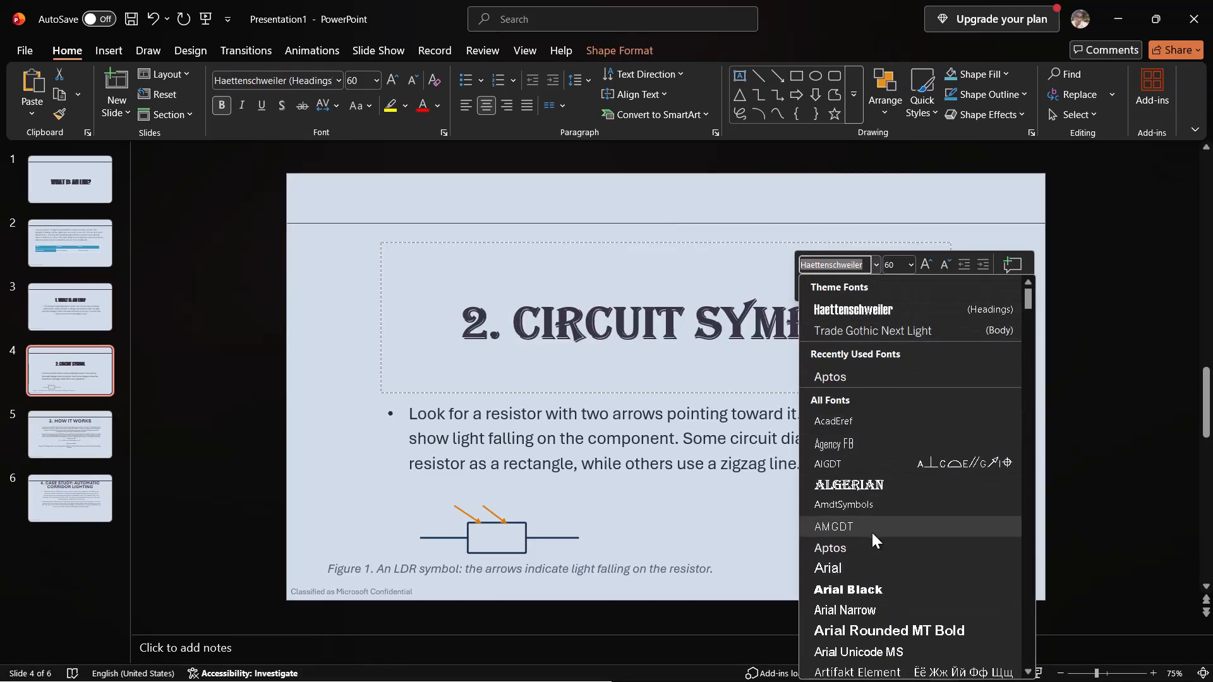
left_click(869, 552)
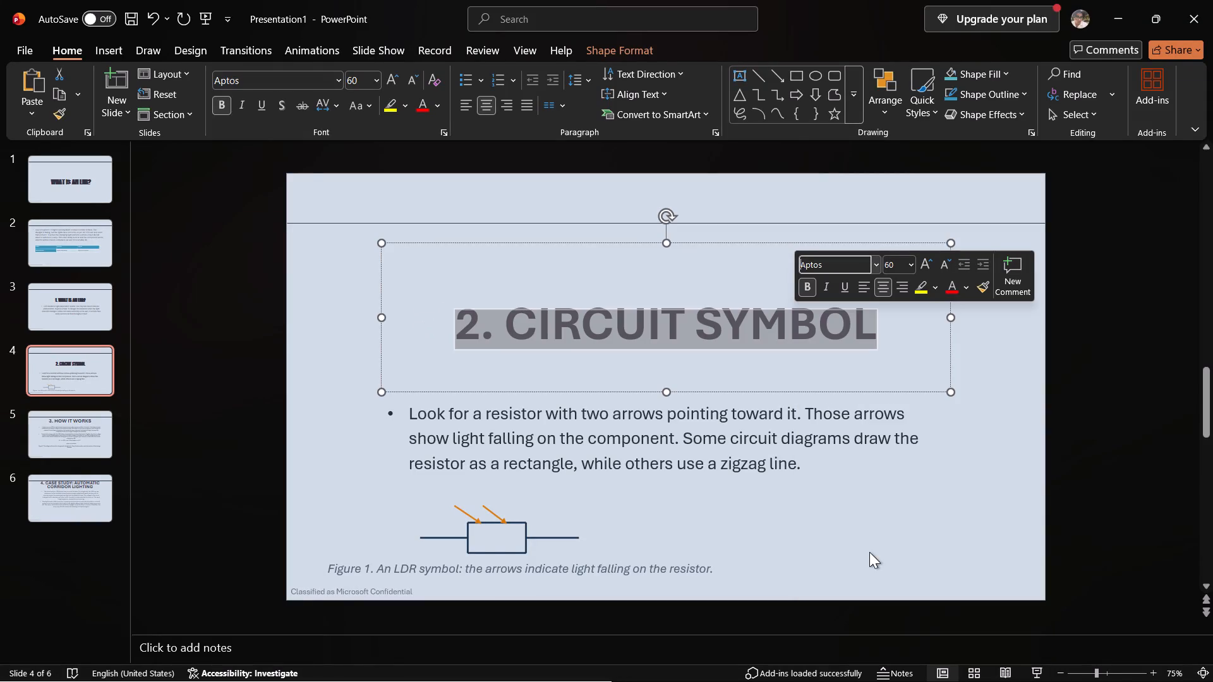
Shorten slide 4's title box from its lower edge so the title sits higher on the slide.
left_click_drag(666, 393, 668, 379)
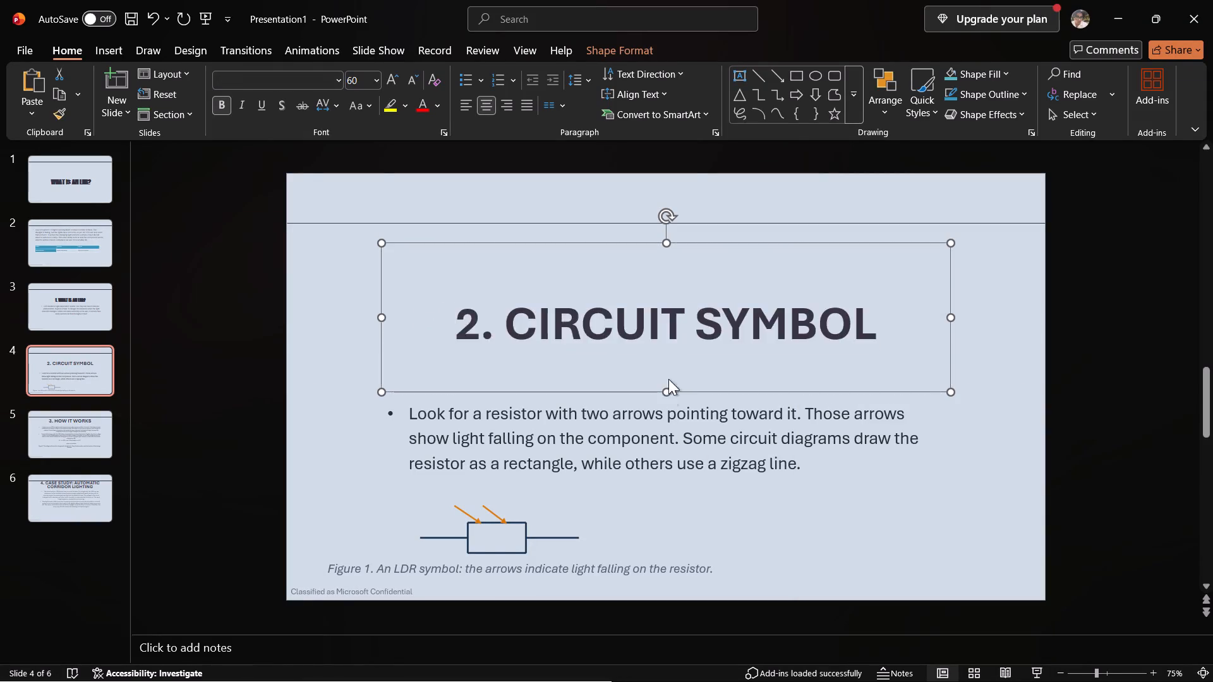
left_click_drag(668, 379, 675, 346)
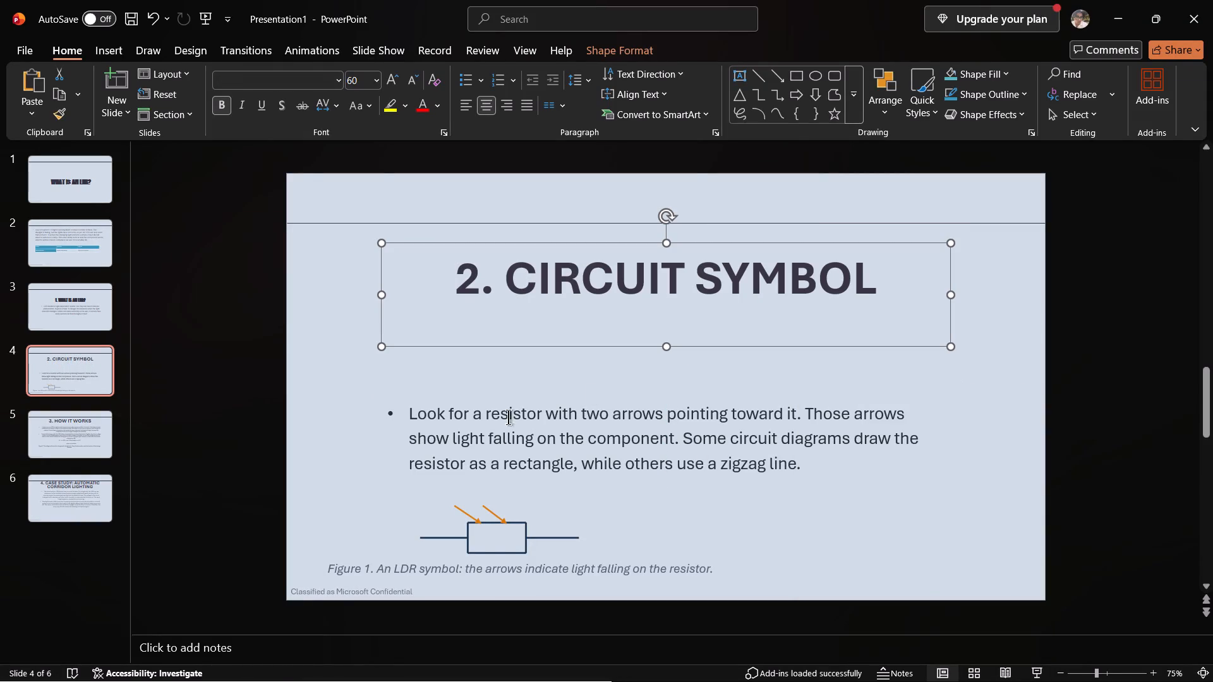
Resize slide 4's body text box so it starts just below the title and ends just under its last text line.
left_click(505, 438)
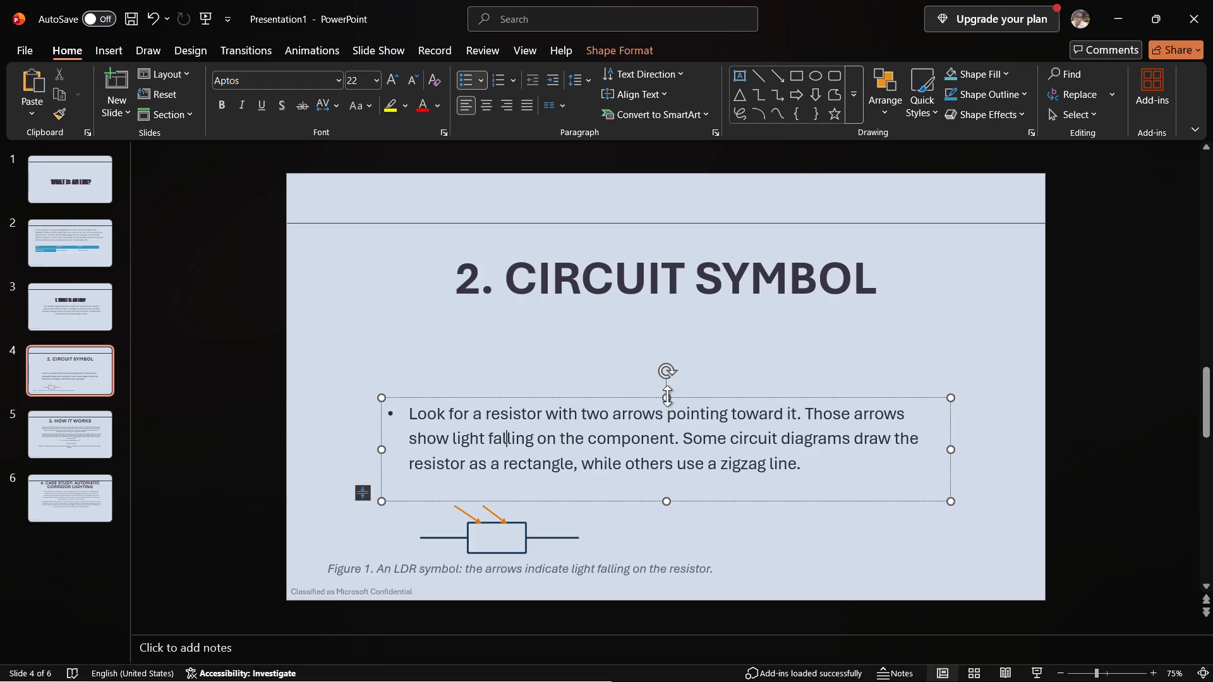
left_click_drag(667, 396, 685, 340)
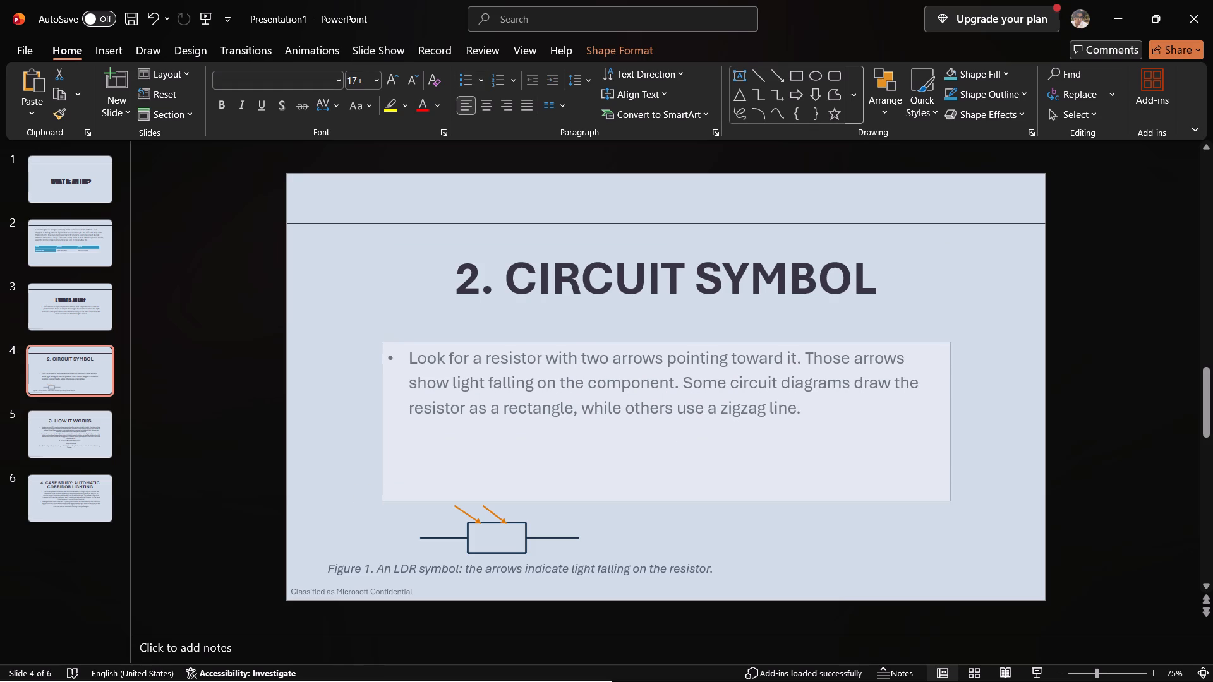
left_click_drag(685, 340, 691, 323)
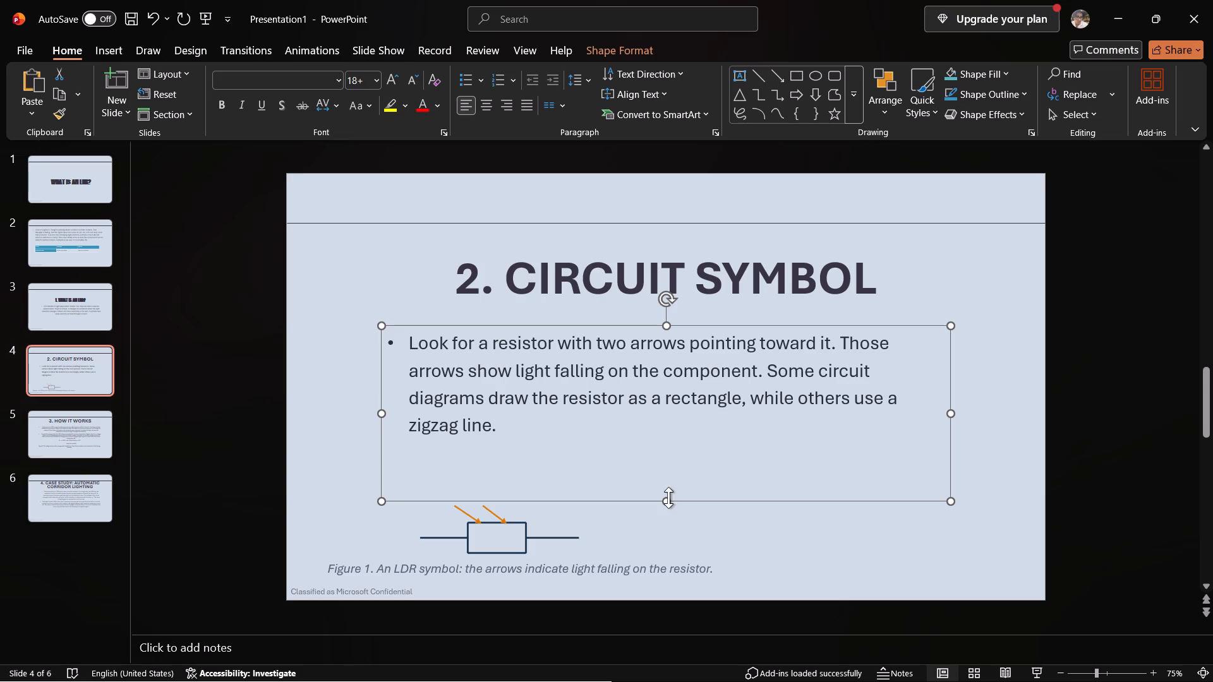
left_click_drag(667, 498, 679, 446)
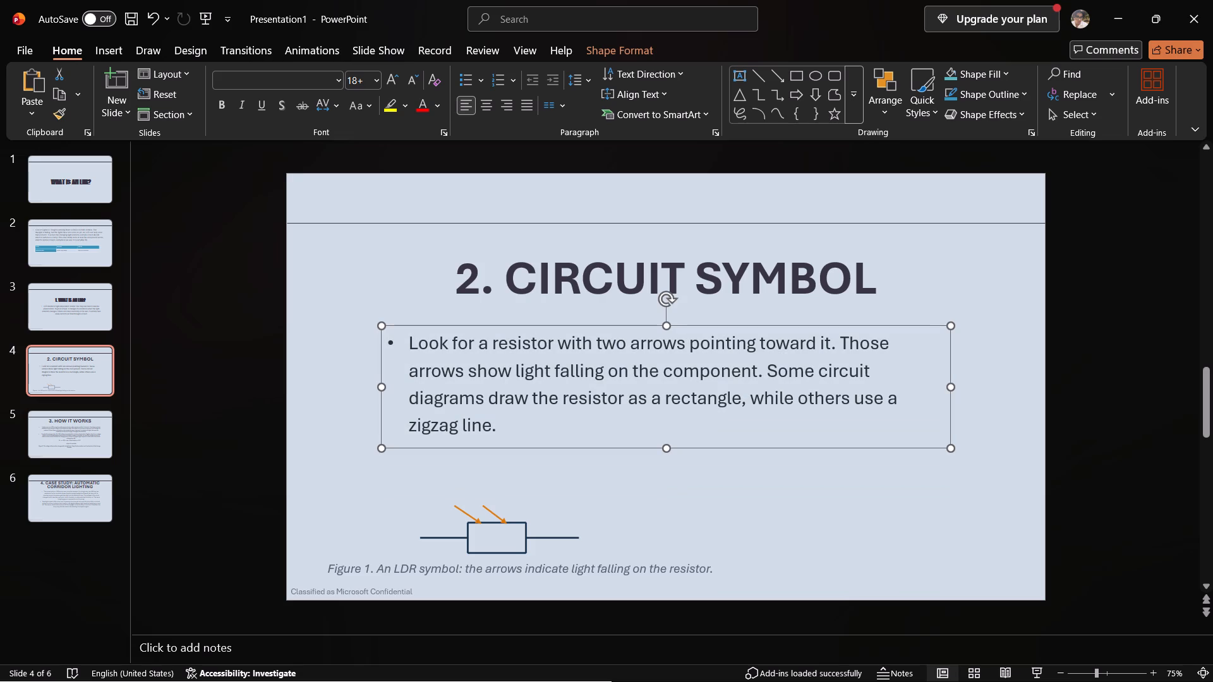
left_click(1111, 440)
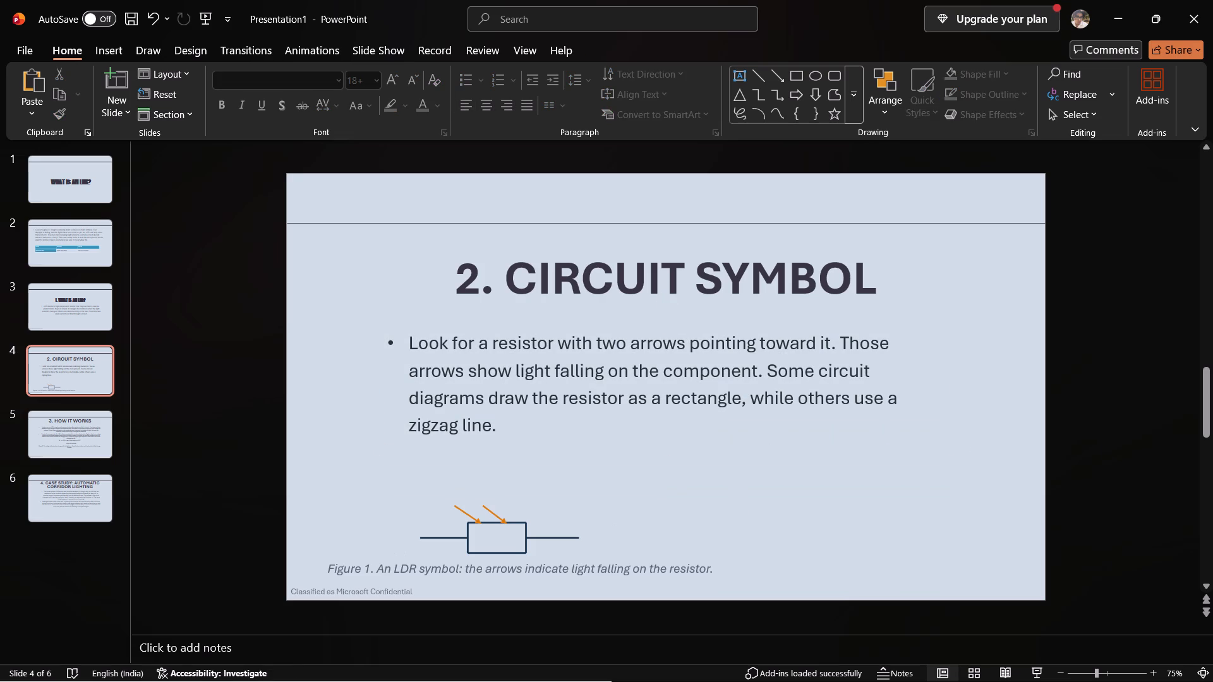
Move the LDR symbol picture on slide 4 up so it is centred just below the body text.
left_click(498, 541)
left_click_drag(498, 541, 653, 497)
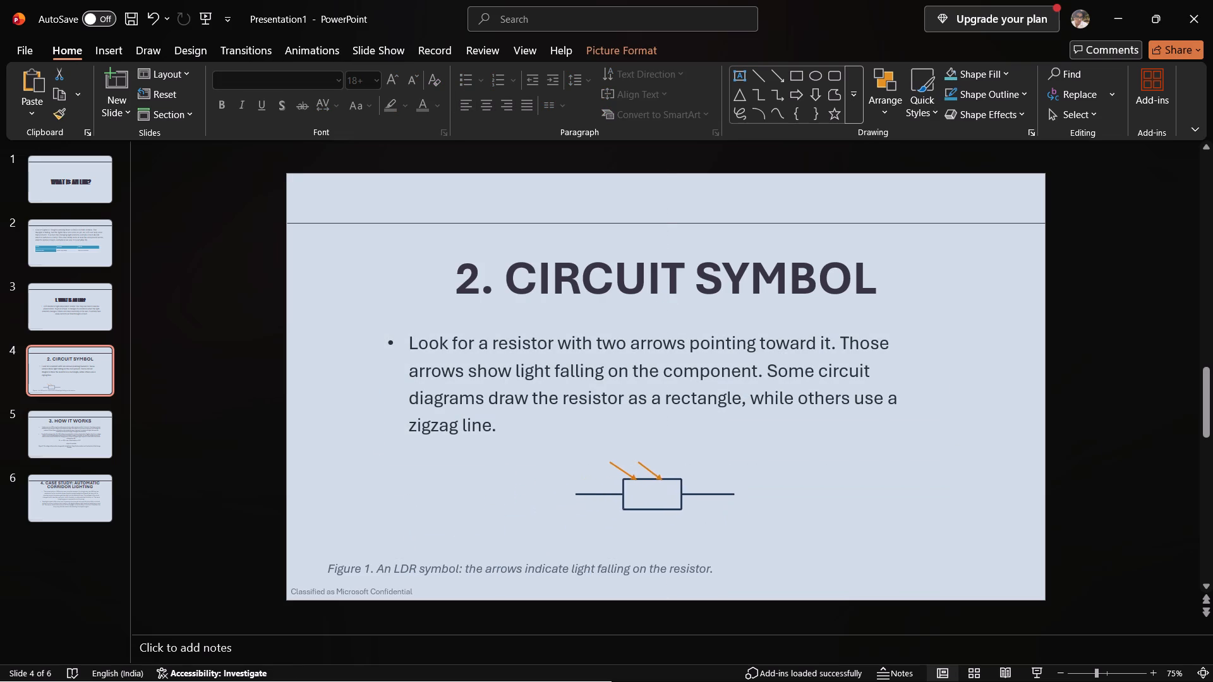
left_click_drag(653, 497, 669, 494)
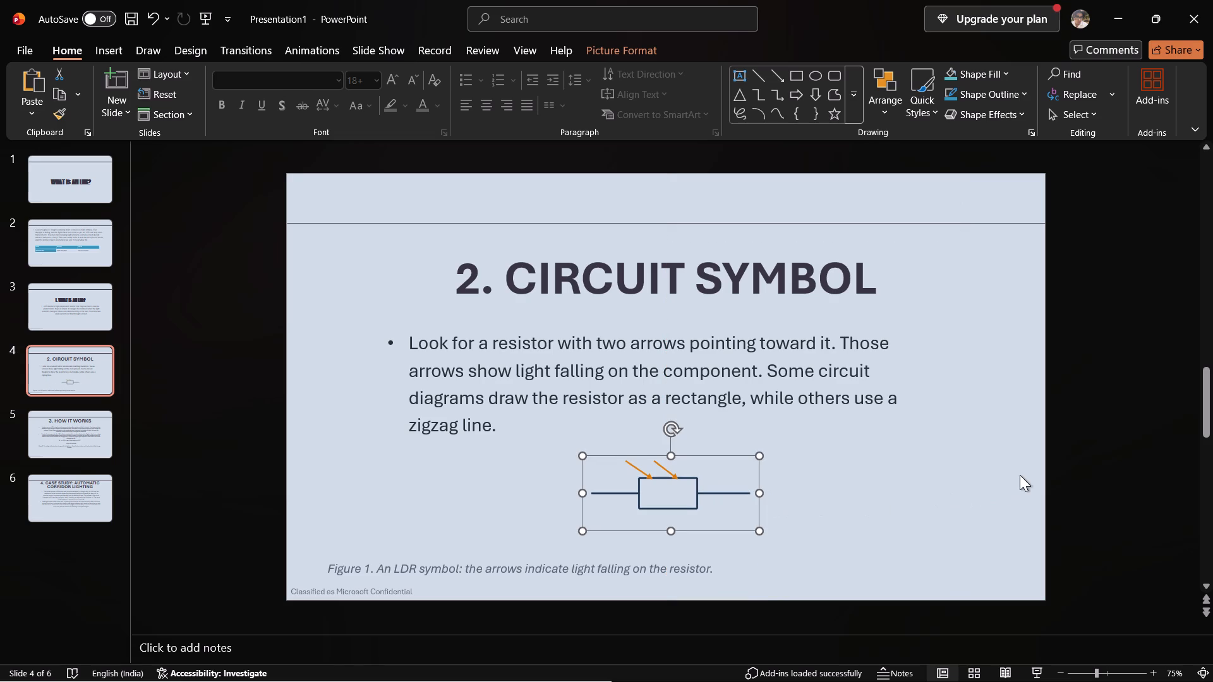
left_click(1123, 457)
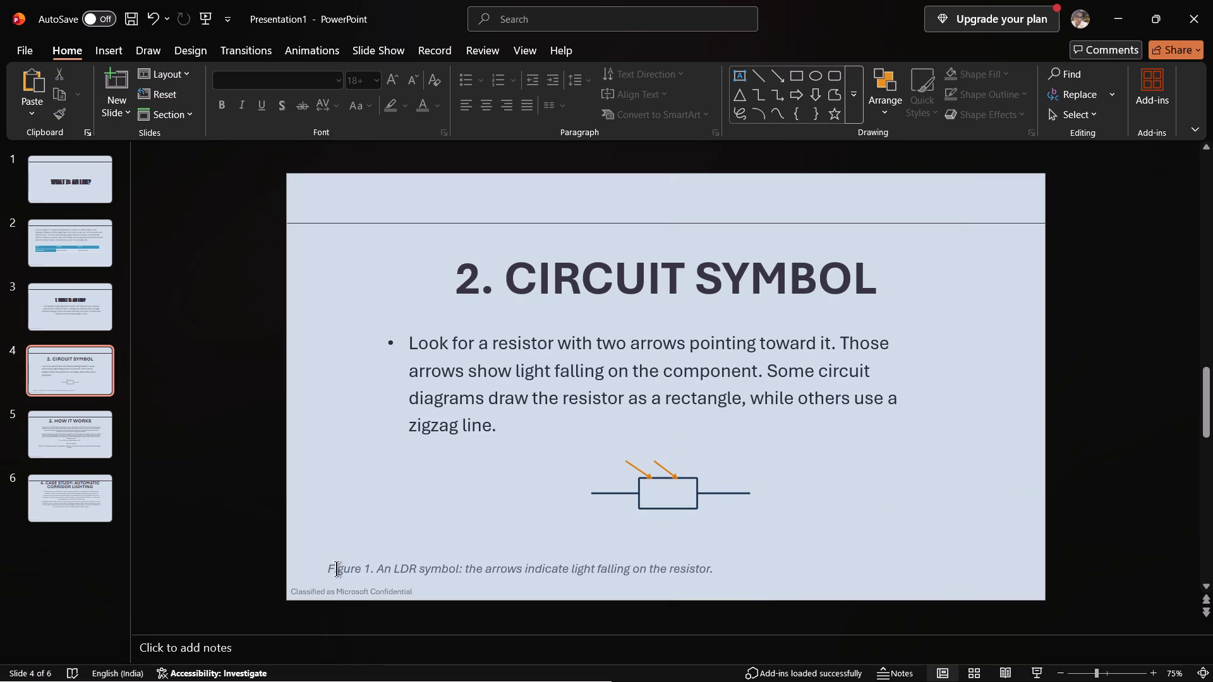
Move the "Figure 1" caption on slide 4 so it is centred directly beneath the LDR symbol picture.
left_click_drag(366, 585, 494, 570)
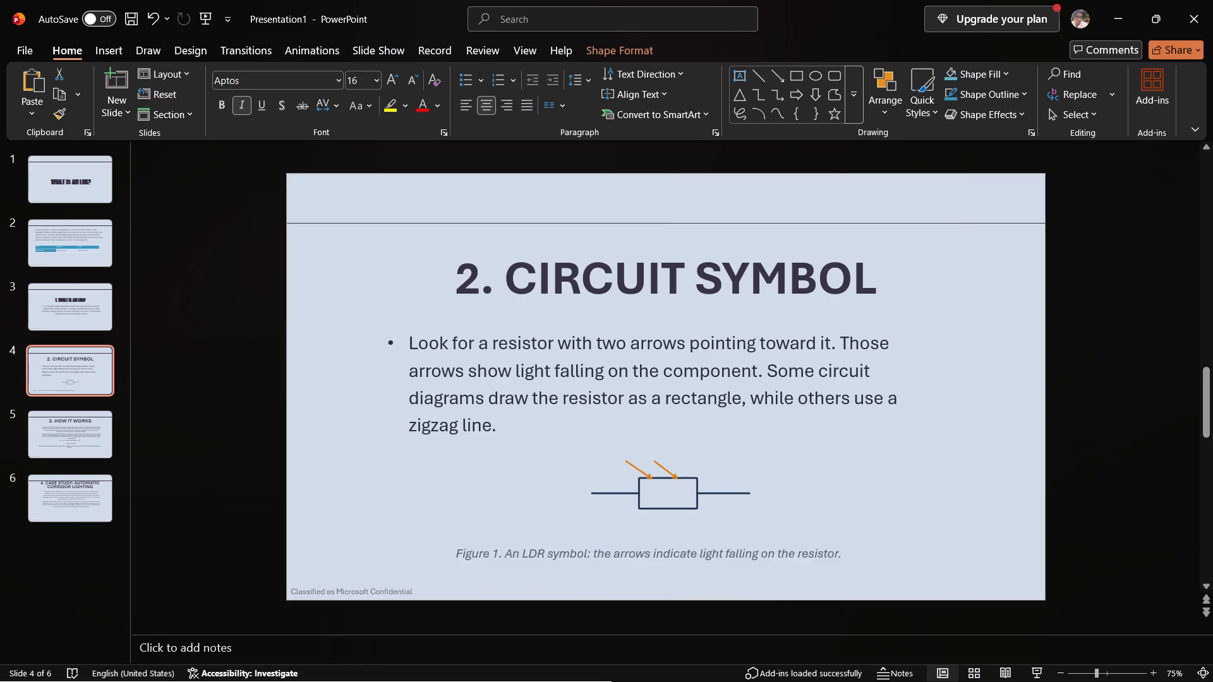
left_click_drag(494, 570, 507, 554)
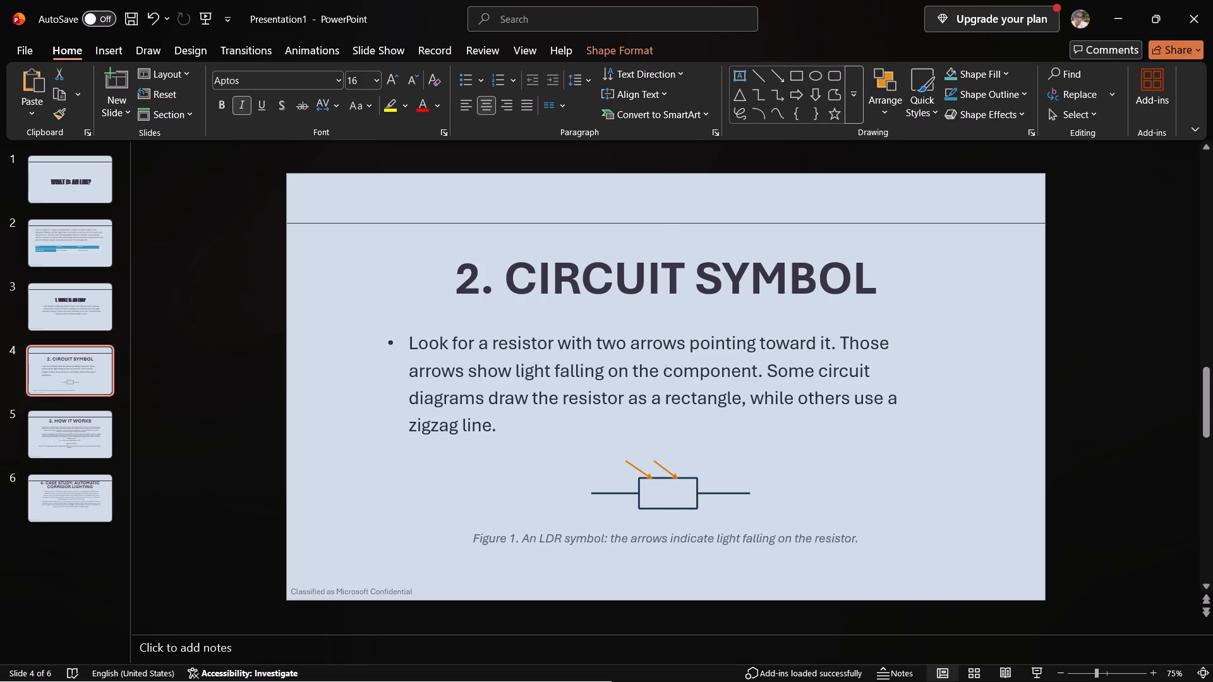
left_click_drag(507, 554, 511, 554)
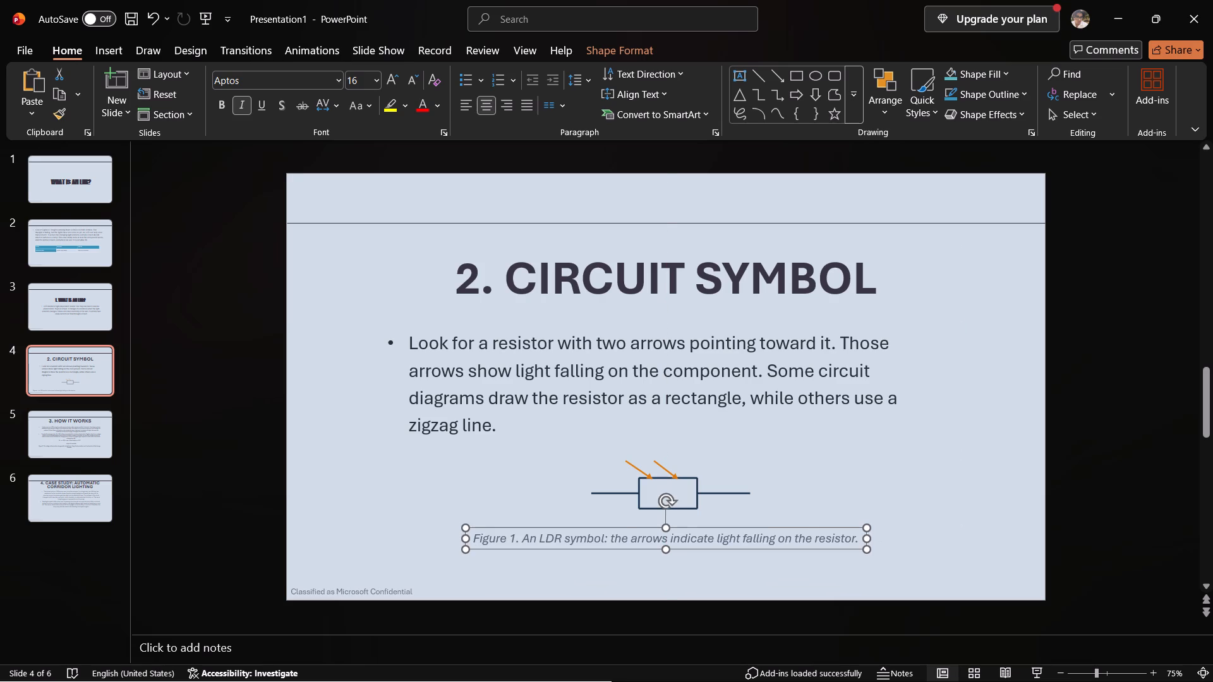
left_click(1073, 494)
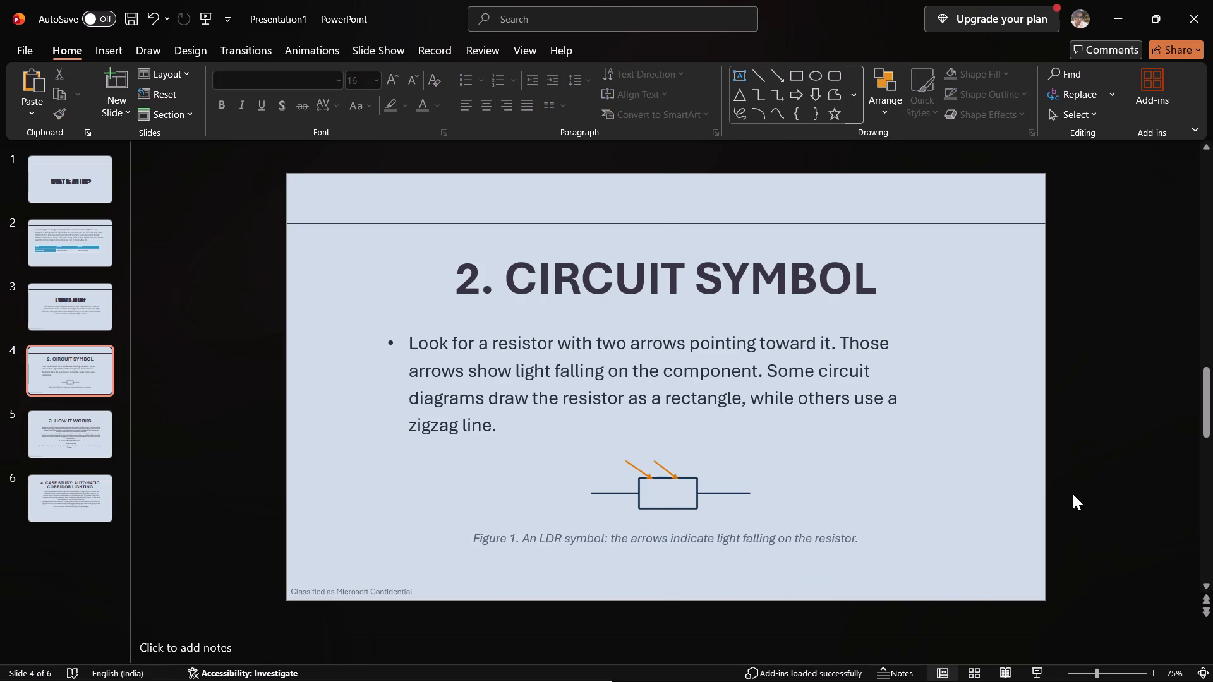
Add a new slide after slide 6.
left_click(109, 481)
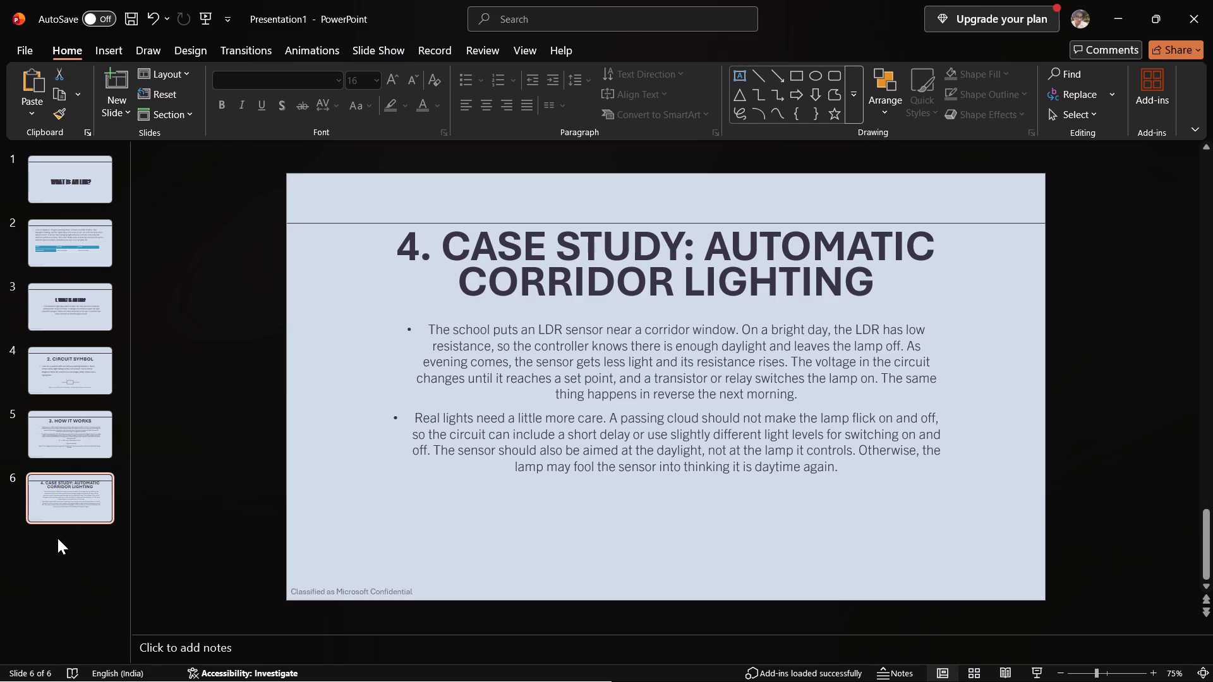
key("ctrl+m")
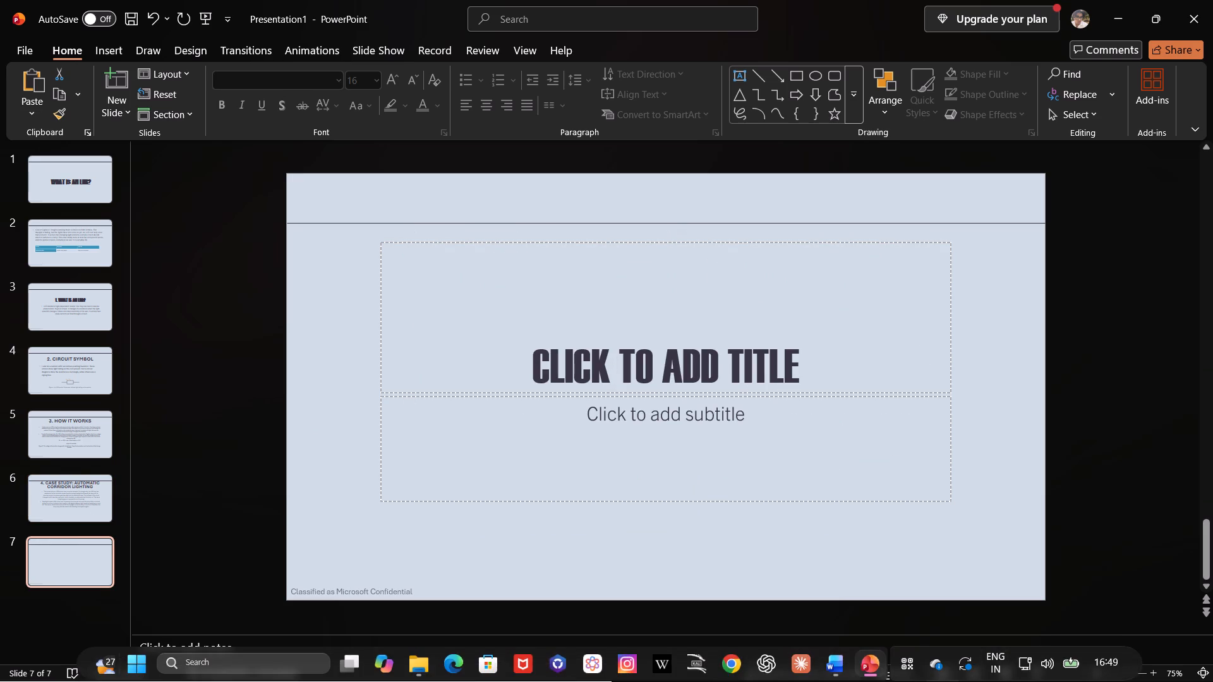
Copy the heading "5. Applications with examples" from the Word document and paste it into slide 7's title box in PowerPoint.
left_click(835, 669)
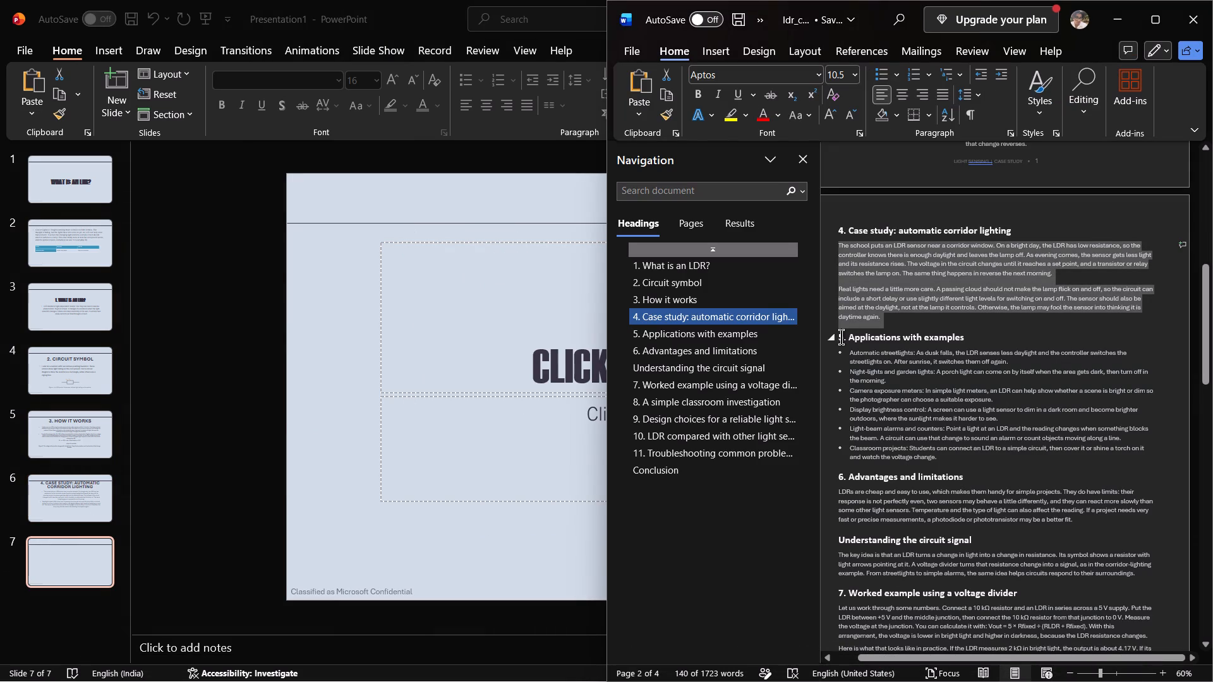
left_click_drag(840, 337, 898, 337)
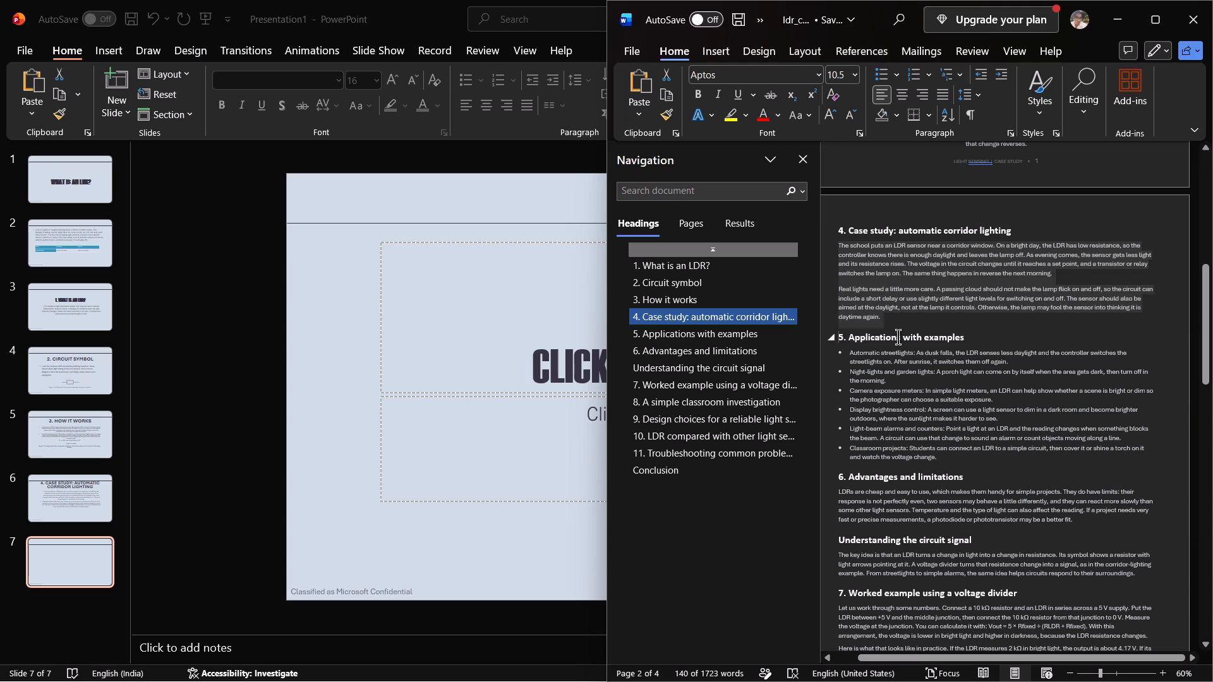
left_click_drag(898, 337, 970, 344)
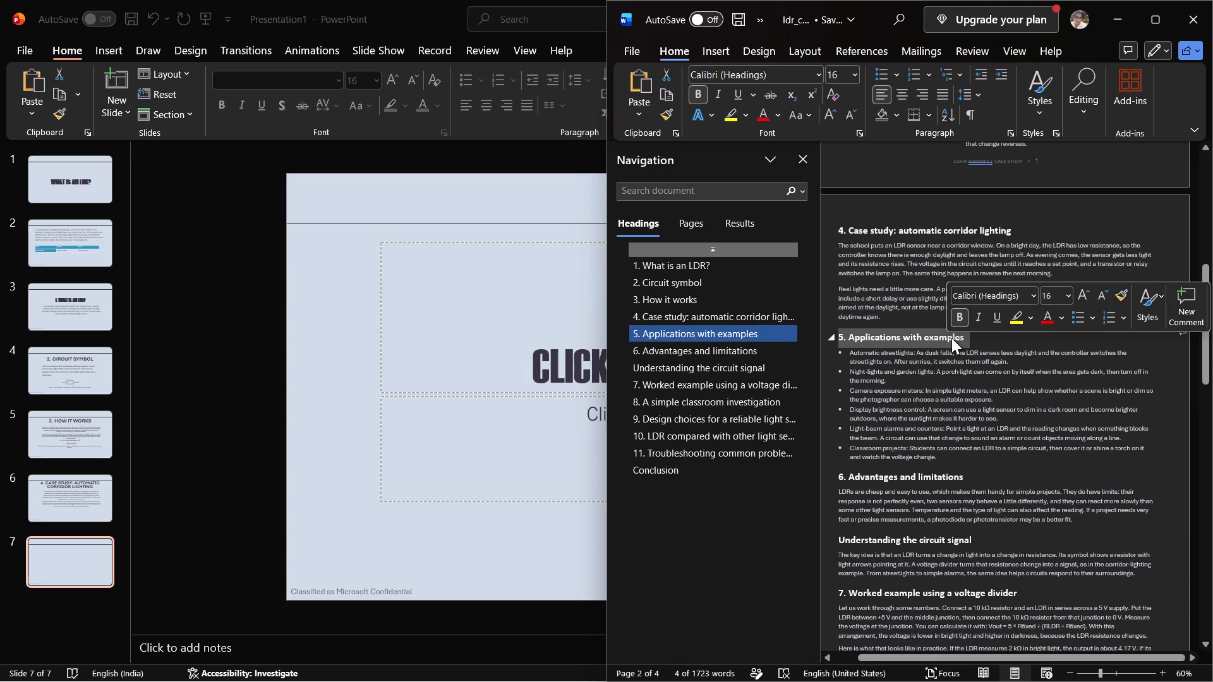
key("ctrl+c")
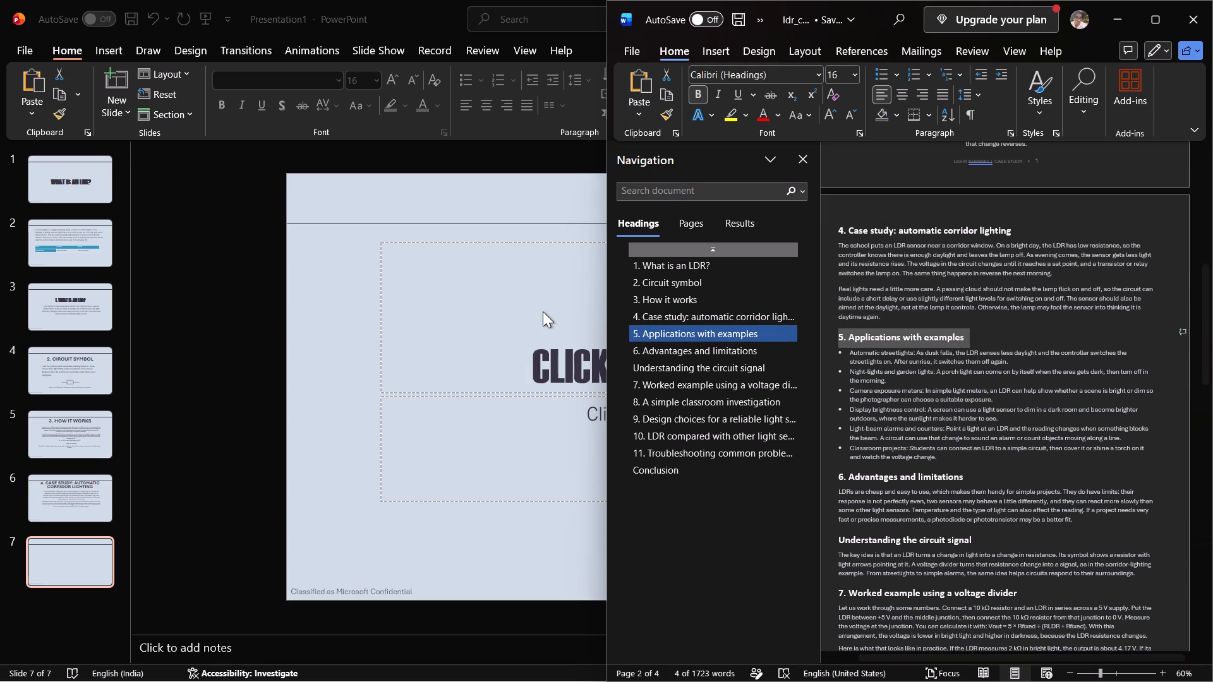
left_click(560, 352)
left_click(560, 352)
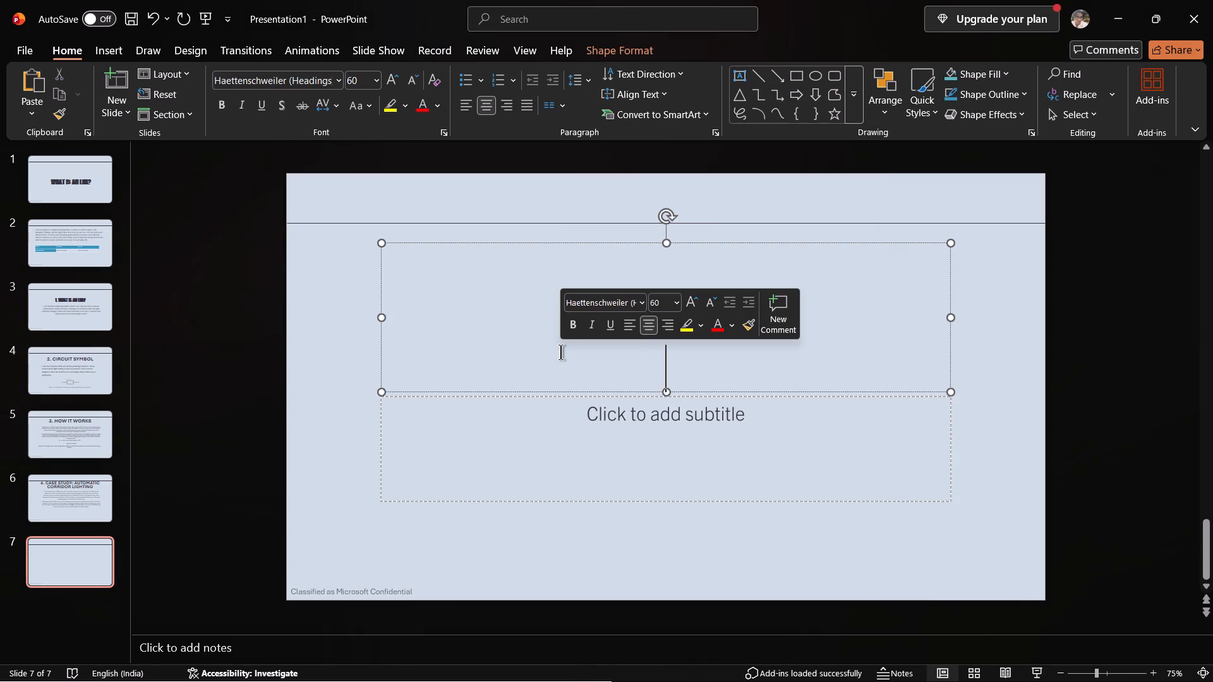
key("ctrl+v")
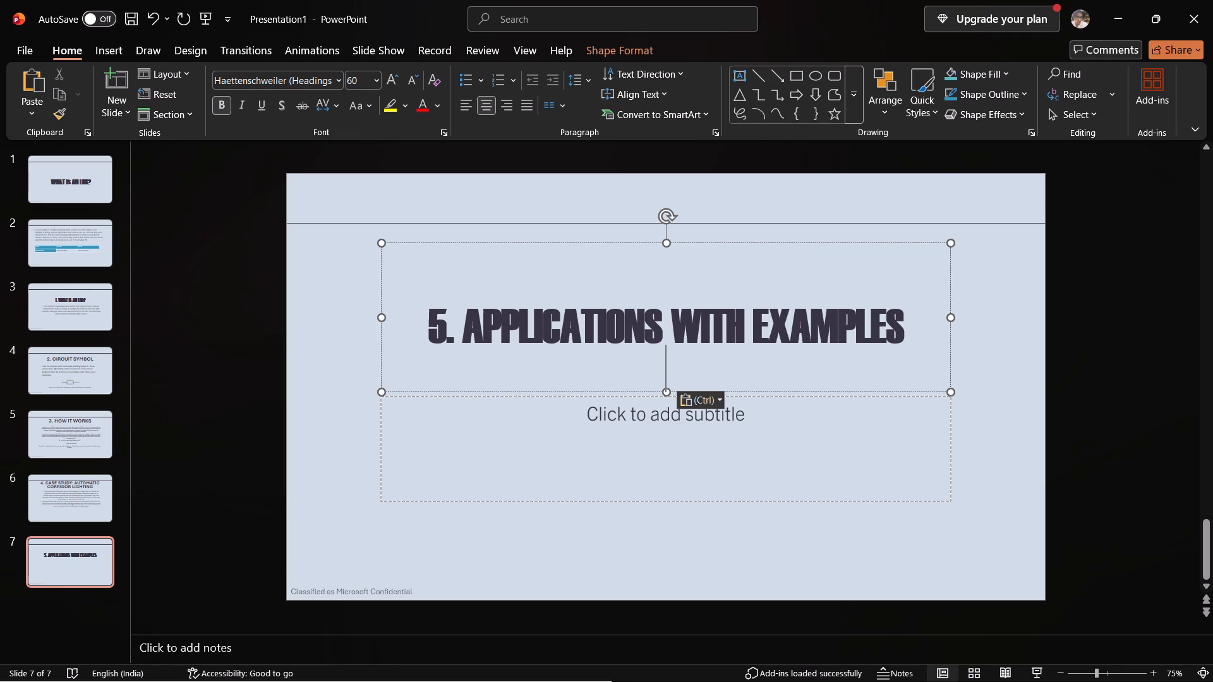
Change the font of slide 7's title "5. Applications with examples" to Aptos.
left_click_drag(431, 314, 869, 311)
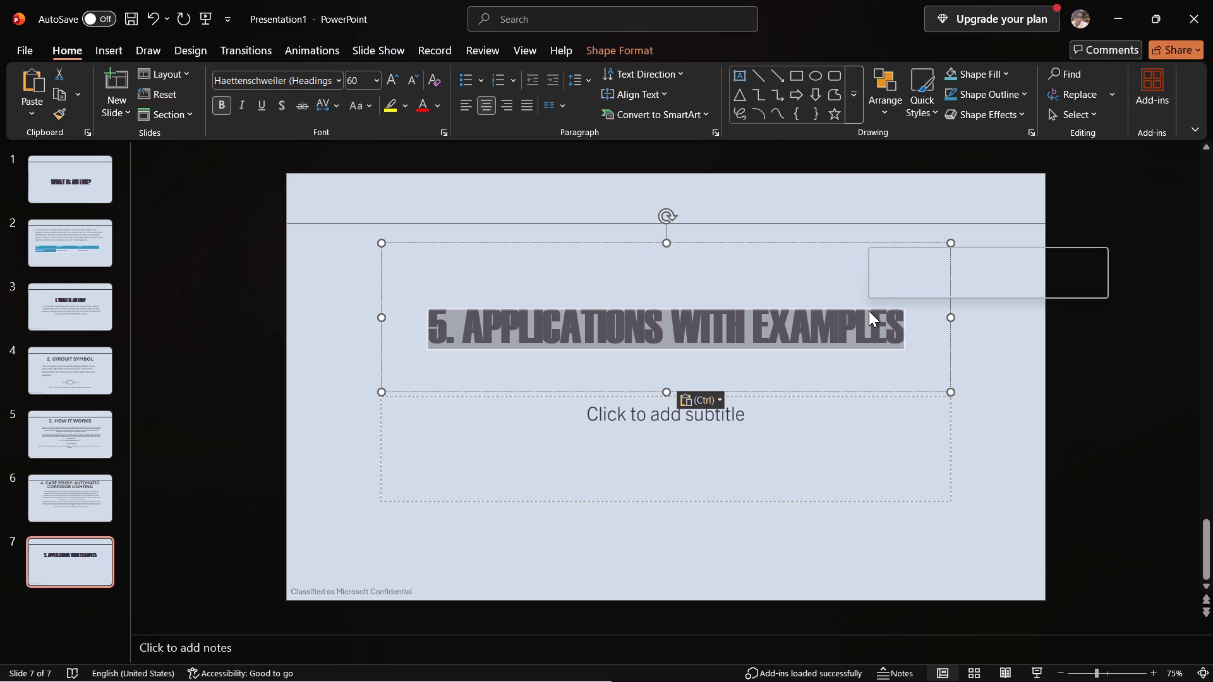
left_click(954, 264)
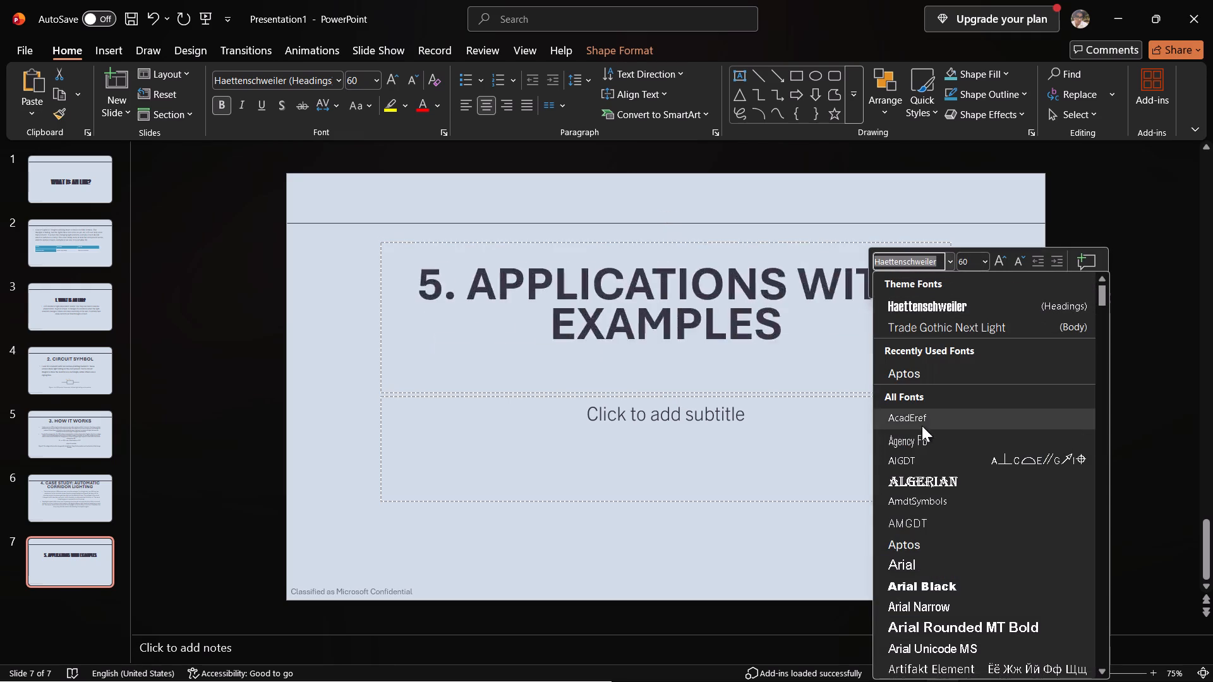
left_click(910, 537)
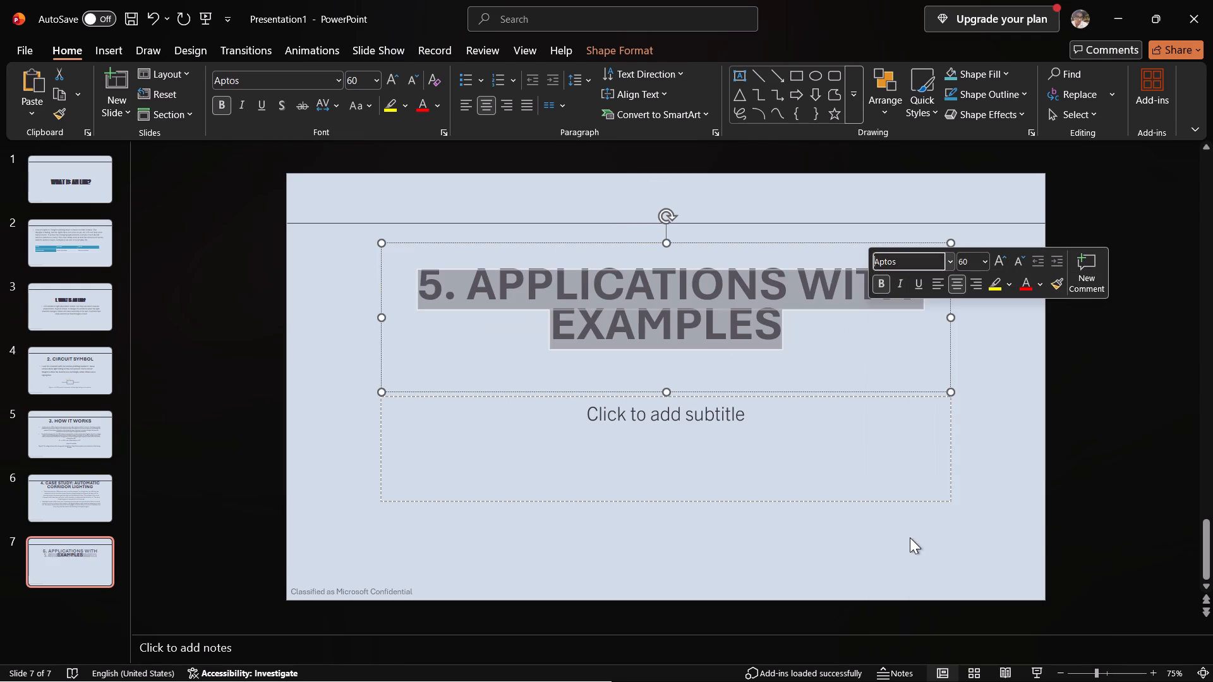
Shrink slide 7's title box in height and width so the heading sits higher, just beneath the horizontal line.
left_click_drag(664, 392, 688, 368)
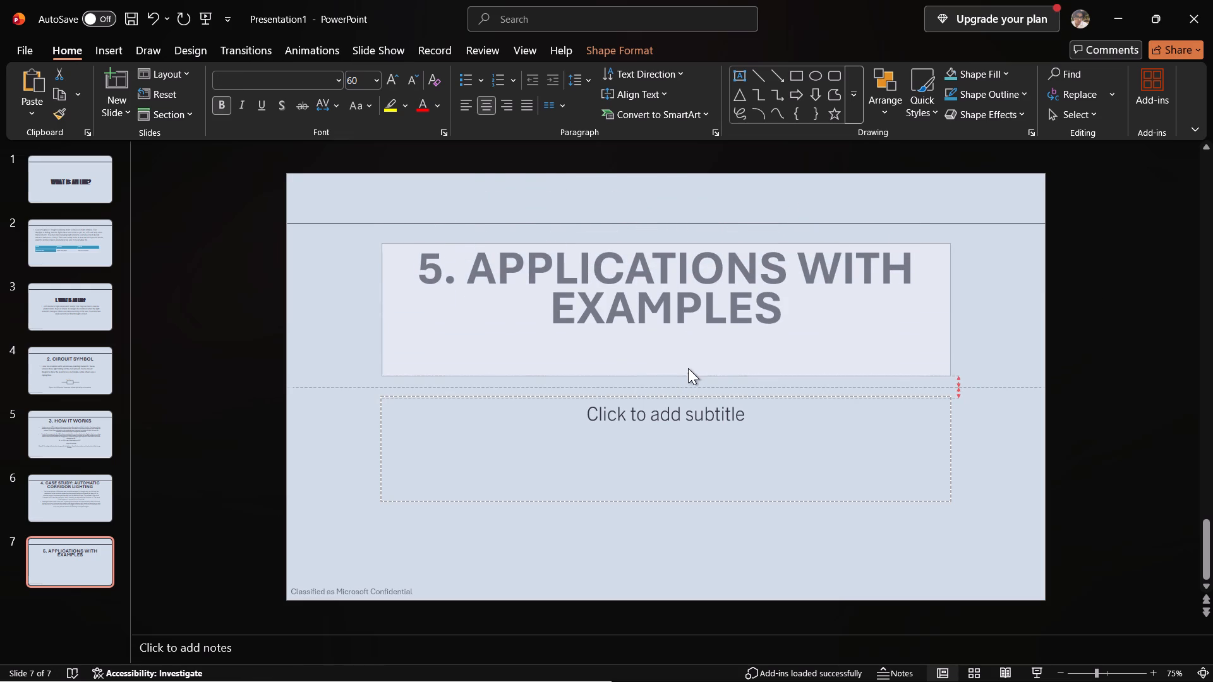
left_click_drag(688, 368, 691, 359)
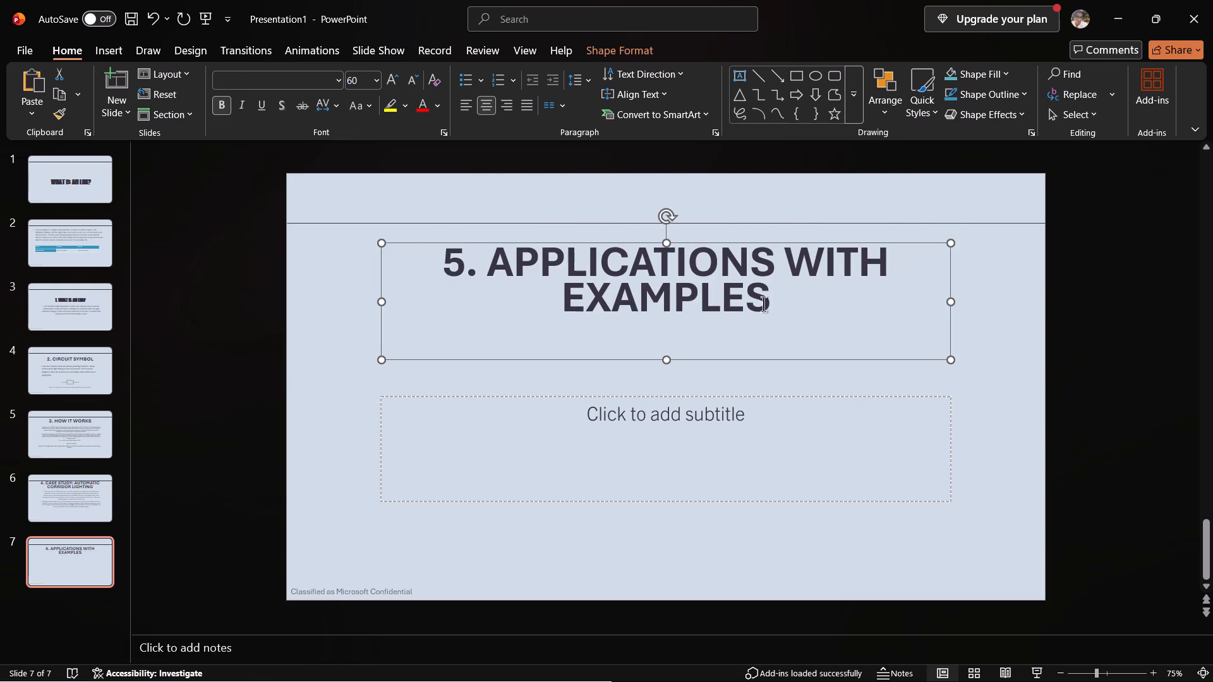
left_click_drag(951, 239, 864, 253)
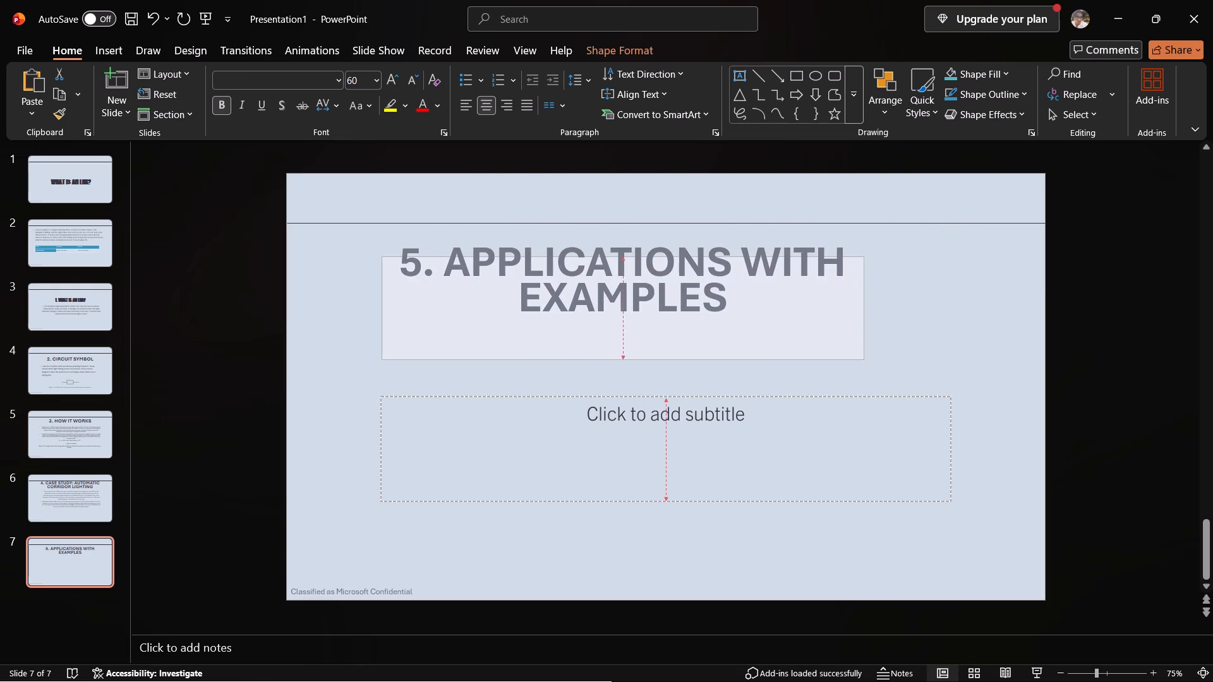
left_click_drag(864, 253, 838, 257)
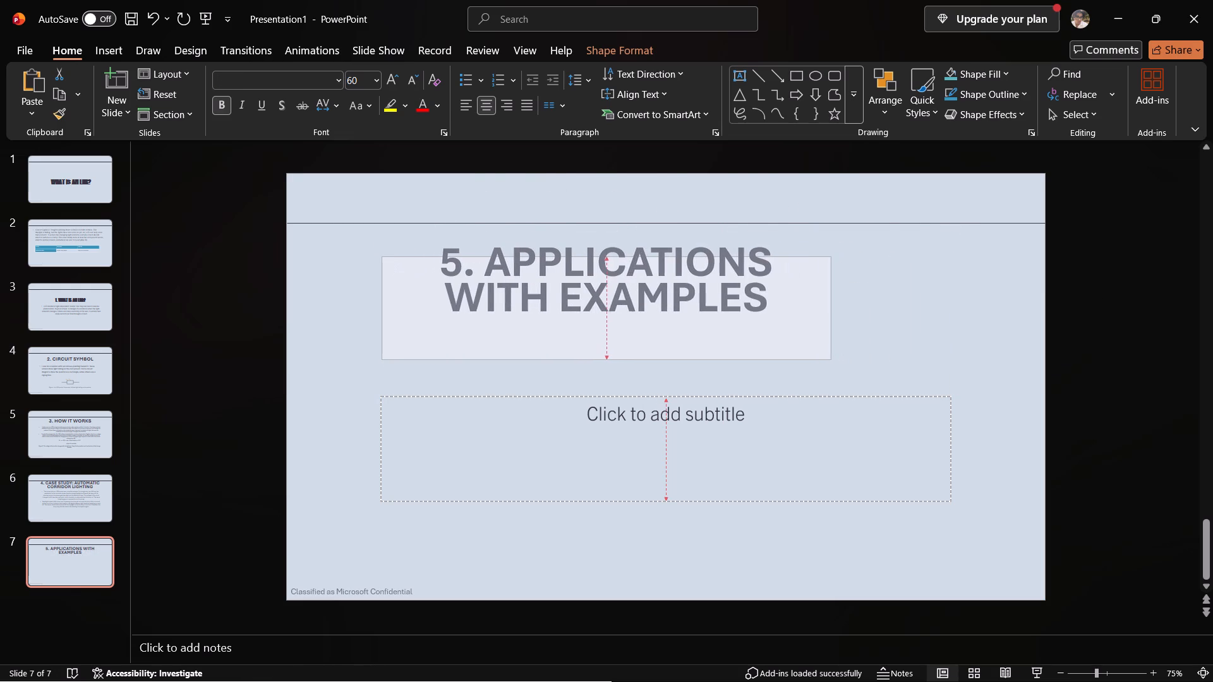
left_click_drag(838, 257, 880, 254)
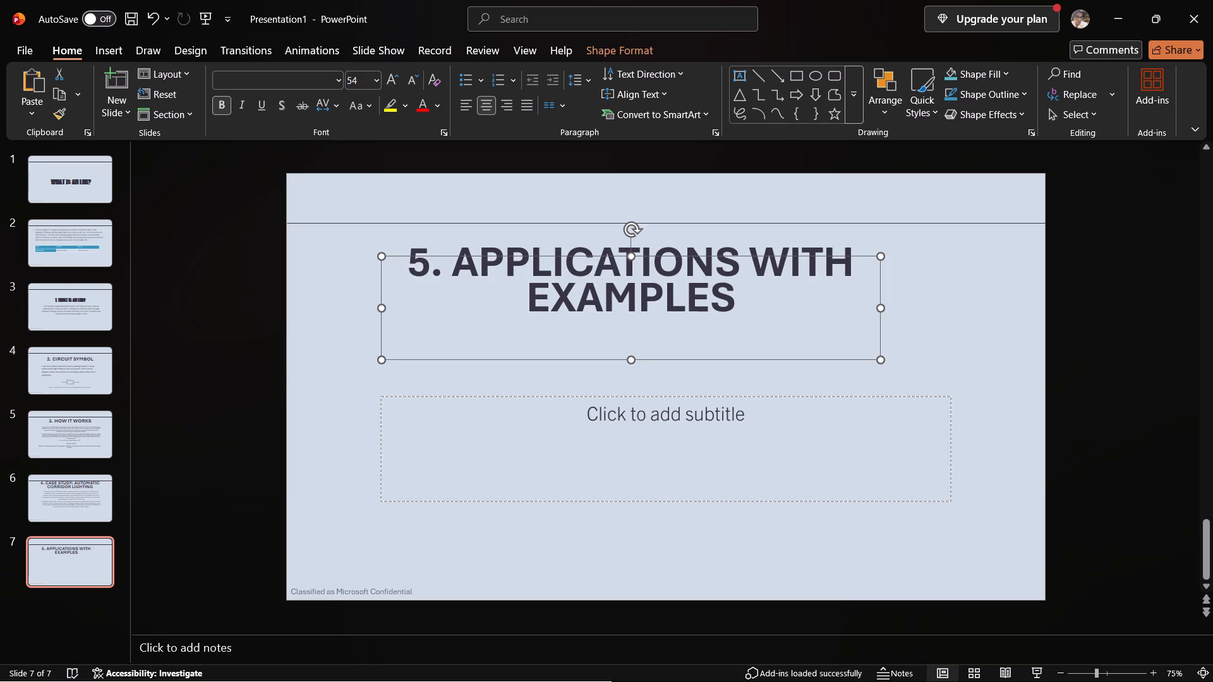
left_click_drag(379, 360, 420, 335)
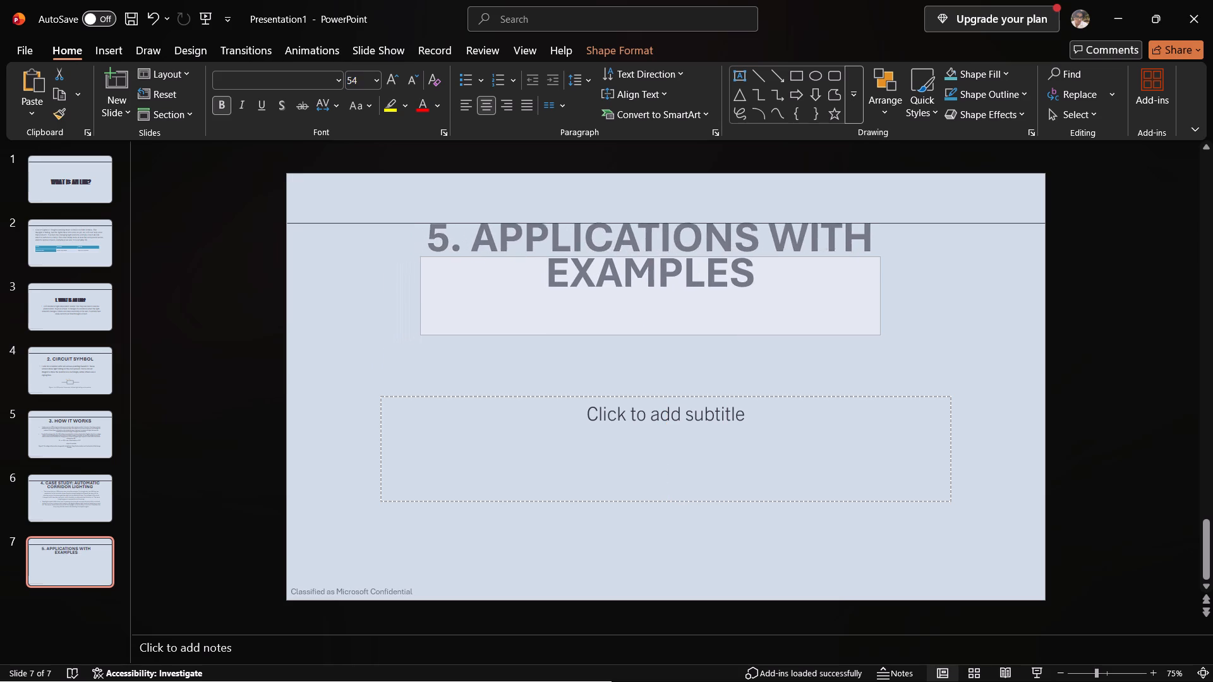
left_click_drag(420, 335, 413, 328)
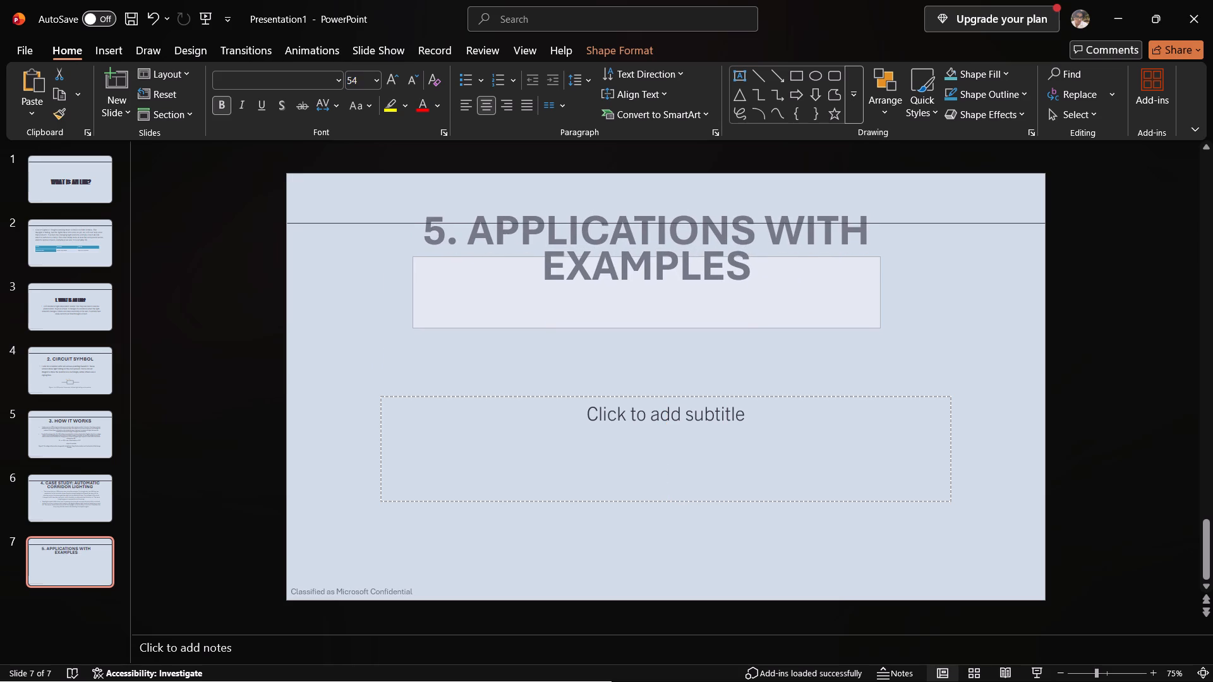
left_click_drag(413, 328, 414, 338)
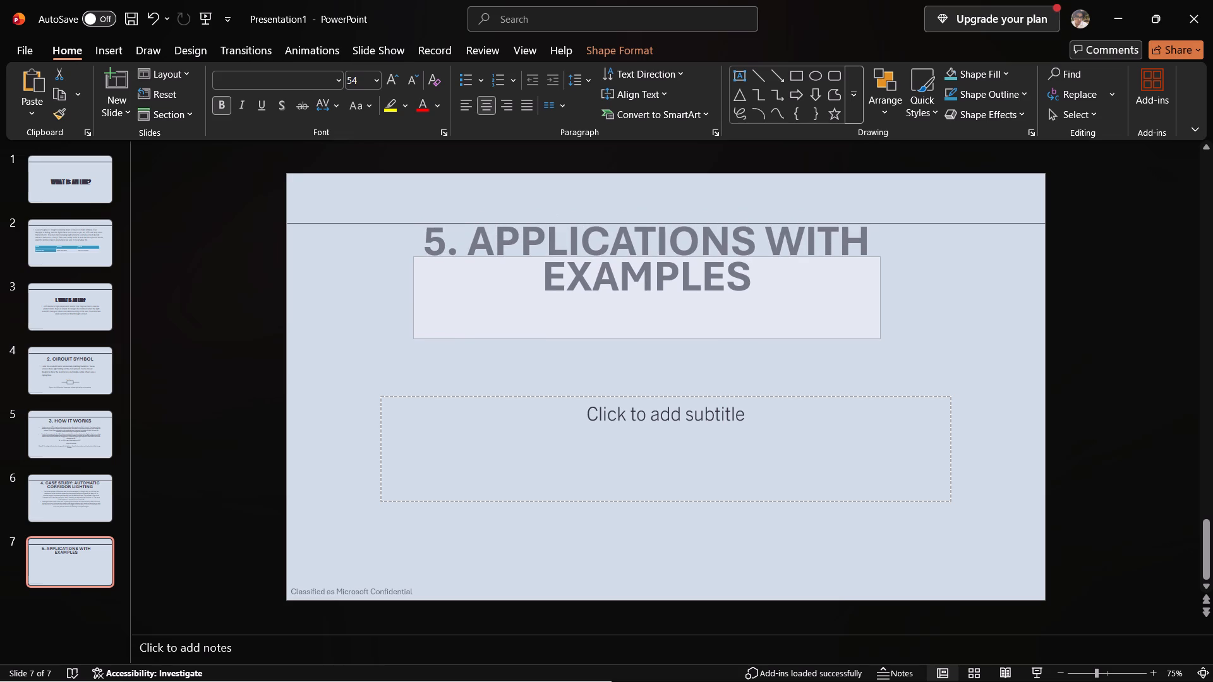
left_click_drag(414, 338, 414, 338)
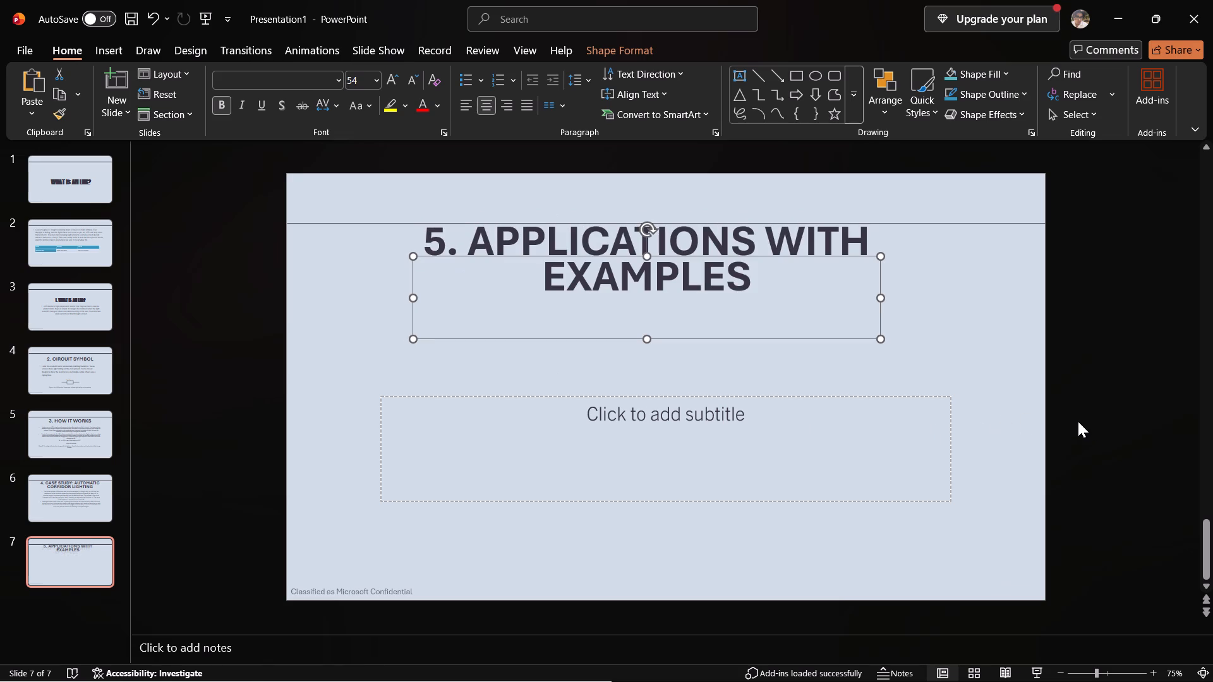
left_click(1101, 425)
Copy the six application bullet items under section 5 in the Word document and paste them into slide 7's subtitle box in PowerPoint.
left_click(723, 437)
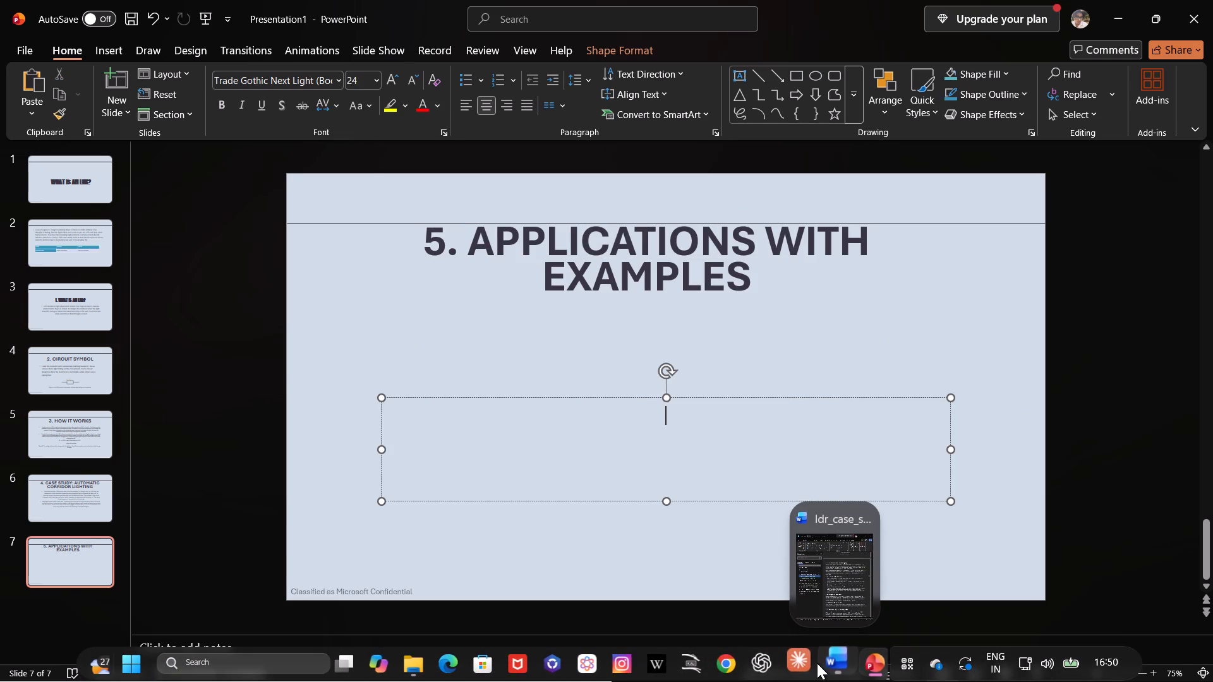
left_click(834, 657)
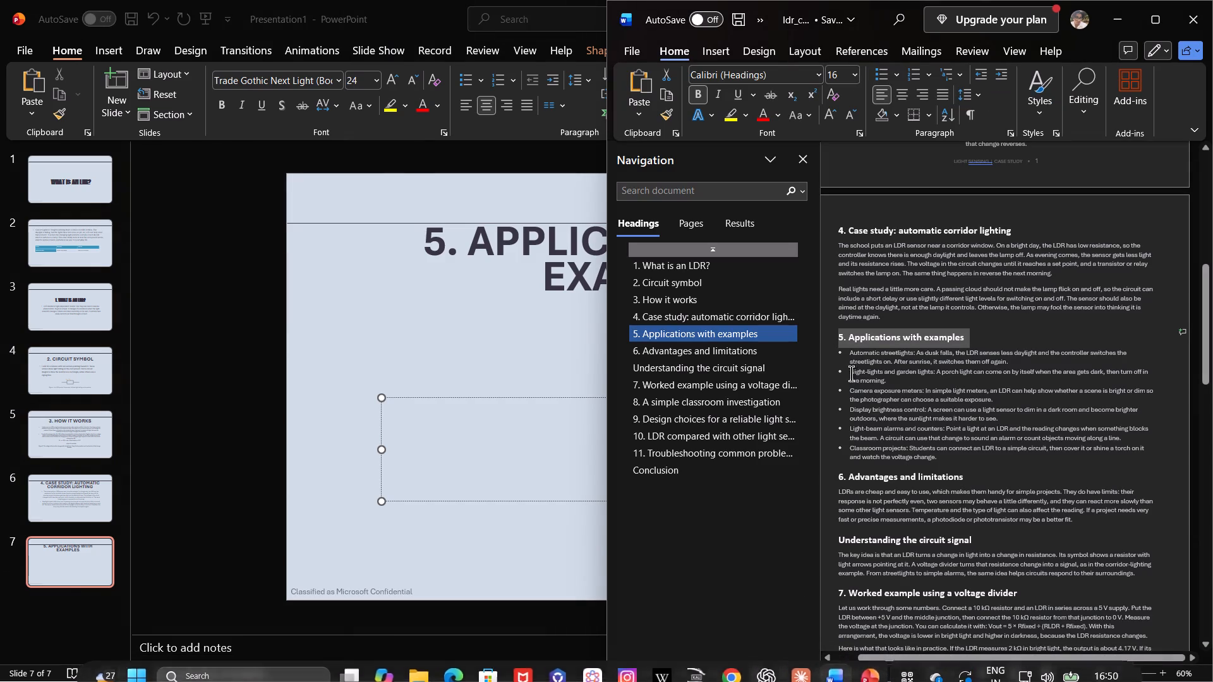
left_click_drag(836, 355, 935, 457)
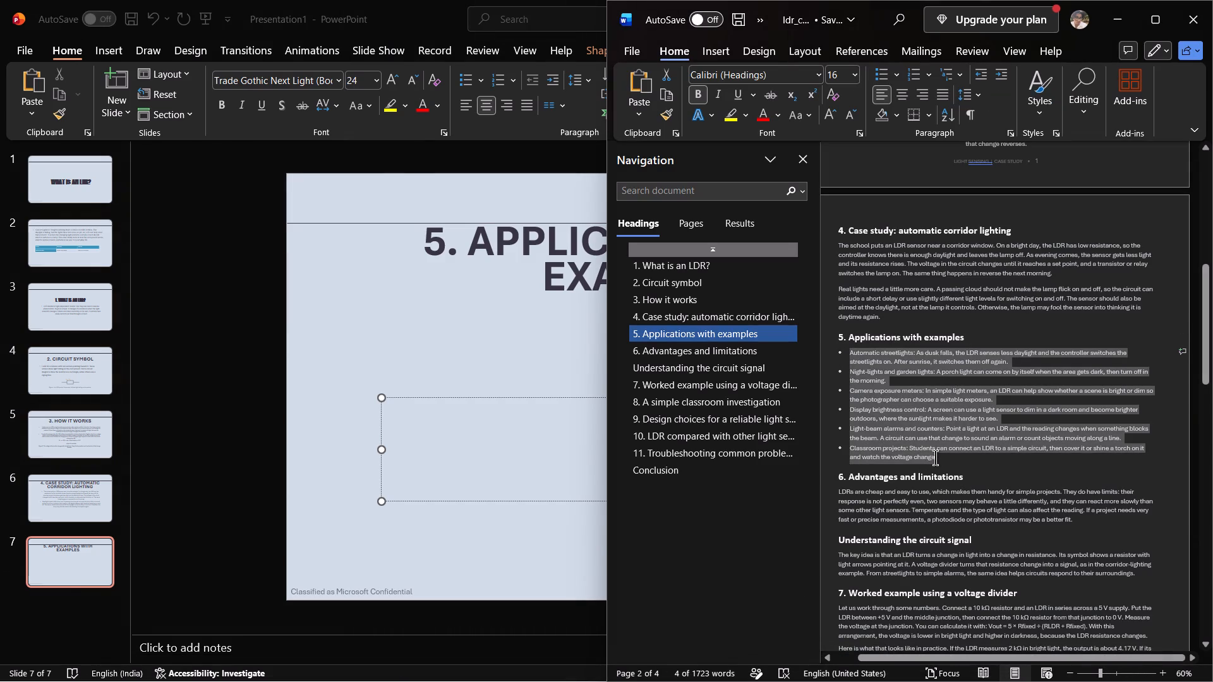
left_click_drag(935, 457, 936, 457)
key("ctrl+c")
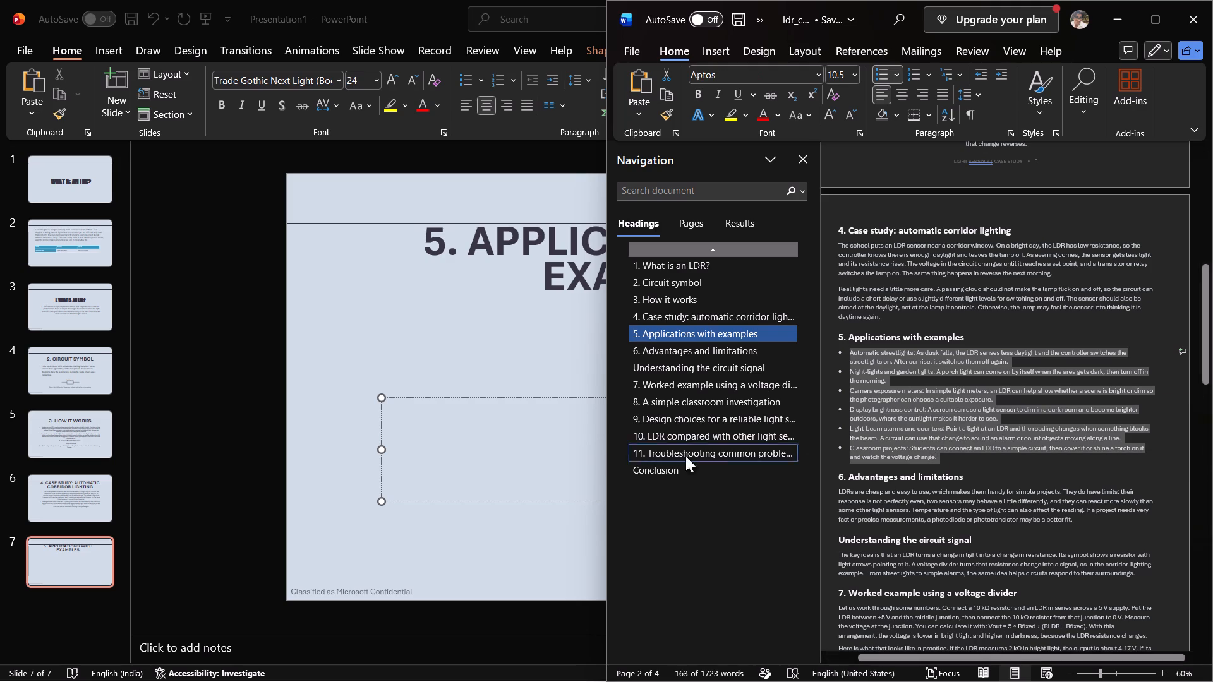
key("ctrl+c")
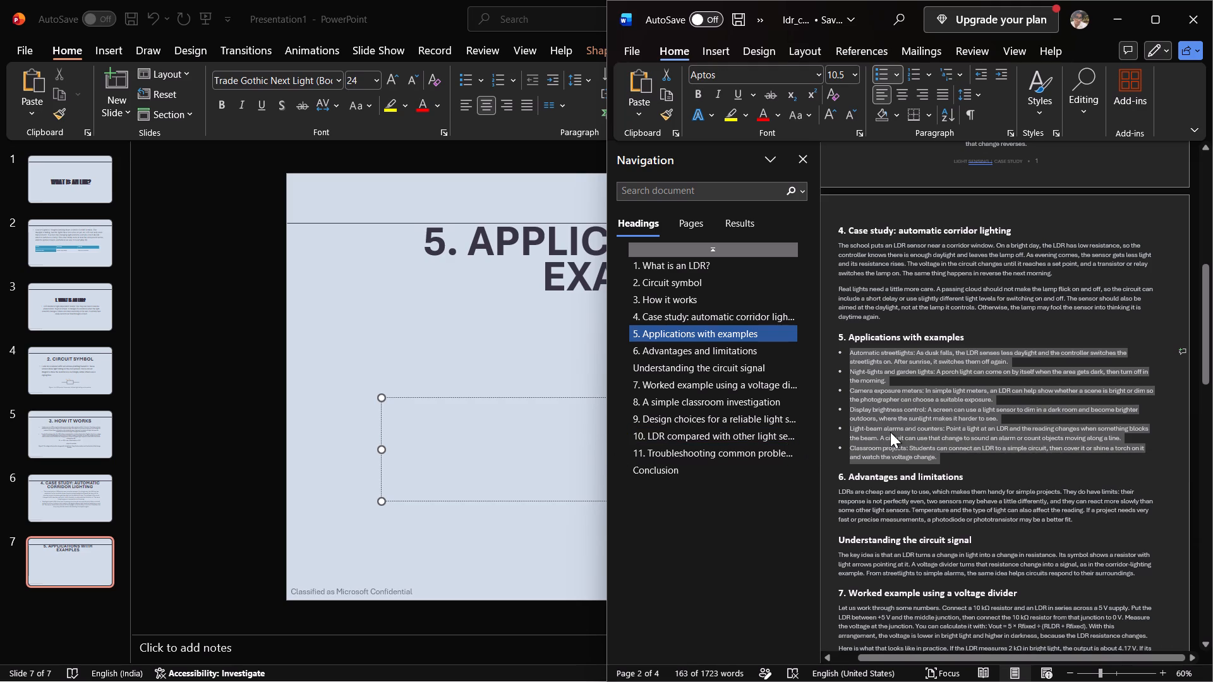
left_click(540, 417)
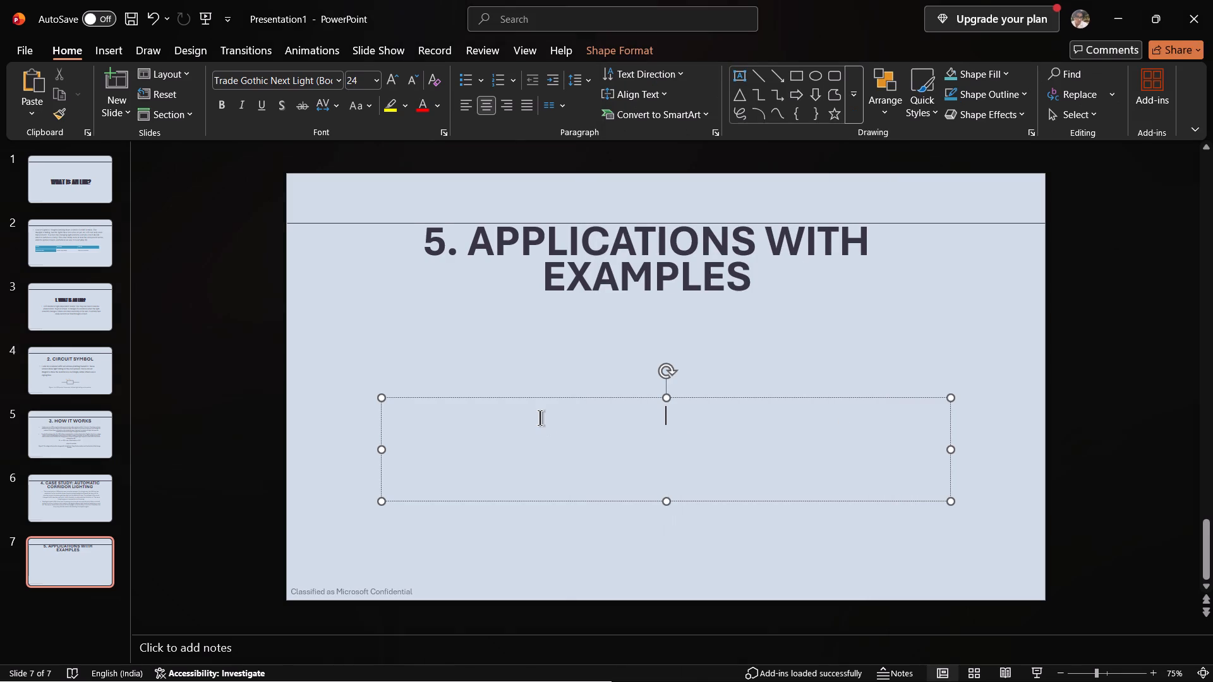
key("ctrl+v")
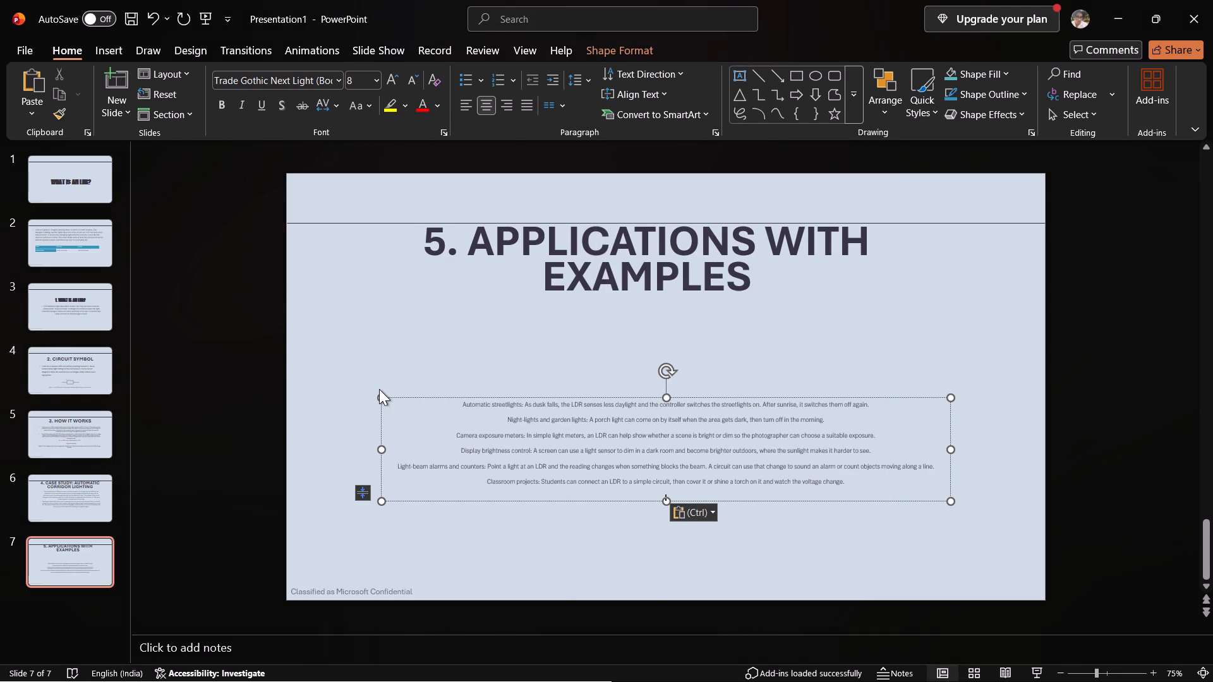
Enlarge slide 7's body text box by extending its upper edge to just below the title.
left_click_drag(380, 393, 382, 319)
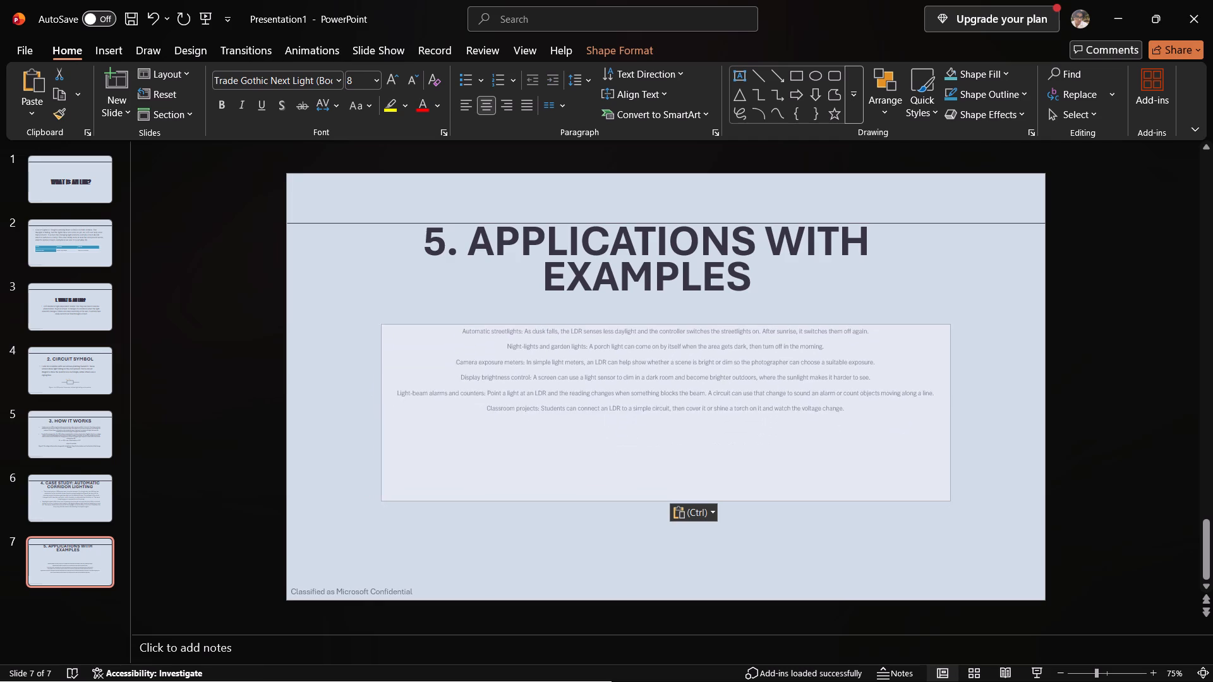
left_click_drag(382, 319, 379, 331)
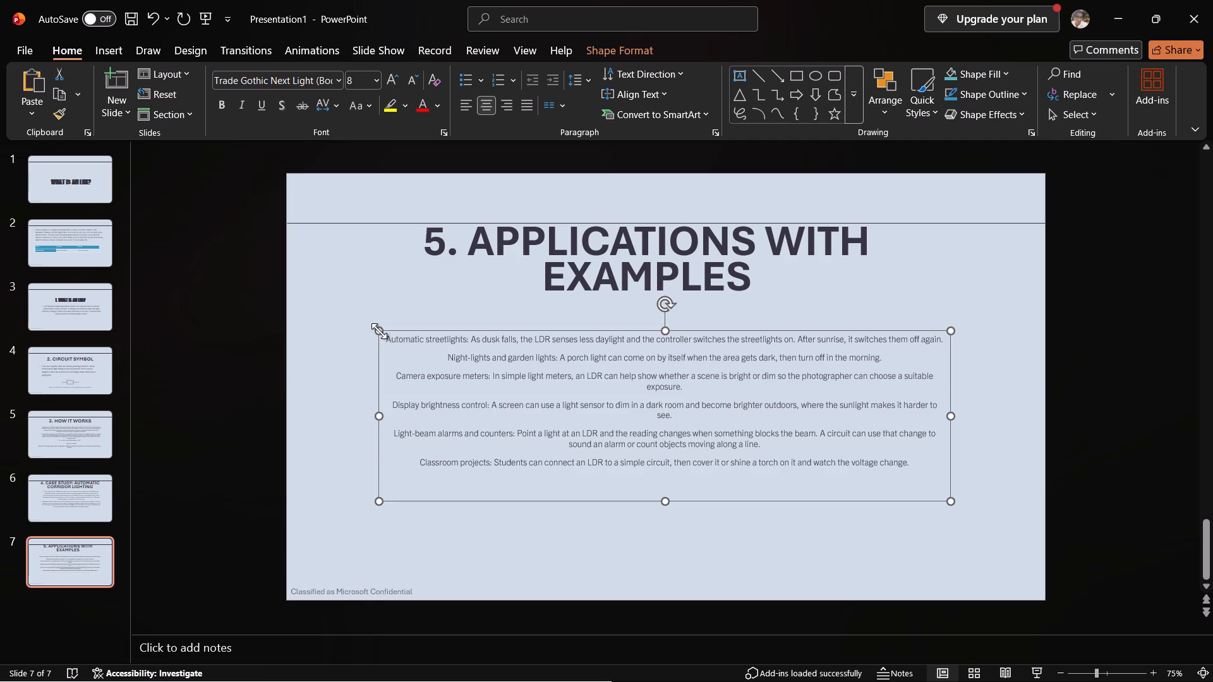
Add filled round bullets to the "Automatic streetlights" and "Night-lights and garden lights" paragraphs on slide 7.
left_click(387, 342)
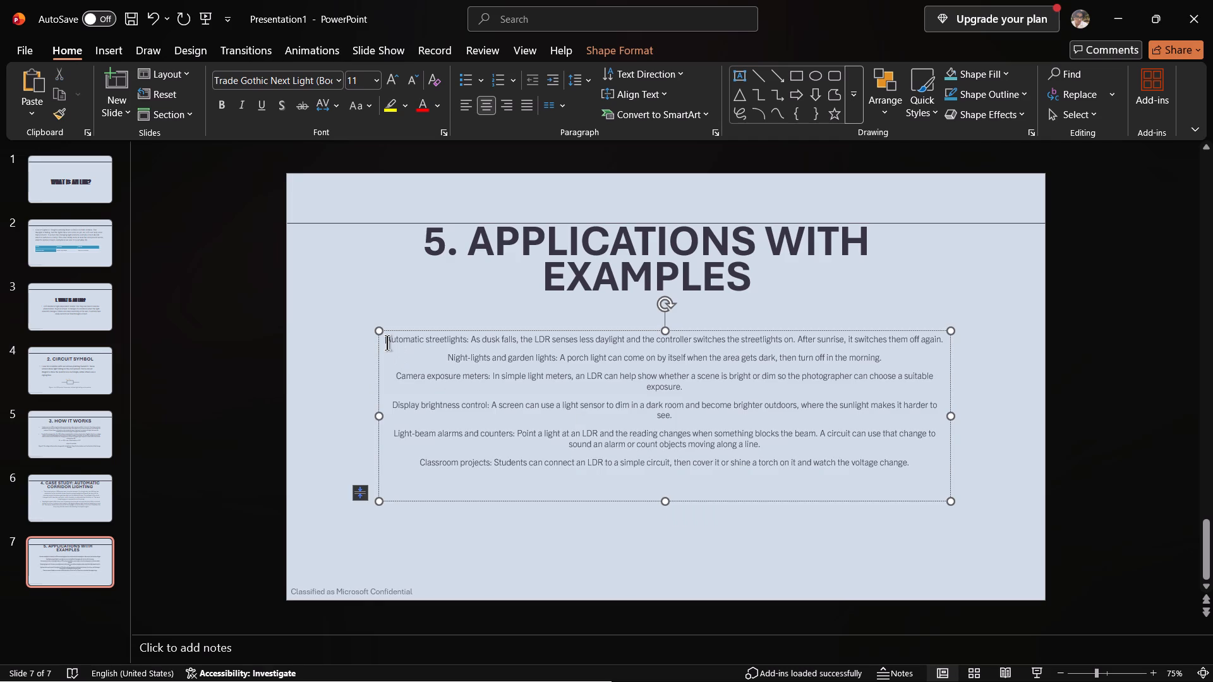
left_click(480, 79)
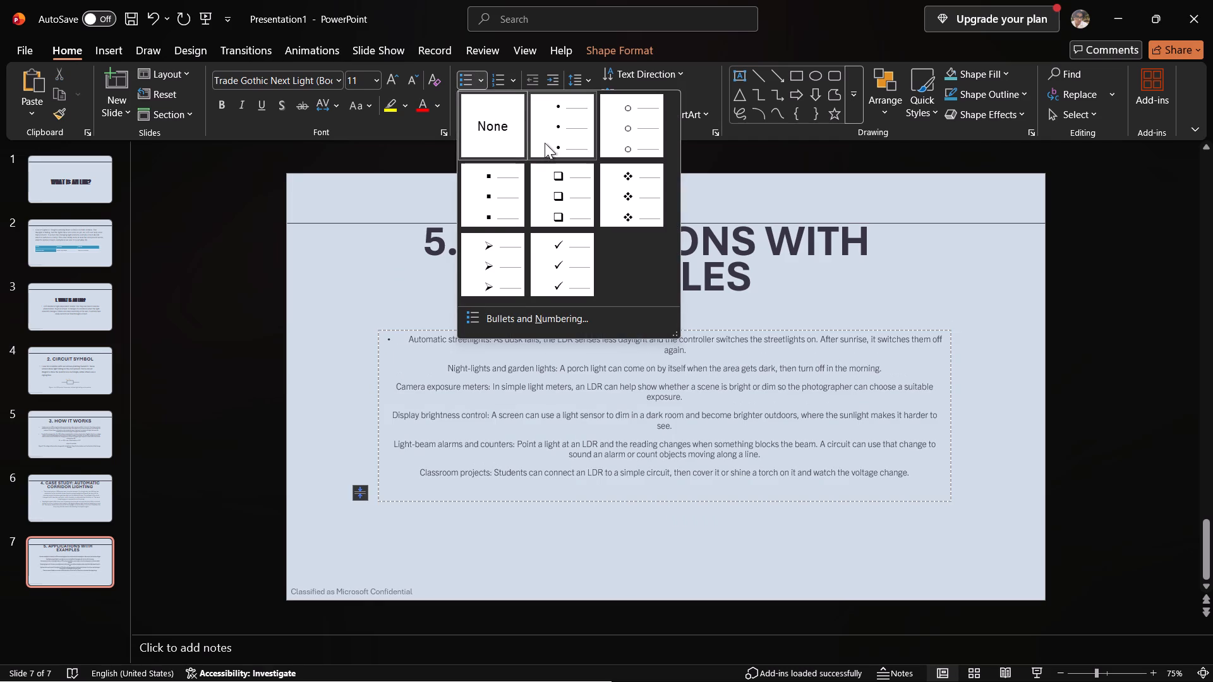
left_click(545, 143)
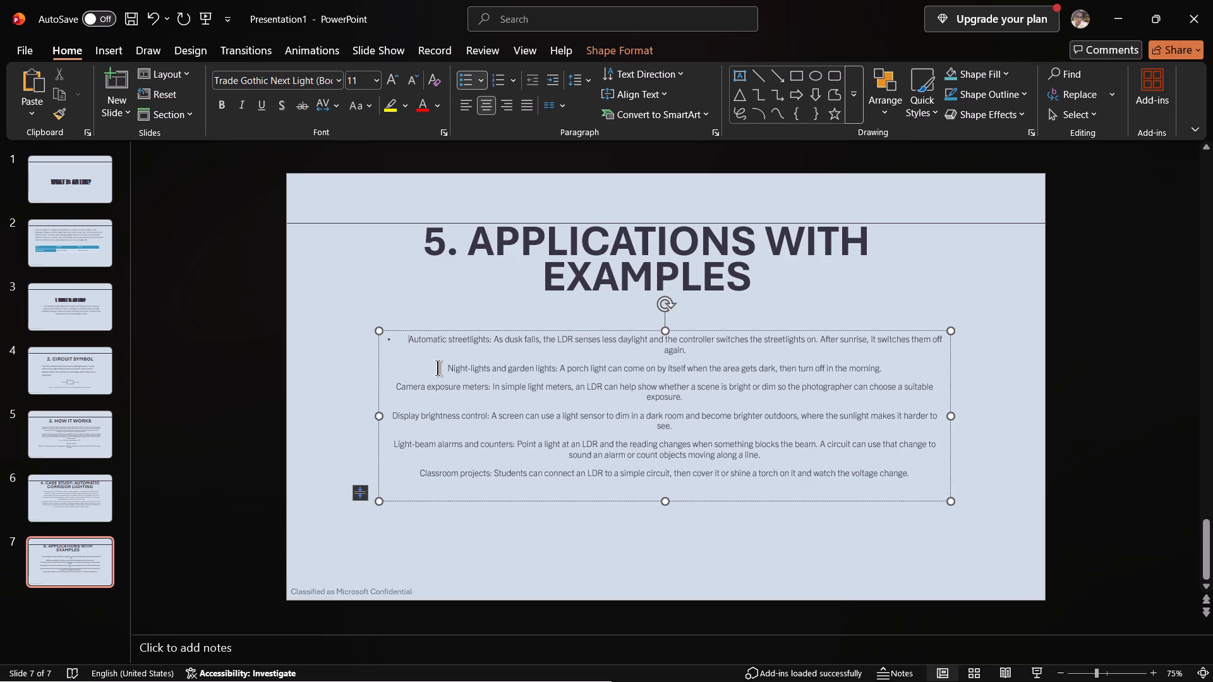
left_click(437, 368)
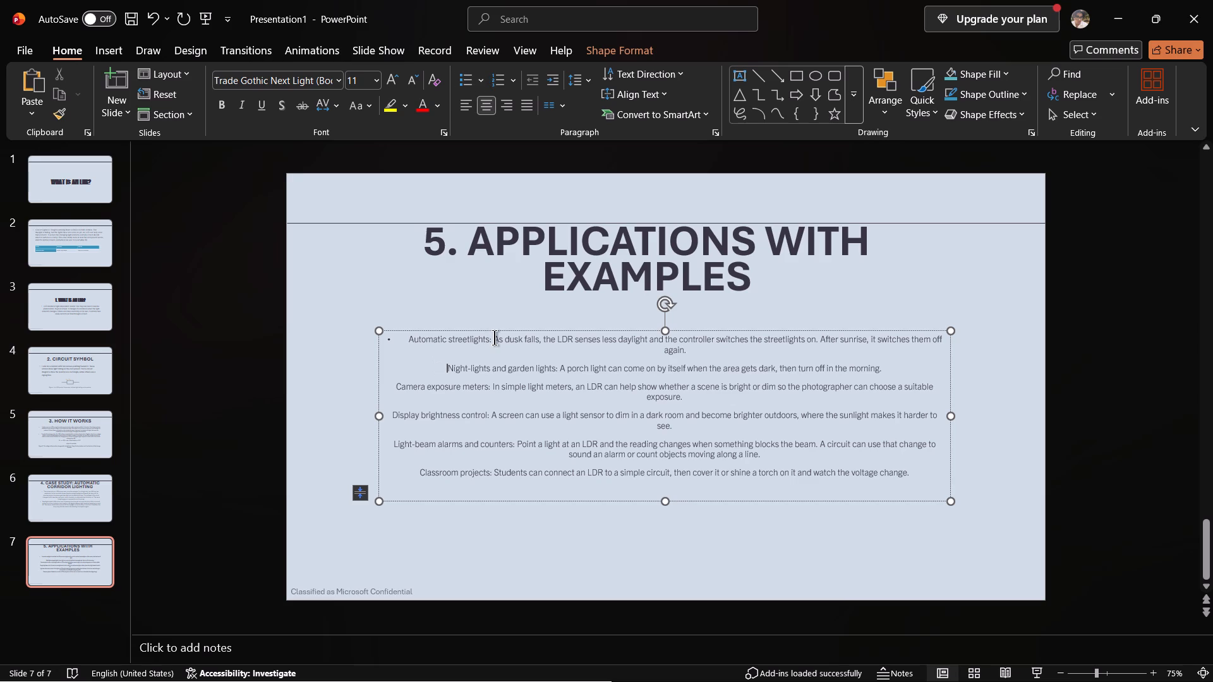
key("BackSpace")
key("Return")
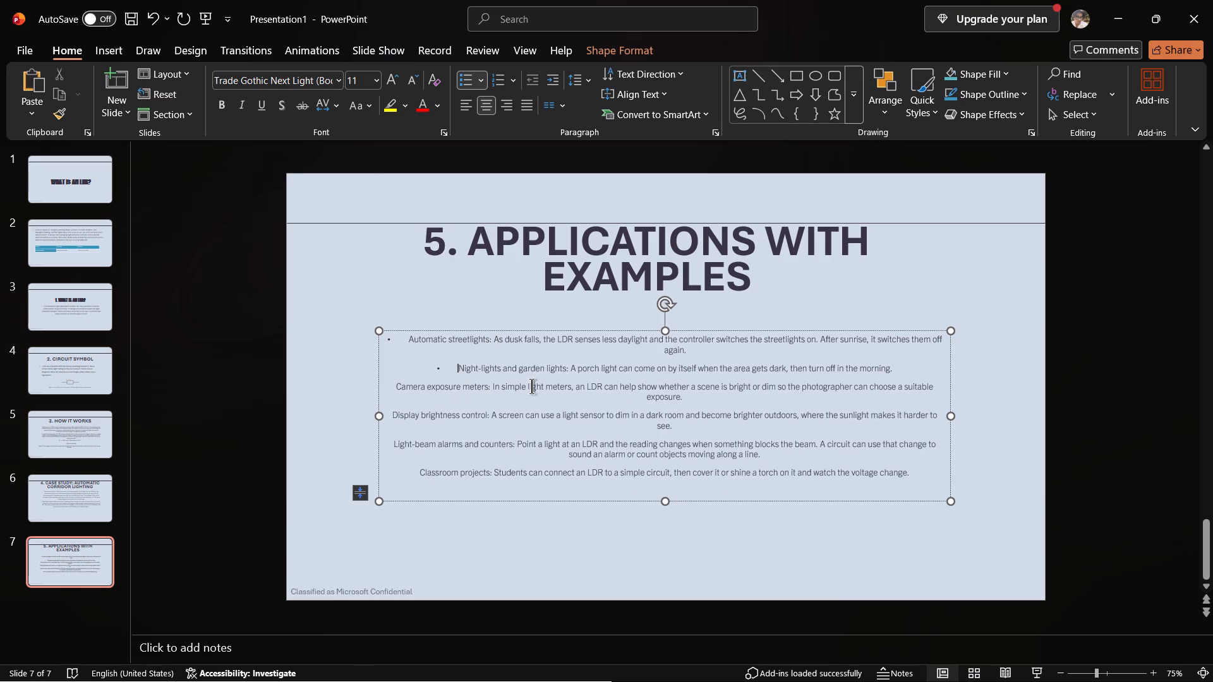
Add filled round bullets to the camera exposure meters, display brightness control, light-beam alarms and classroom projects paragraphs on slide 7.
left_click(392, 390)
left_click(480, 83)
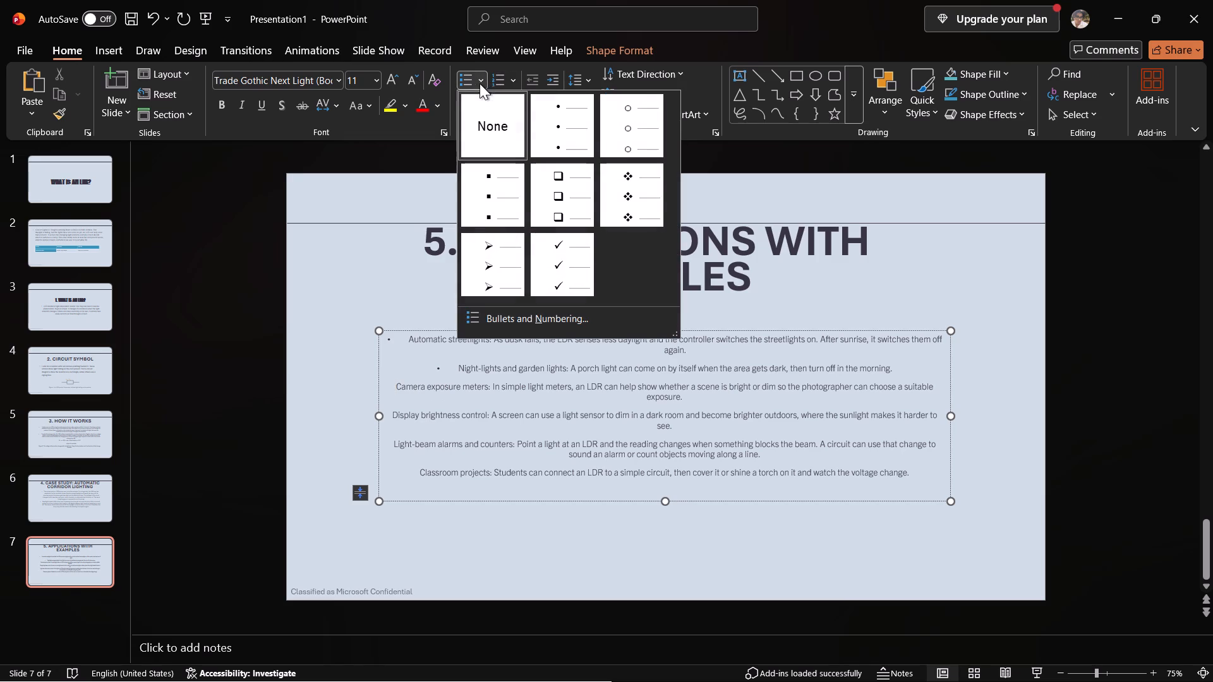
left_click(559, 154)
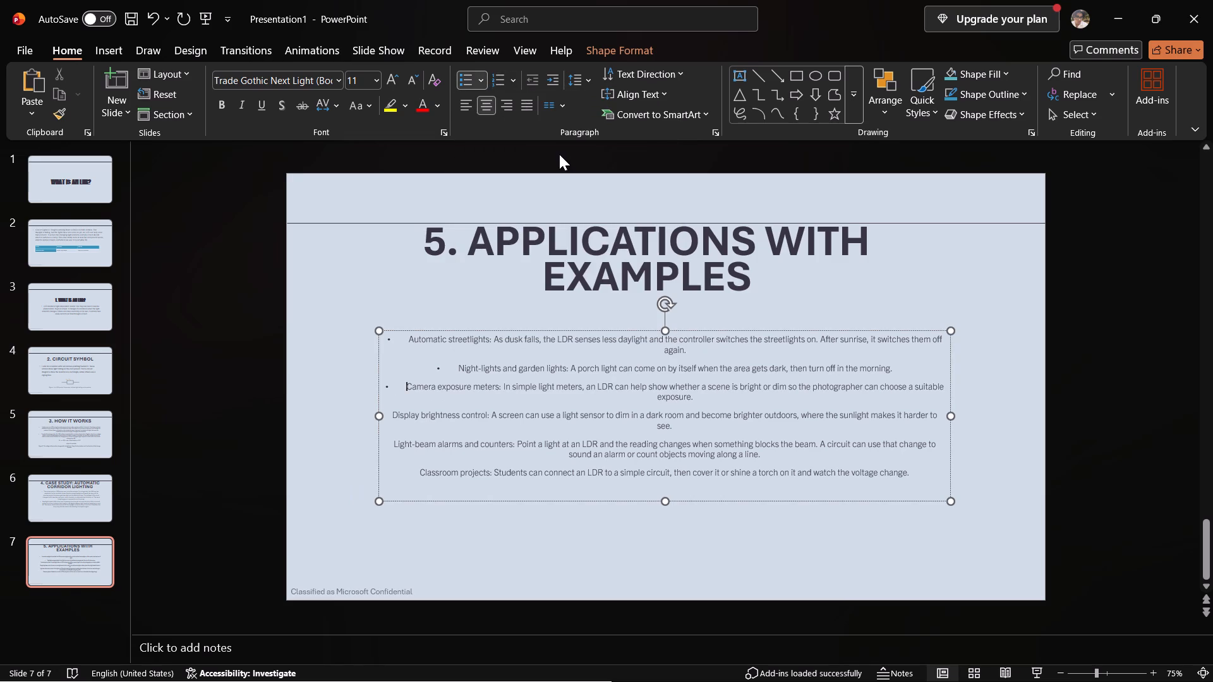
left_click(389, 417)
left_click(485, 79)
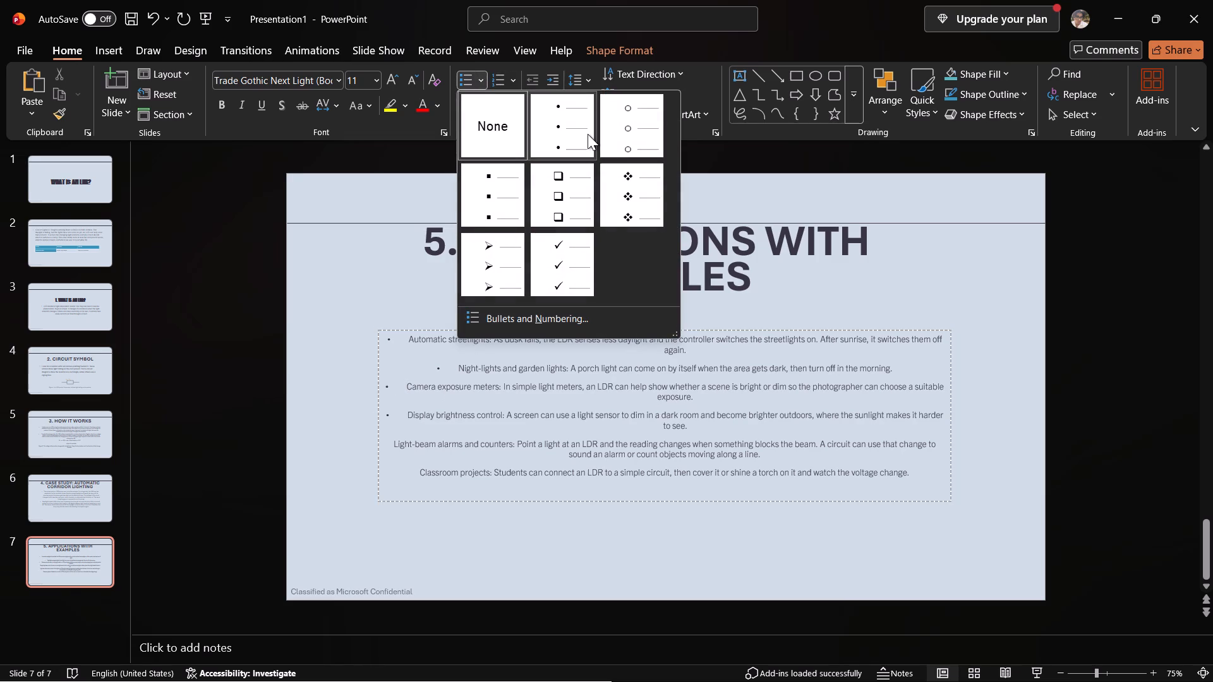
left_click(588, 134)
left_click(390, 443)
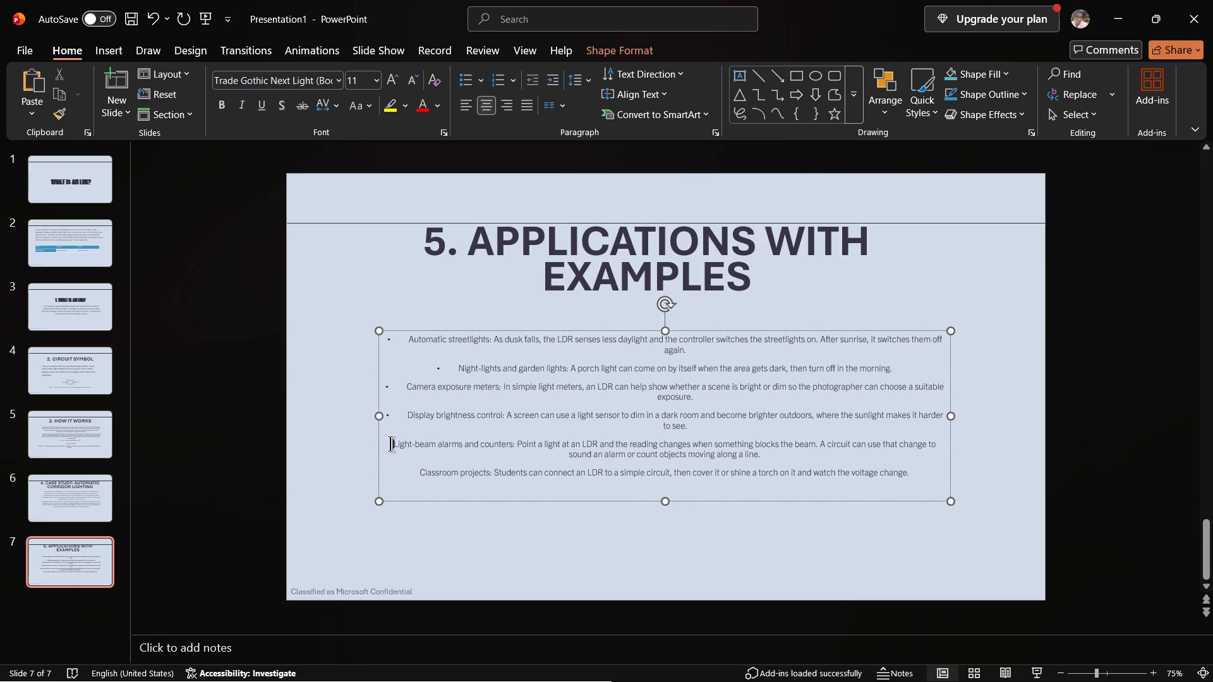
left_click(482, 79)
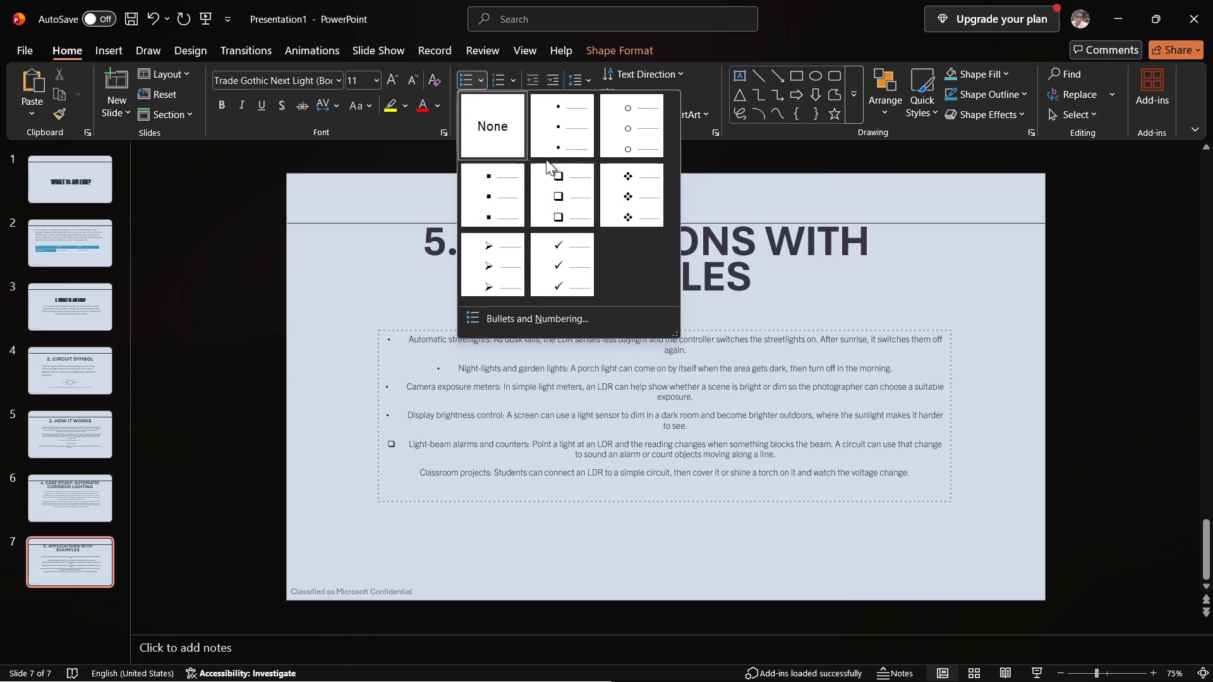
left_click(560, 139)
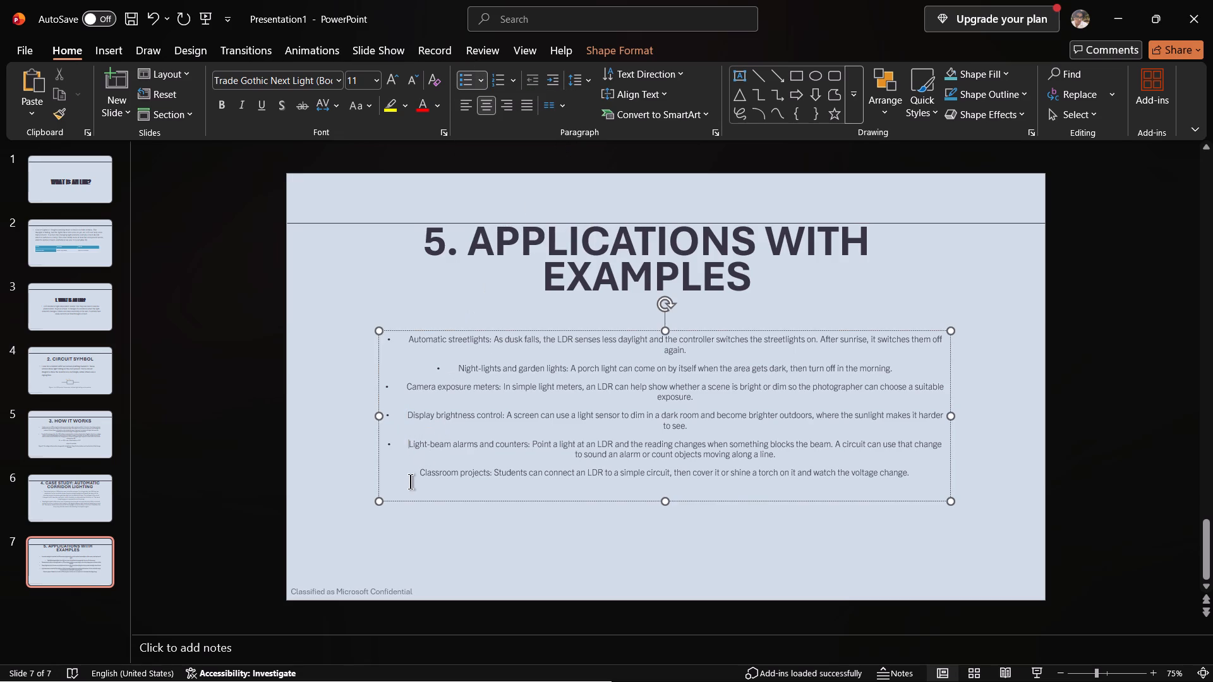
left_click(413, 472)
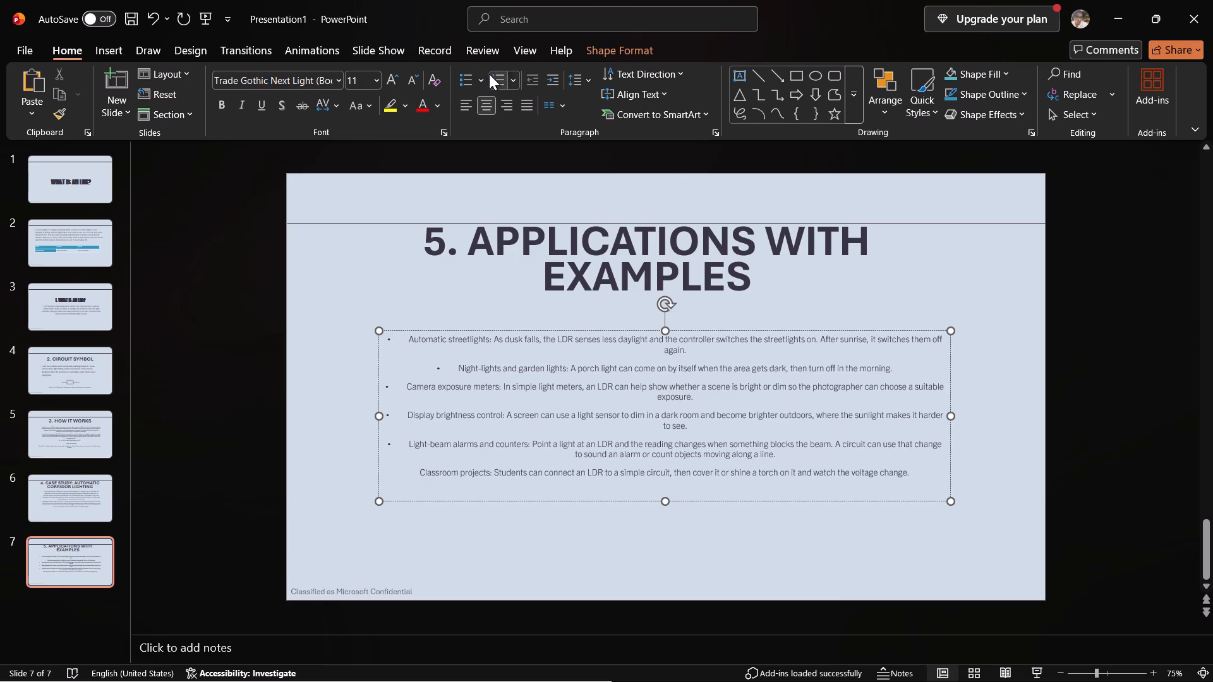
left_click(483, 76)
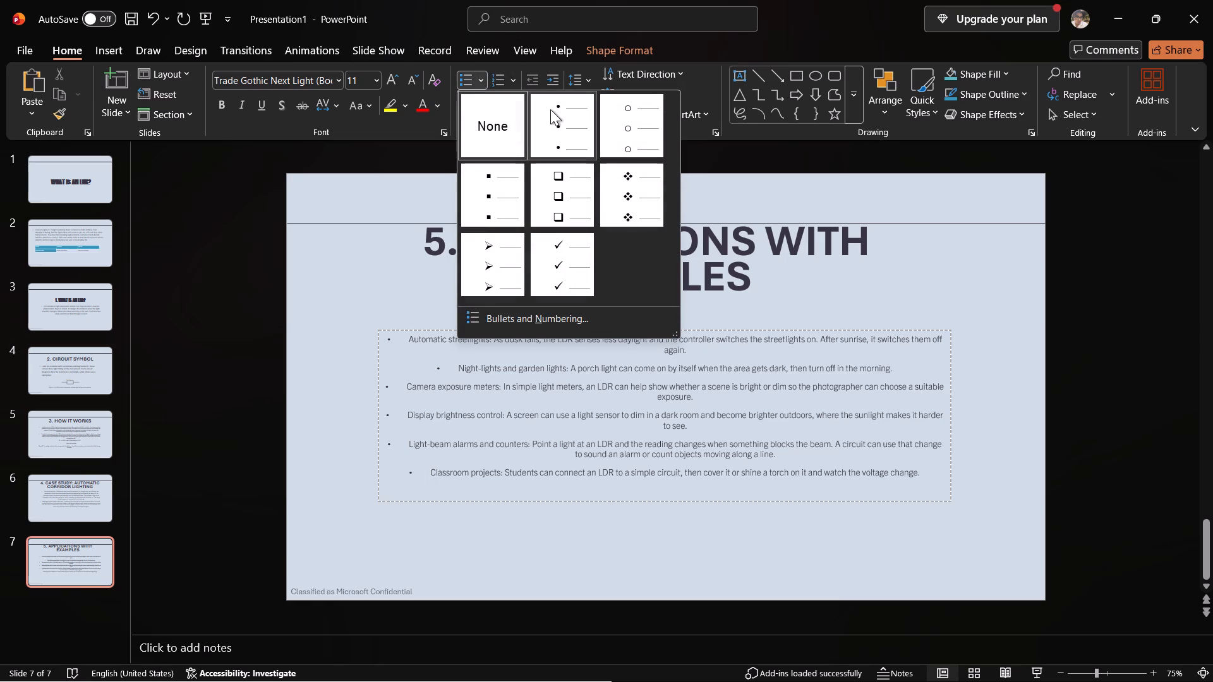
left_click(550, 109)
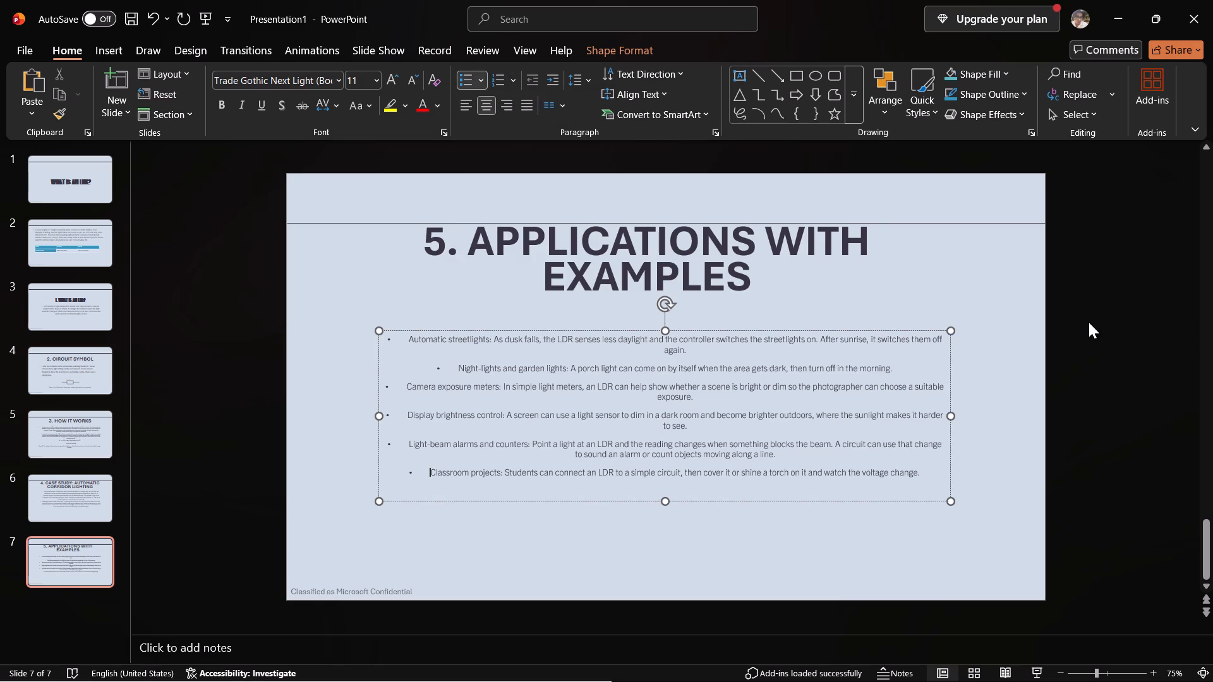
left_click(1089, 322)
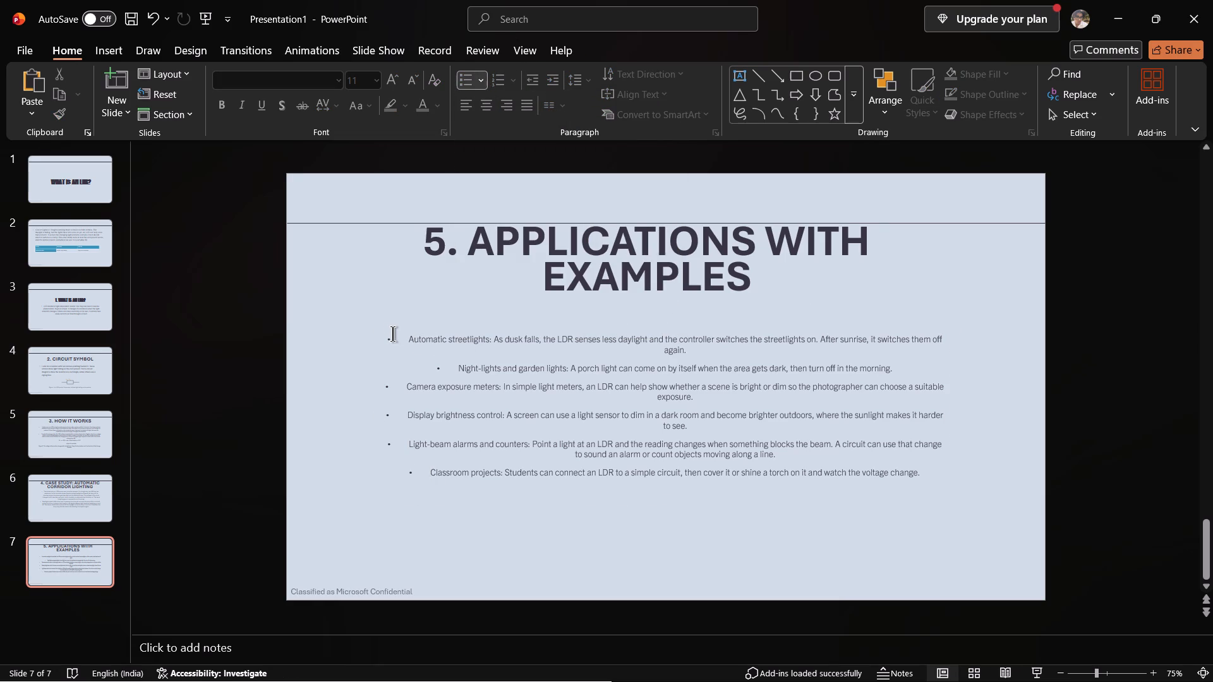
Set the font size of all six application bullet paragraphs on slide 7 to 16.
left_click_drag(402, 337, 750, 520)
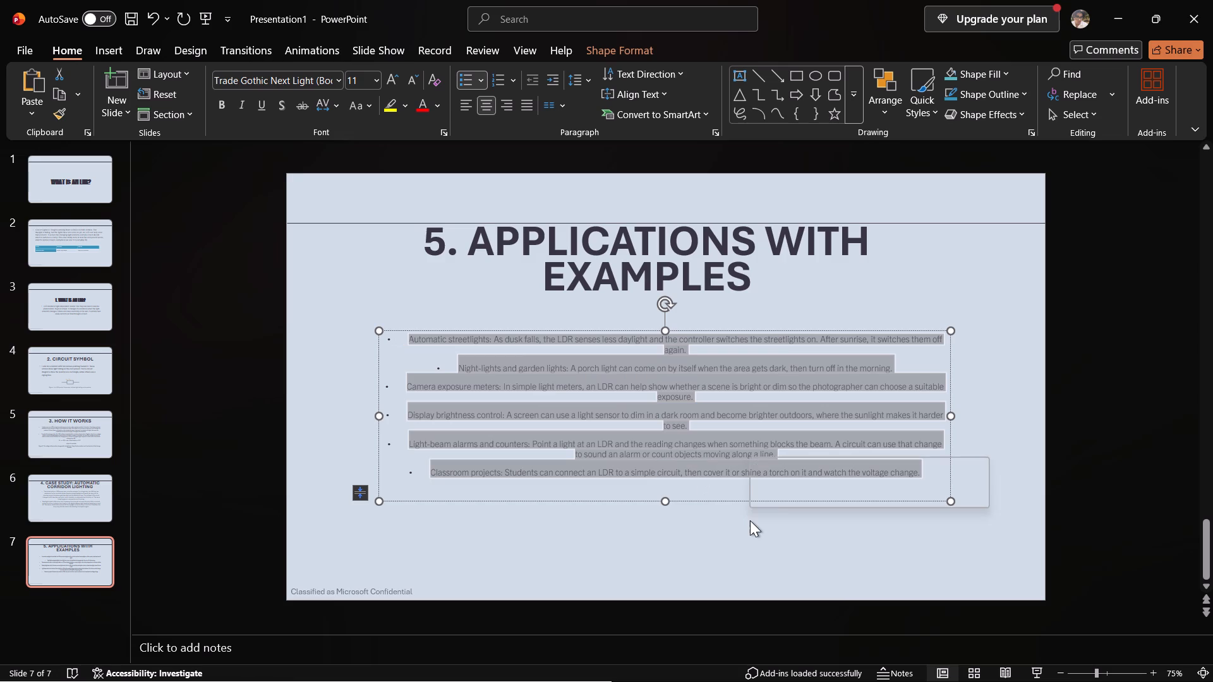
left_click(862, 474)
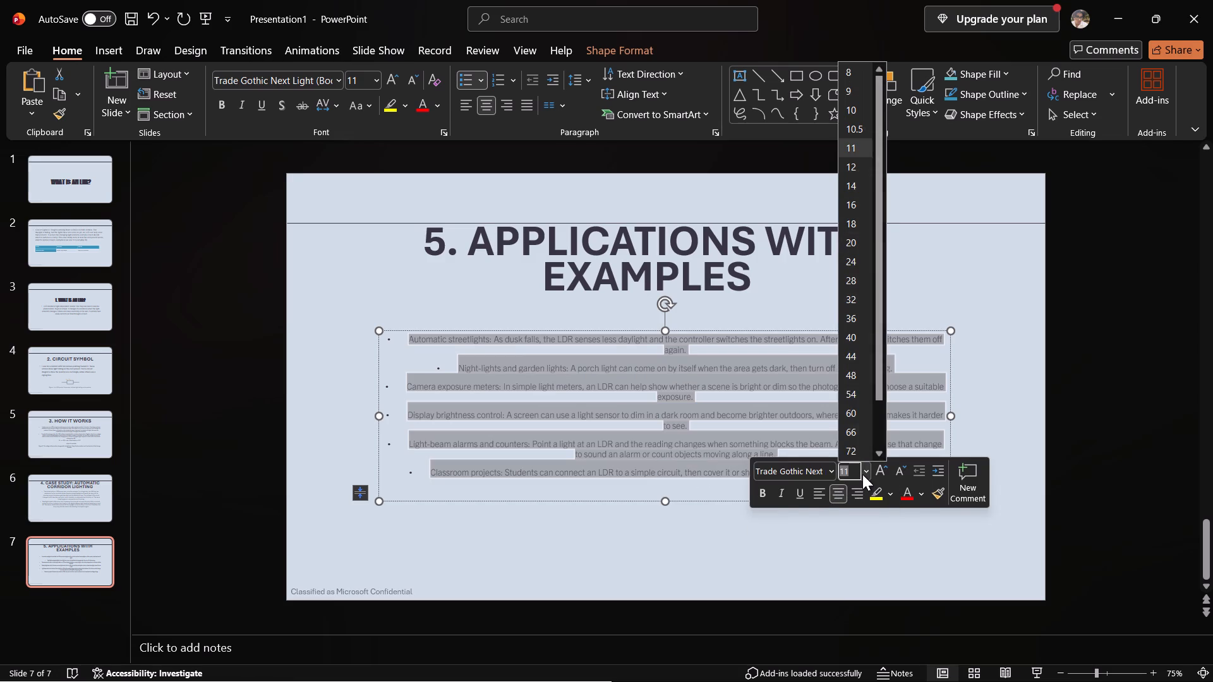
left_click(851, 205)
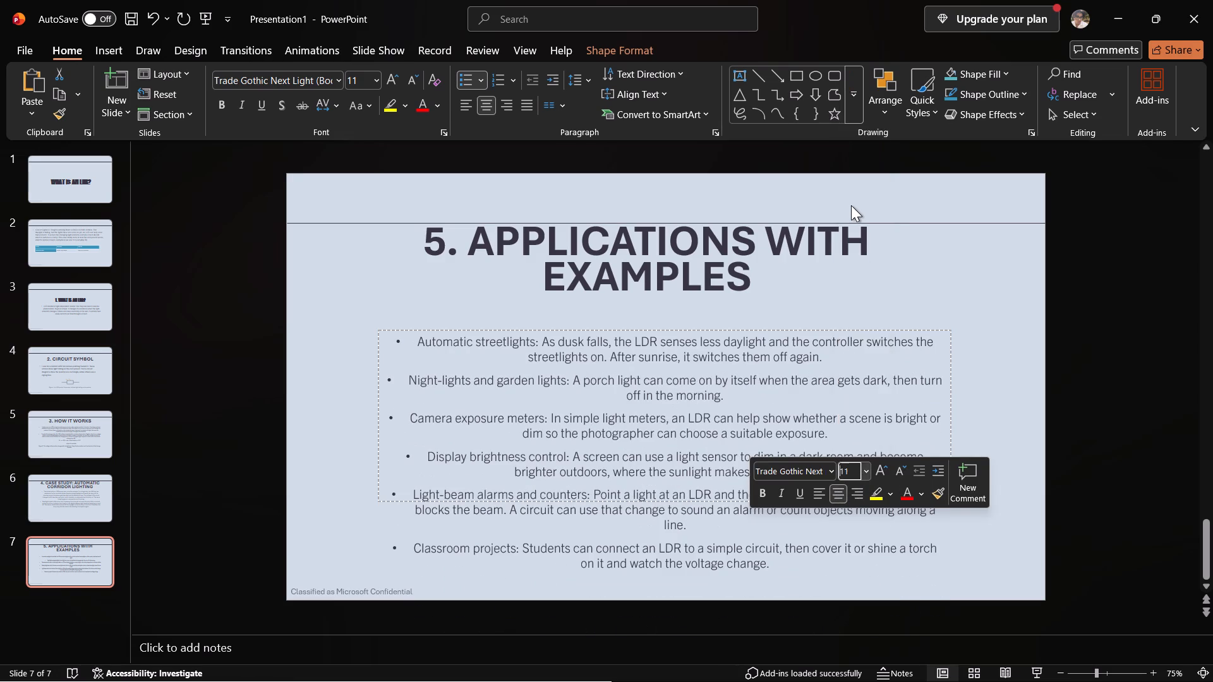
left_click(867, 474)
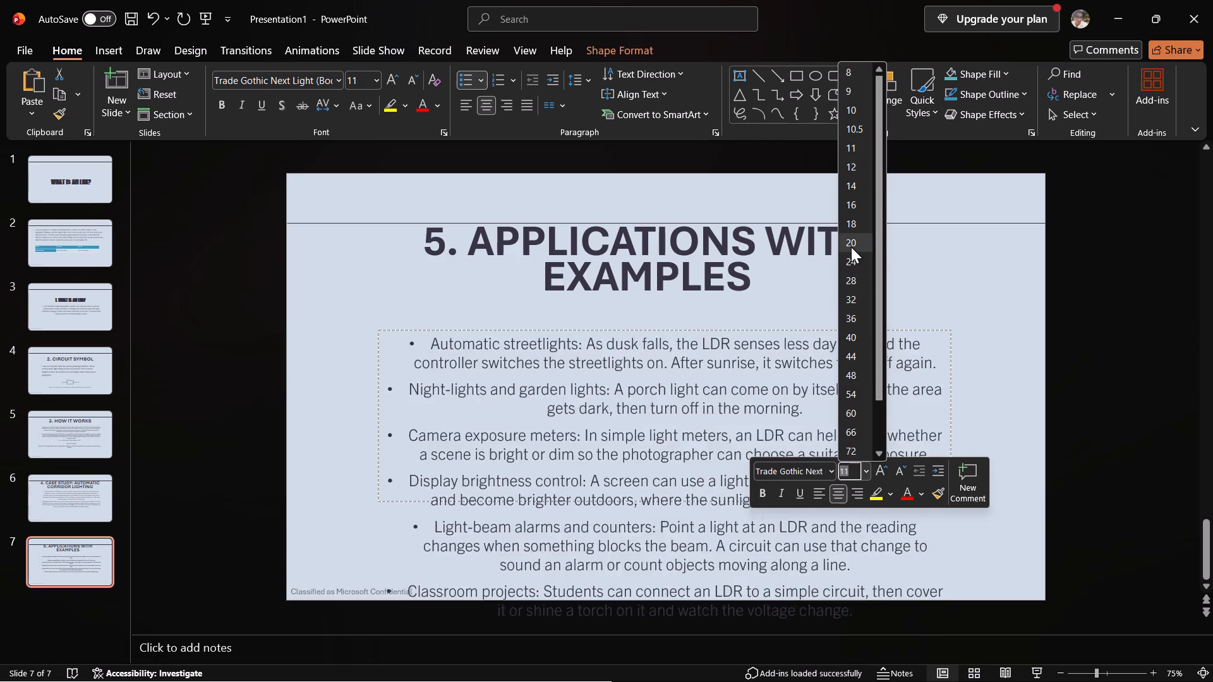
left_click(851, 205)
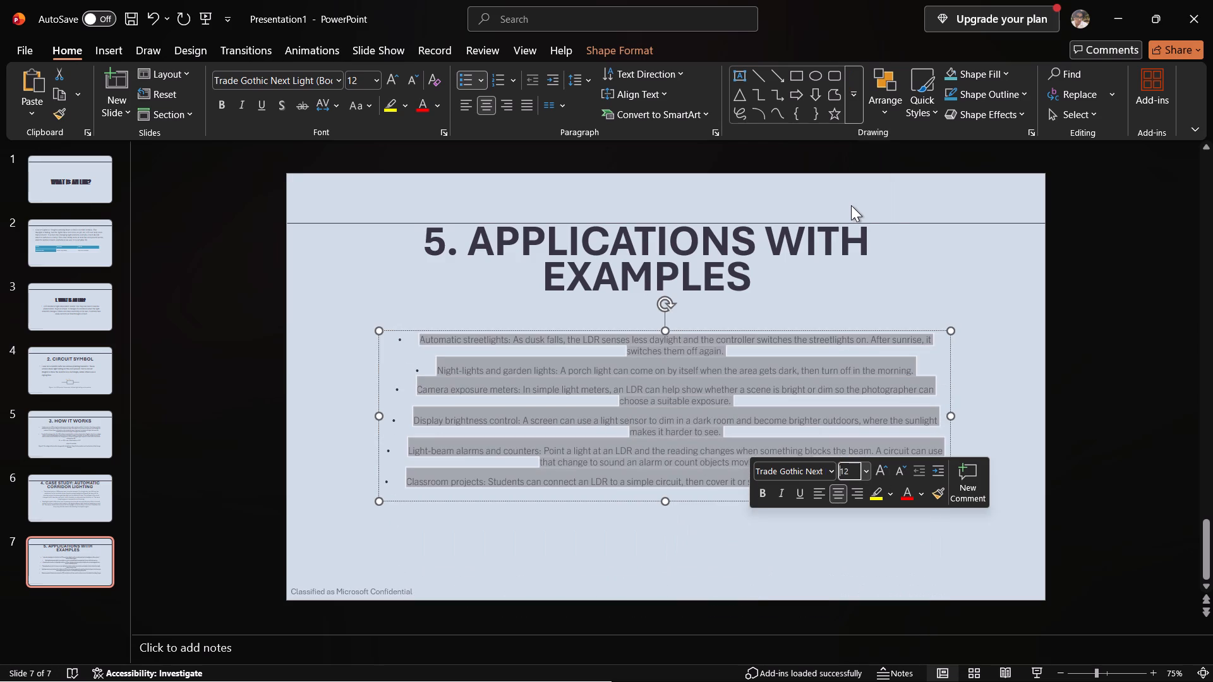
left_click(854, 466)
key("BackSpace")
key("Right")
key("Right")
key("6")
key("Return")
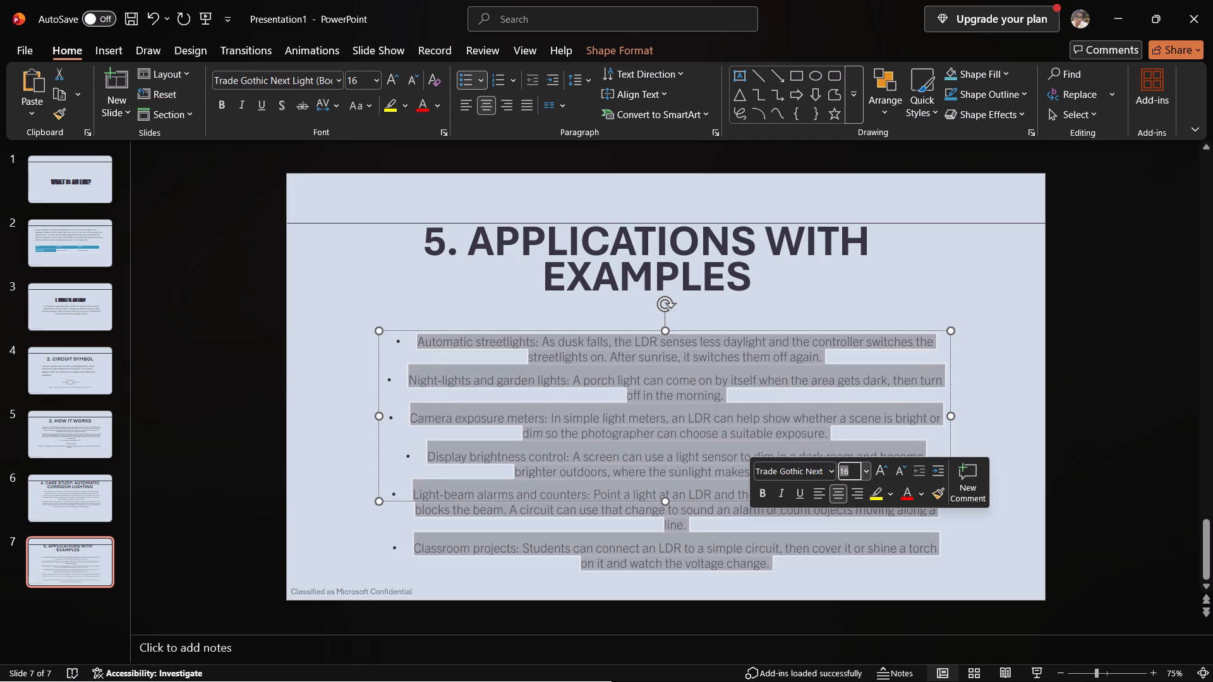
left_click(1099, 342)
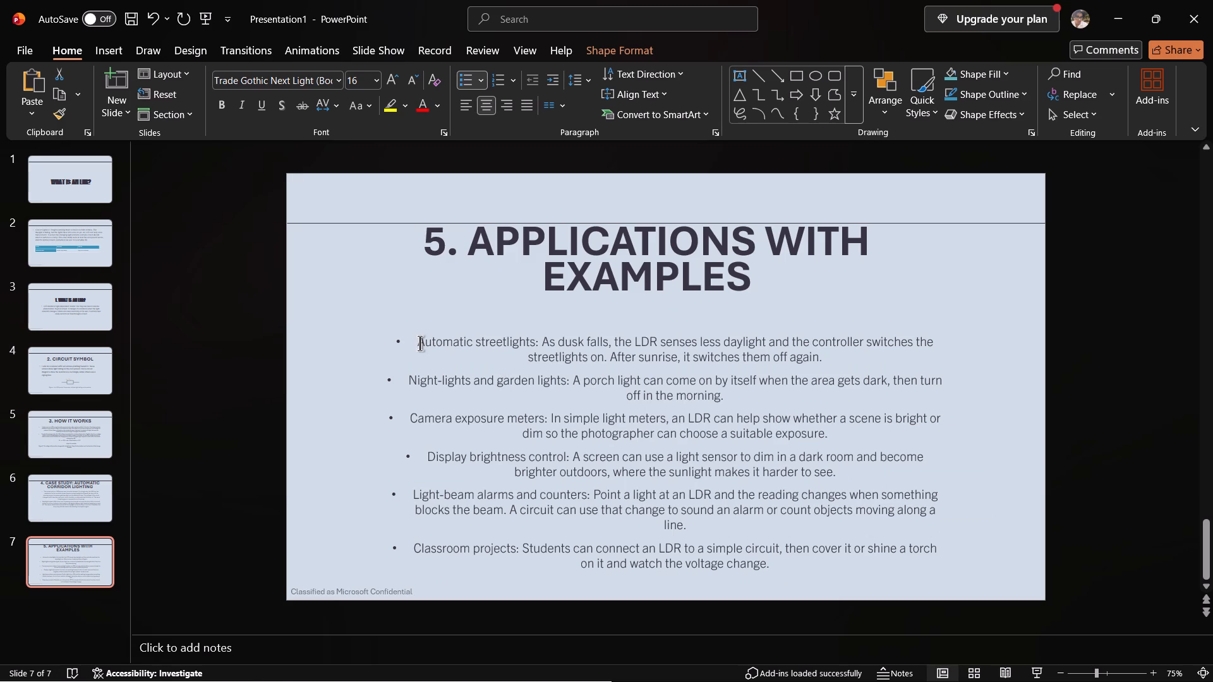
Left-align all six bulleted application paragraphs in slide 7's body text box.
left_click_drag(419, 343, 752, 524)
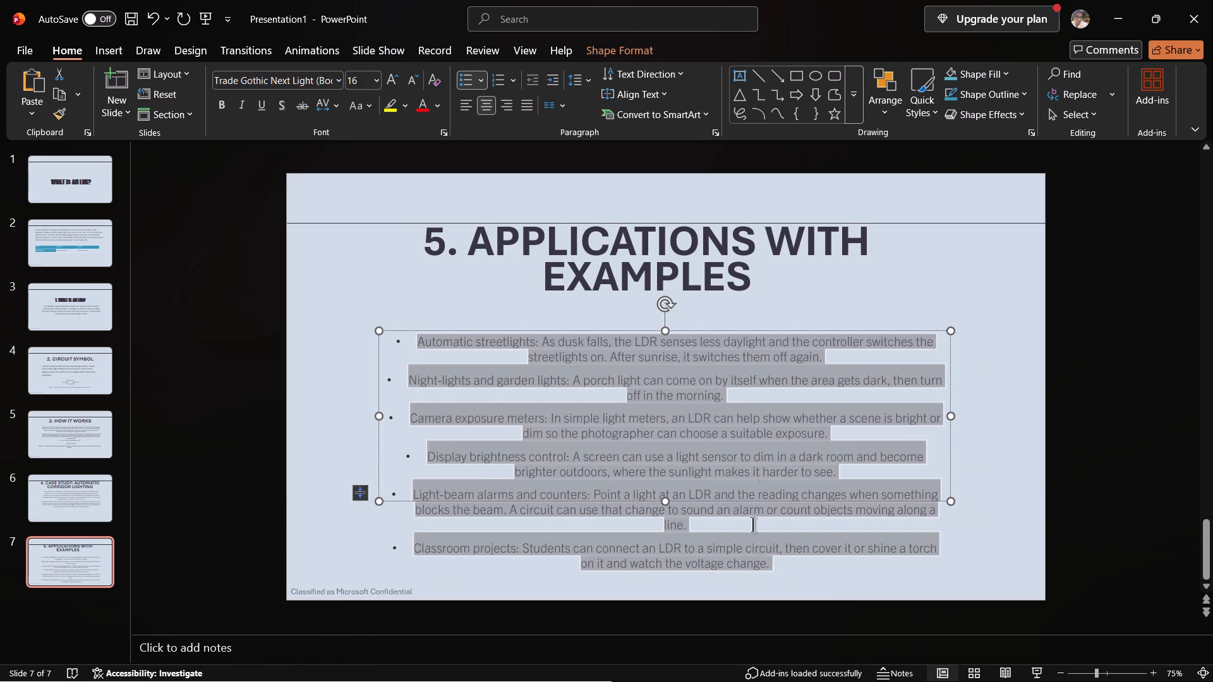
left_click_drag(752, 524, 817, 582)
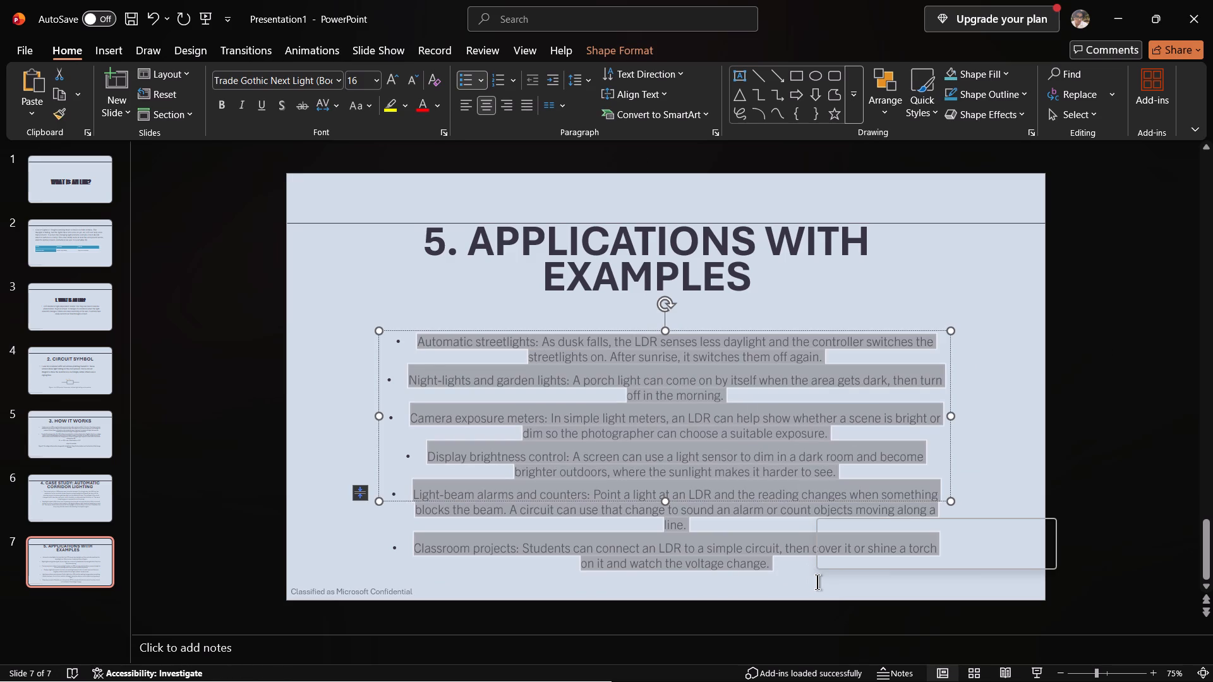
left_click(880, 551)
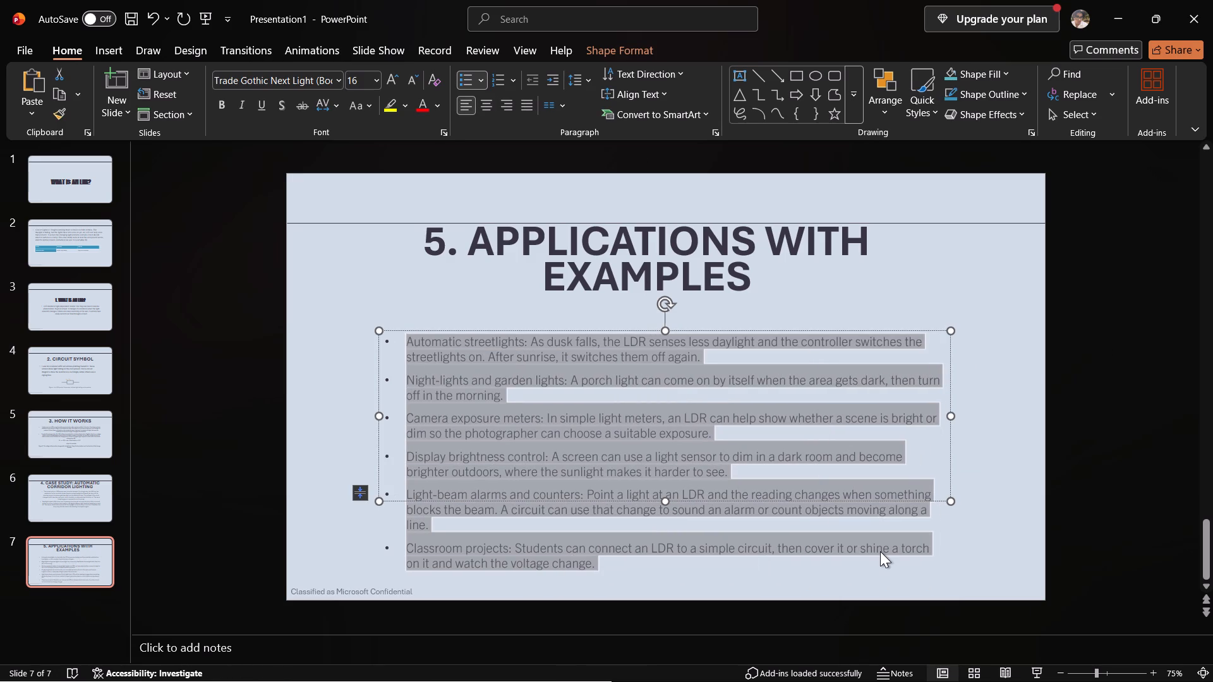
left_click(880, 551)
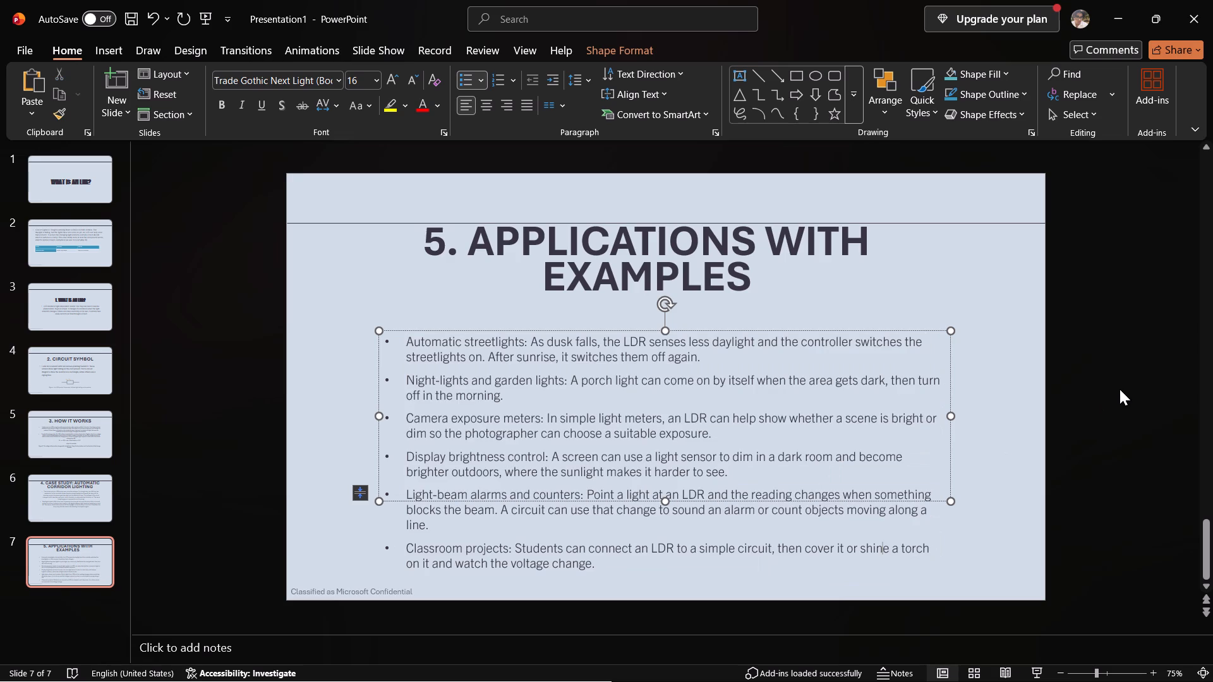
left_click(1119, 389)
Move slide 7's body text box up so the bullets start just beneath the title and clear the footer.
left_click(644, 416)
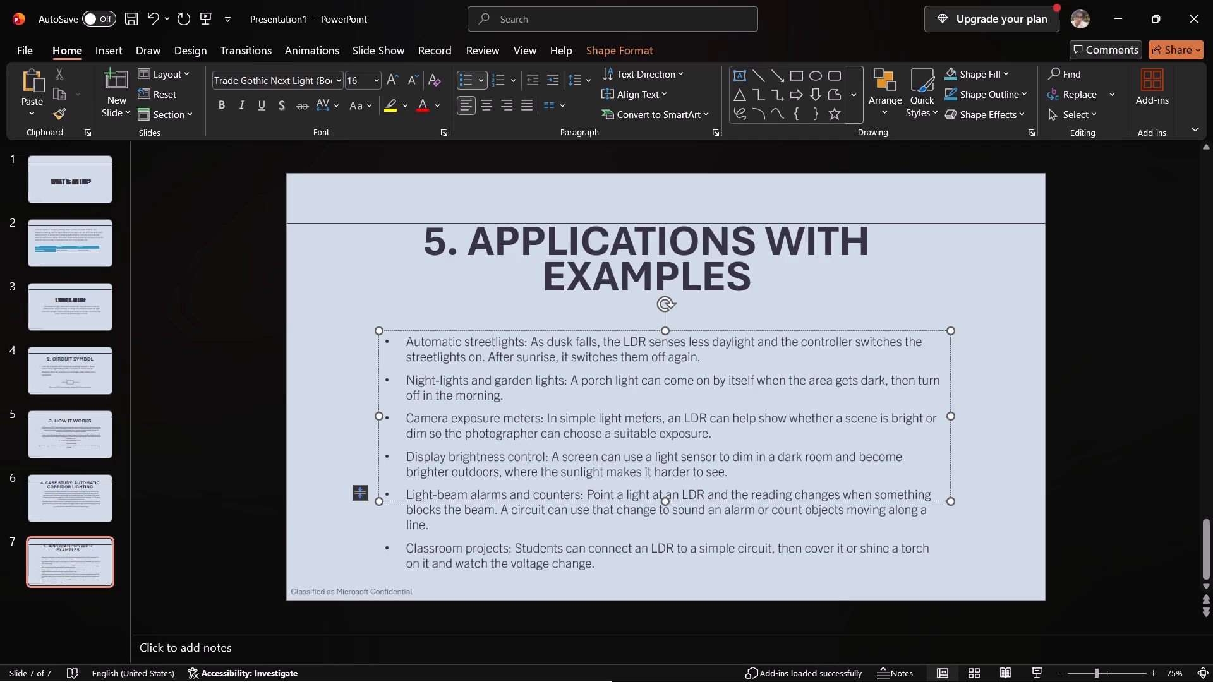
left_click_drag(654, 330, 654, 309)
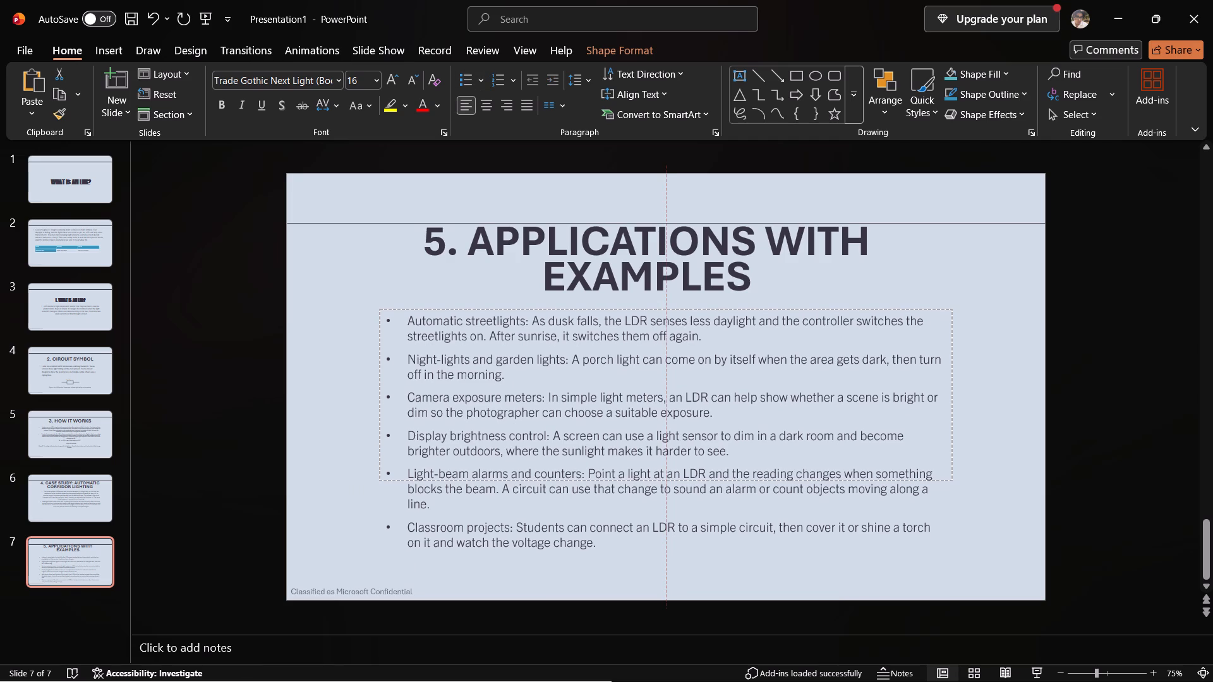
left_click_drag(654, 309, 654, 310)
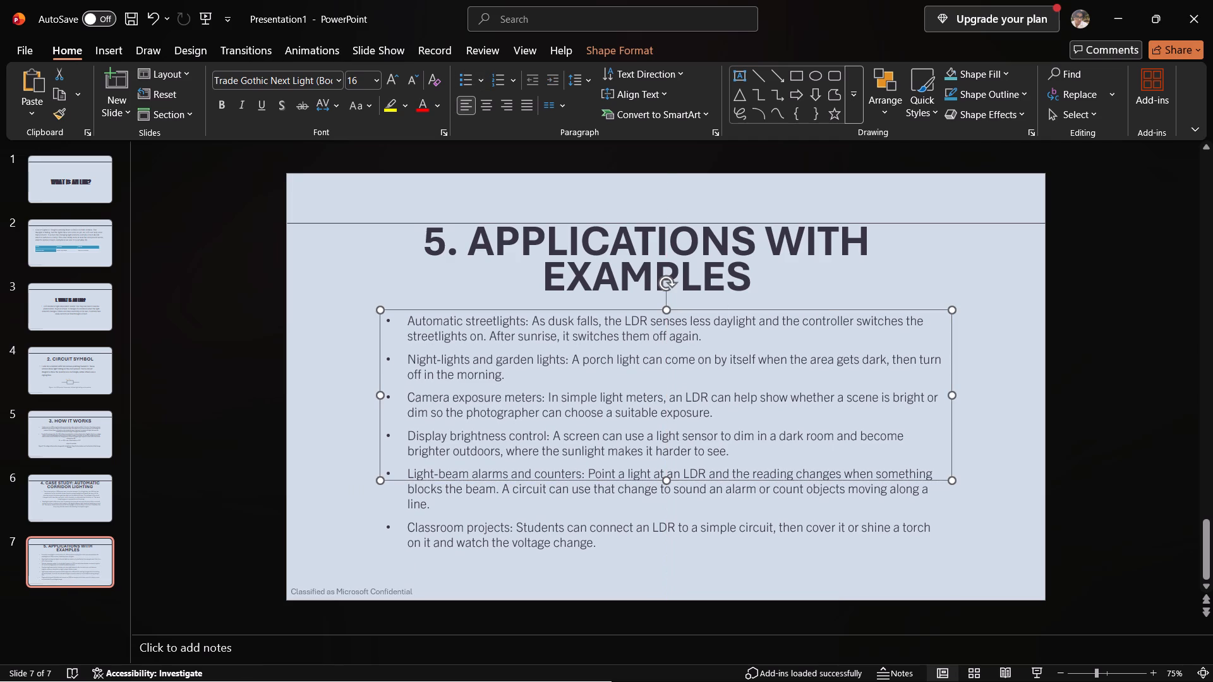
left_click(1076, 329)
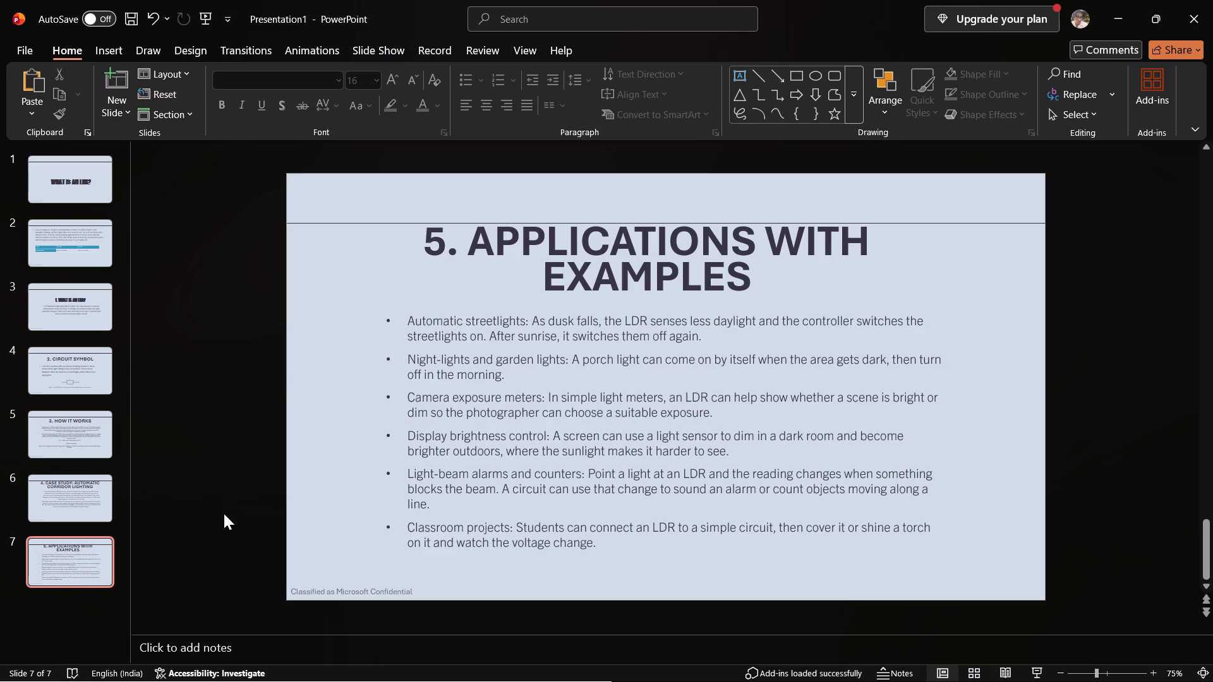
Add a new slide with title and subtitle placeholders after slide 7.
key("ctrl+m")
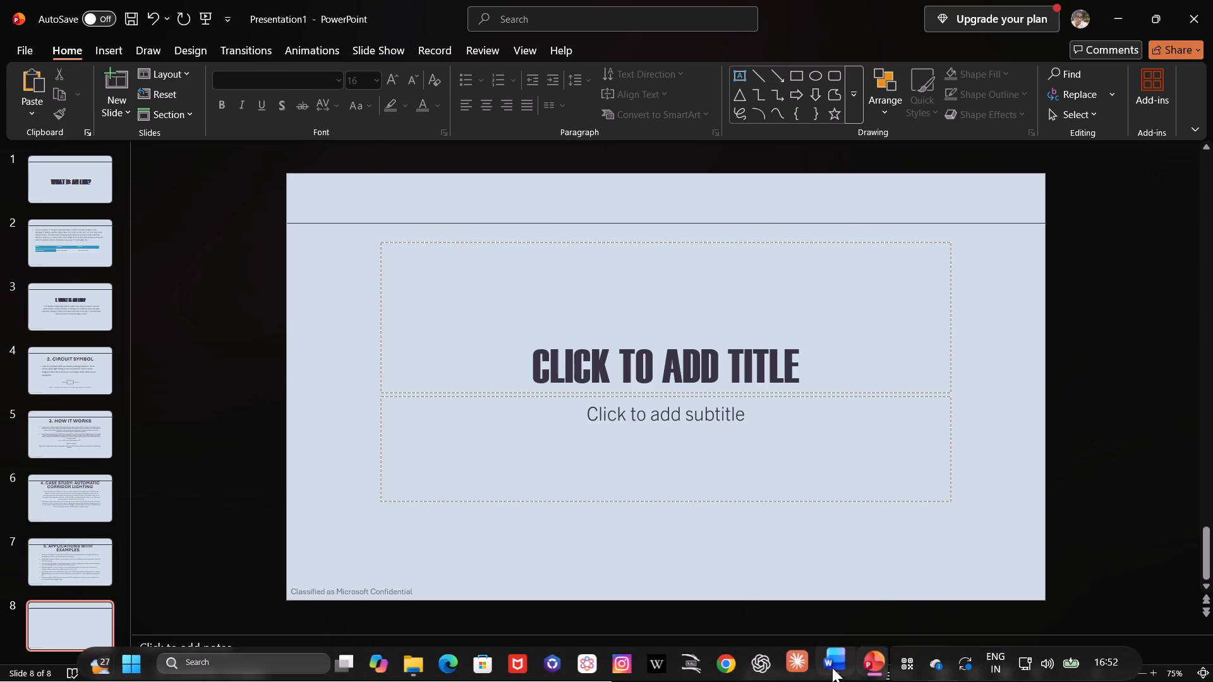
Switch to the ldr_case_study document in Word and copy section 6's heading text "Advantages and limitations" without its number.
left_click(832, 667)
scroll(976, 501, "down", 1)
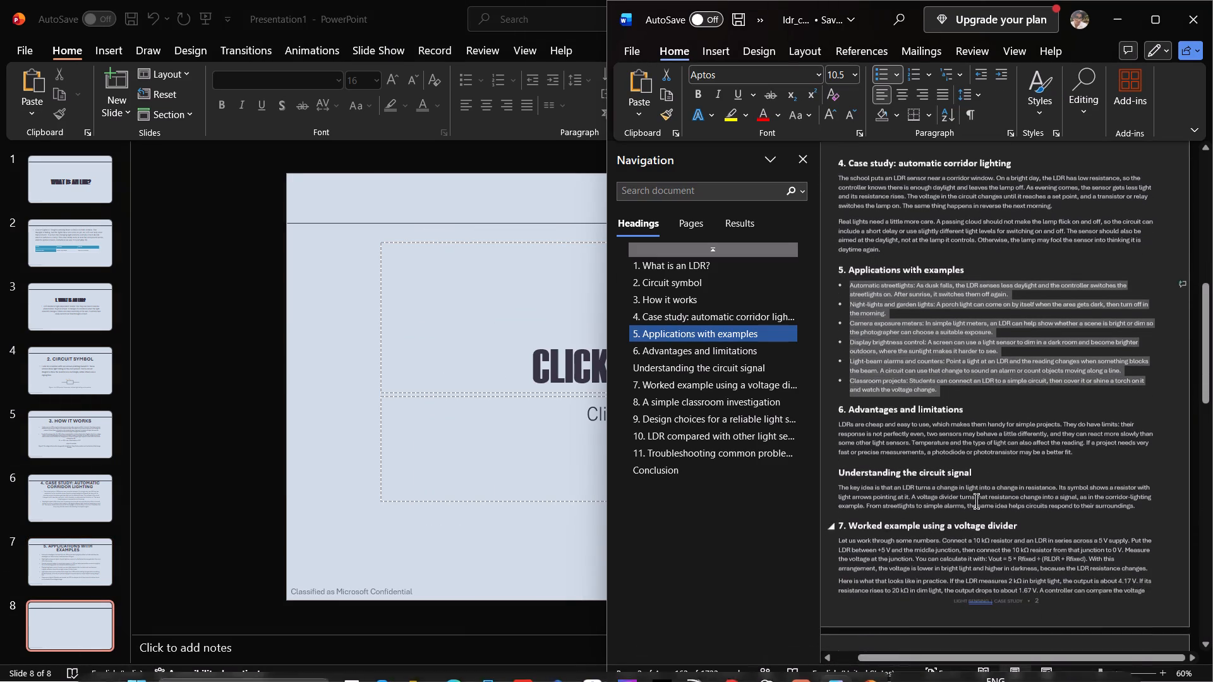
scroll(976, 501, "down", 3)
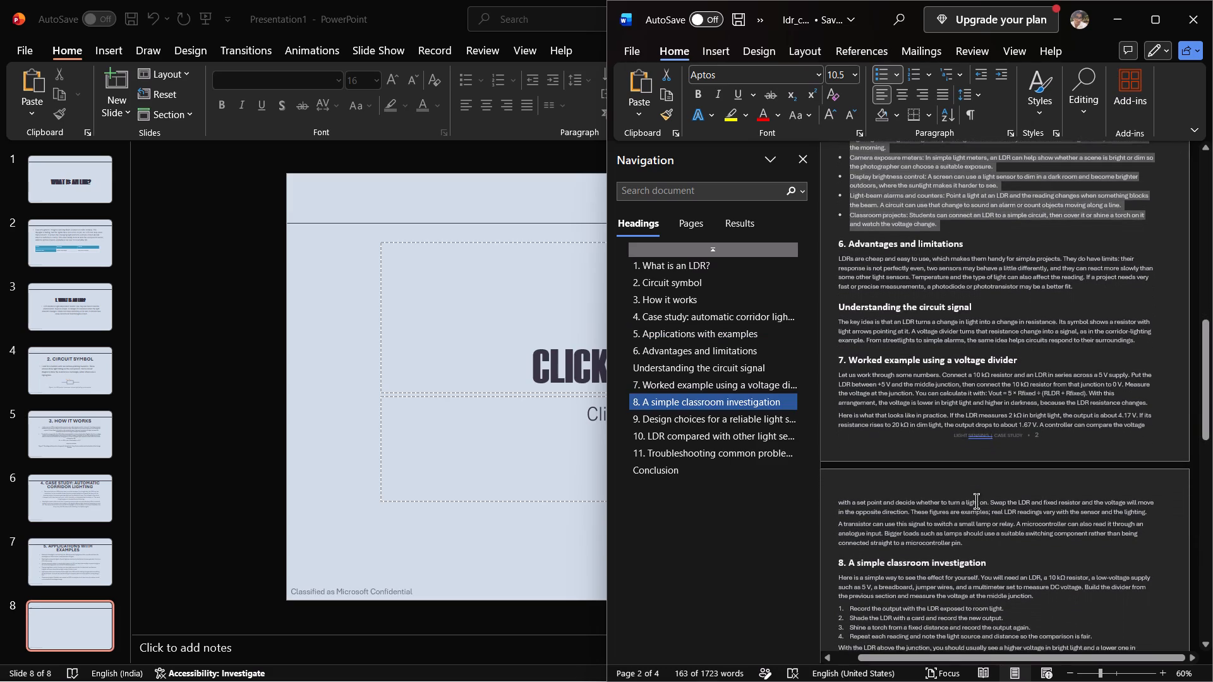
scroll(976, 501, "down", 5)
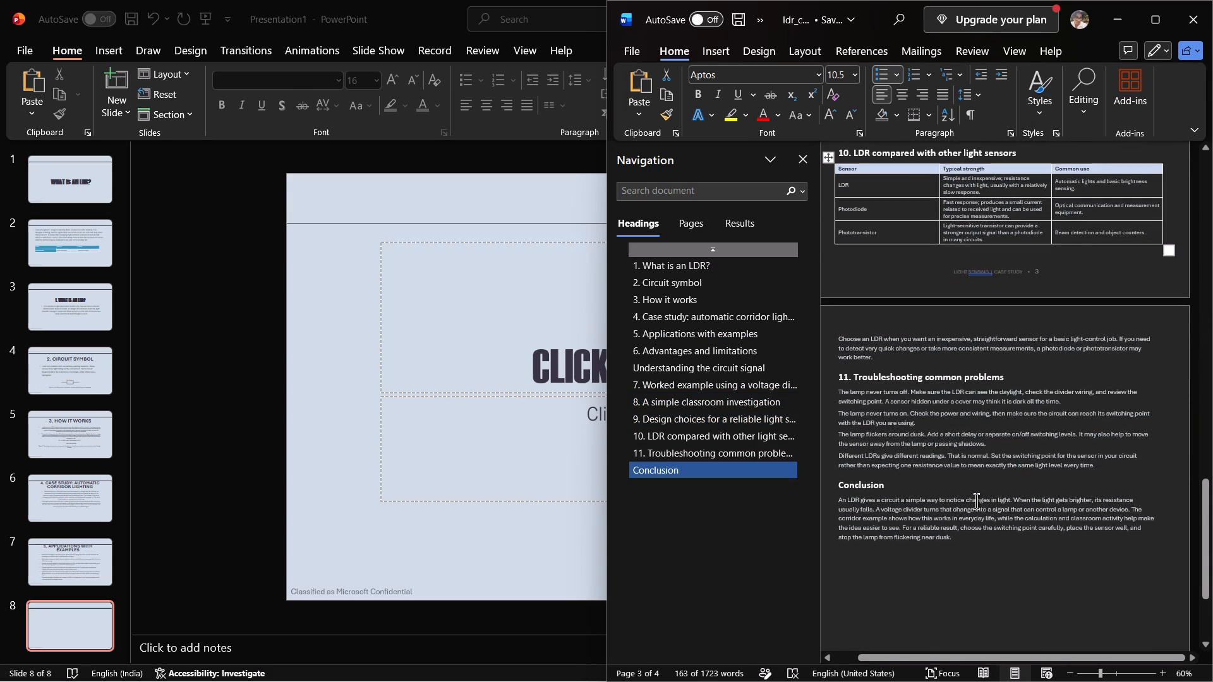
scroll(976, 501, "up", 2)
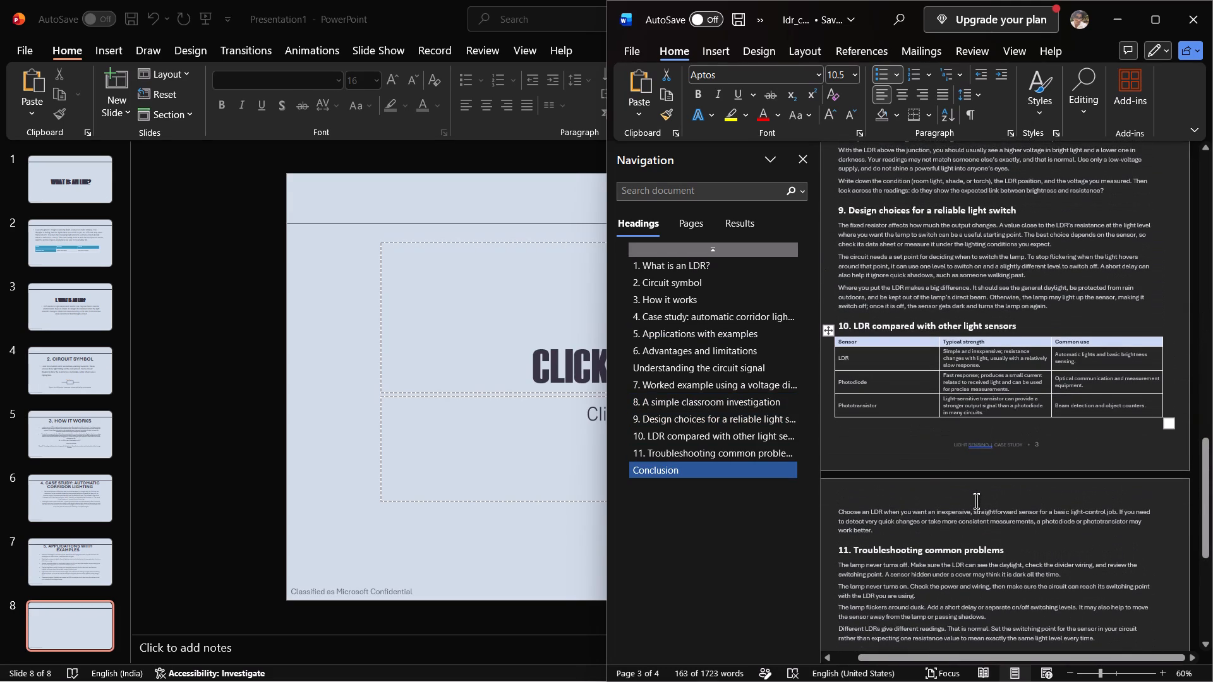
scroll(976, 501, "up", 4)
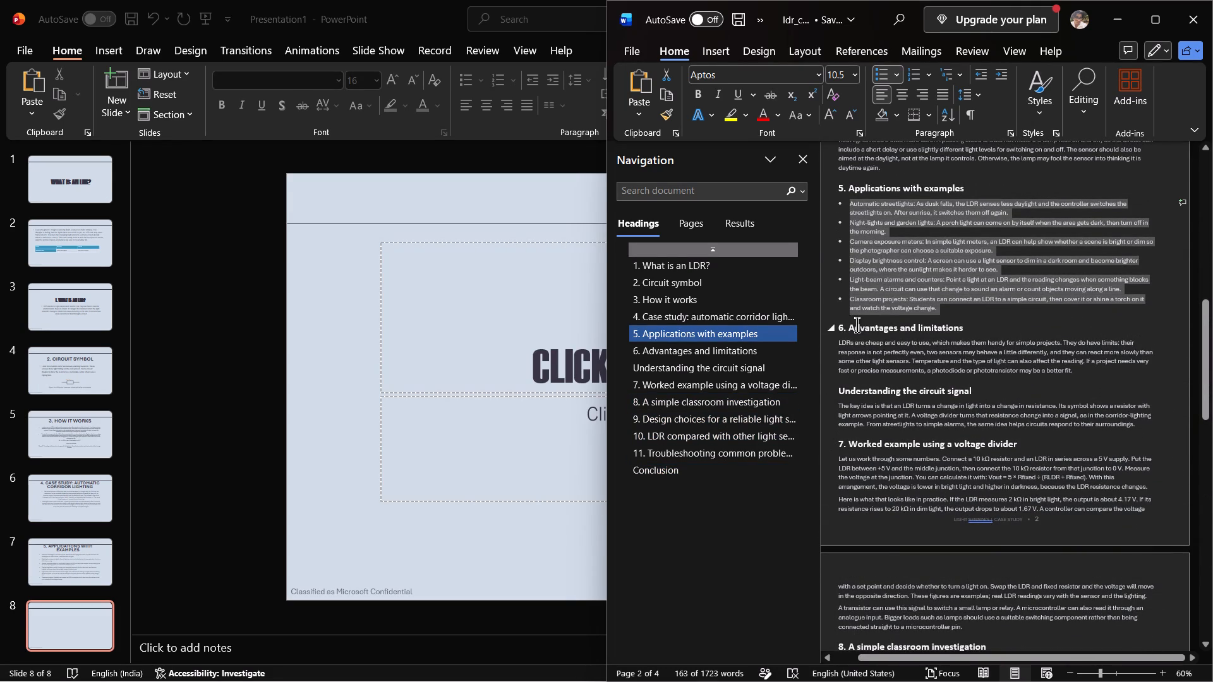
left_click_drag(850, 326, 1008, 330)
left_click(1008, 330)
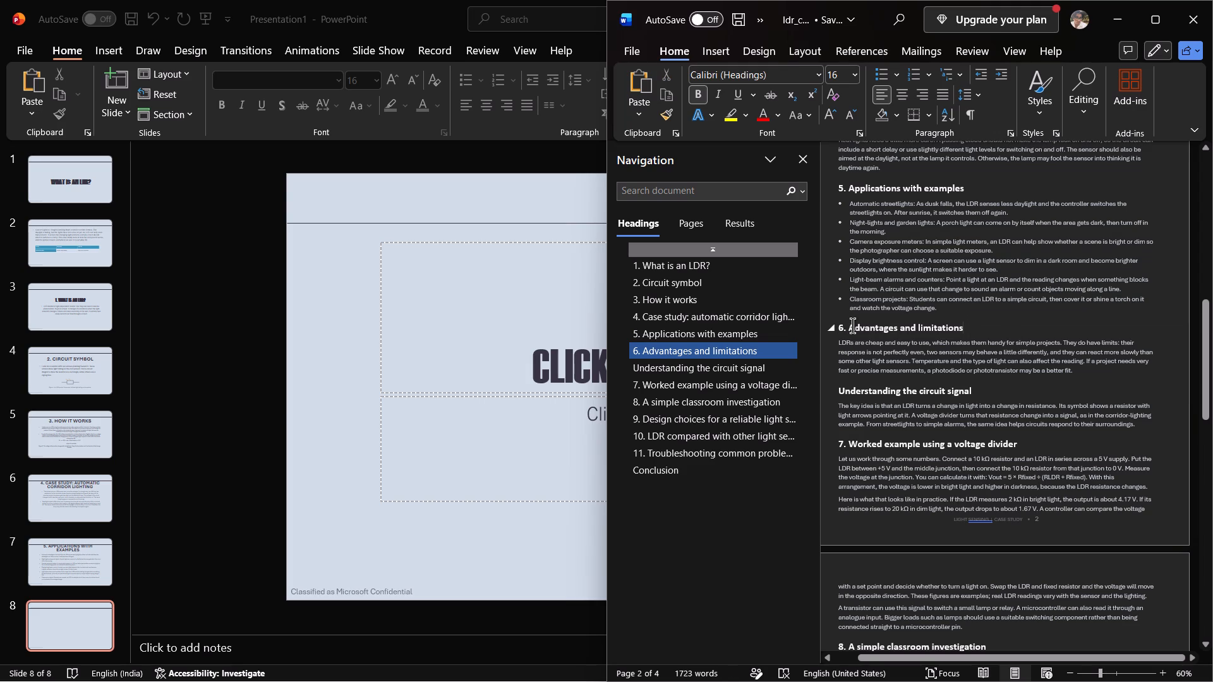
left_click_drag(849, 326, 955, 337)
key("ctrl+c")
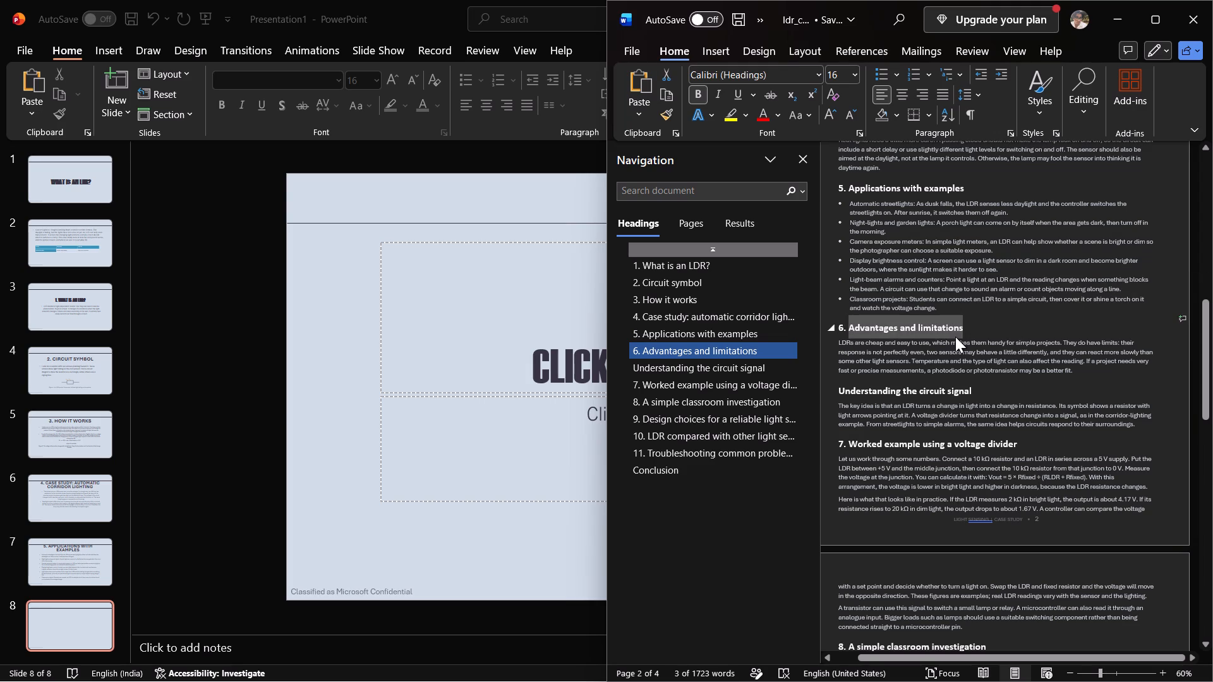
In PowerPoint, paste the copied heading into slide 8's title placeholder, left-aligned and with Aptos chosen as the font.
left_click(532, 323)
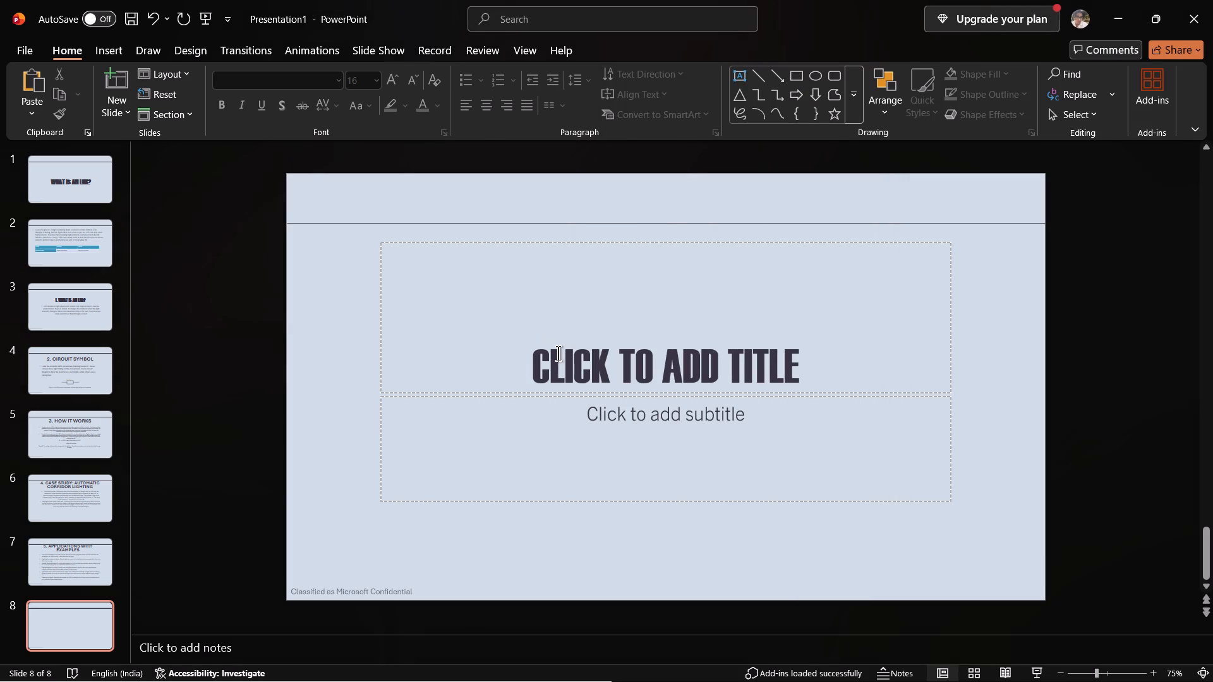
left_click(558, 353)
left_click(468, 108)
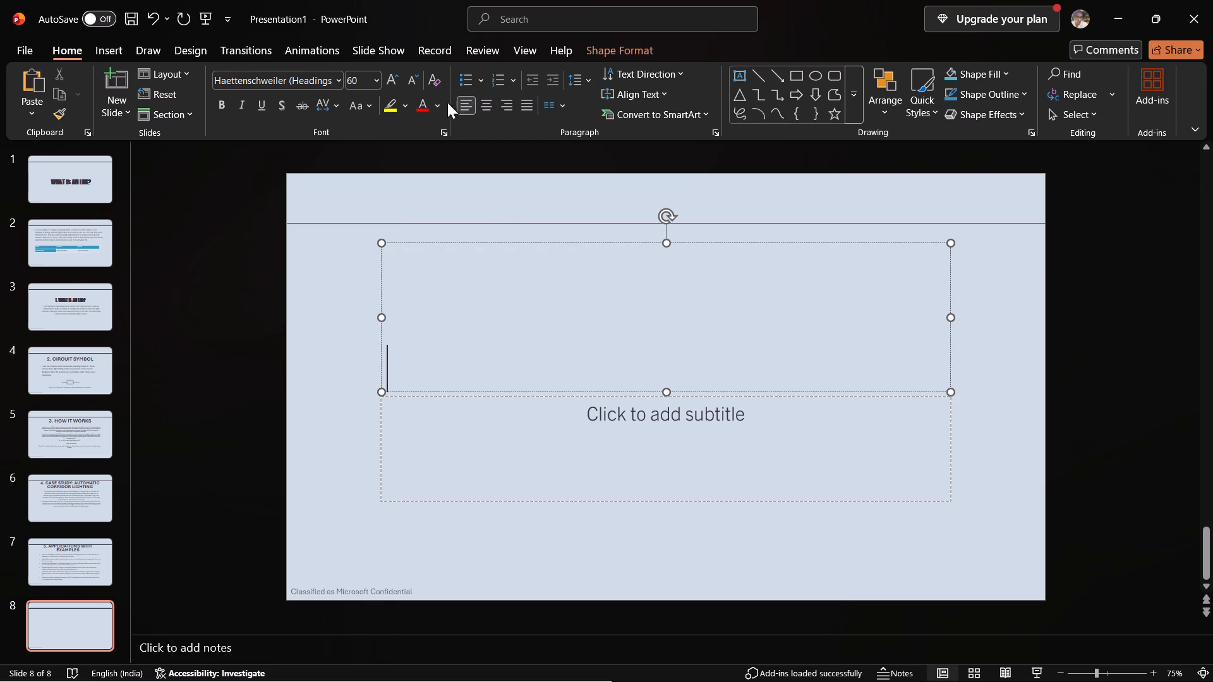
left_click(339, 83)
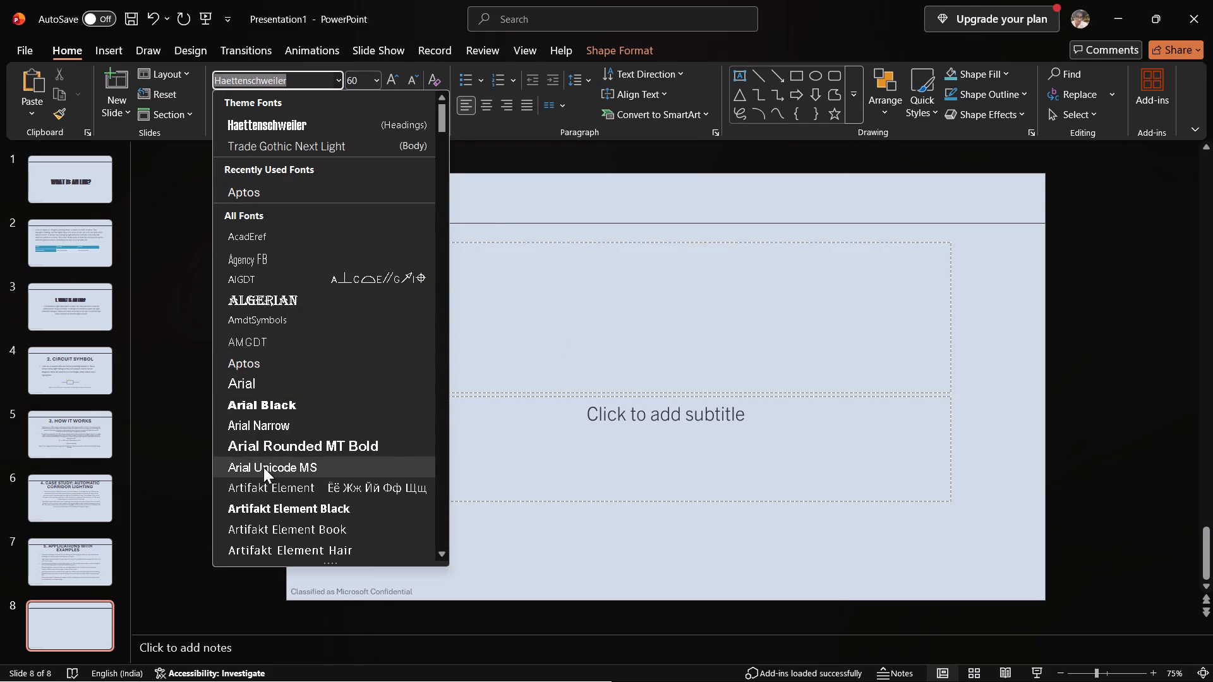
left_click(291, 357)
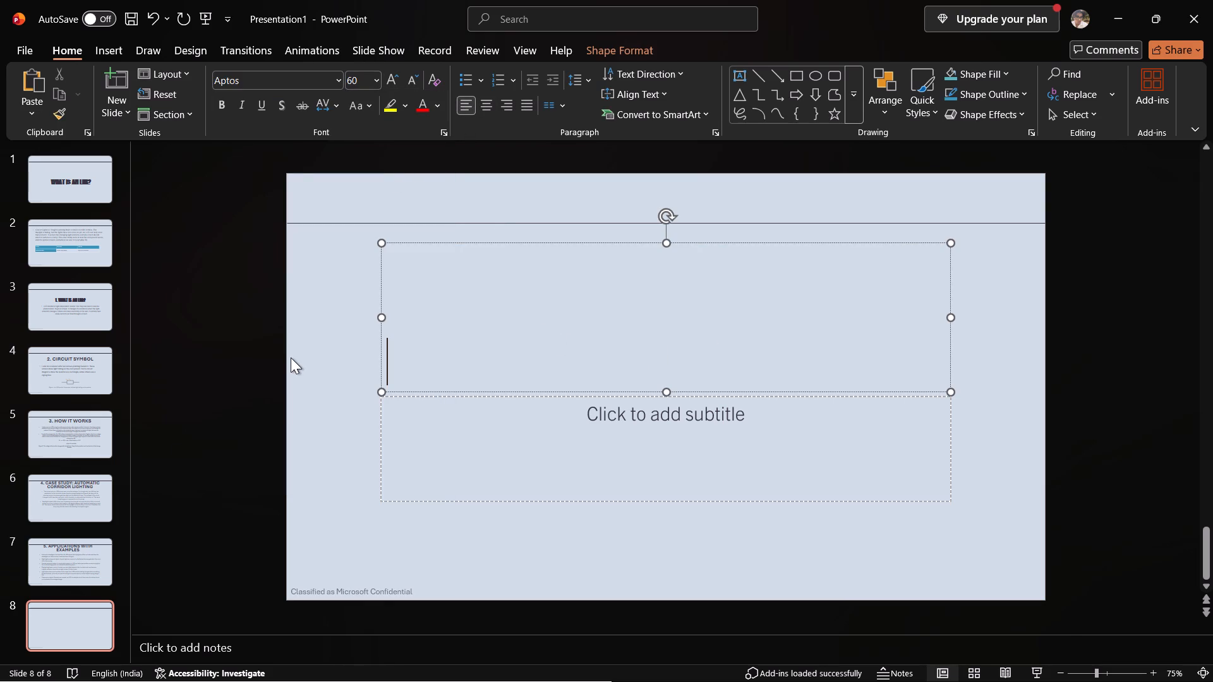
key("ctrl+v")
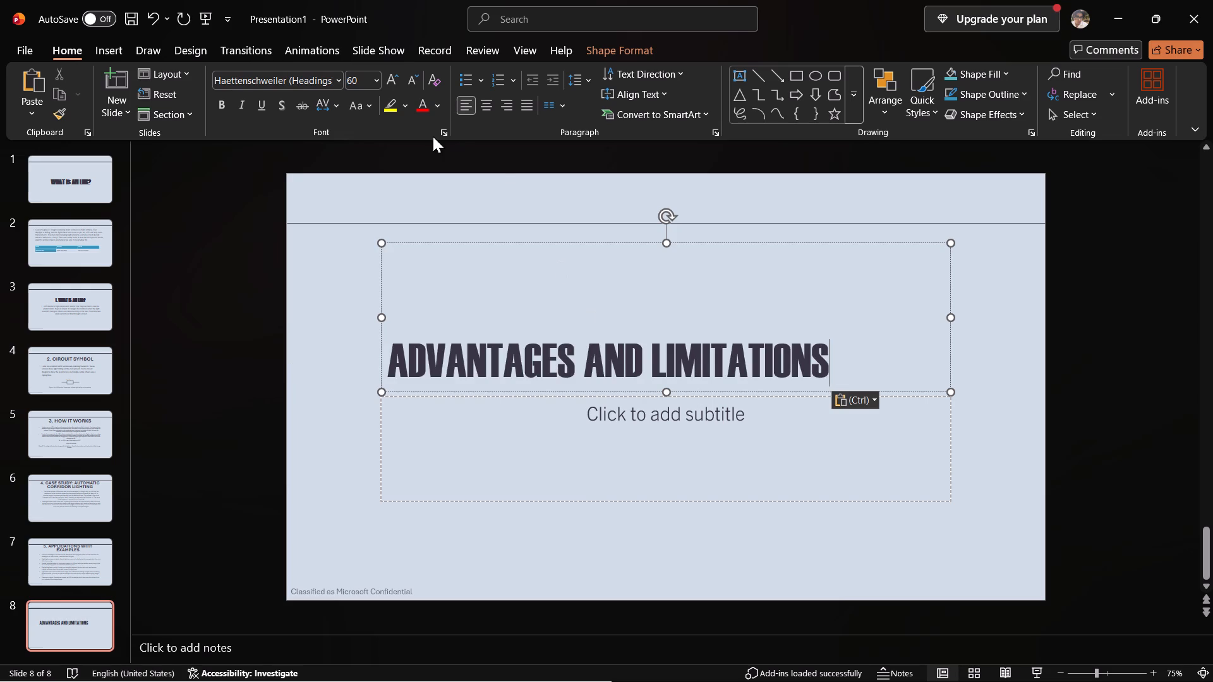
Set the font of slide 8's entire title, "Advantages and limitations", to Aptos.
left_click(337, 75)
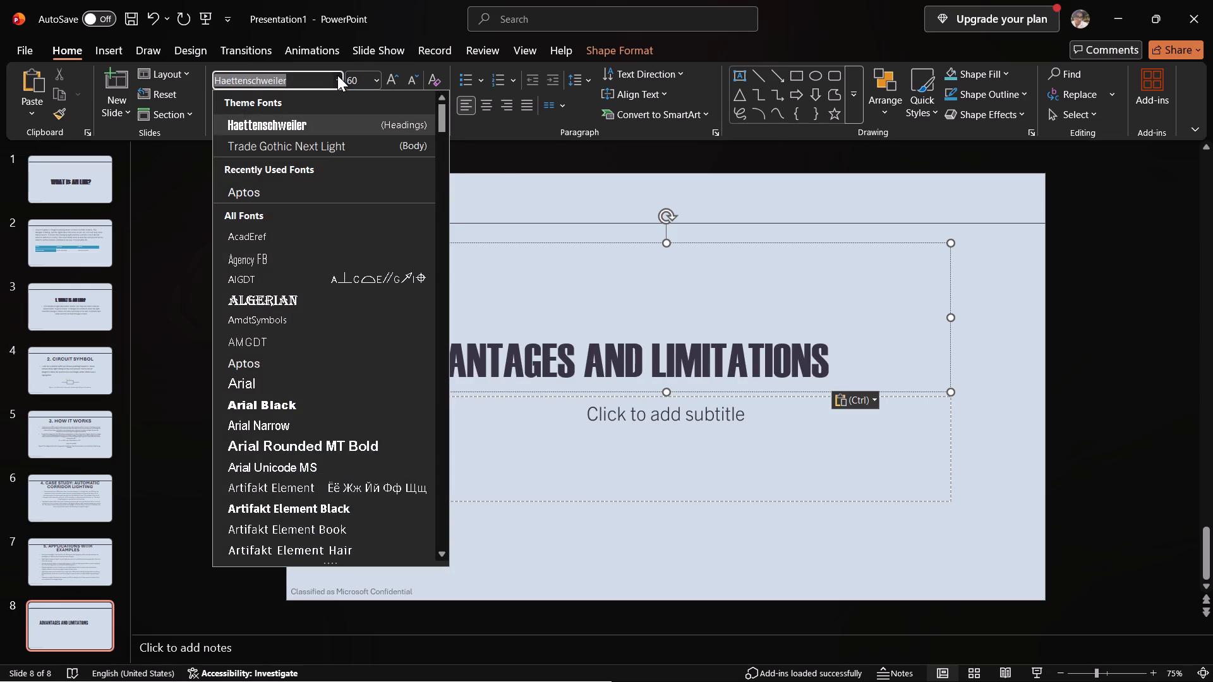
left_click(315, 354)
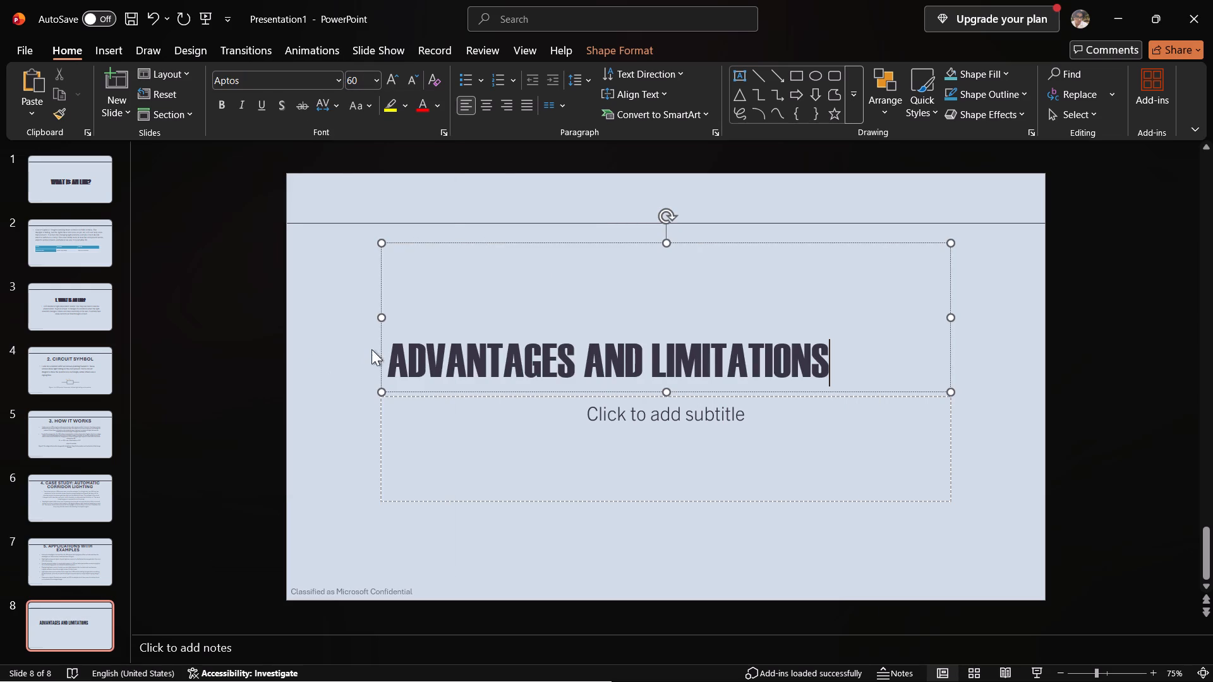
triple_click(423, 344)
left_click(423, 344)
left_click(423, 344)
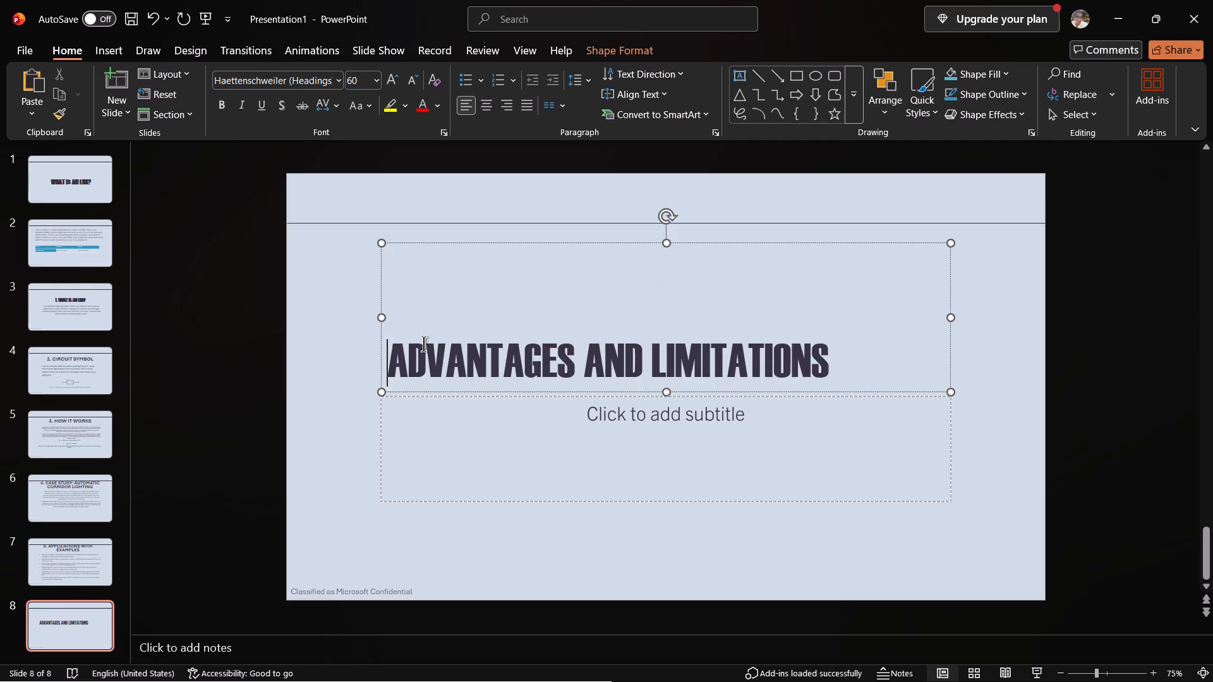
double_click(423, 344)
left_click(423, 344)
triple_click(423, 344)
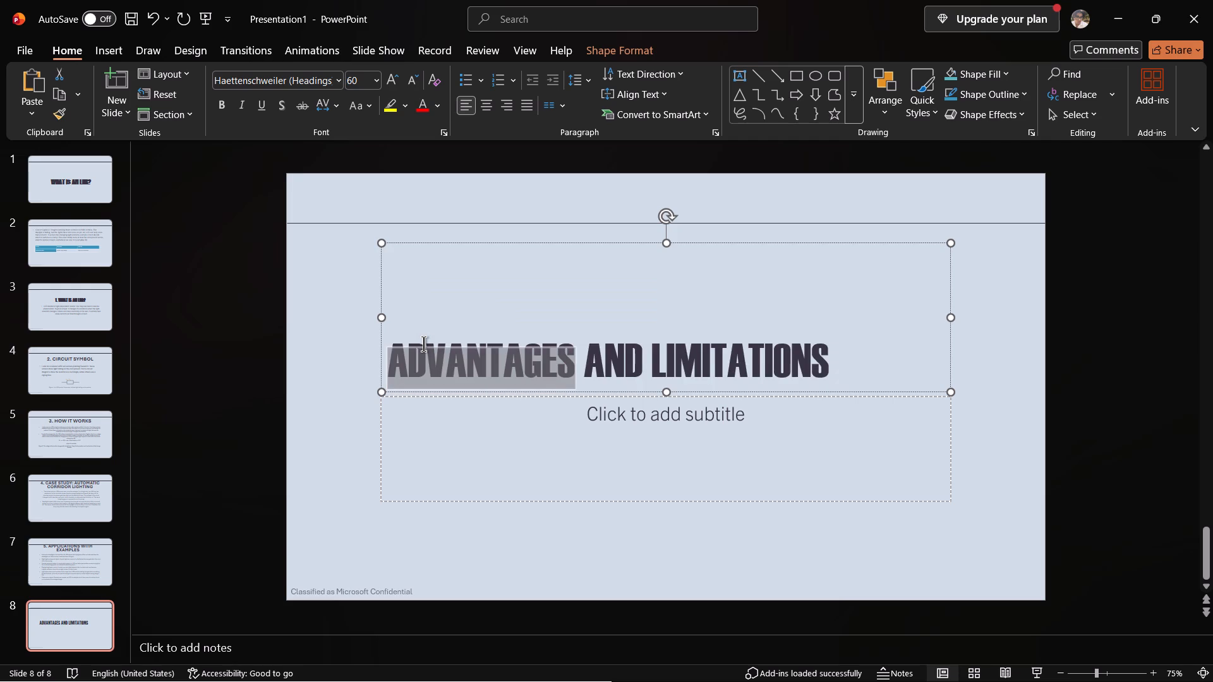
left_click(506, 297)
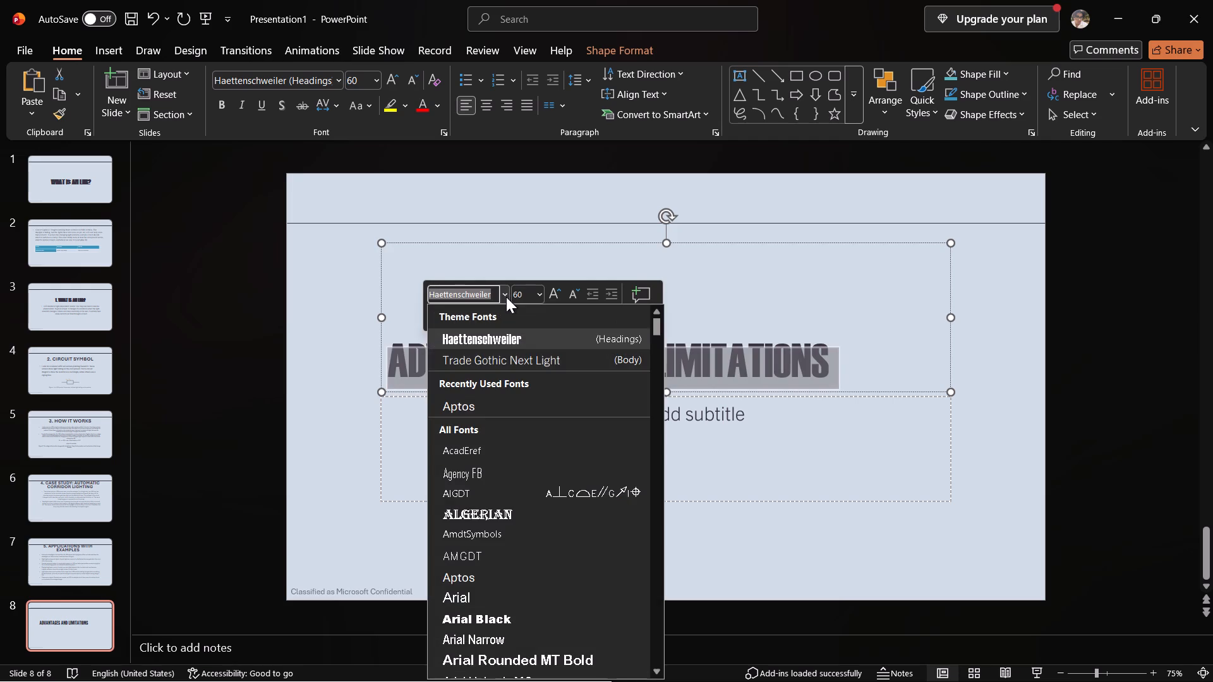
left_click(474, 580)
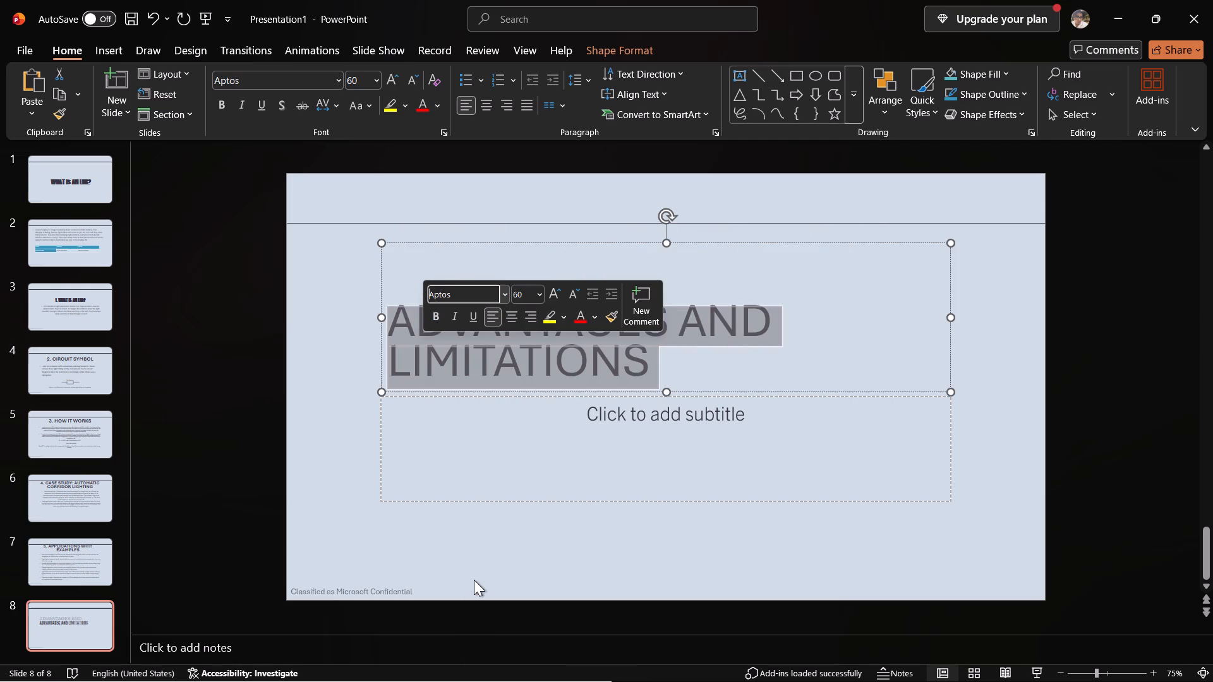
Shorten slide 8's title placeholder from its bottom edge so the two-line title sits just below the header line.
left_click_drag(668, 389, 693, 337)
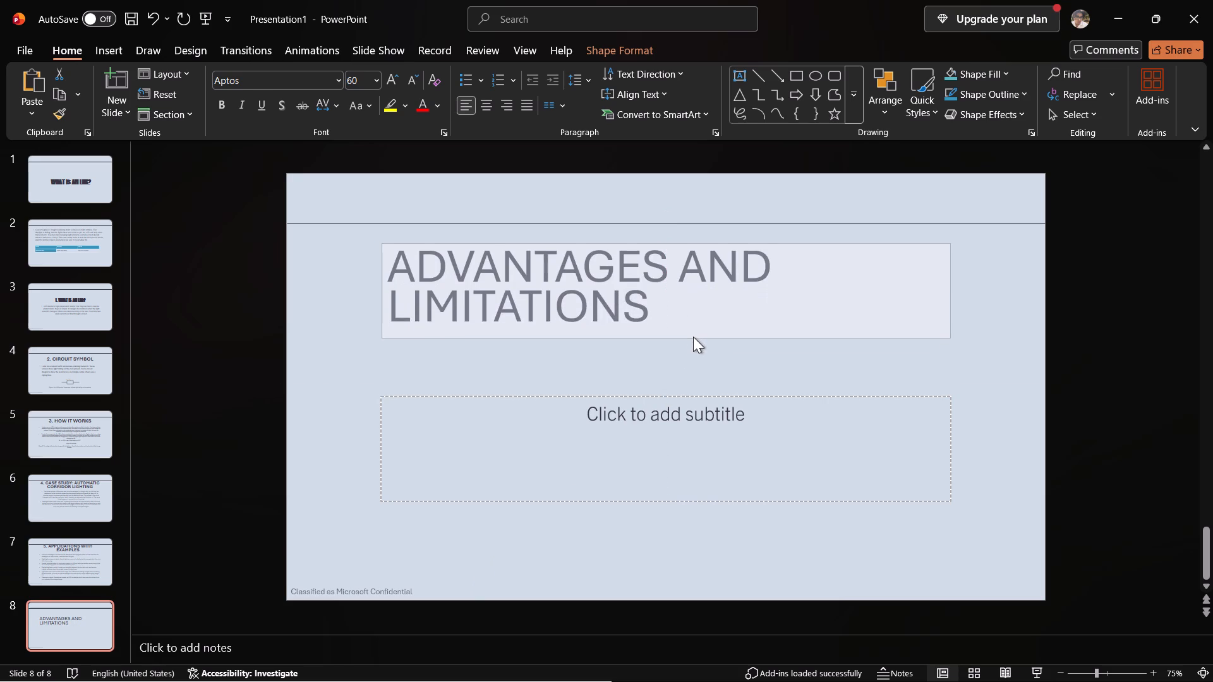
left_click_drag(693, 337, 709, 315)
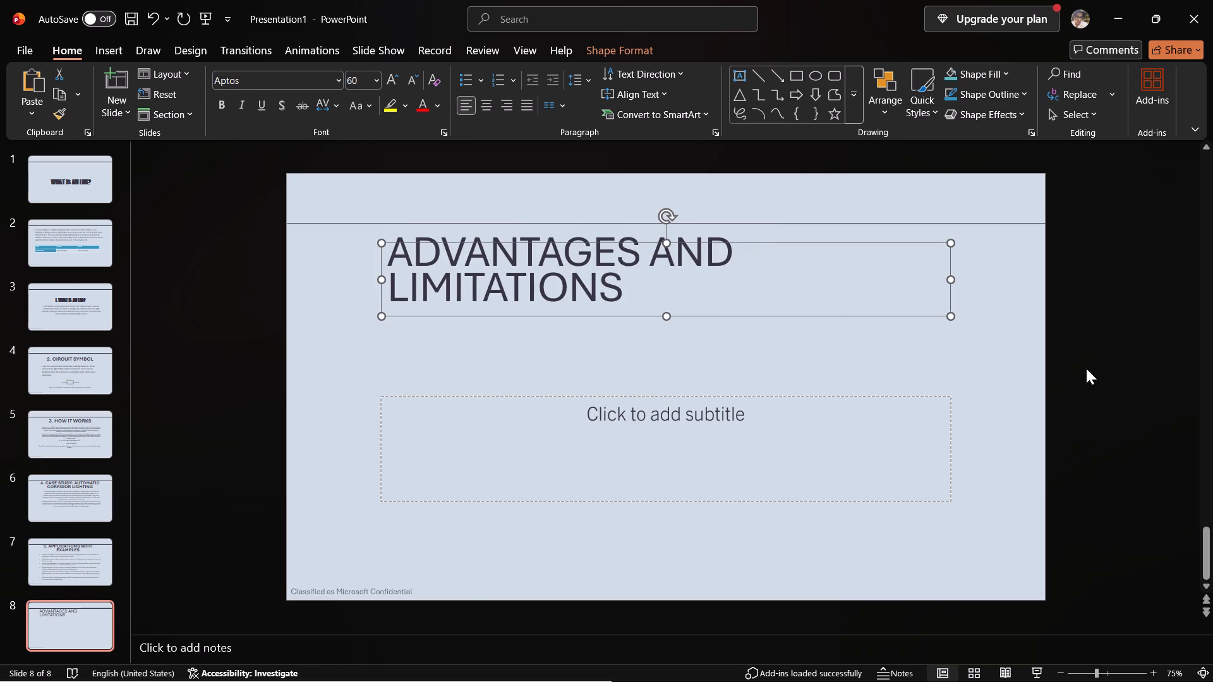
left_click(1086, 368)
Look through the earlier slides to examine their titles and body layout, and return to slide 8.
left_click(98, 551)
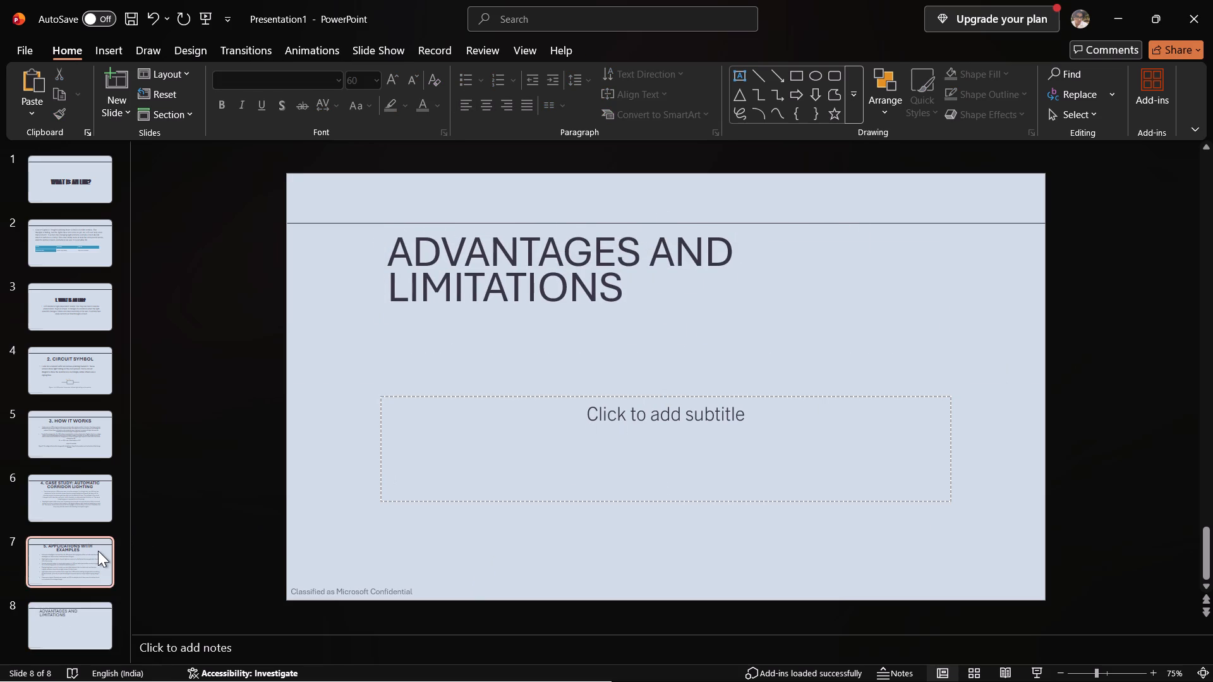
left_click(53, 479)
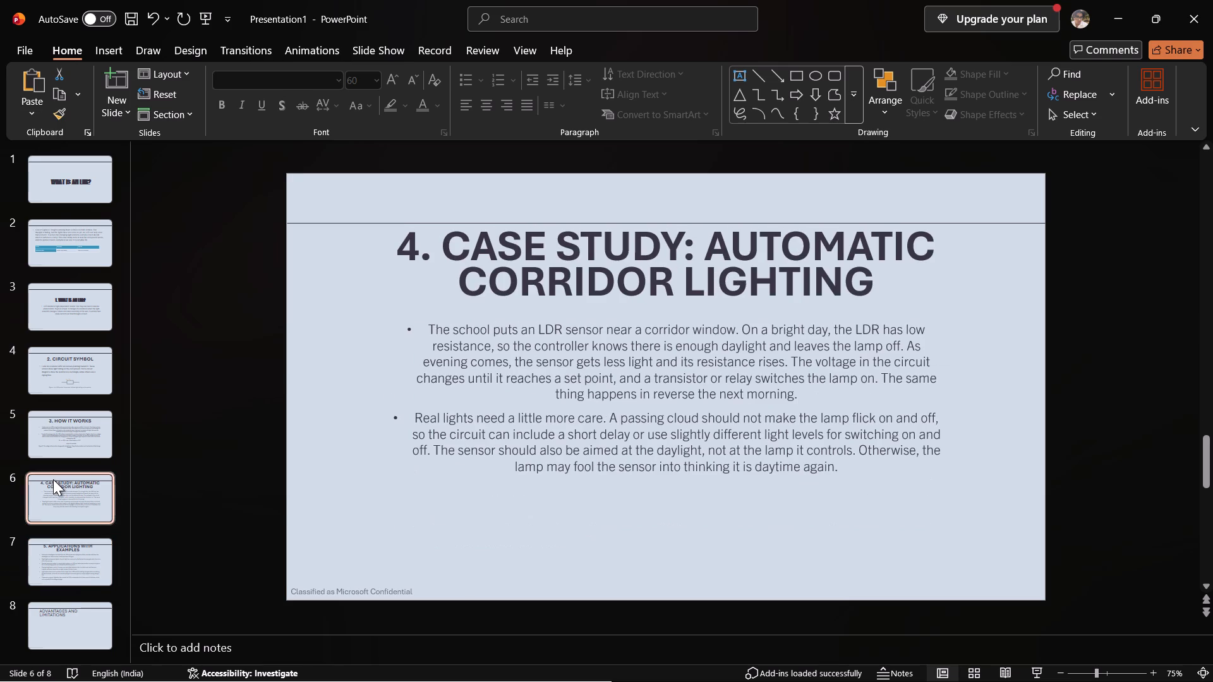
left_click(80, 407)
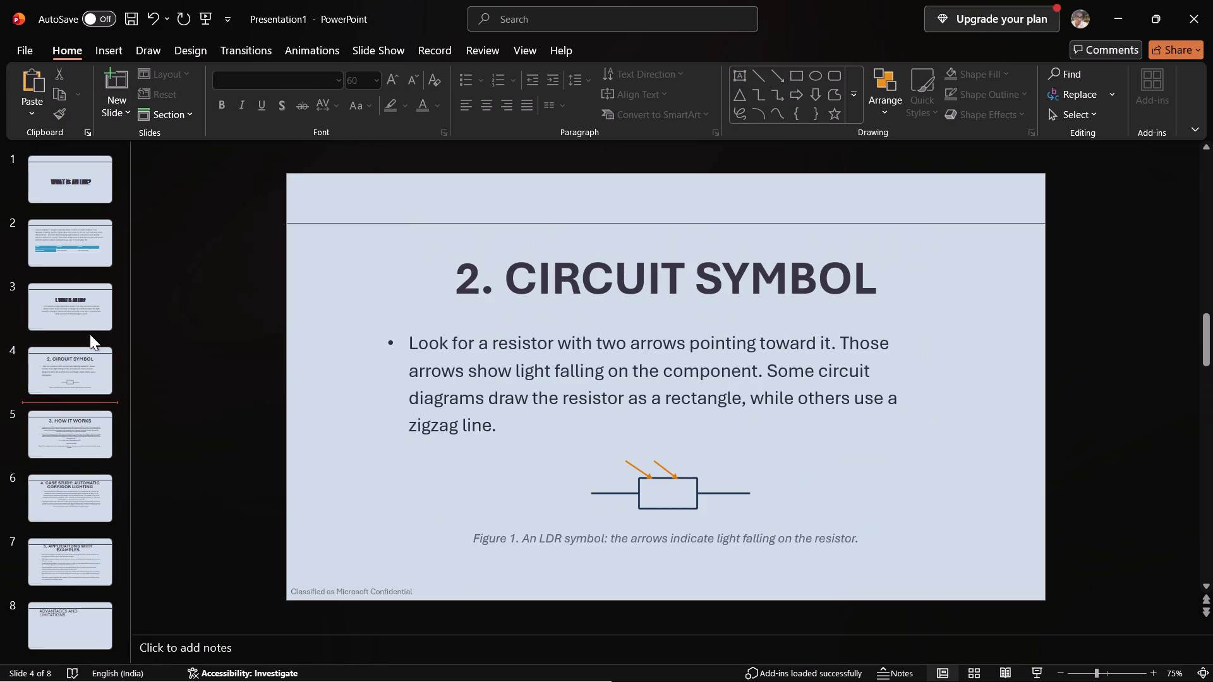
left_click(89, 335)
left_click(95, 277)
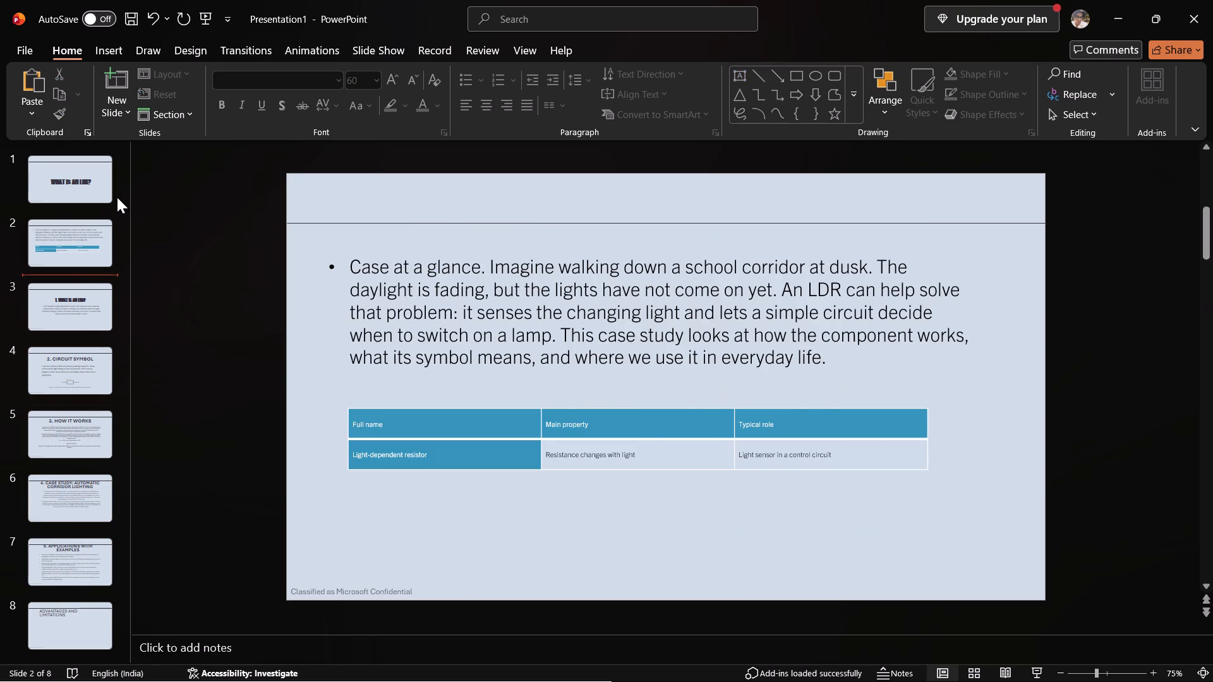
left_click(116, 198)
left_click(97, 236)
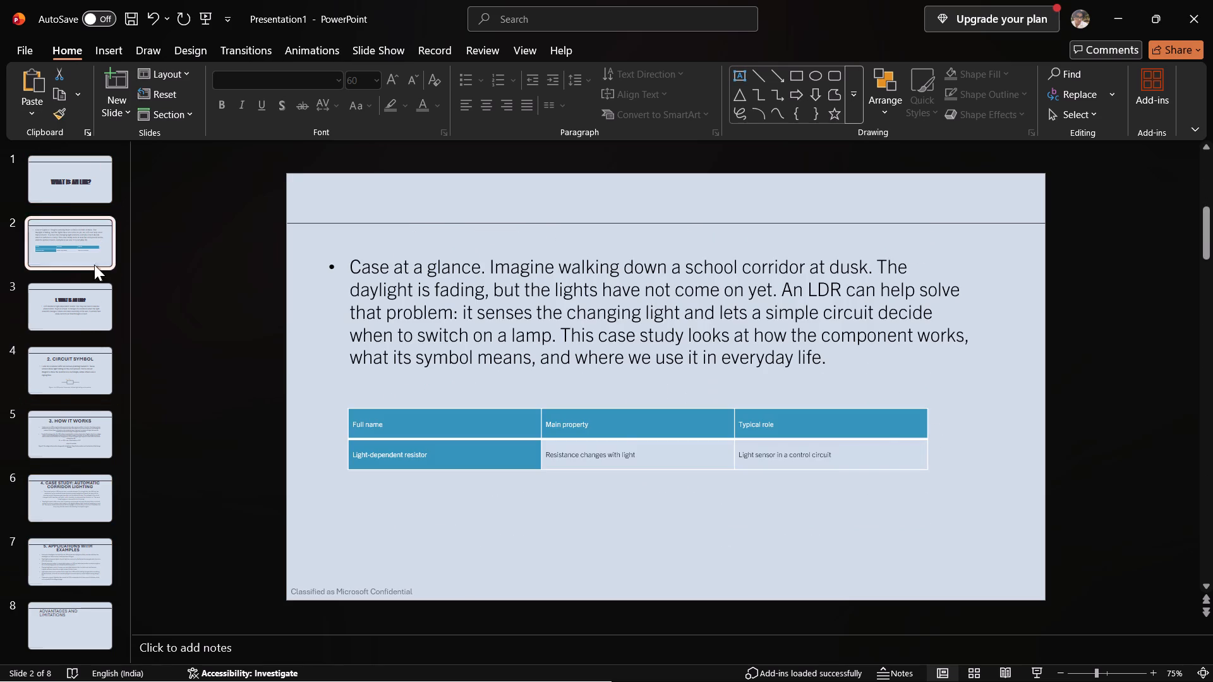
left_click(88, 324)
left_click(85, 395)
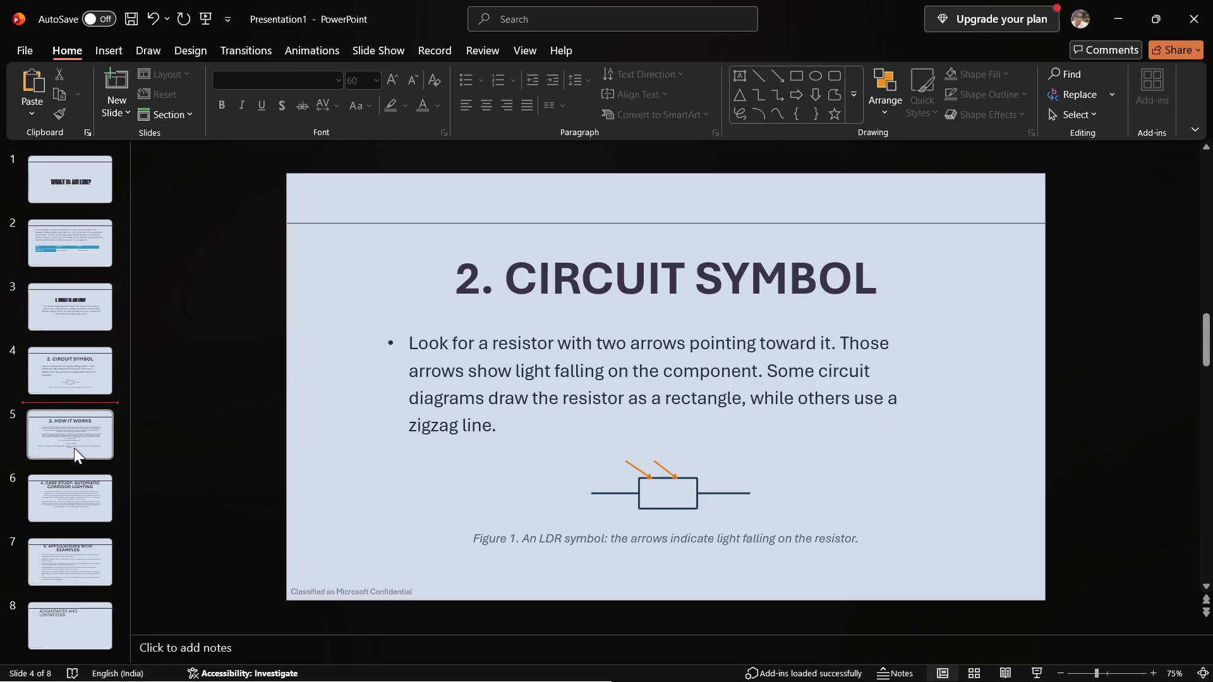
left_click(74, 448)
left_click(75, 513)
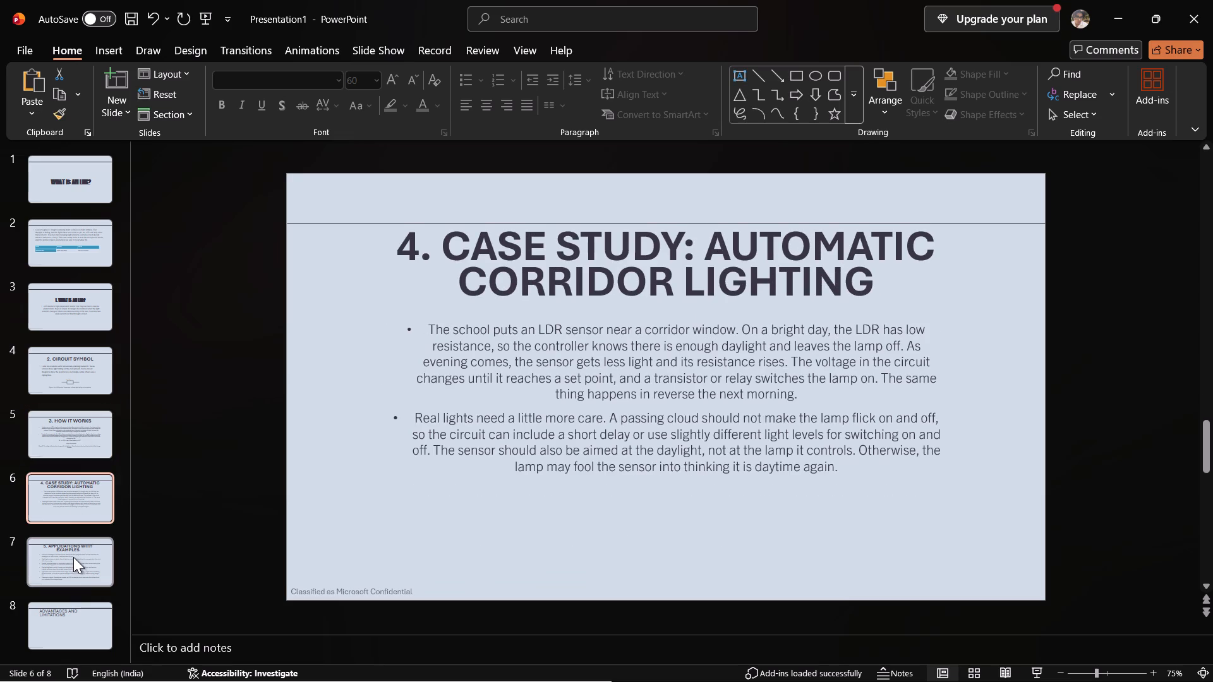
left_click(73, 558)
scroll(73, 558, "down", 1)
left_click(73, 558)
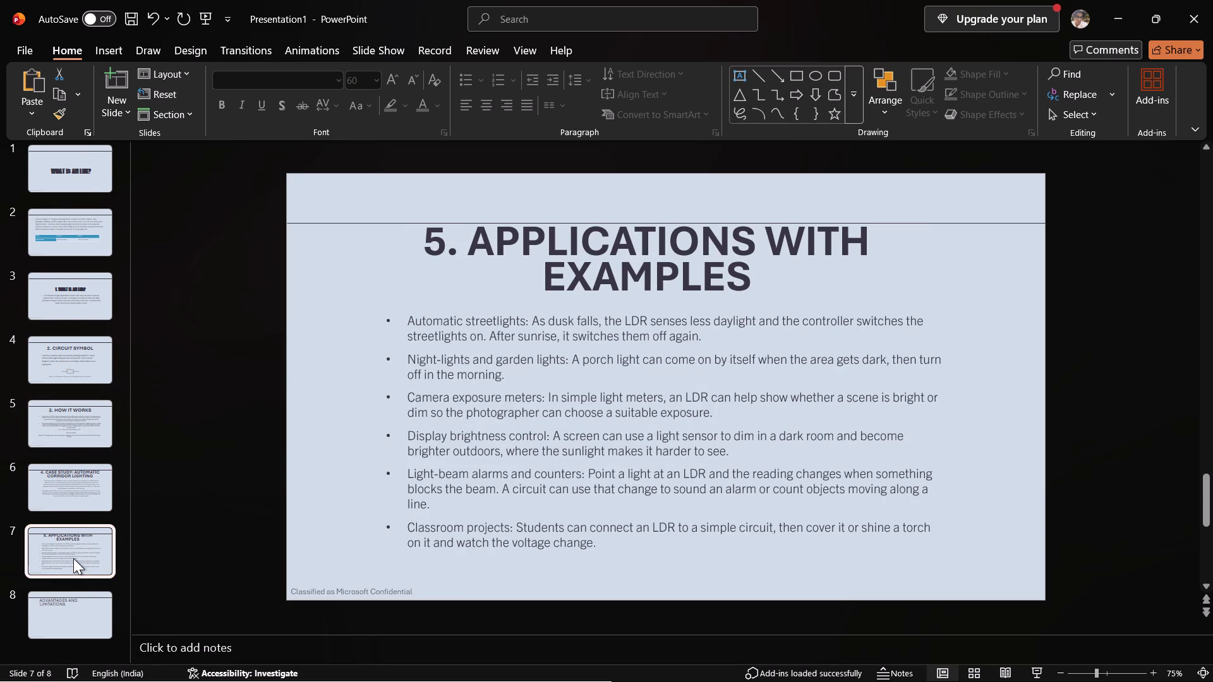
left_click(73, 558)
left_click(71, 602)
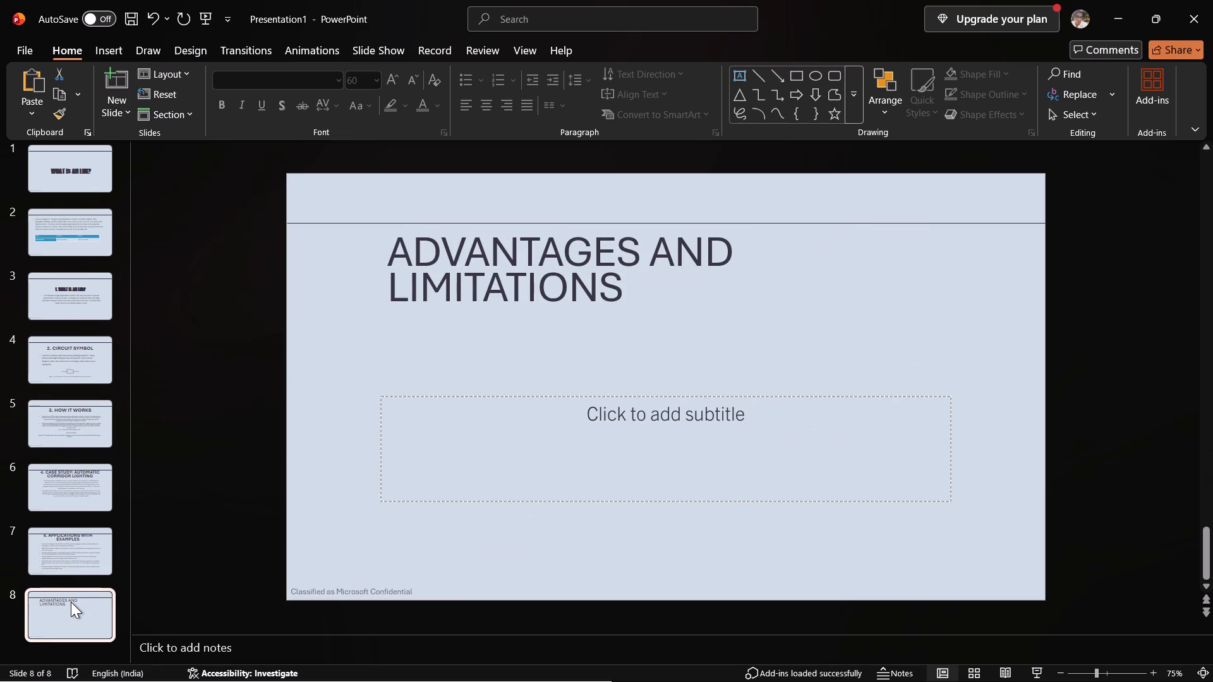
Activate slide 8's subtitle placeholder, switch to Word, and copy the full paragraph under "6. Advantages and limitations".
left_click(610, 426)
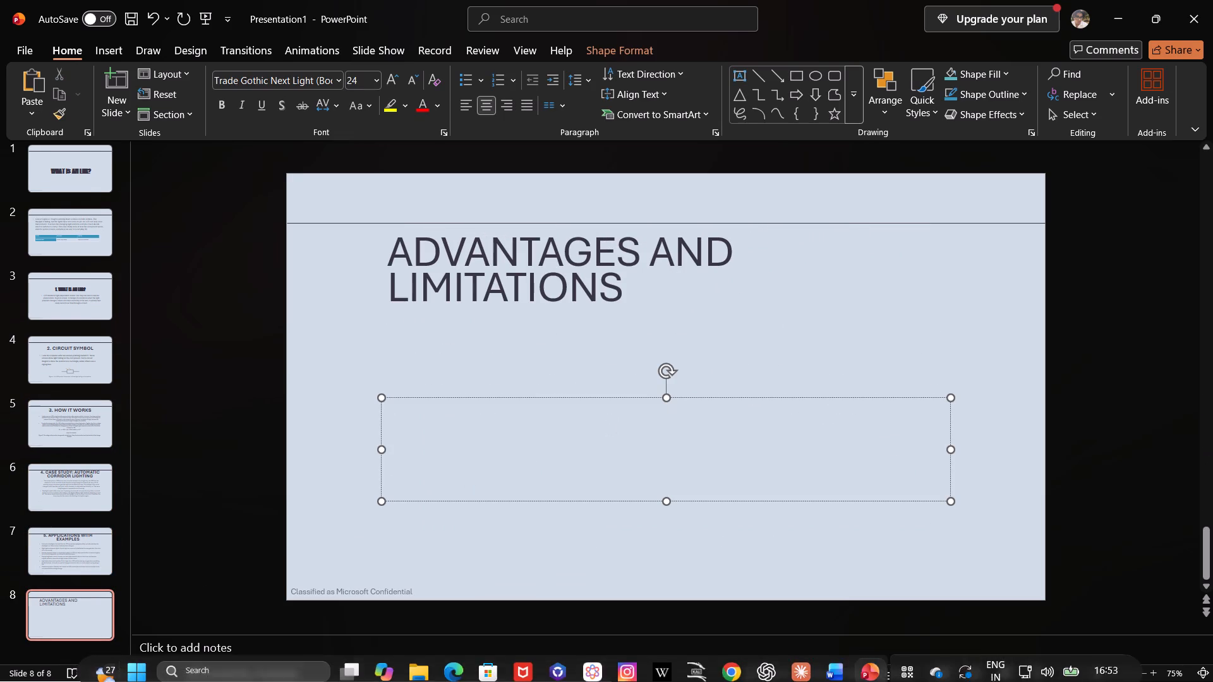
left_click(831, 664)
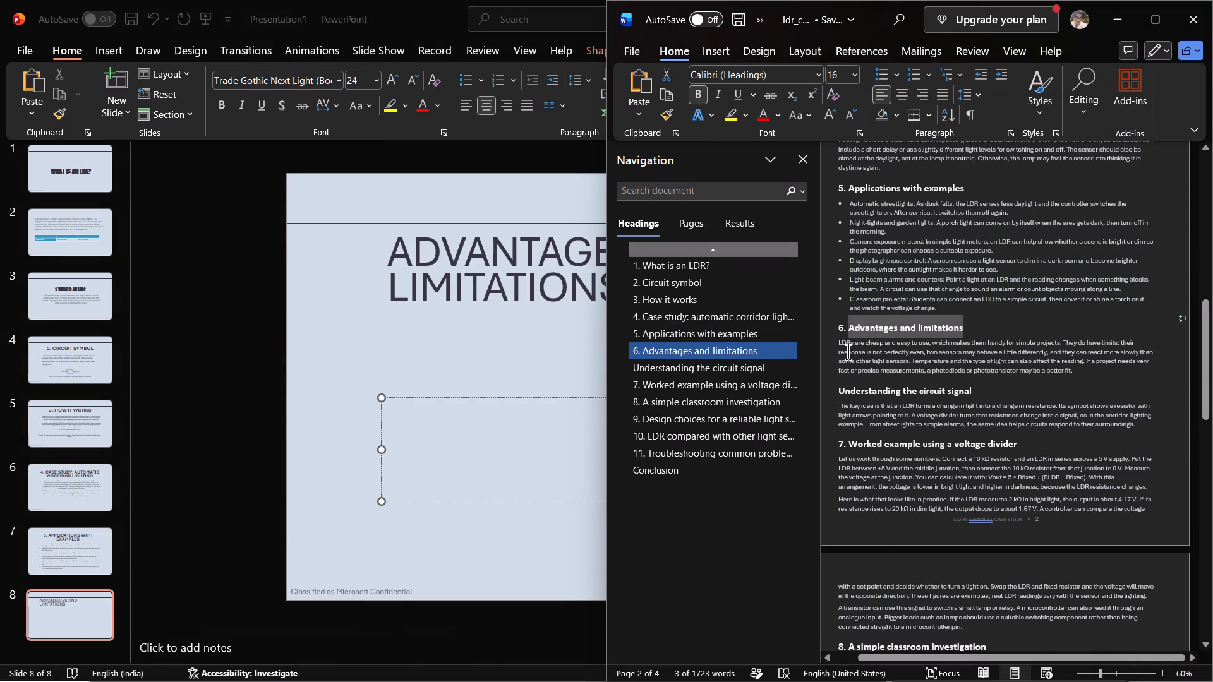
left_click_drag(837, 344, 1085, 367)
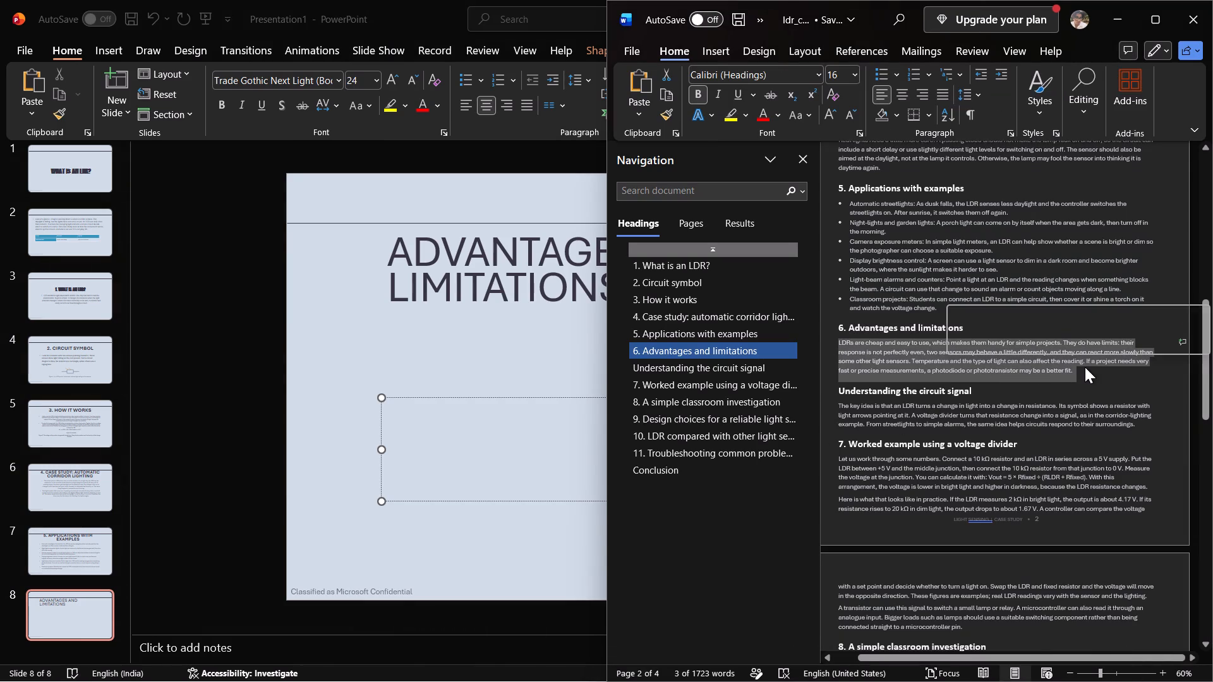
left_click(1085, 367)
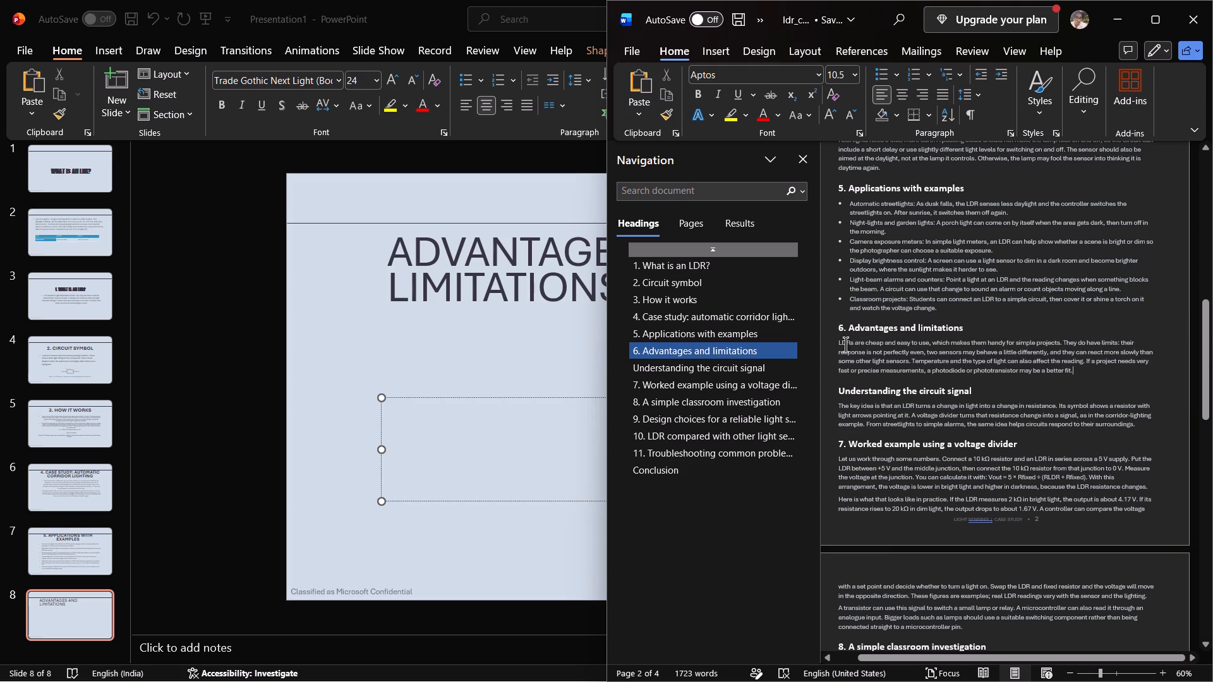
left_click_drag(838, 343, 1094, 376)
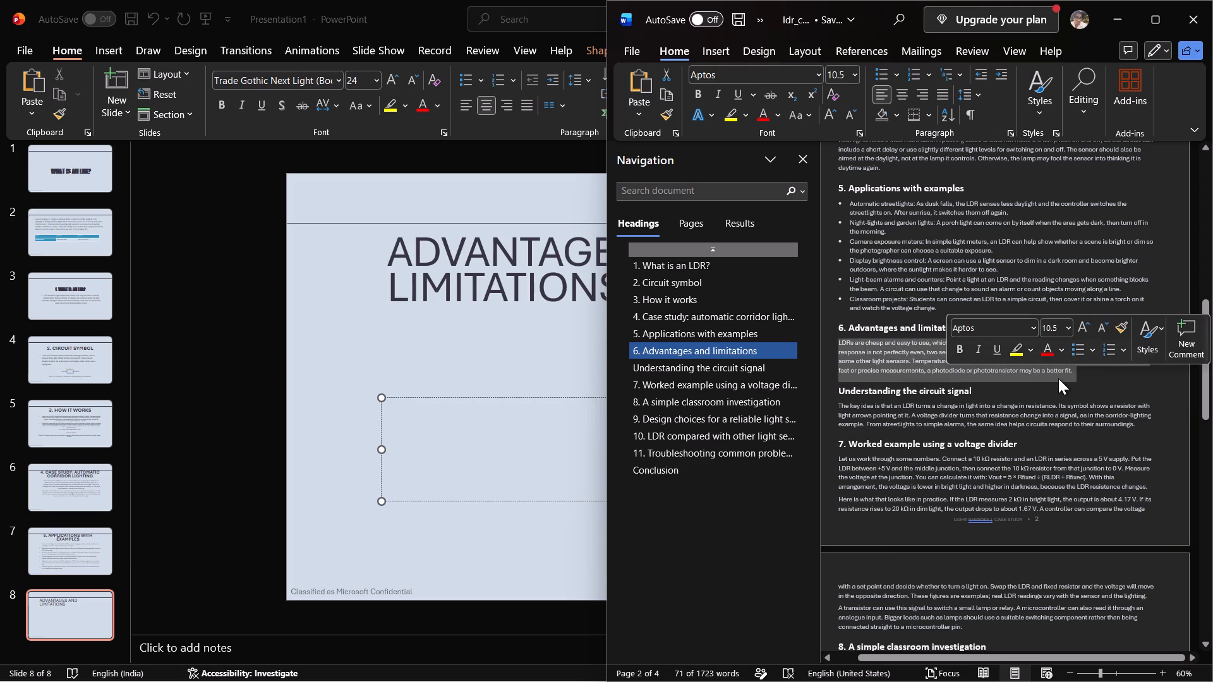
key("ctrl+c")
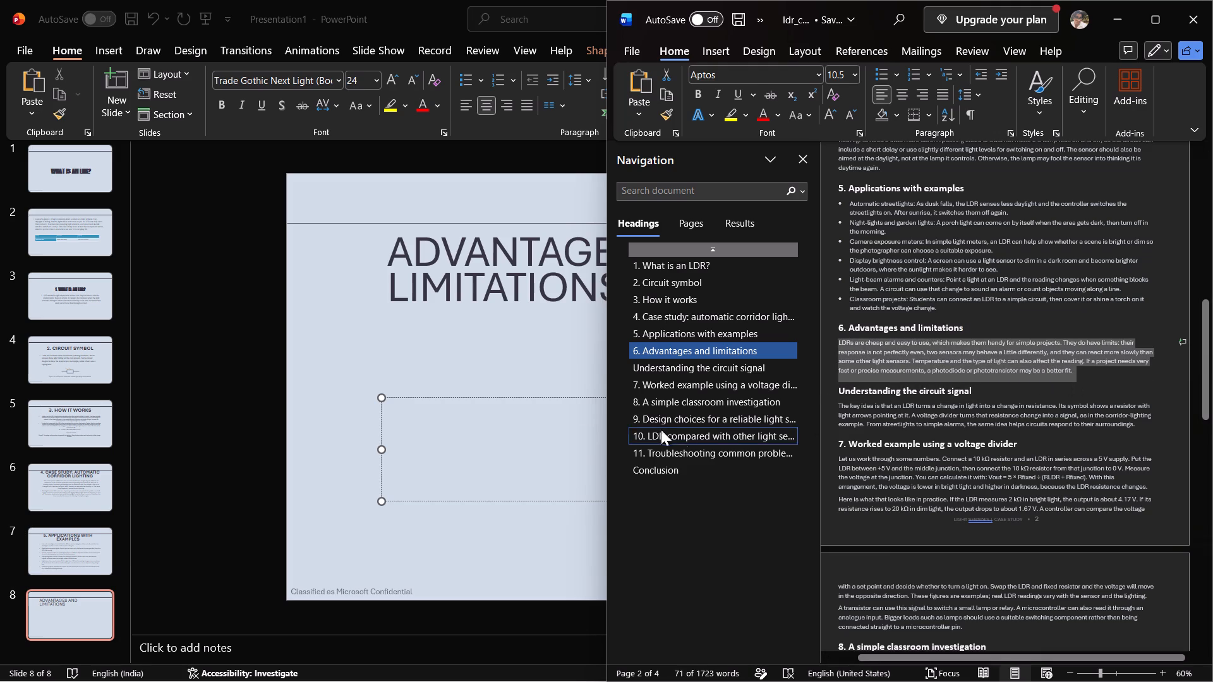
Switch to PowerPoint and paste the copied advantages and limitations paragraph into slide 8's subtitle placeholder.
left_click(505, 407)
key("ctrl+v")
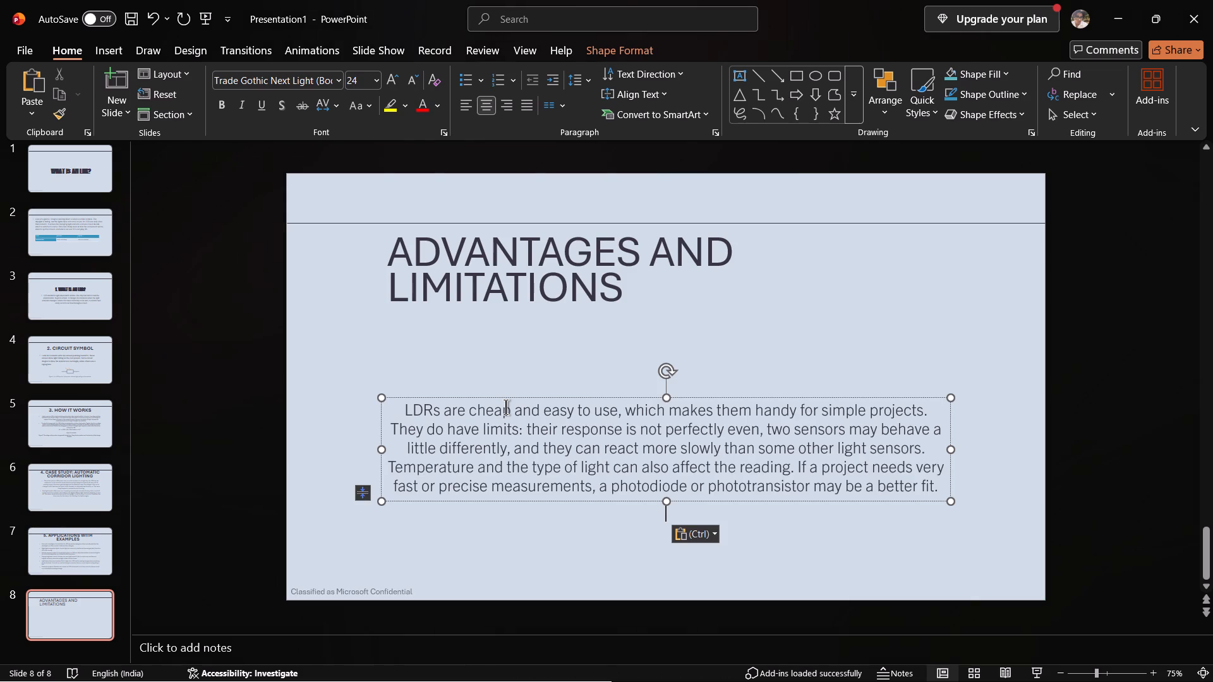
Left-align slide 8's whole body paragraph and format it with a filled round bullet.
left_click(456, 105)
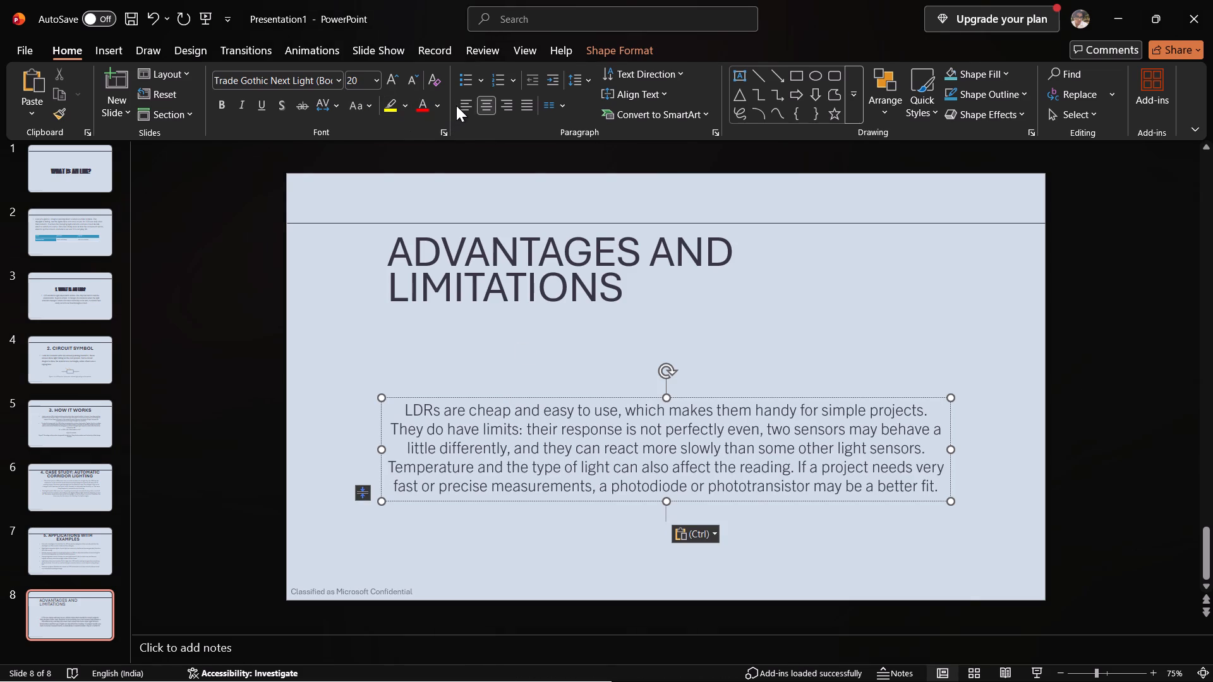
left_click(463, 104)
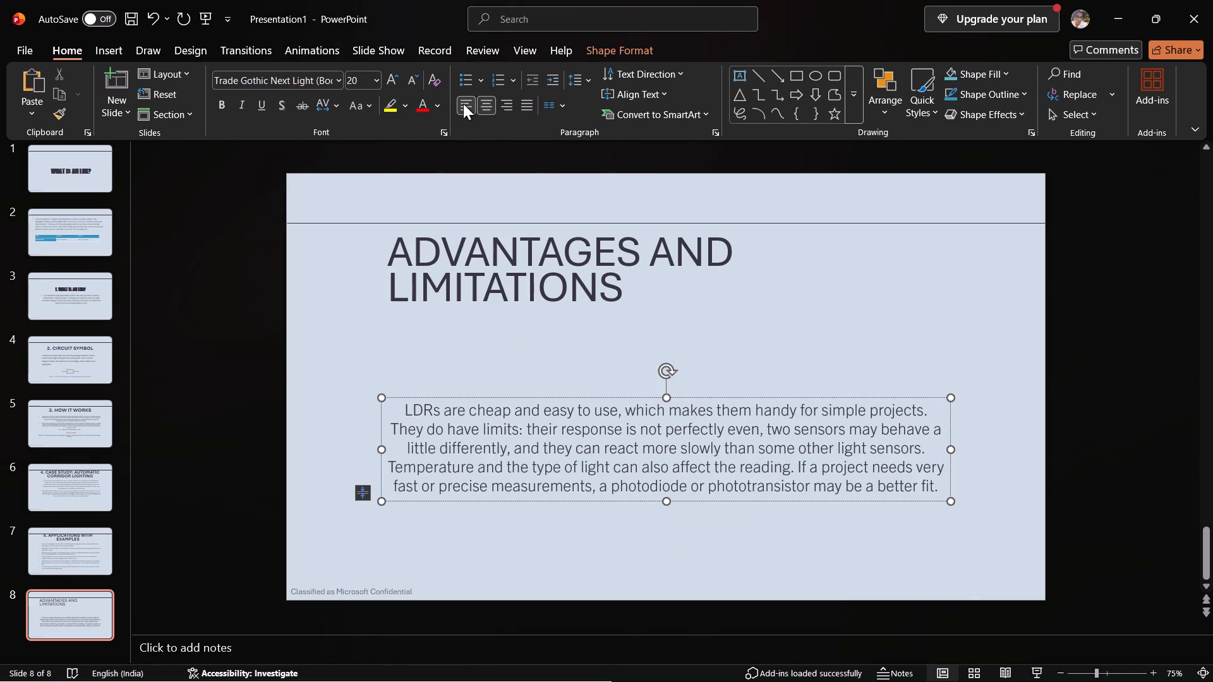
left_click_drag(404, 409, 416, 416)
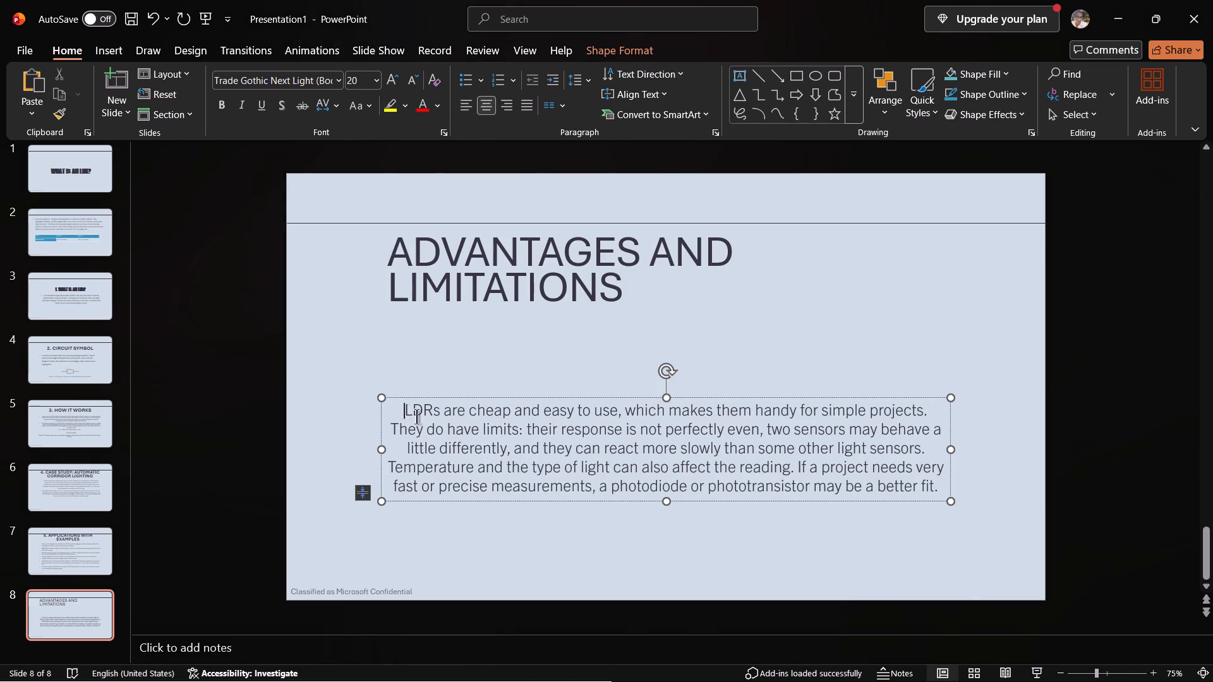
left_click_drag(416, 416, 749, 542)
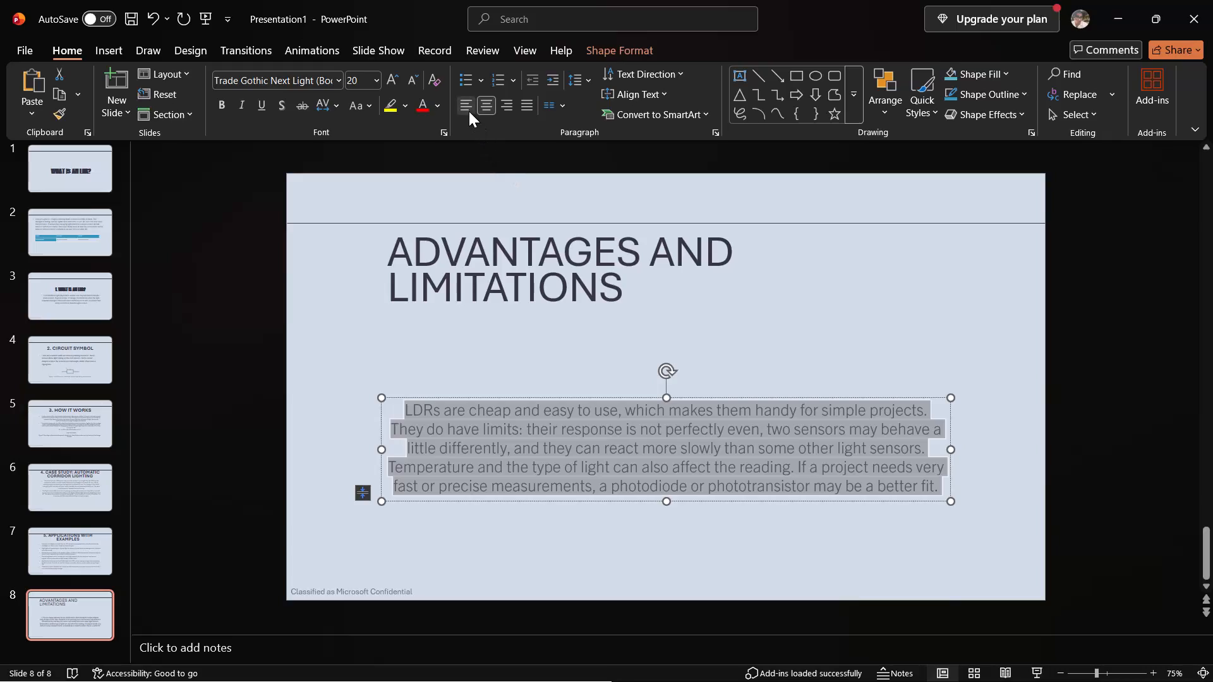
left_click(469, 111)
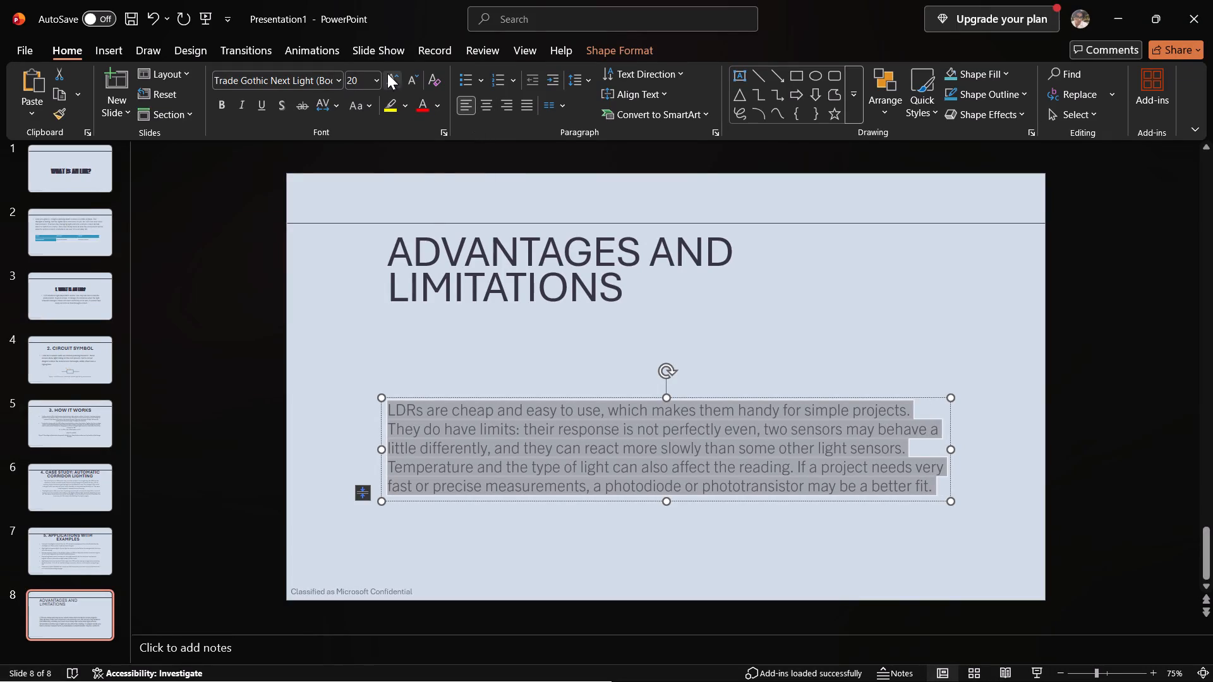
left_click(485, 80)
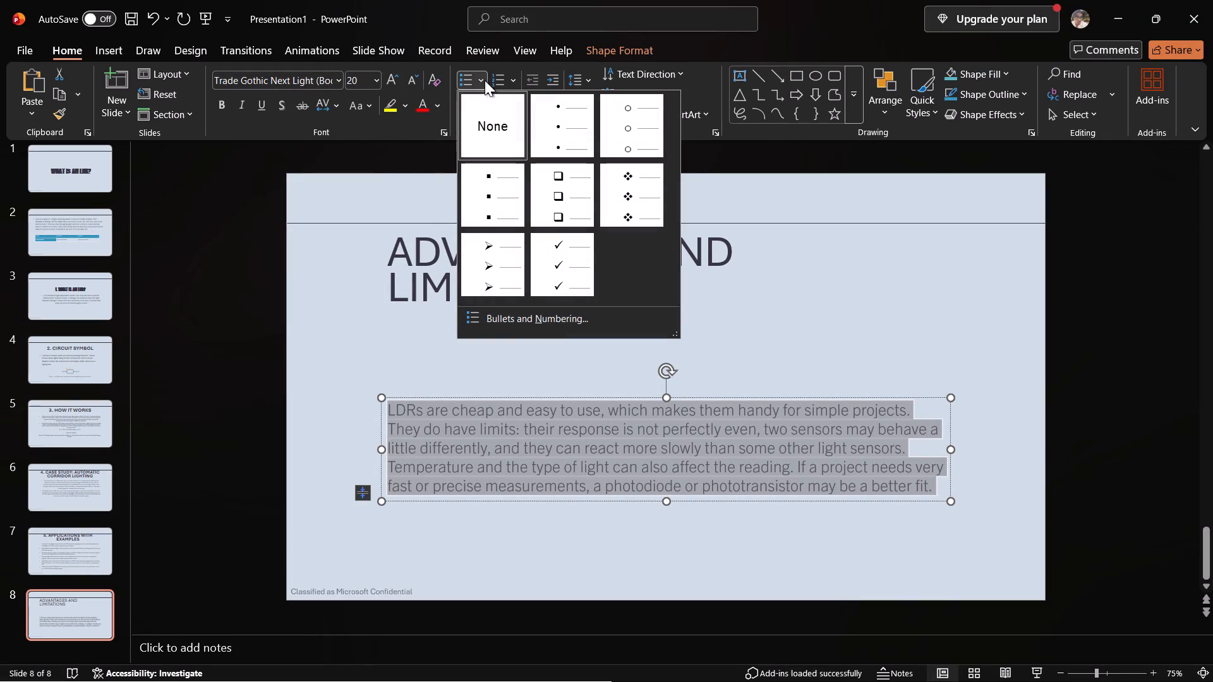
left_click(549, 144)
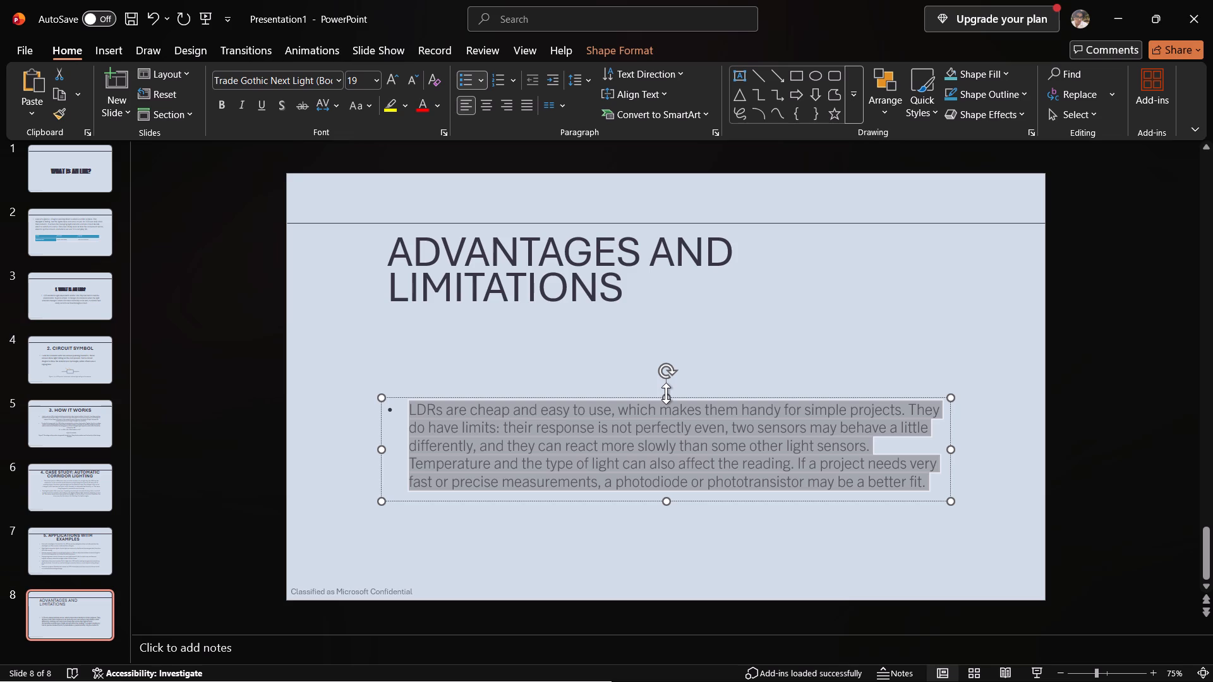
Move slide 8's body text box up closer to the title and extend its bottom edge downward to enlarge the text area.
left_click_drag(637, 393, 634, 353)
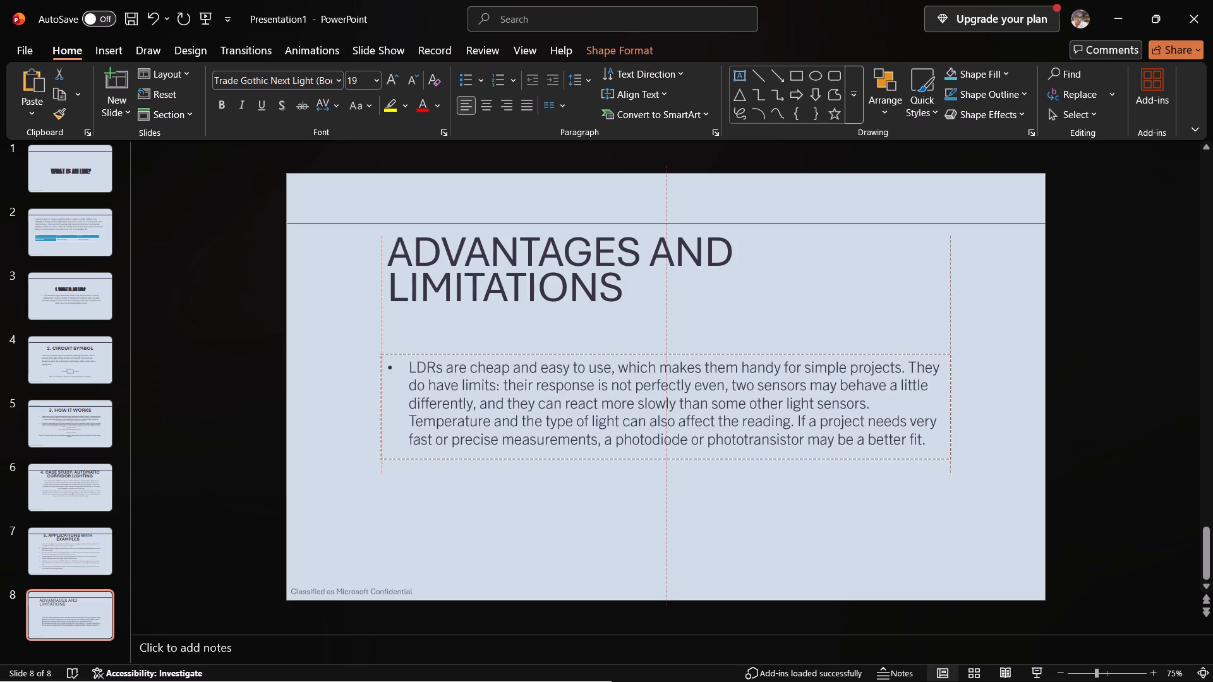
left_click_drag(634, 353, 634, 352)
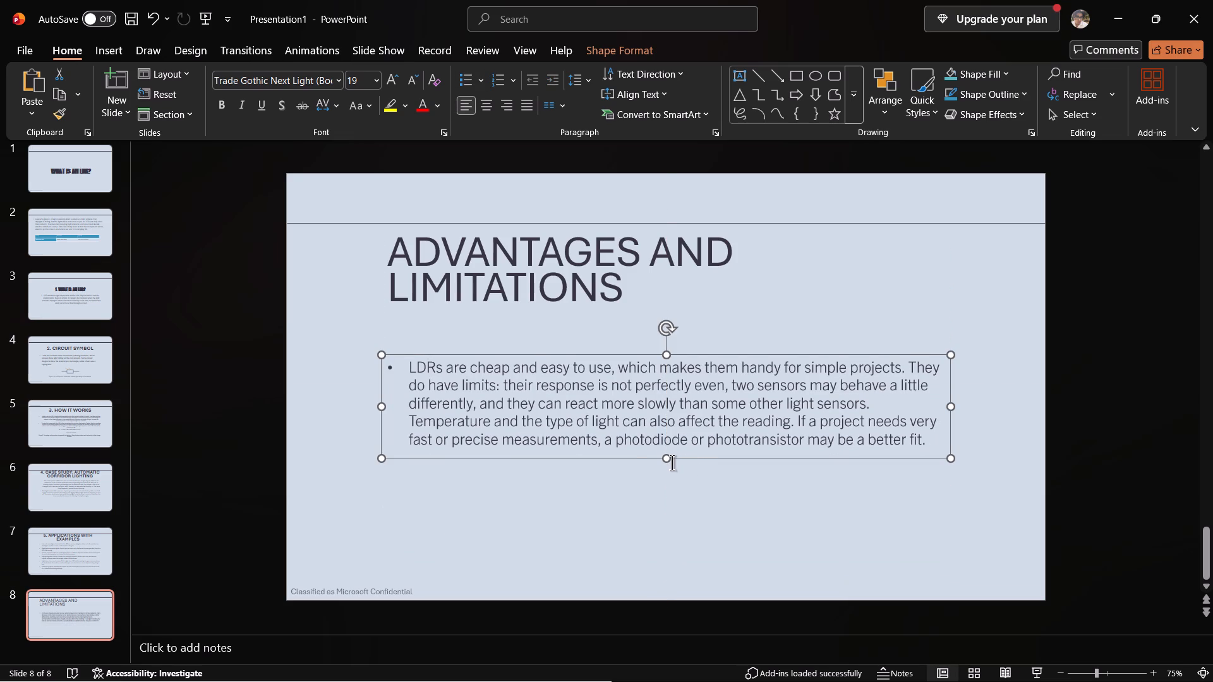
left_click_drag(664, 458, 676, 509)
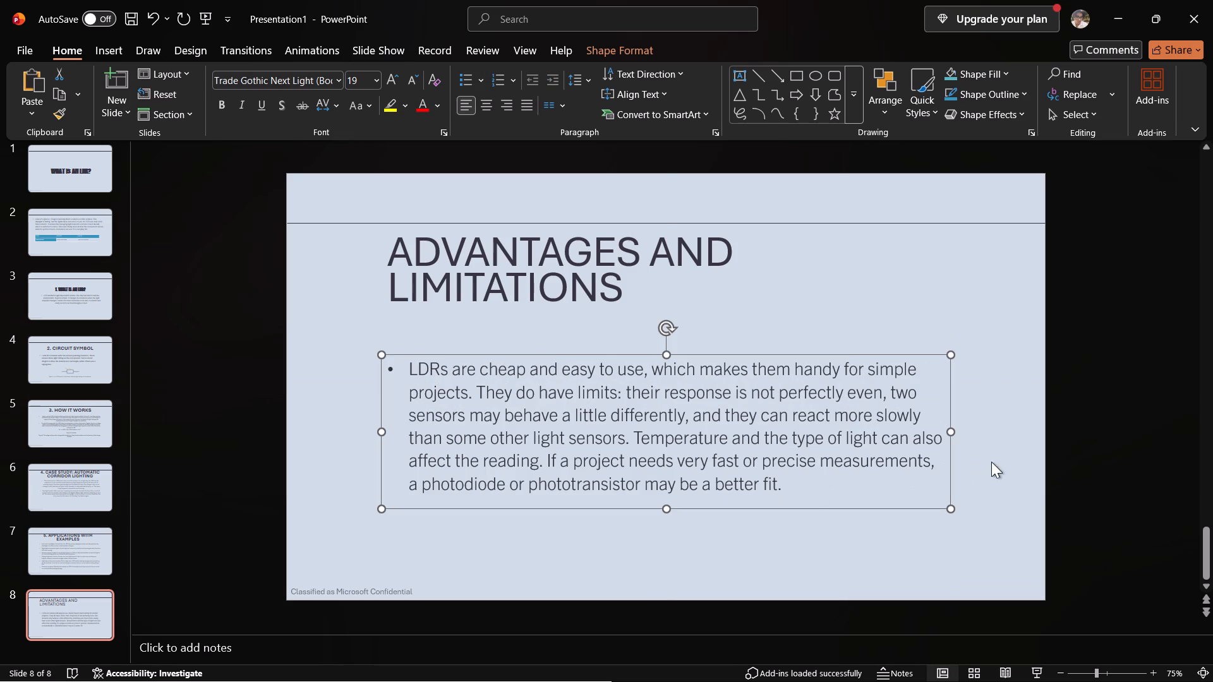
left_click(1087, 448)
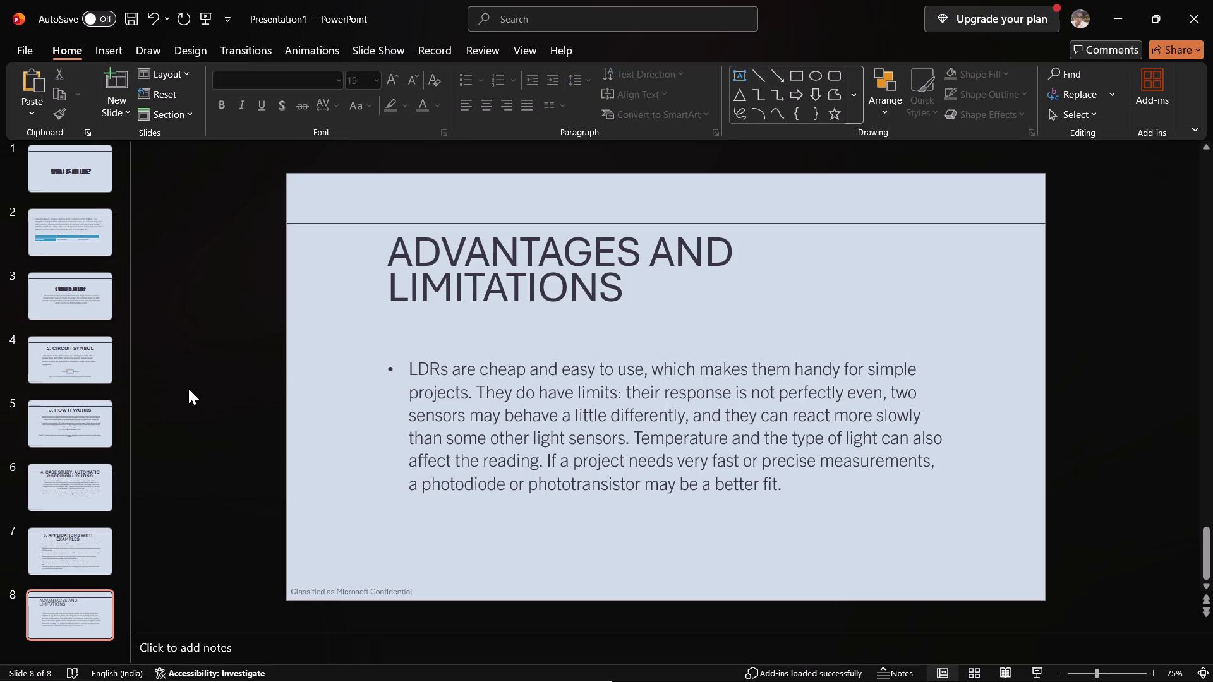
Check slide 7's title and the Word heading, and add the section number "6." in front of slide 8's title.
left_click(76, 542)
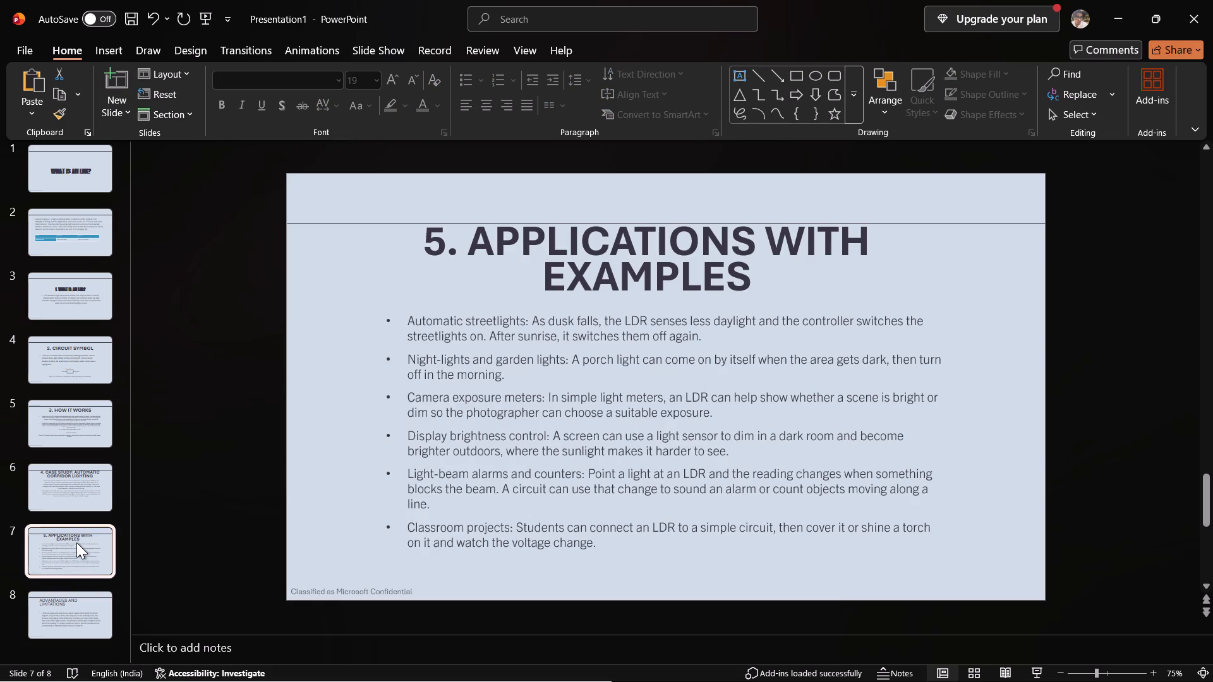
left_click(59, 601)
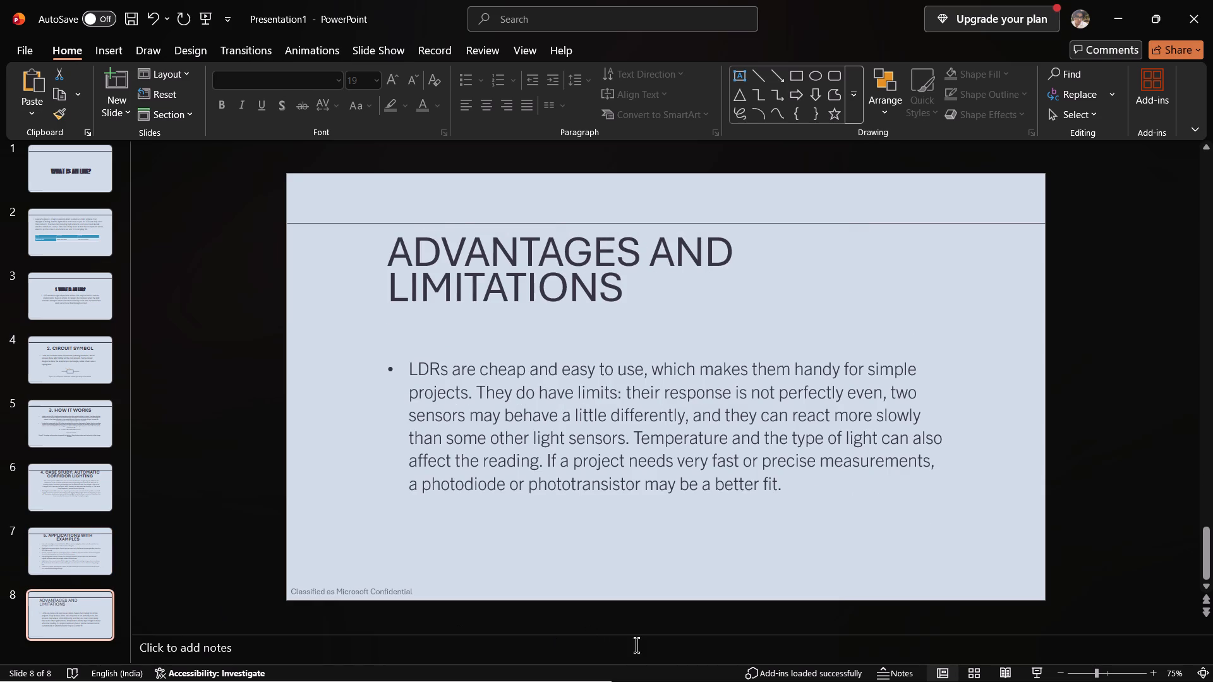
left_click(828, 671)
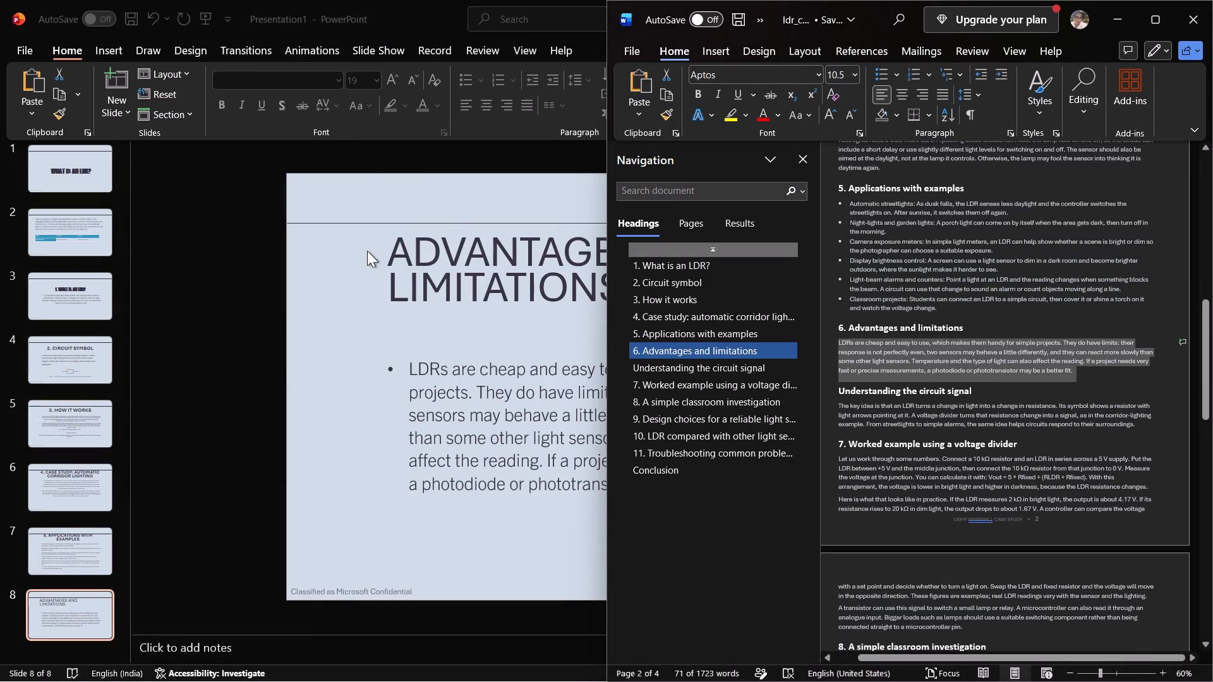
left_click(367, 251)
left_click(384, 252)
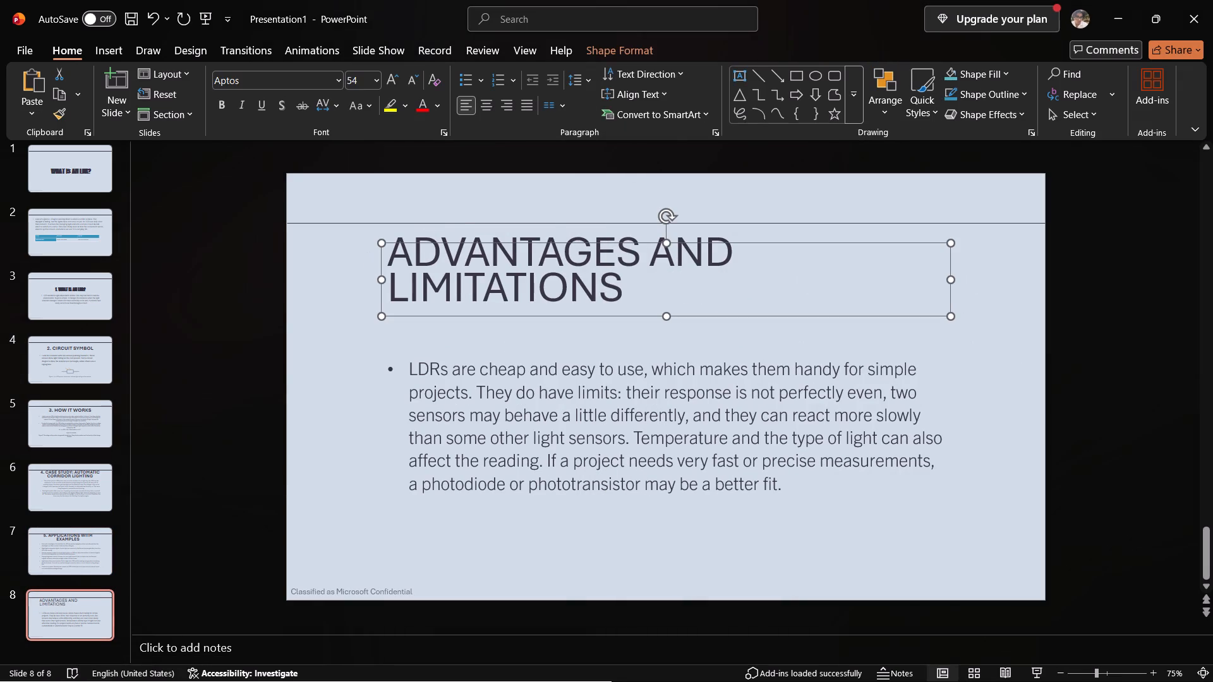
left_click(393, 252)
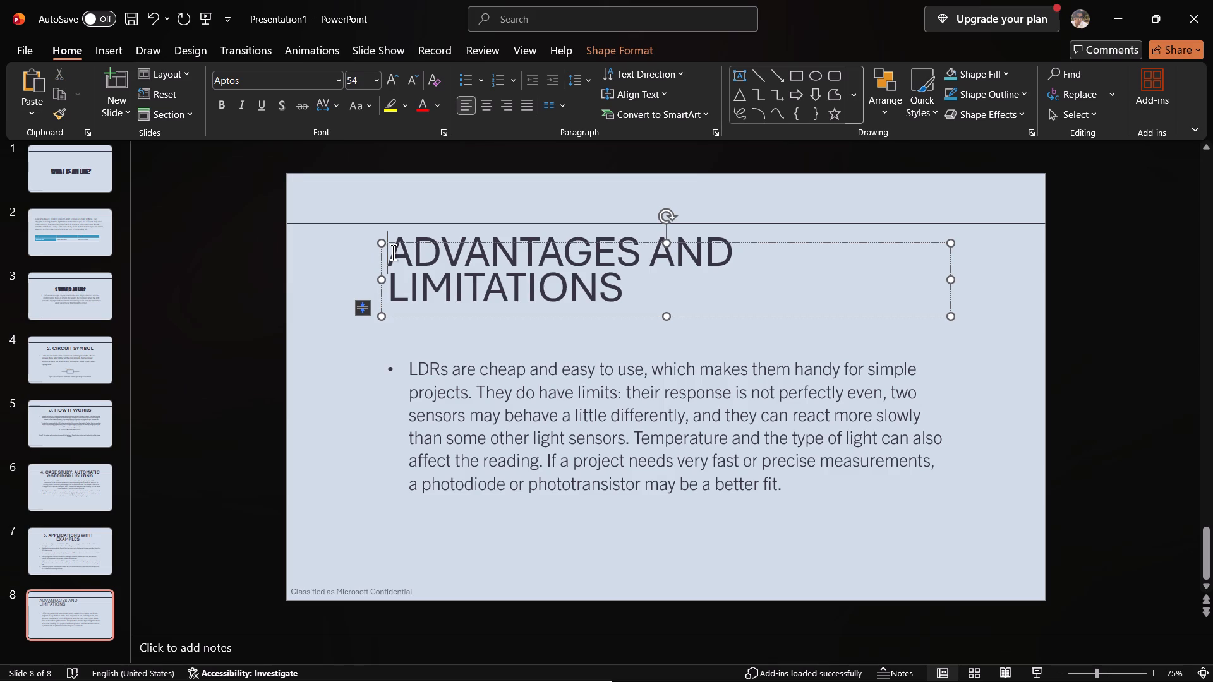
key("6")
key("period")
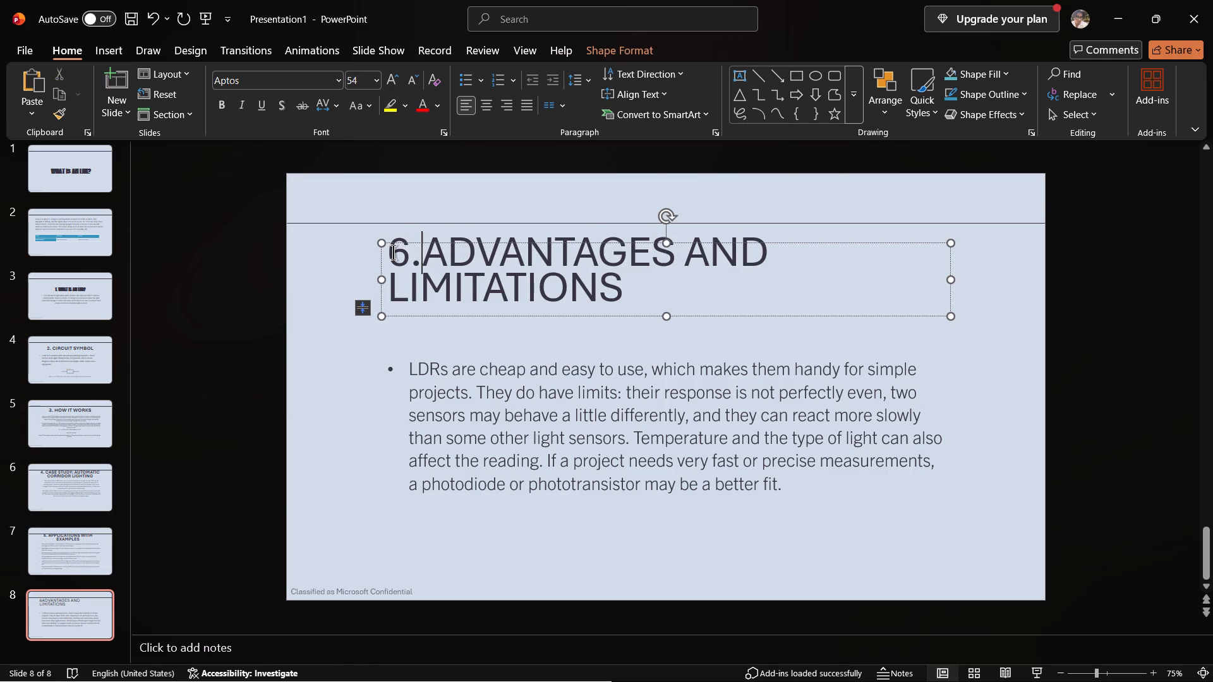
left_click(1113, 407)
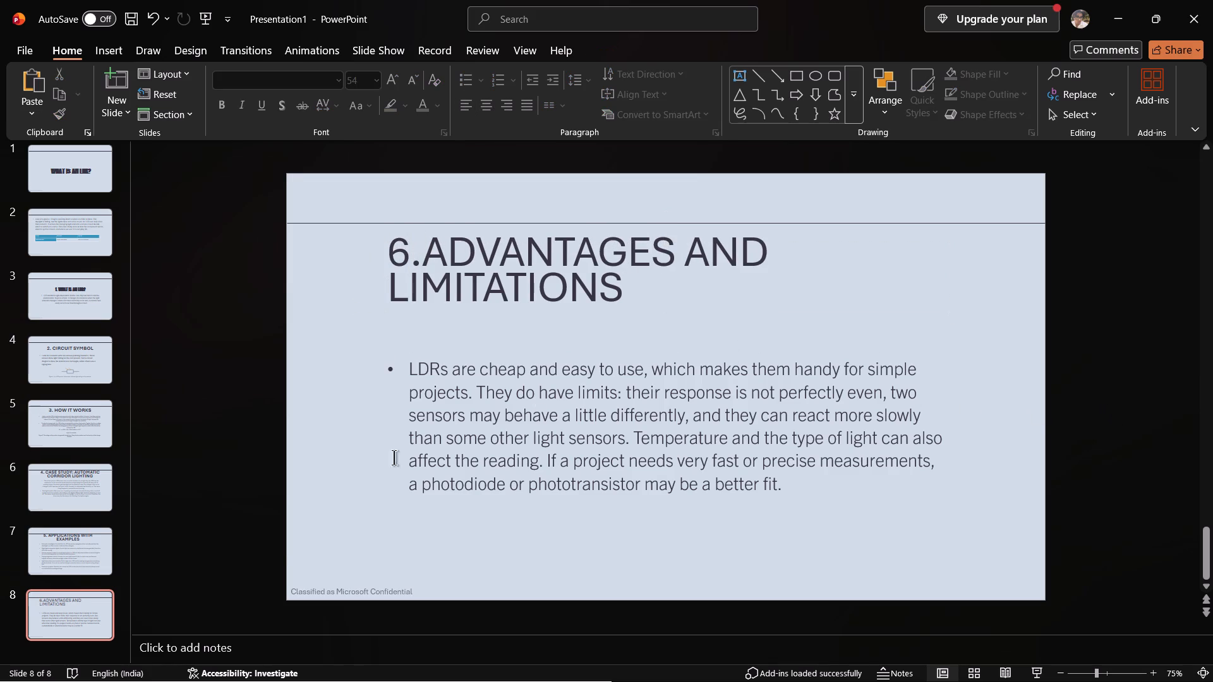
Compare slide 7 with slide 8 and add a new slide after slide 8.
left_click(83, 539)
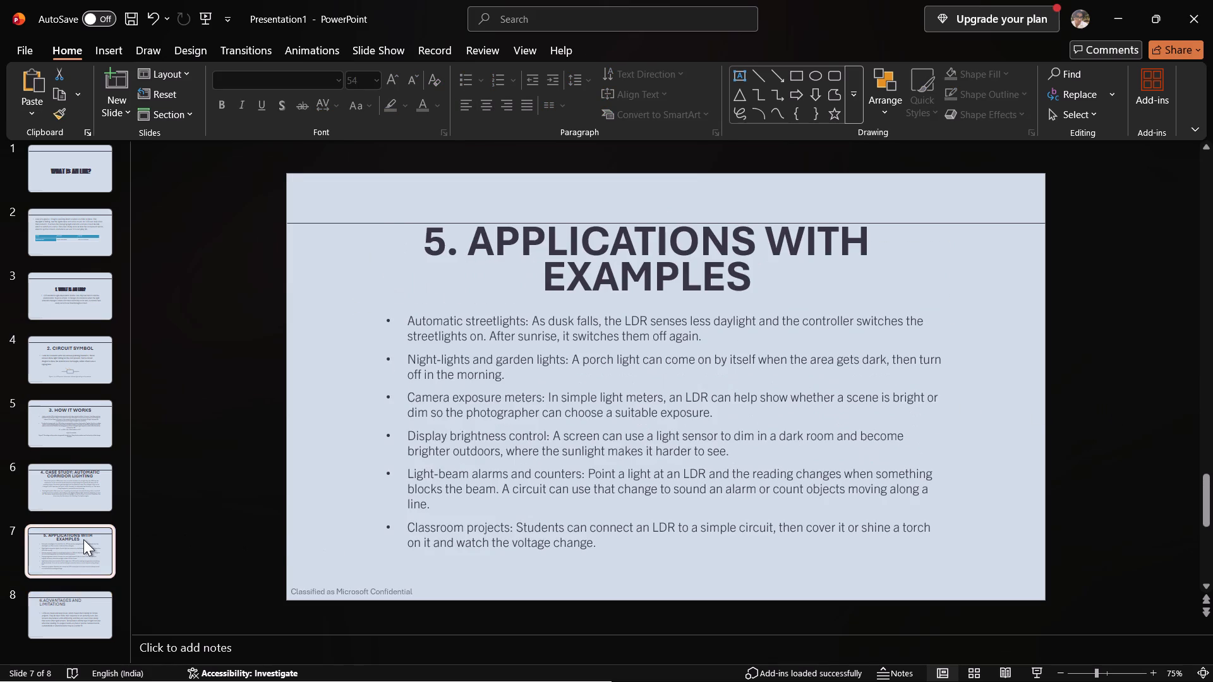
left_click(77, 623)
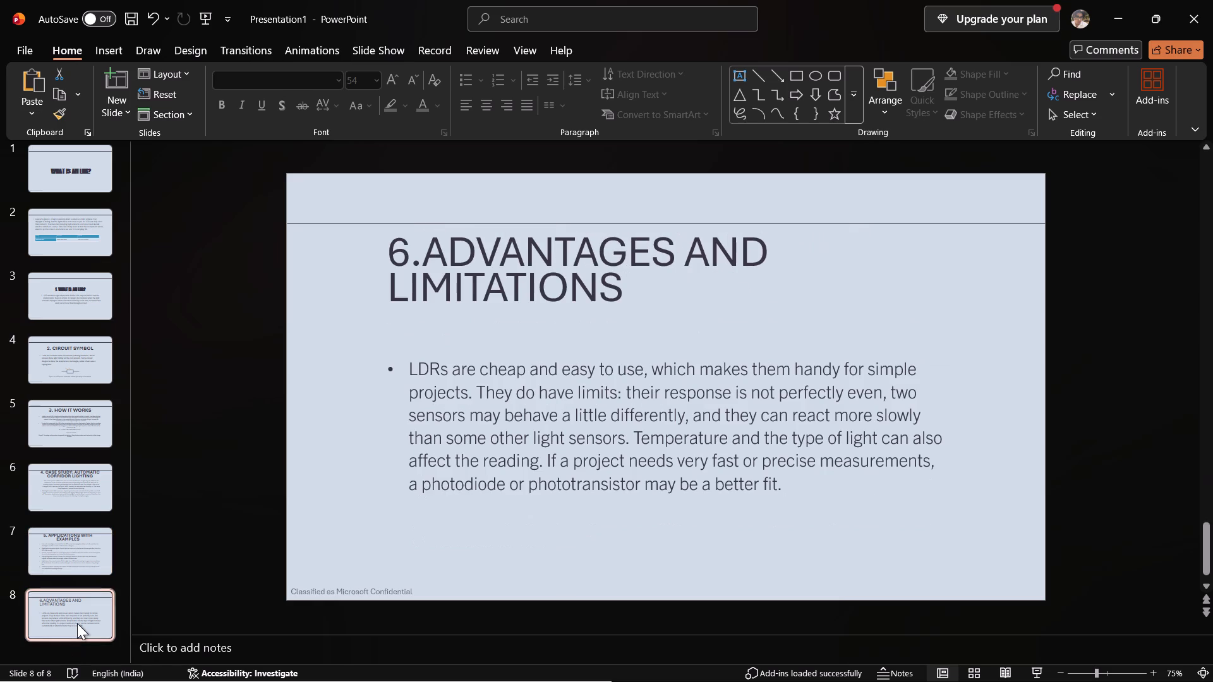
key("ctrl+m")
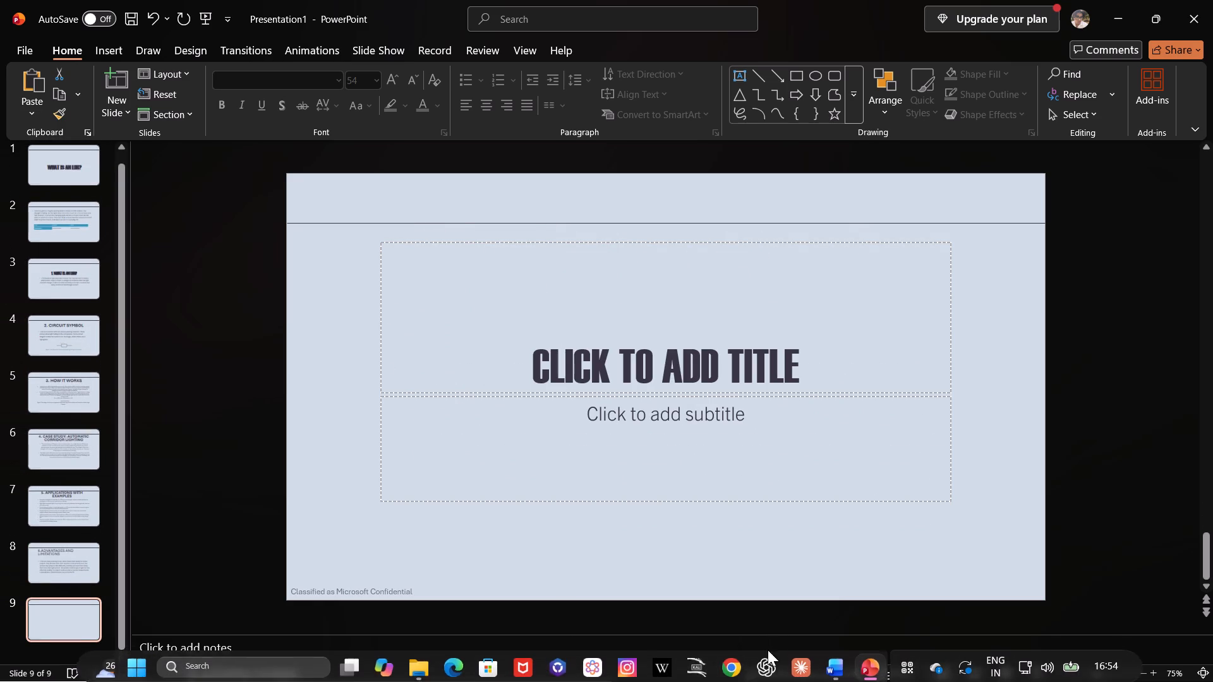
Copy the heading "Understanding the circuit signal" from the Word document and paste it as slide 9's title.
left_click(842, 674)
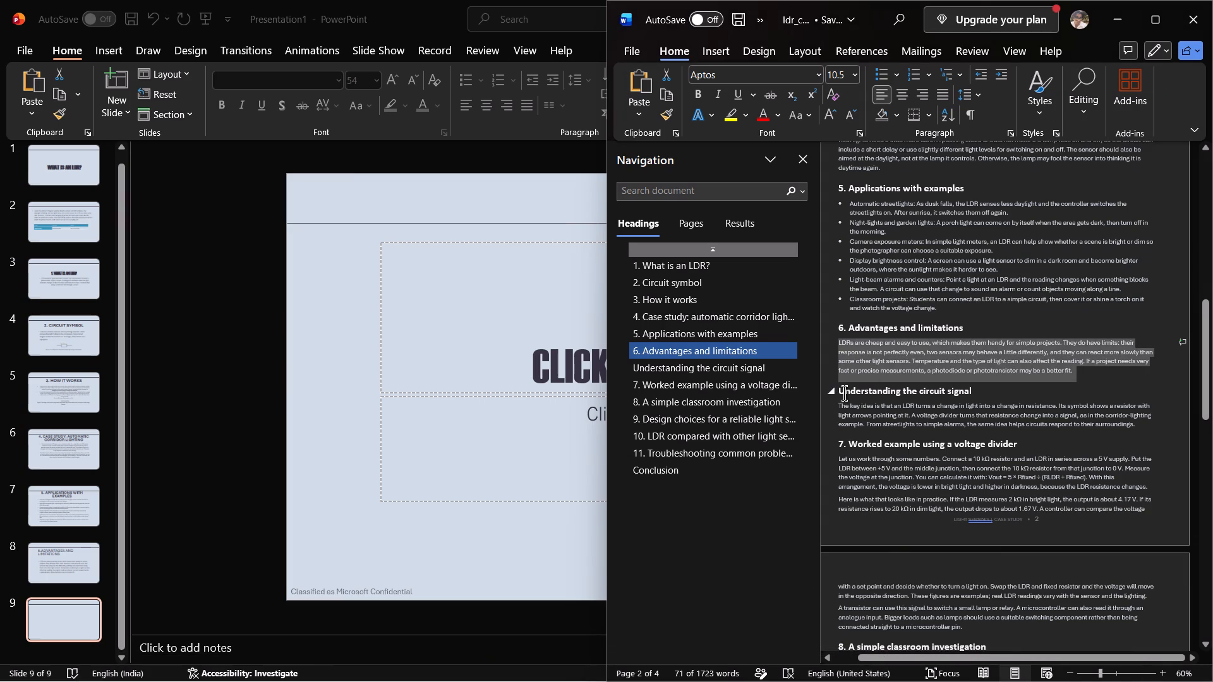
left_click_drag(840, 390, 1054, 428)
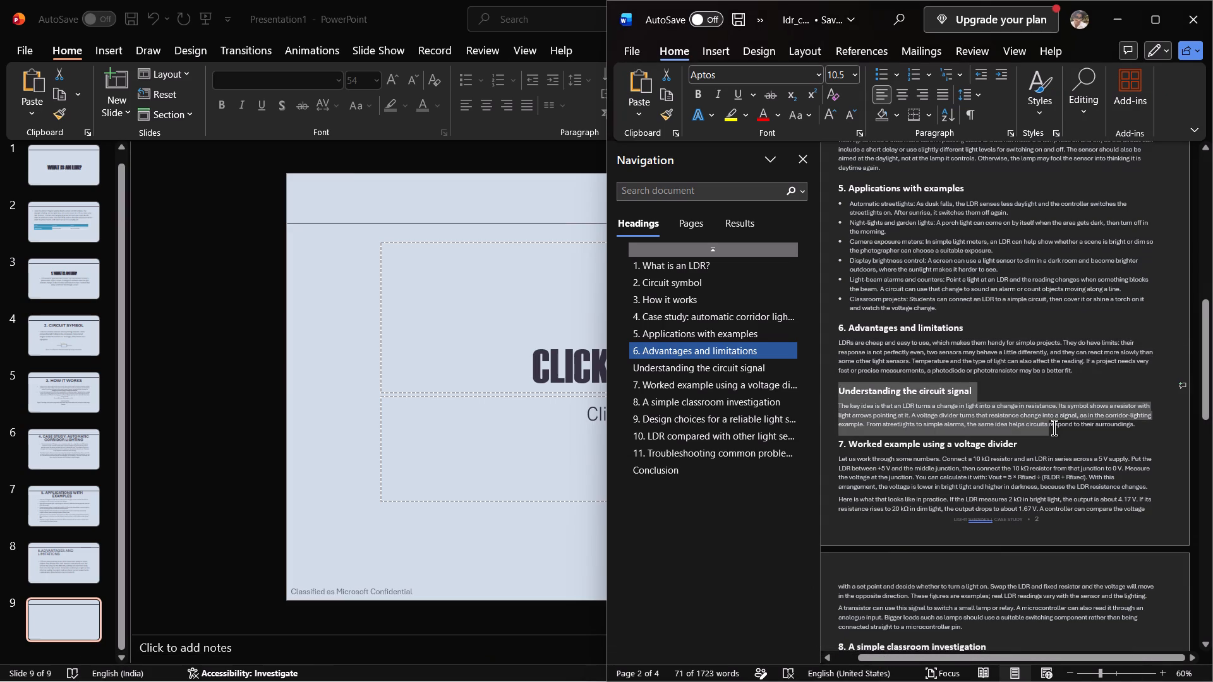
left_click_drag(1054, 428, 1021, 393)
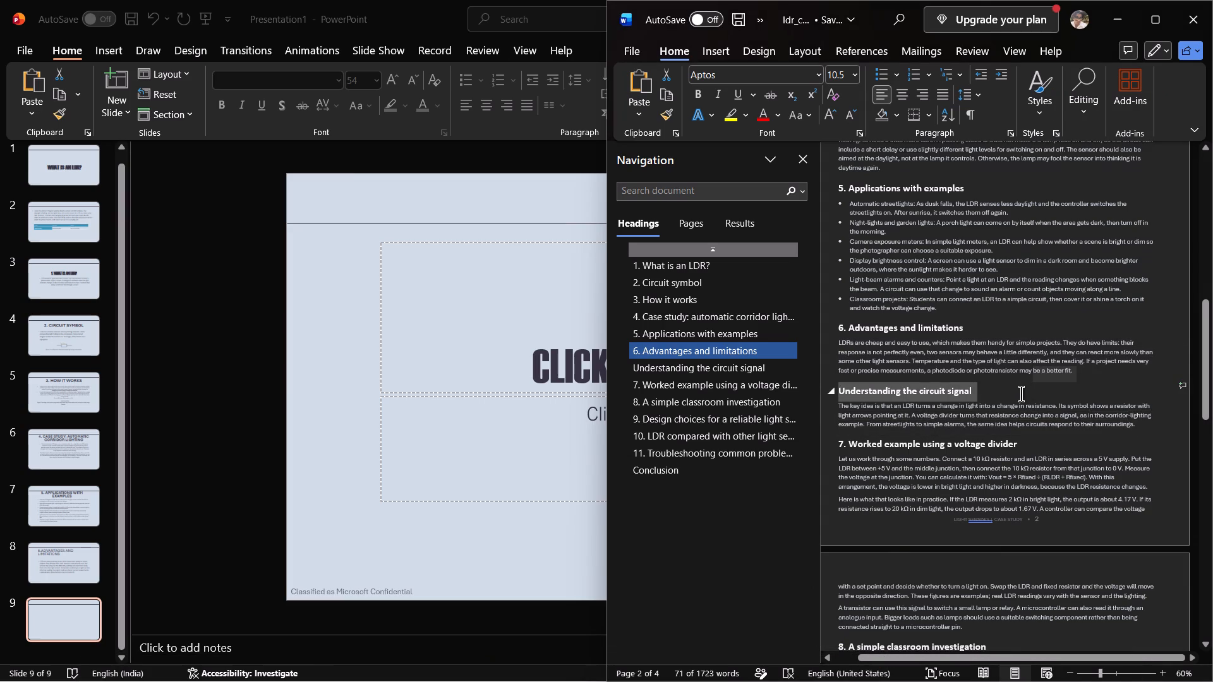
left_click_drag(1021, 393, 1017, 394)
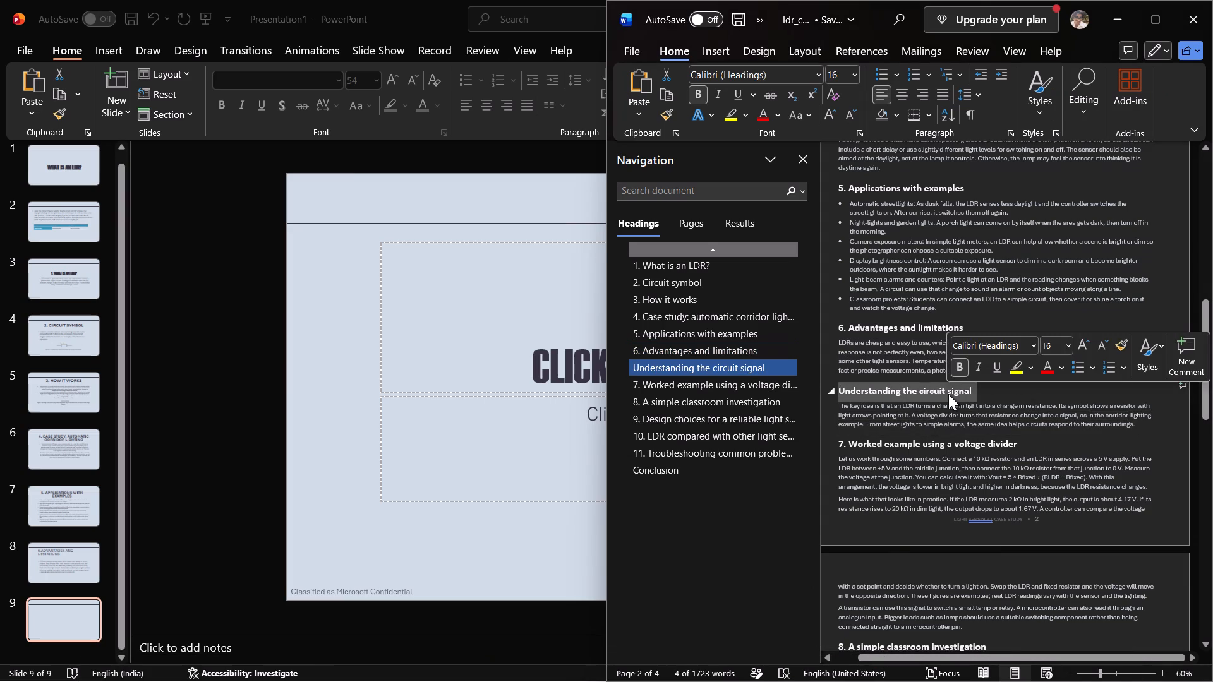
key("ctrl+c")
left_click(540, 349)
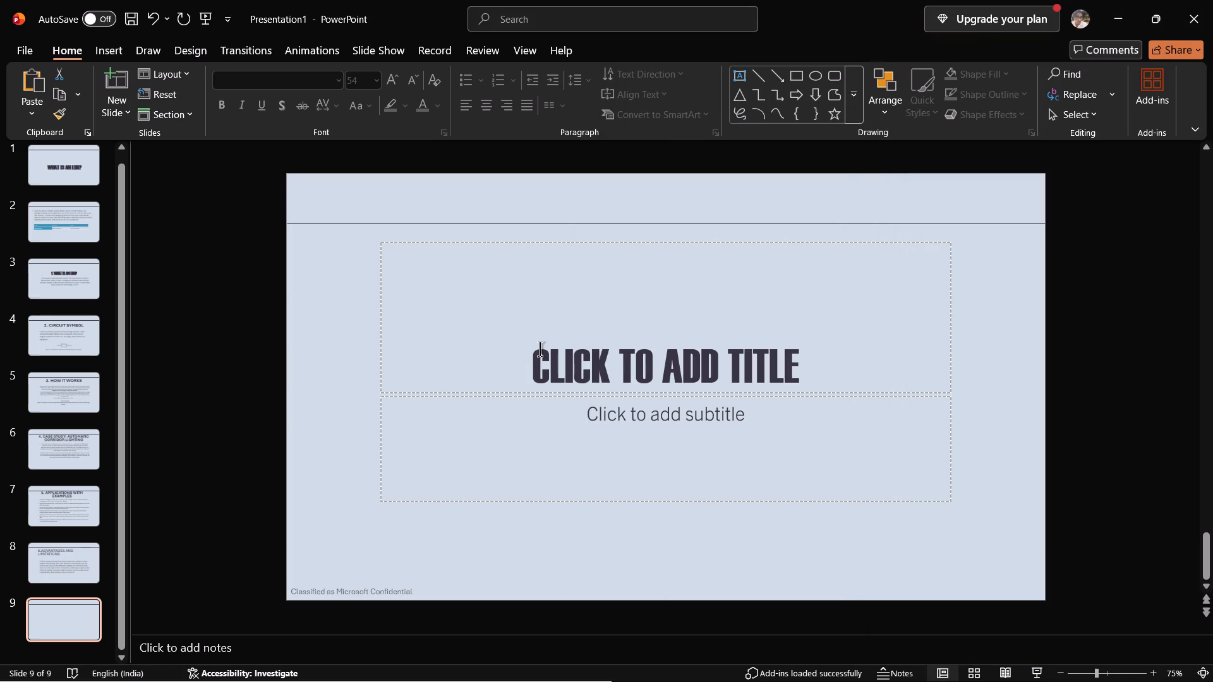
left_click(540, 349)
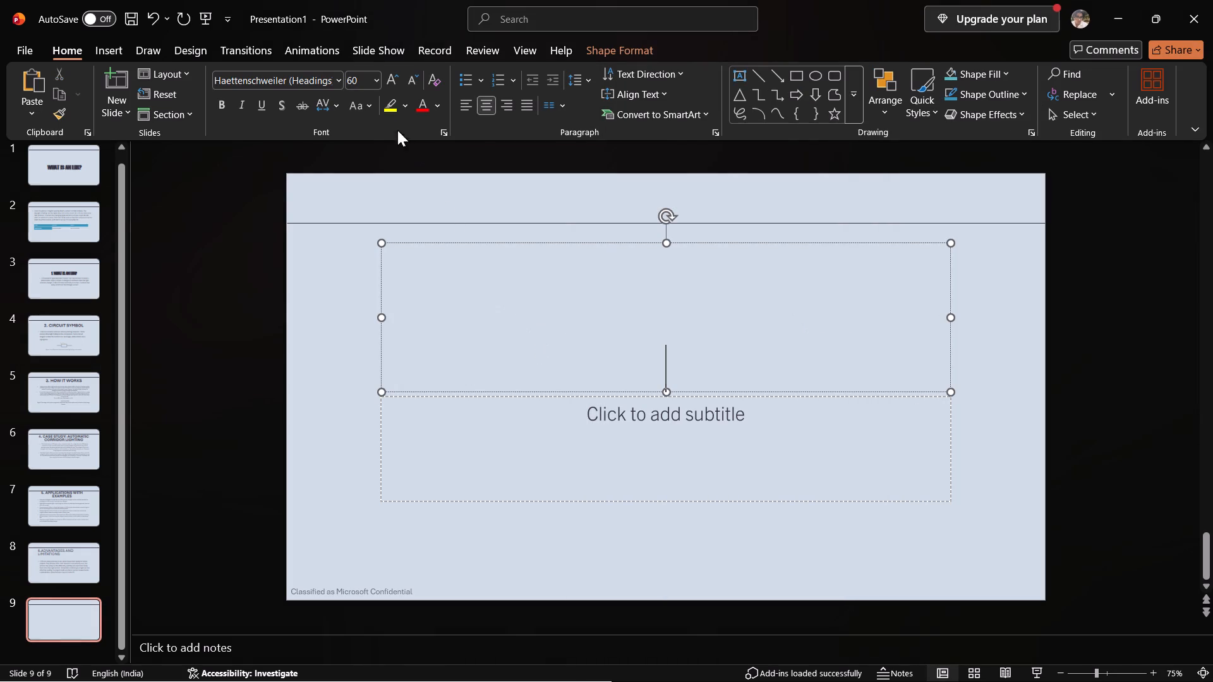
key("ctrl+v")
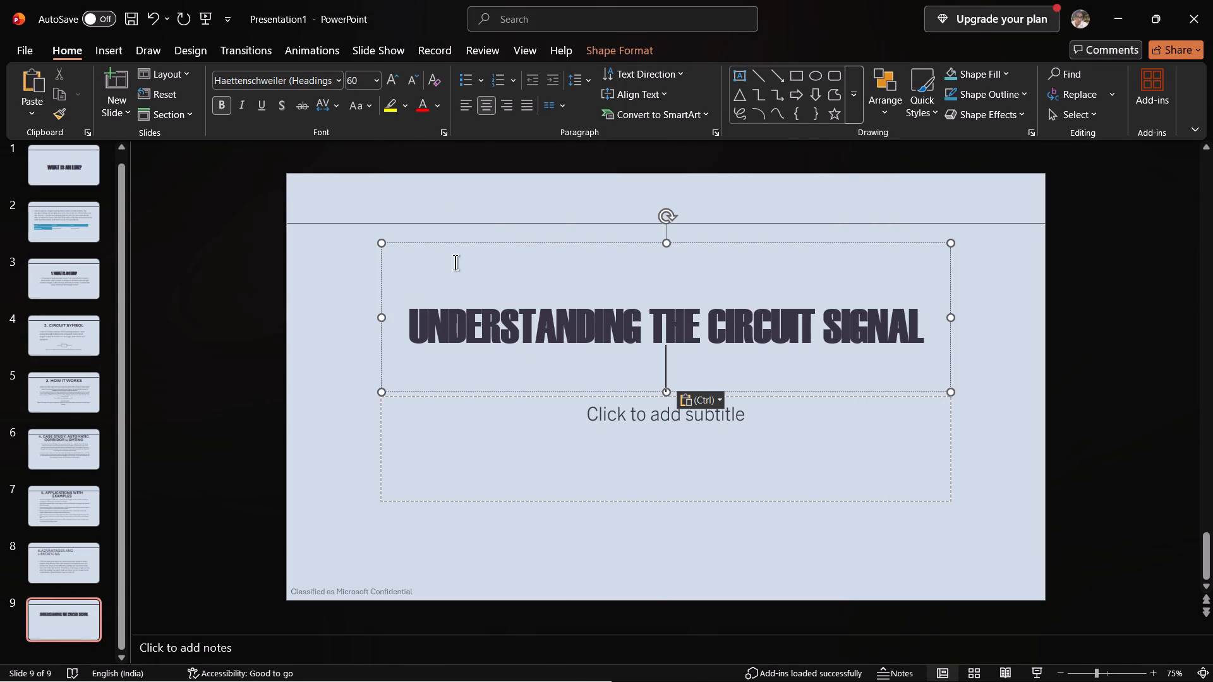
Left-align slide 9's entire title and set its font to Aptos.
left_click_drag(404, 308, 904, 313)
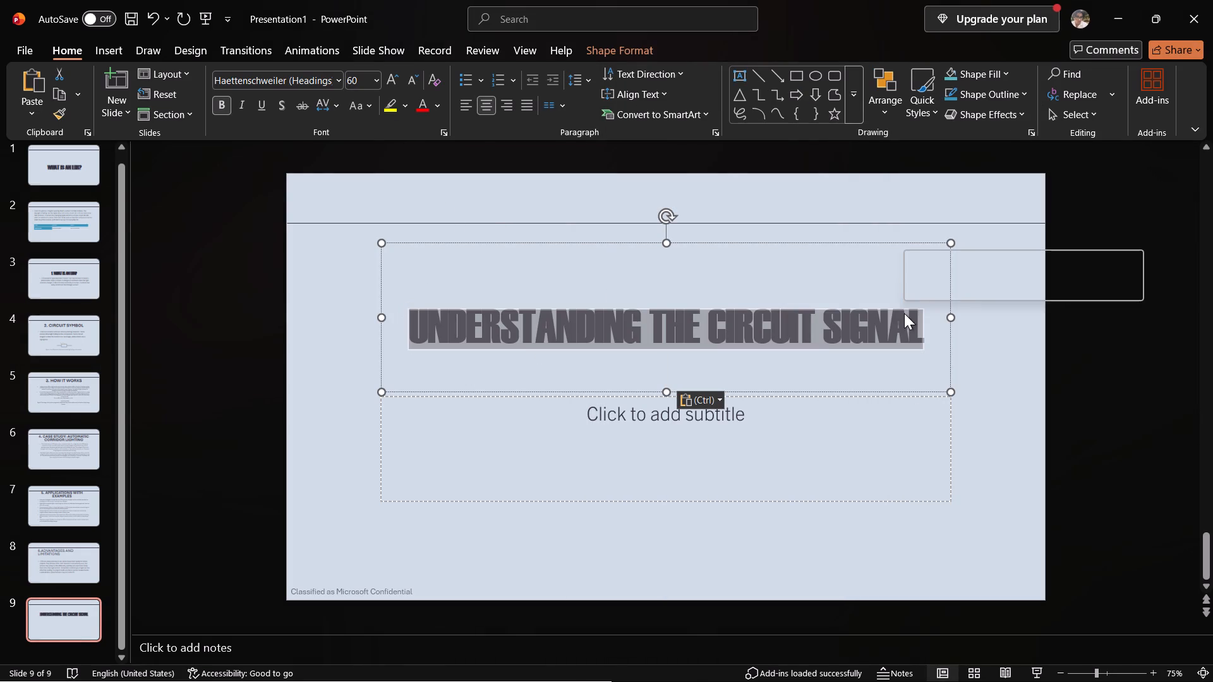
left_click(972, 284)
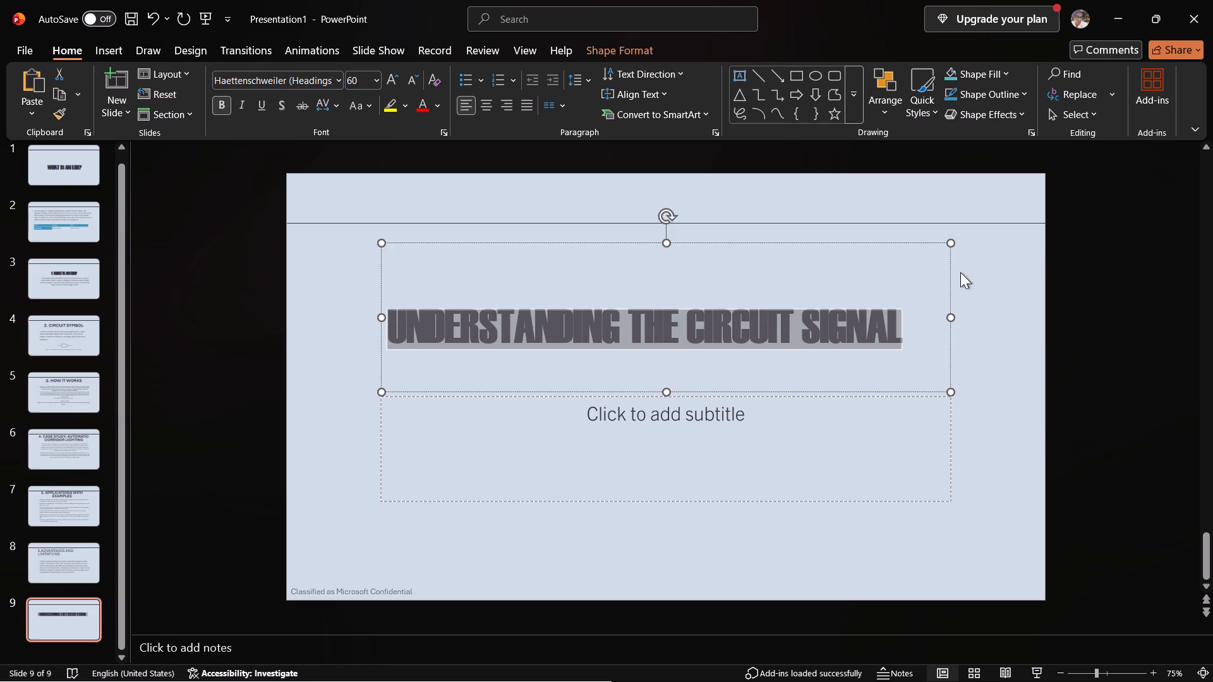
left_click(339, 81)
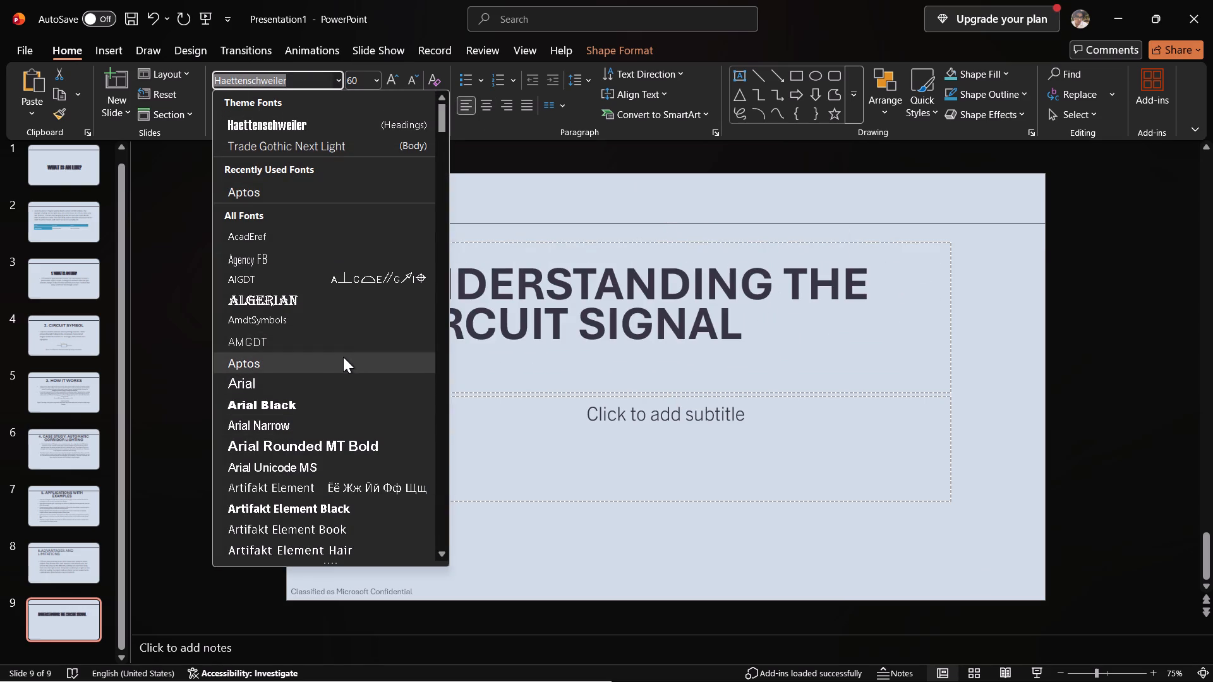
left_click(343, 357)
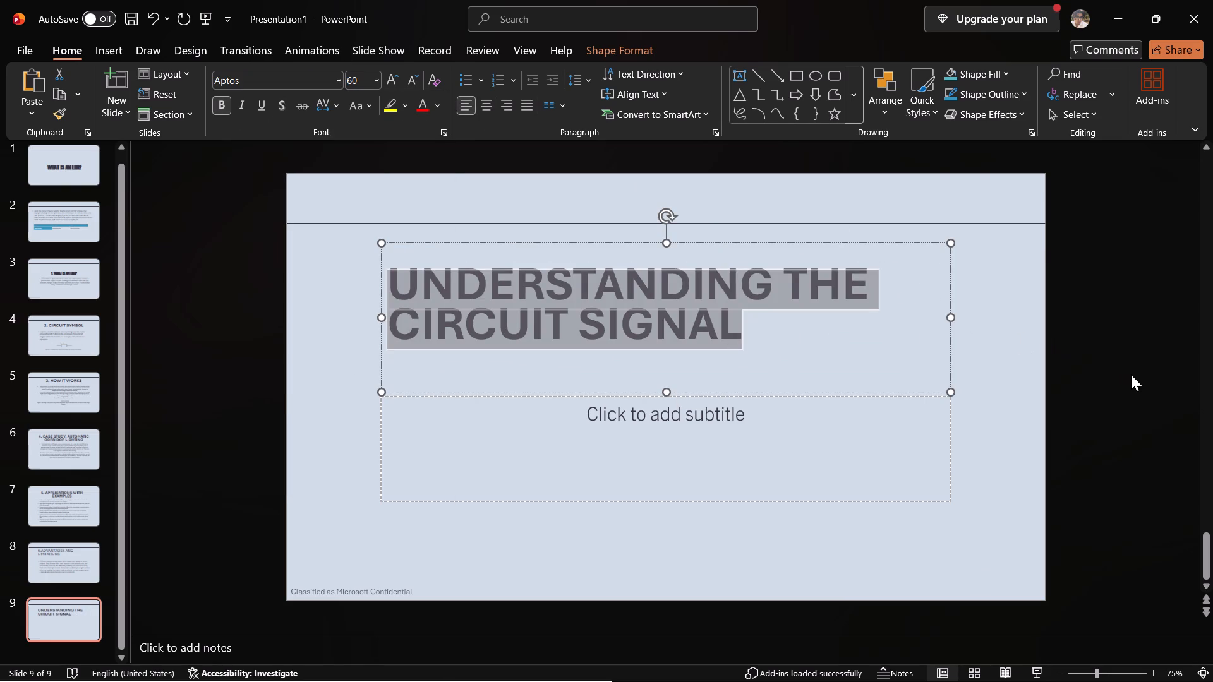
left_click(1131, 374)
Enlarge slide 9's subtitle placeholder by raising its top edge to just below the two-line title.
left_click(649, 392)
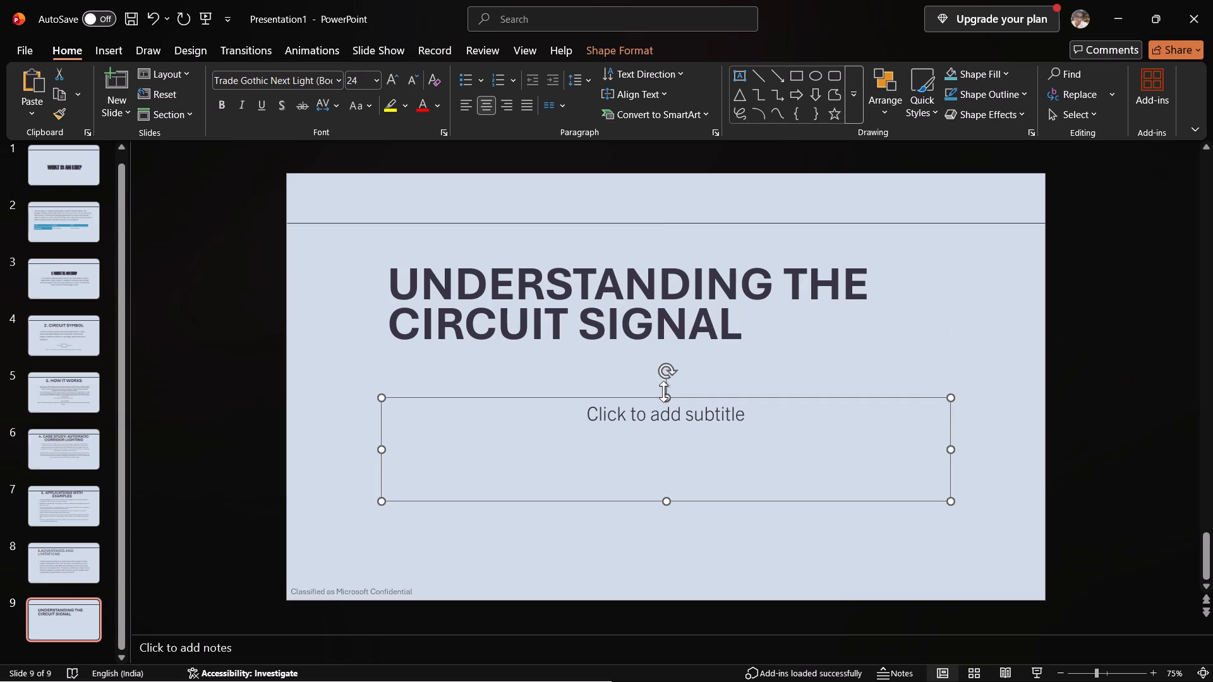
left_click_drag(665, 400, 671, 361)
left_click(671, 361)
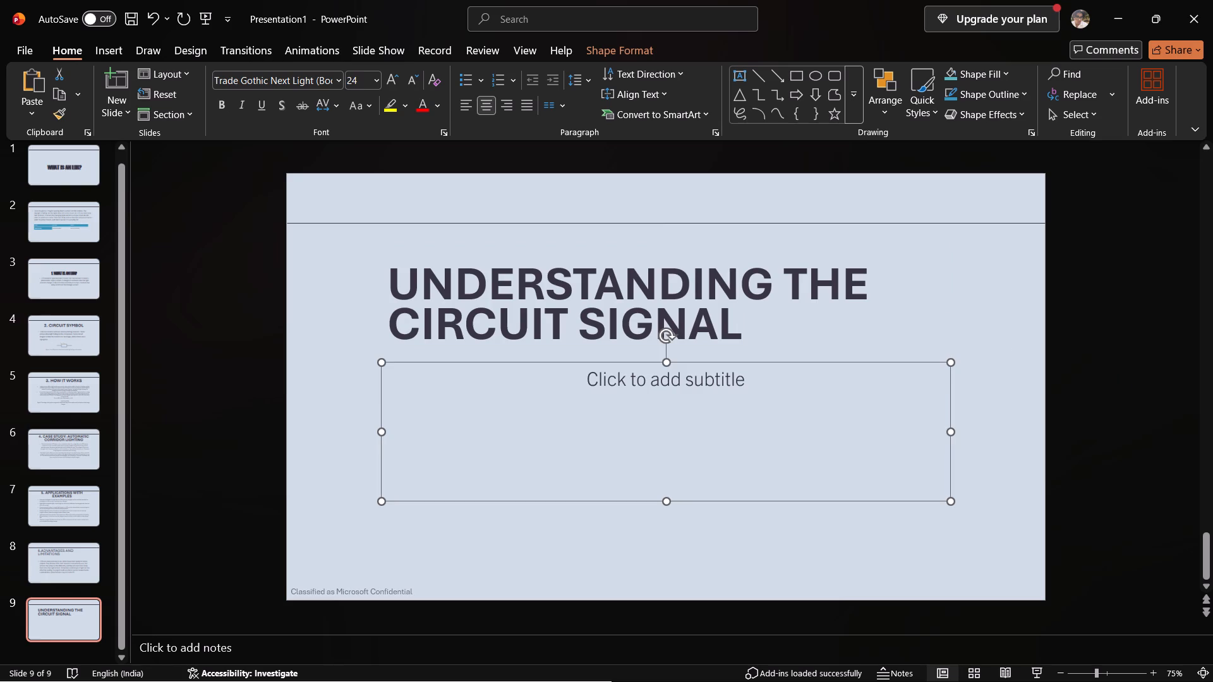
Move slide 9's title up so its text sits just beneath the horizontal line.
left_click(691, 301)
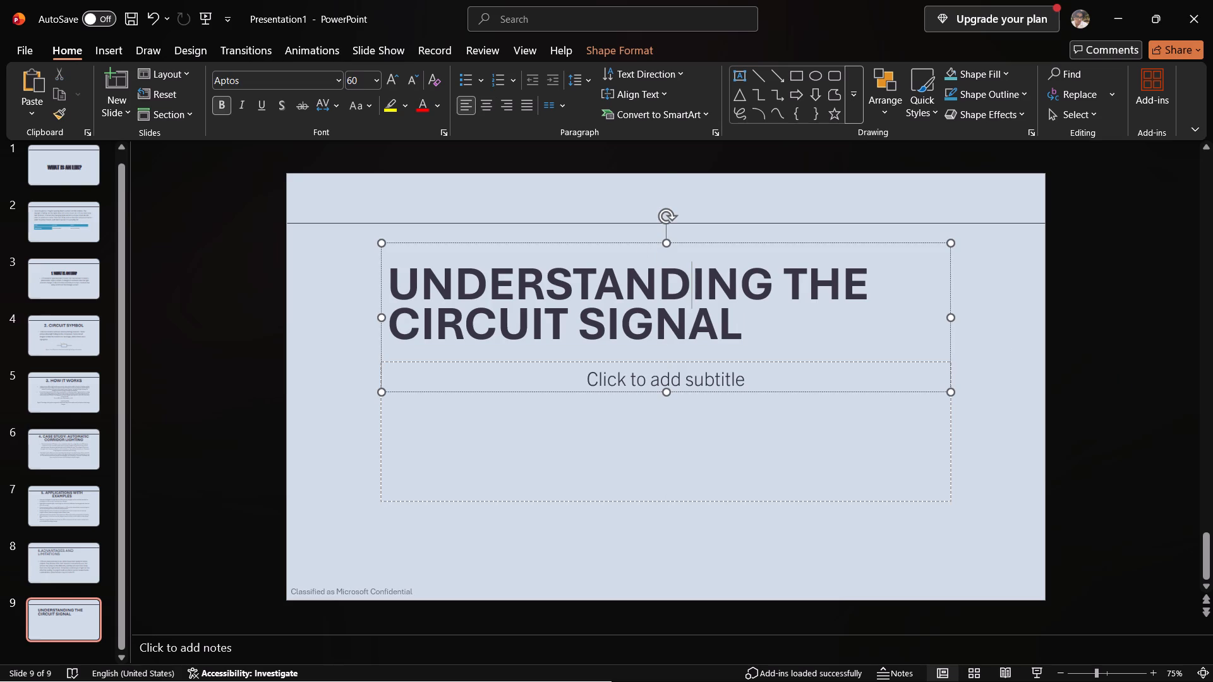
left_click_drag(632, 242, 635, 215)
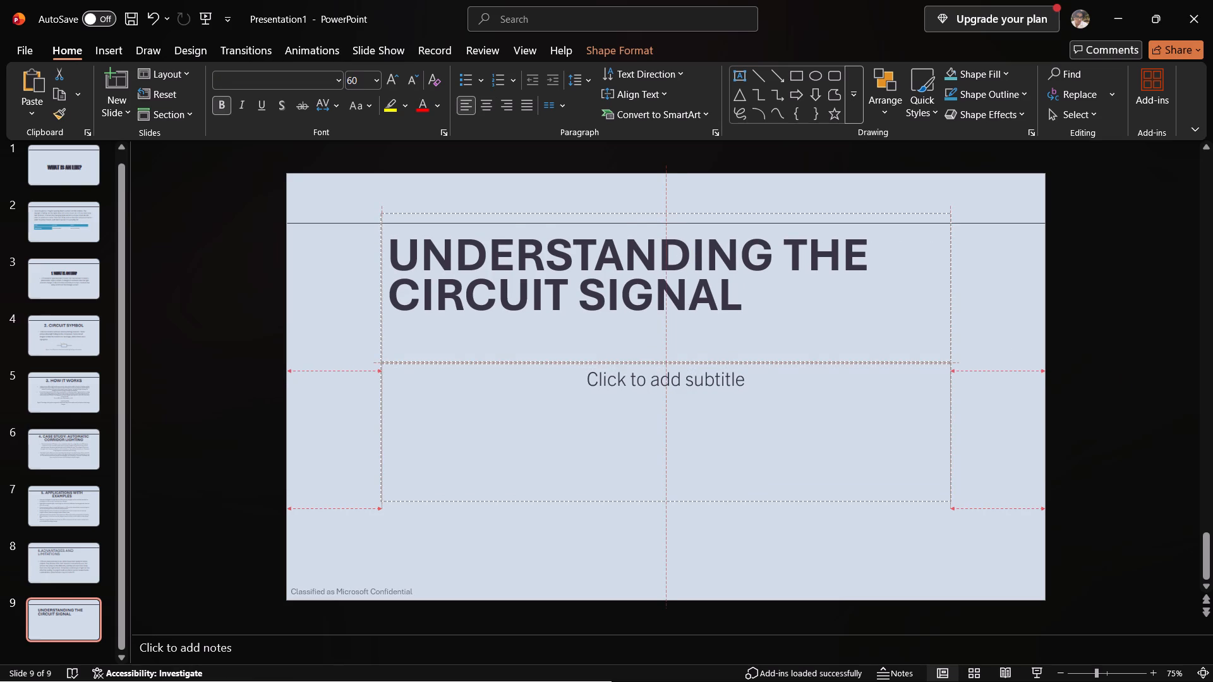
left_click_drag(635, 215, 631, 210)
left_click_drag(631, 210, 631, 207)
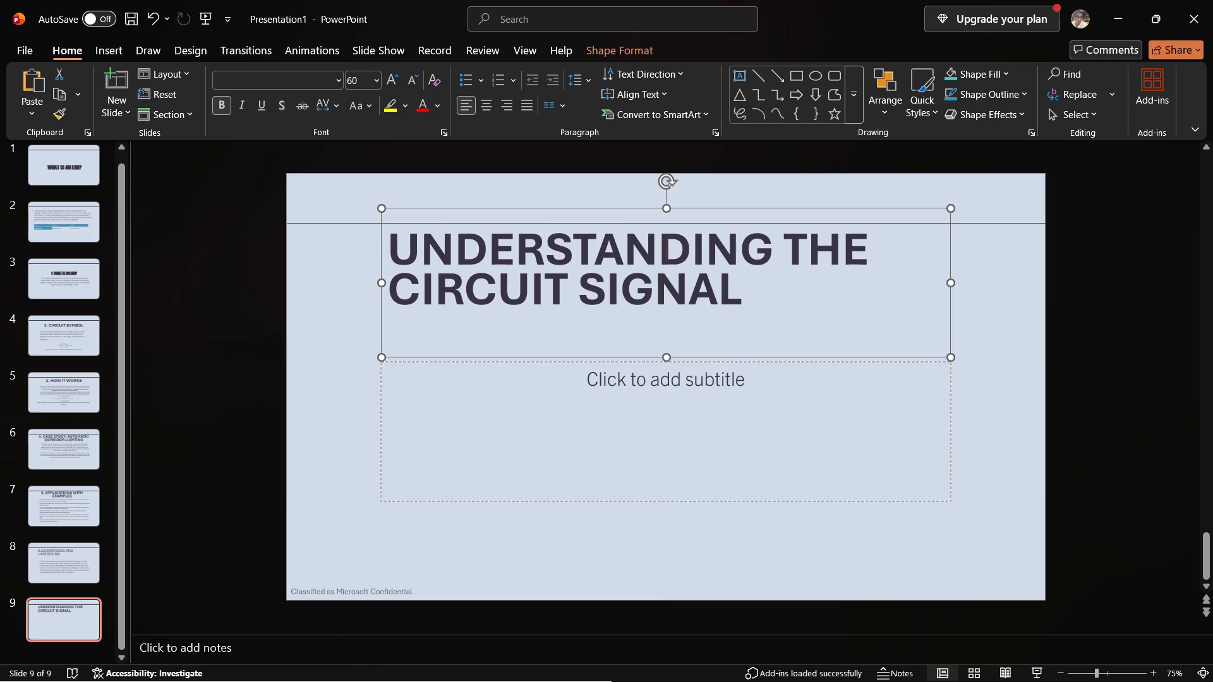
left_click(1073, 360)
Enlarge slide 9's subtitle placeholder by raising its top edge to just below the repositioned title.
left_click(650, 361)
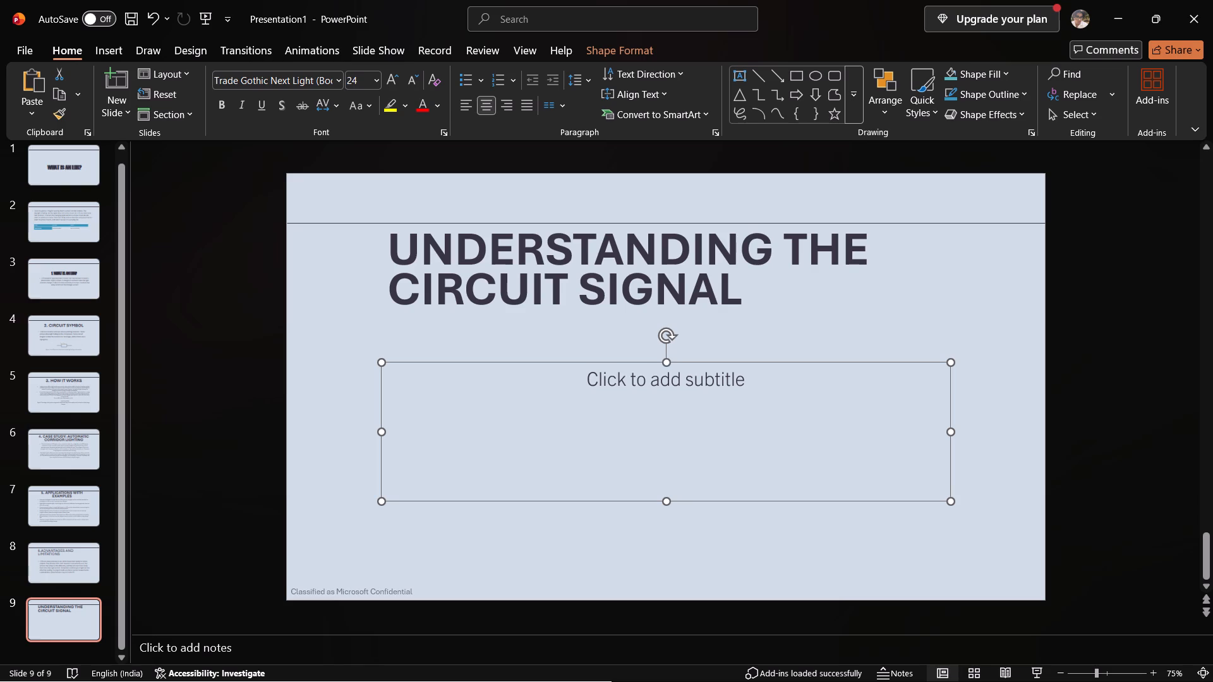
left_click_drag(667, 362, 670, 327)
left_click(670, 327)
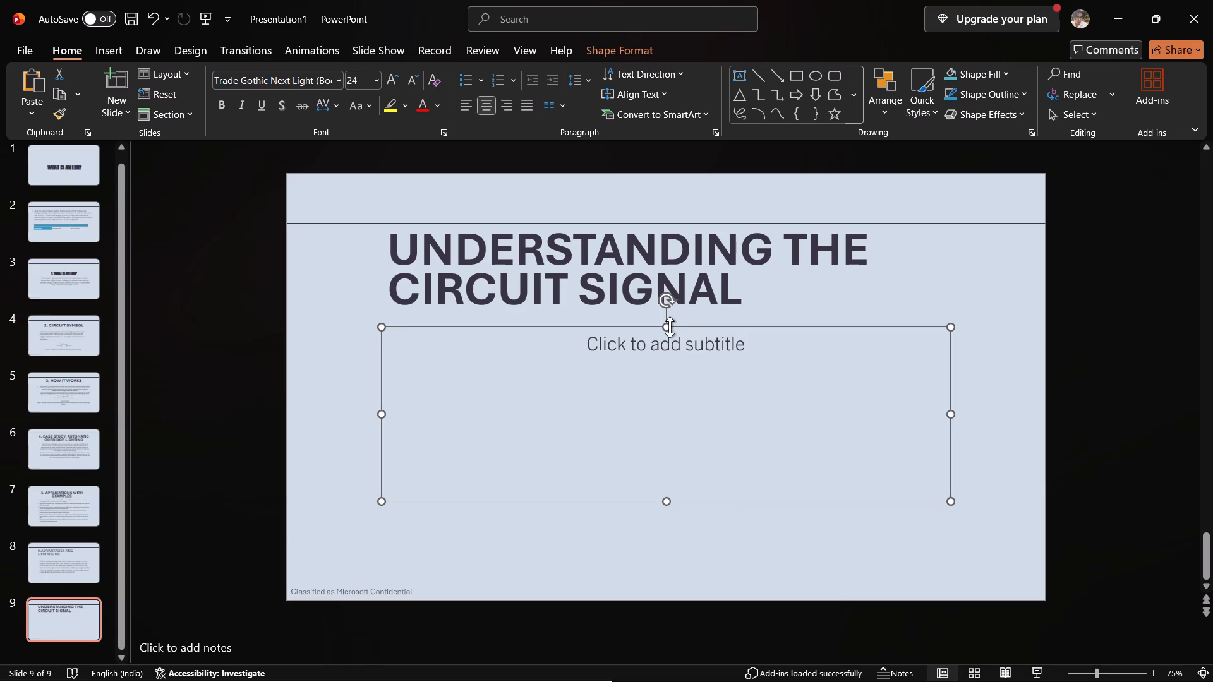
left_click(1077, 375)
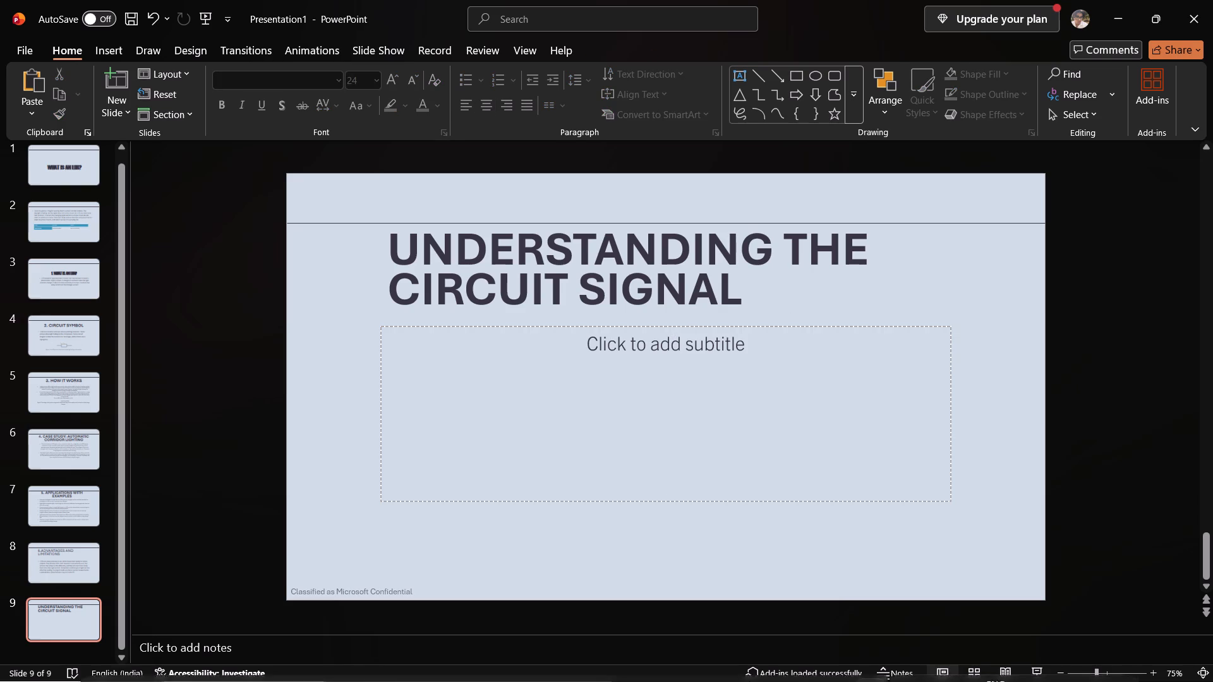
Copy the "Understanding the circuit signal" paragraph from the Word document and paste it left-aligned into slide 9's subtitle placeholder.
left_click(841, 663)
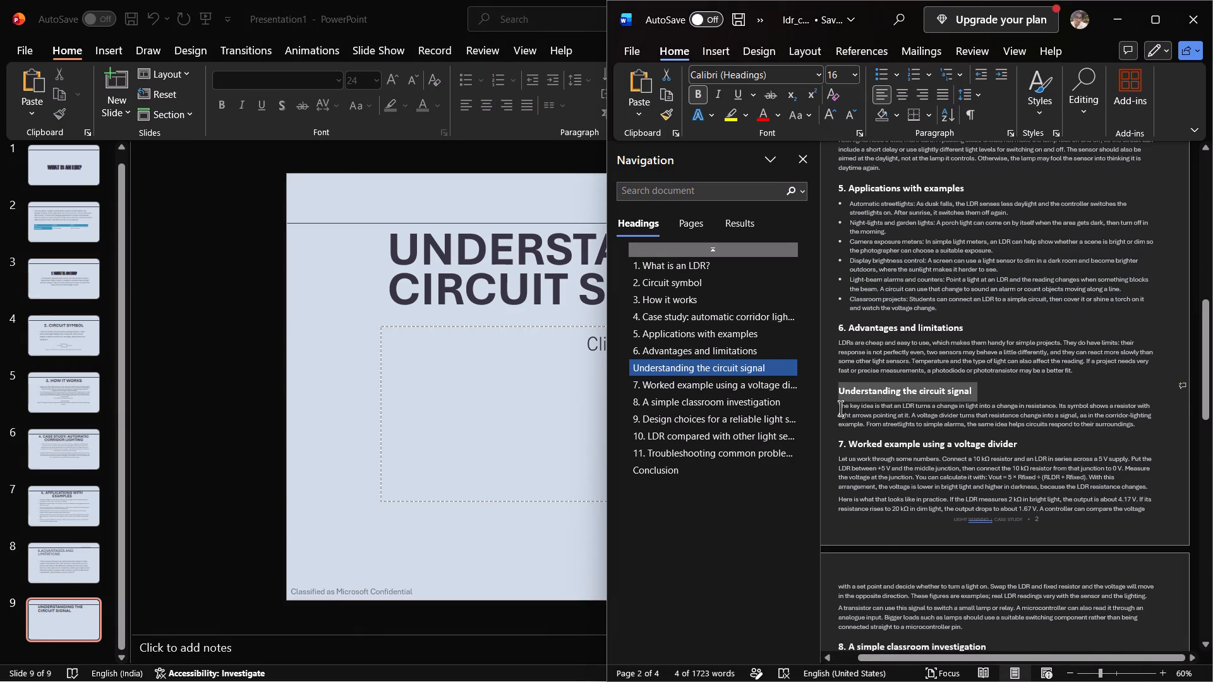
left_click_drag(840, 408, 1137, 425)
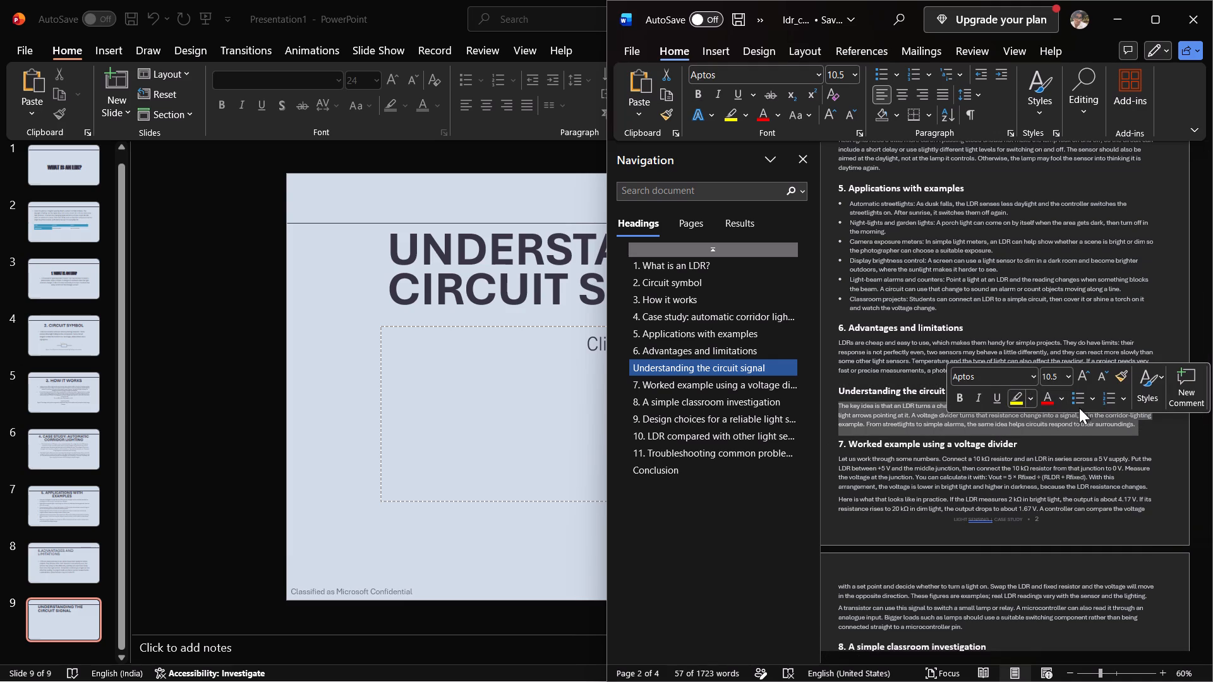
key("ctrl+c")
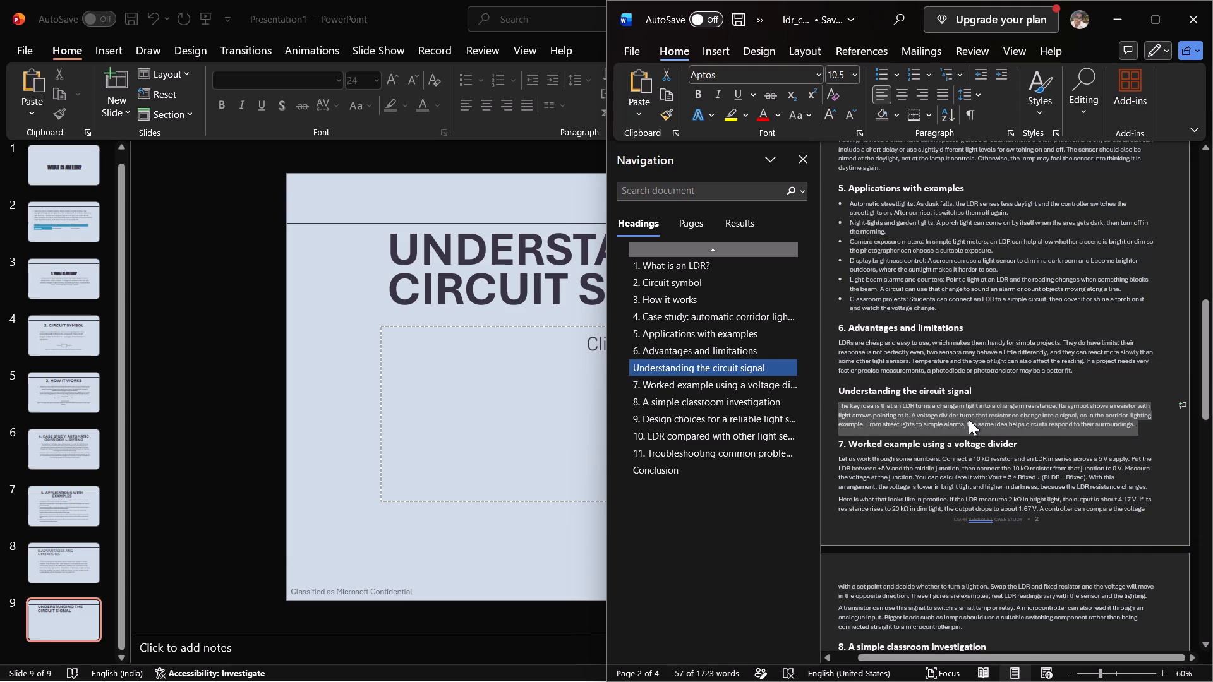
left_click(555, 350)
left_click(555, 350)
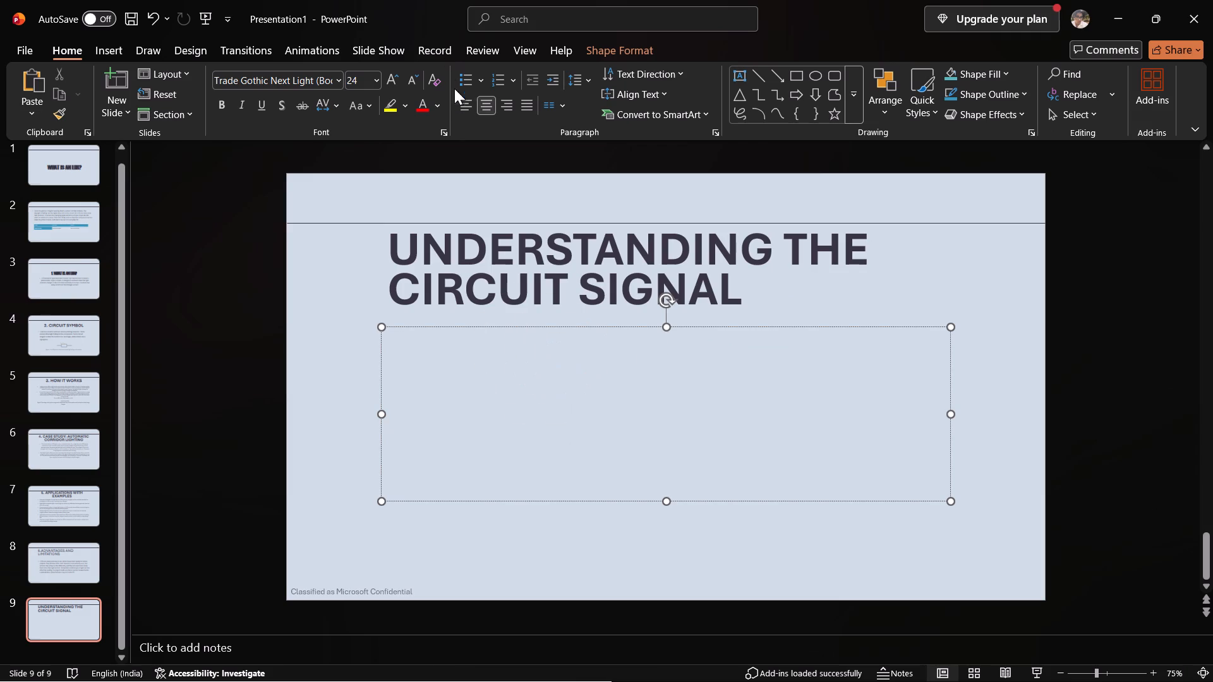
left_click(461, 99)
key("ctrl+v")
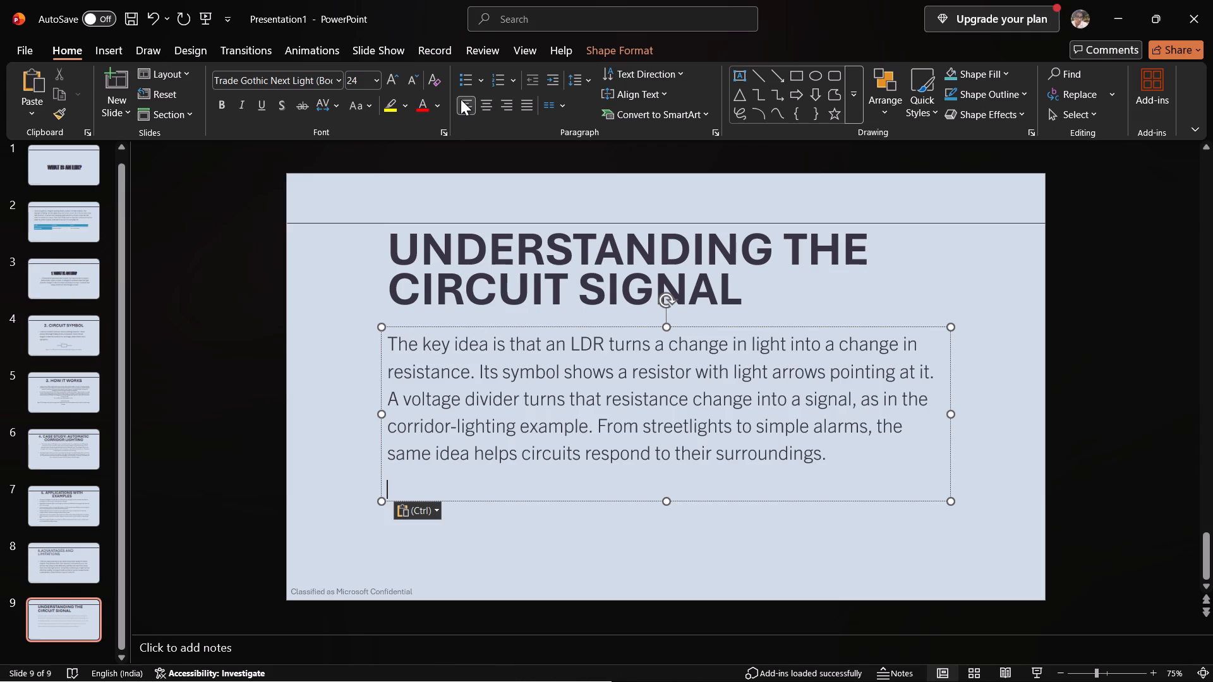
Format slide 9's pasted paragraph as a filled round bullet point.
left_click(387, 337)
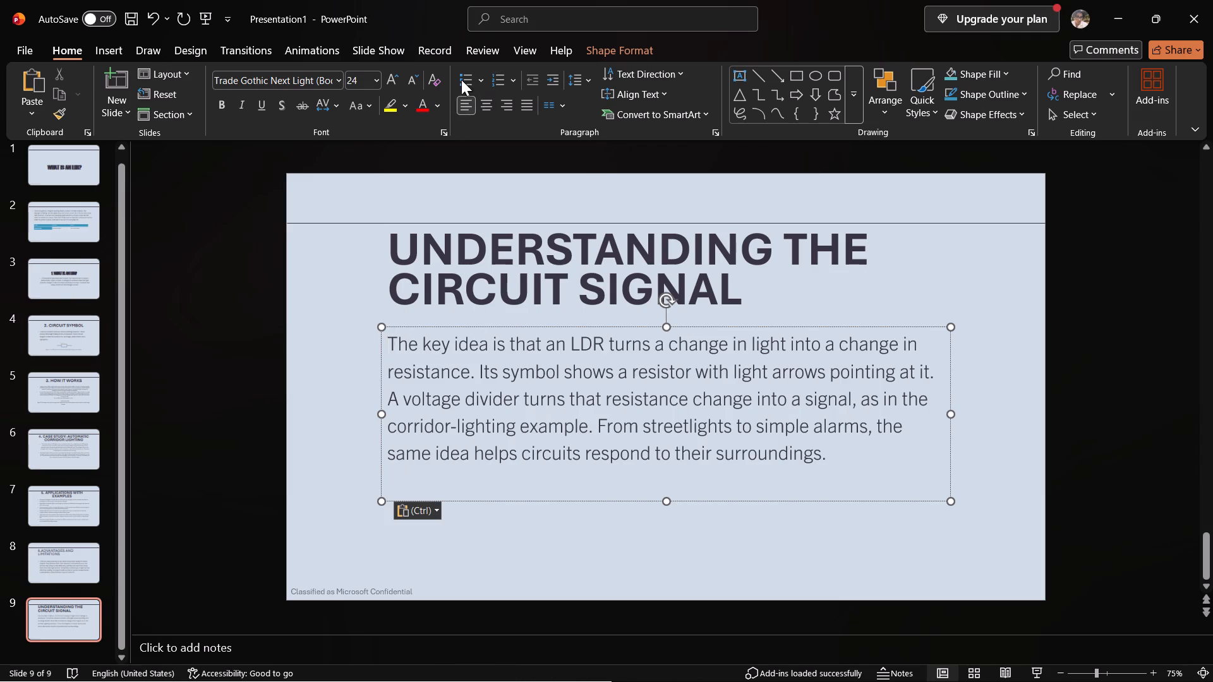
left_click(481, 80)
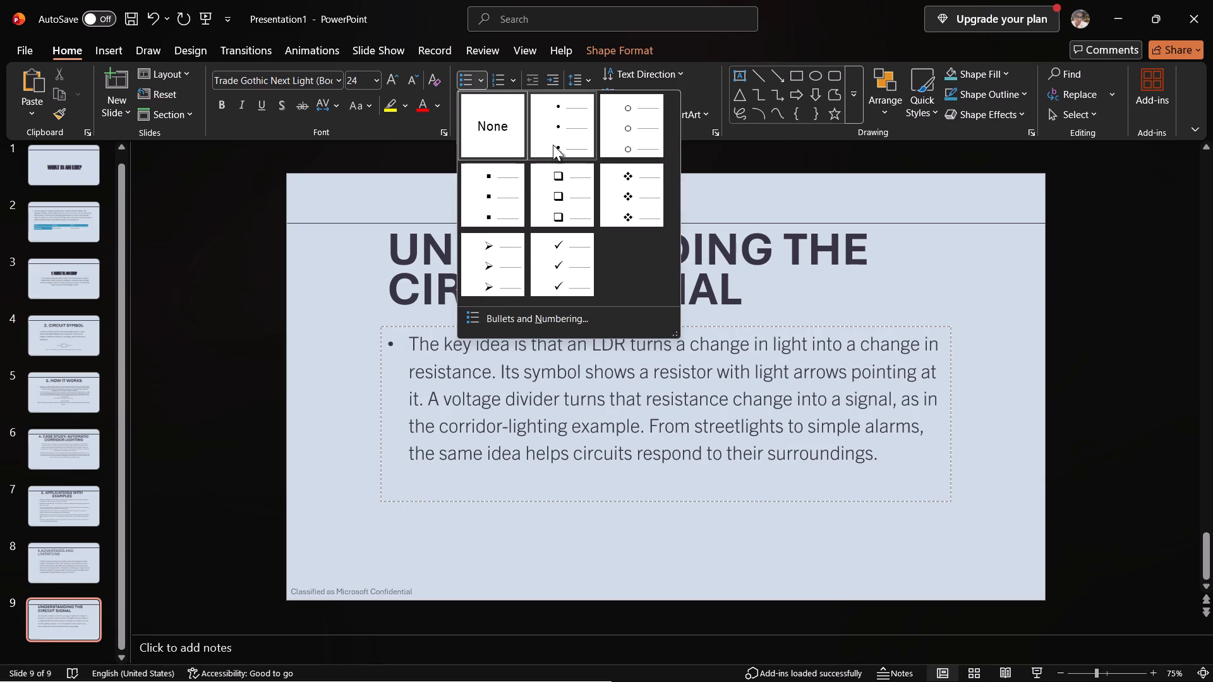
left_click(553, 145)
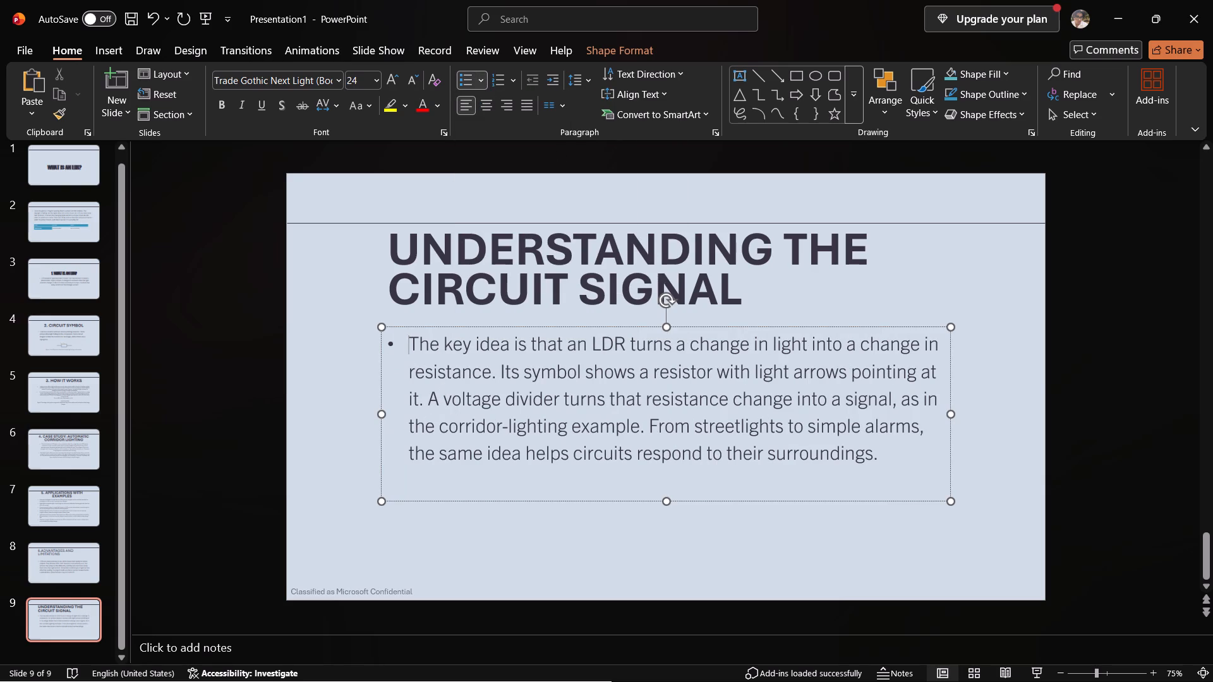
left_click(1109, 372)
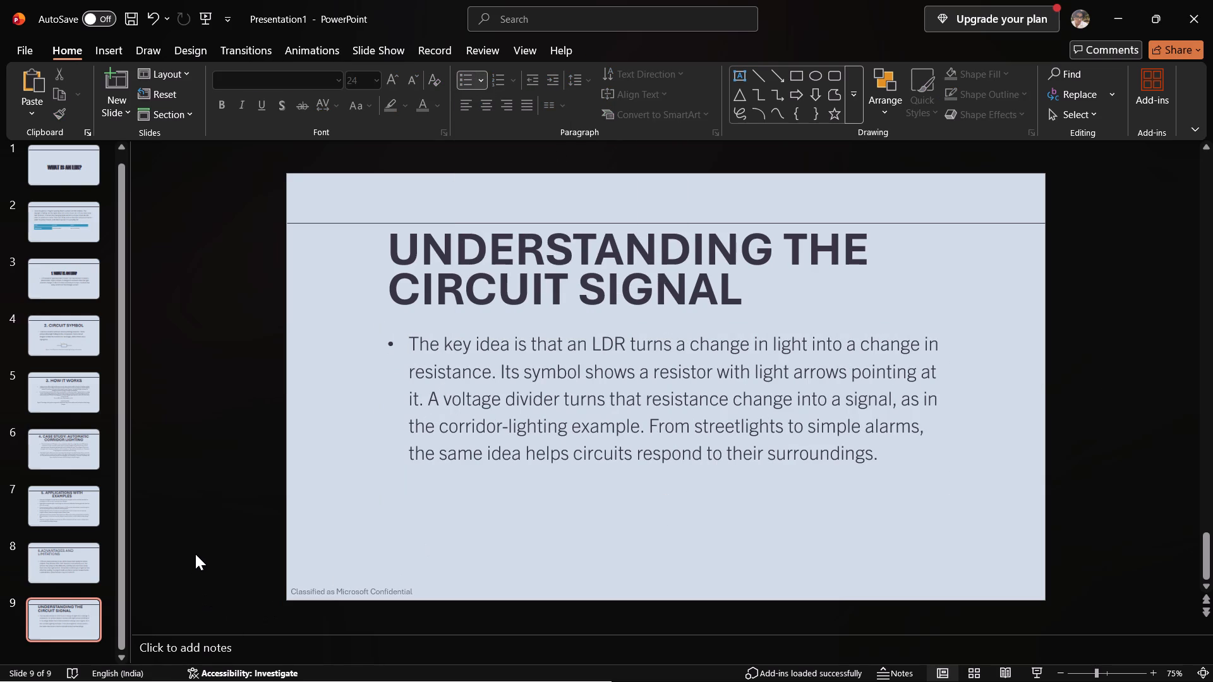
Add a slide after slide 9 and paste the Word heading "7. Worked example using a voltage divider" as its title.
key("ctrl+m")
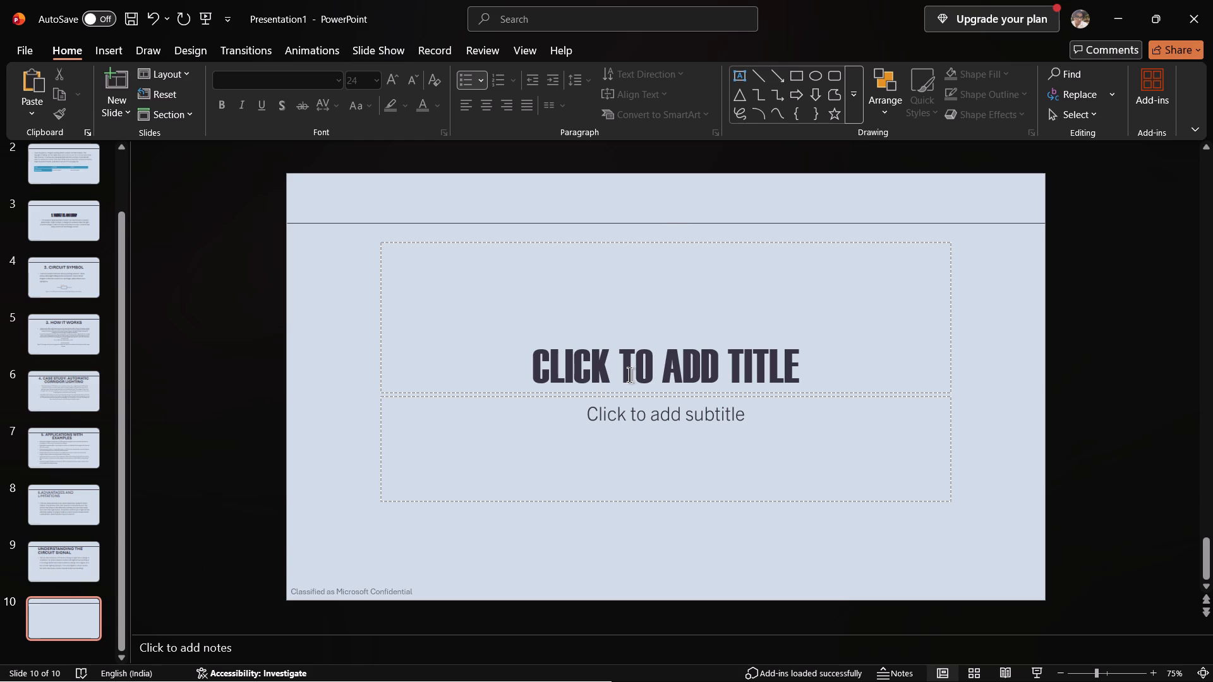
left_click(630, 374)
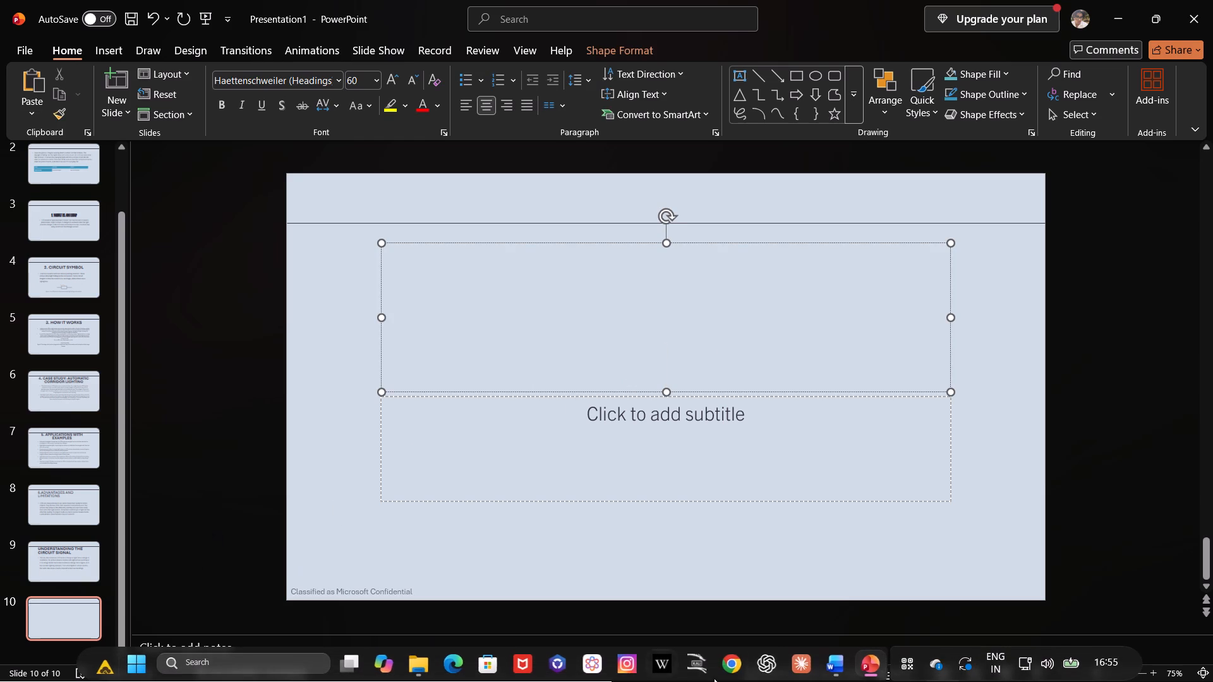
left_click(833, 647)
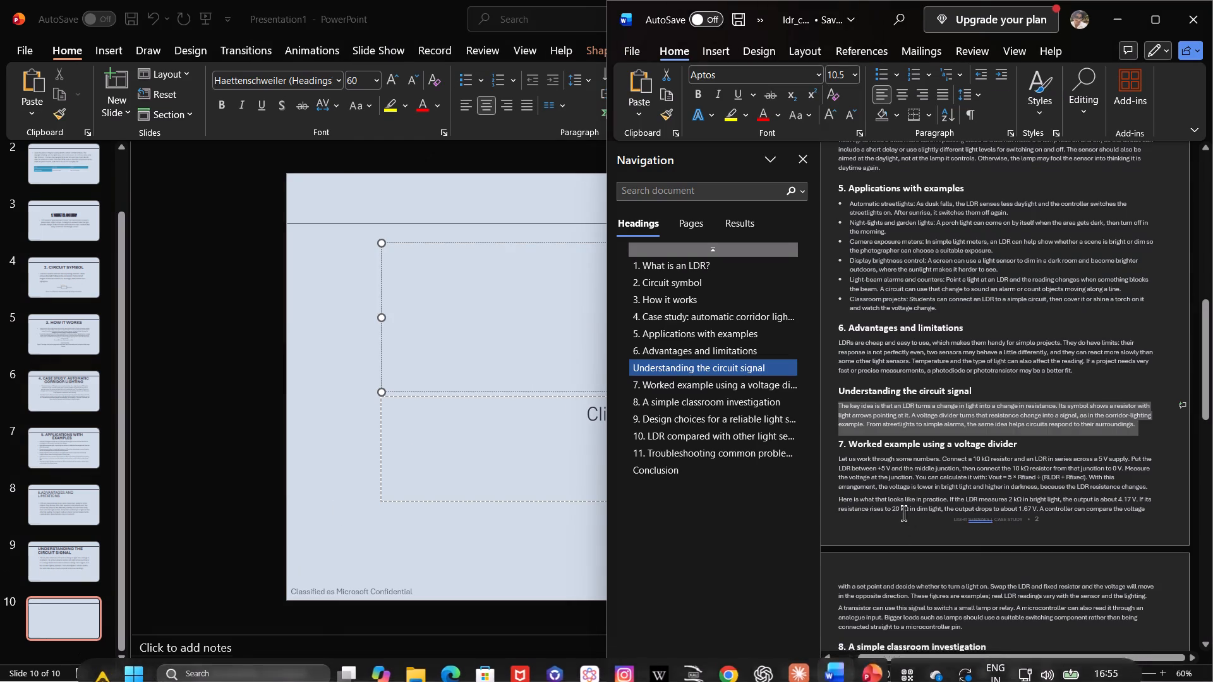
scroll(903, 513, "down", 2)
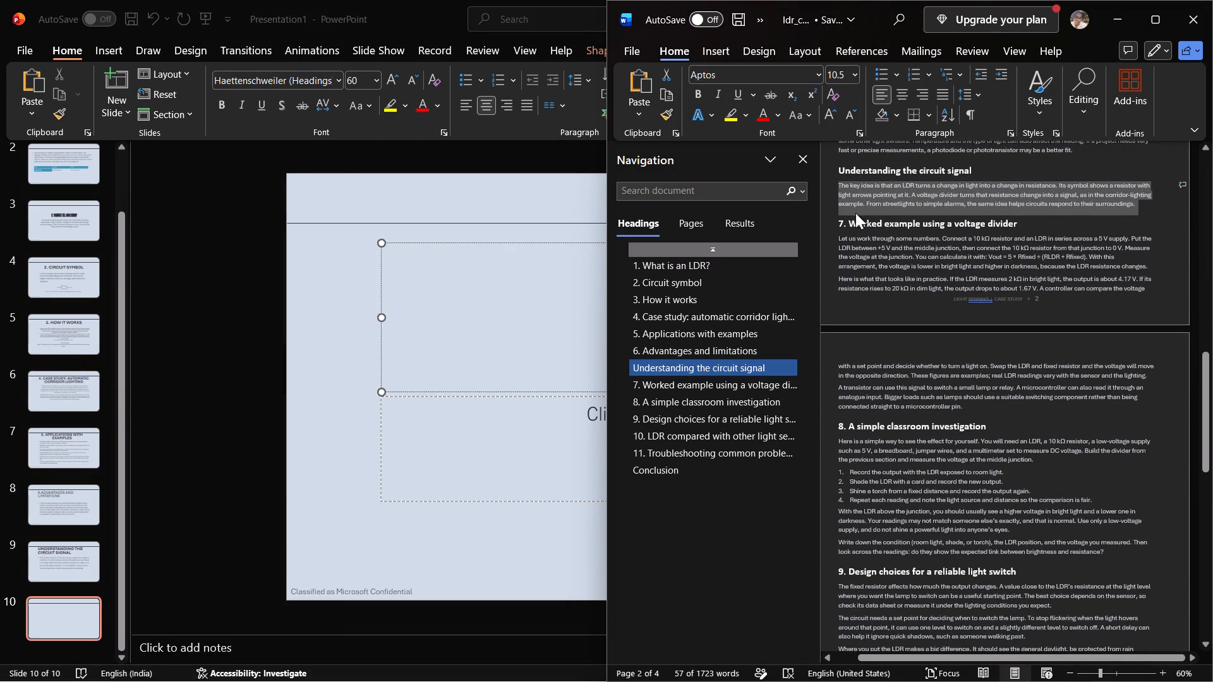
left_click_drag(848, 218, 1022, 218)
key("ctrl+c")
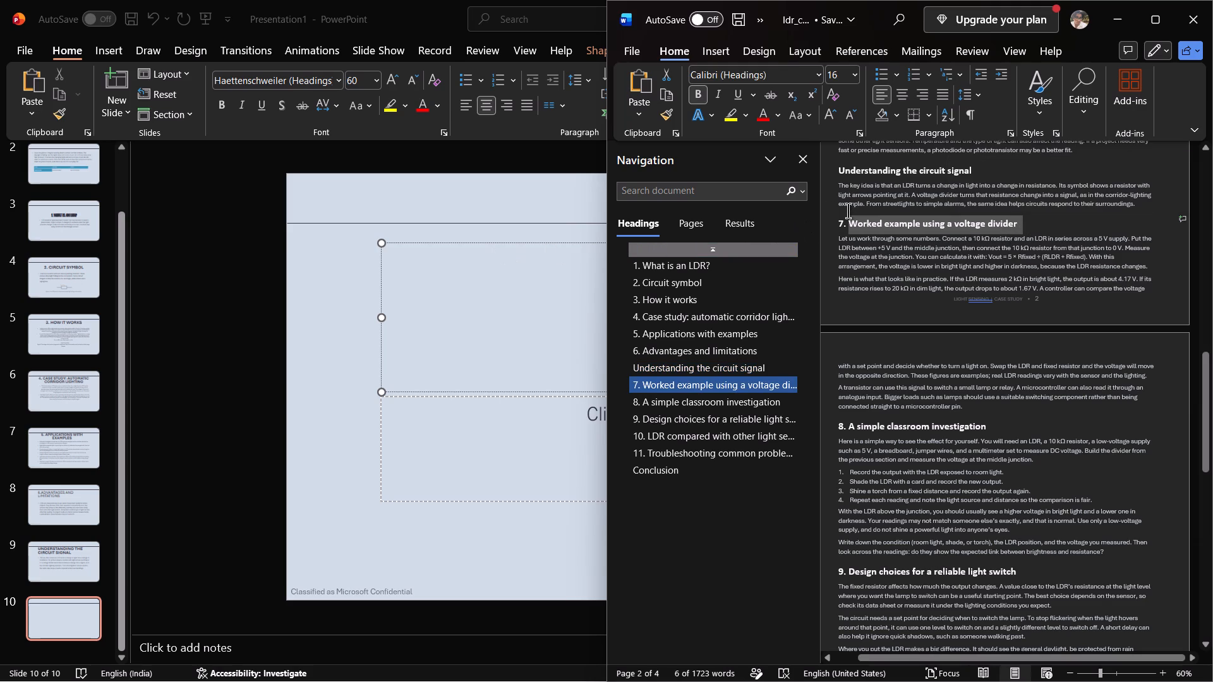
left_click_drag(840, 220, 1020, 220)
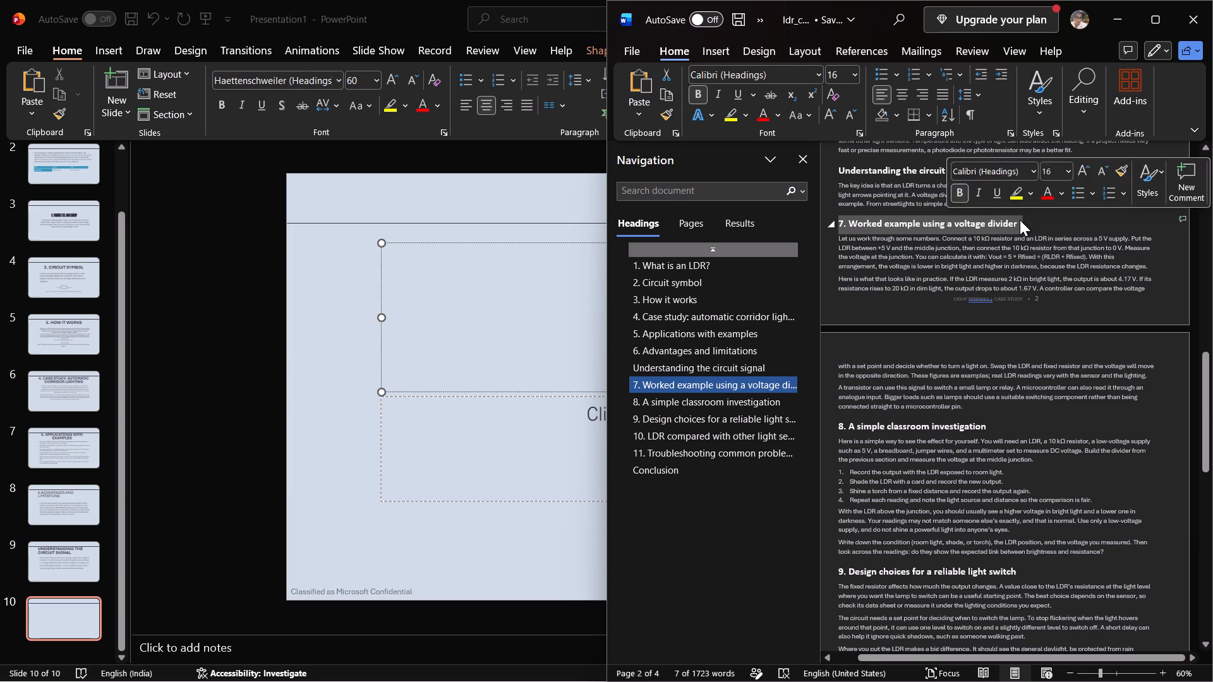
key("ctrl+c")
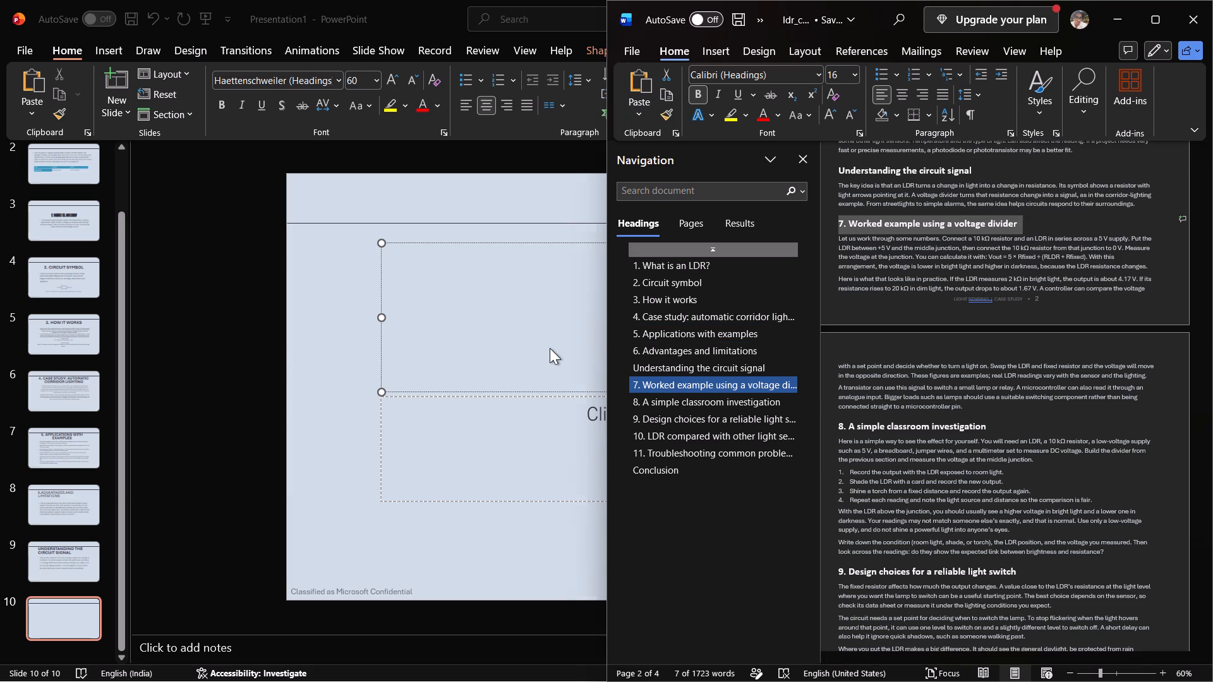
left_click(550, 348)
key("ctrl+v")
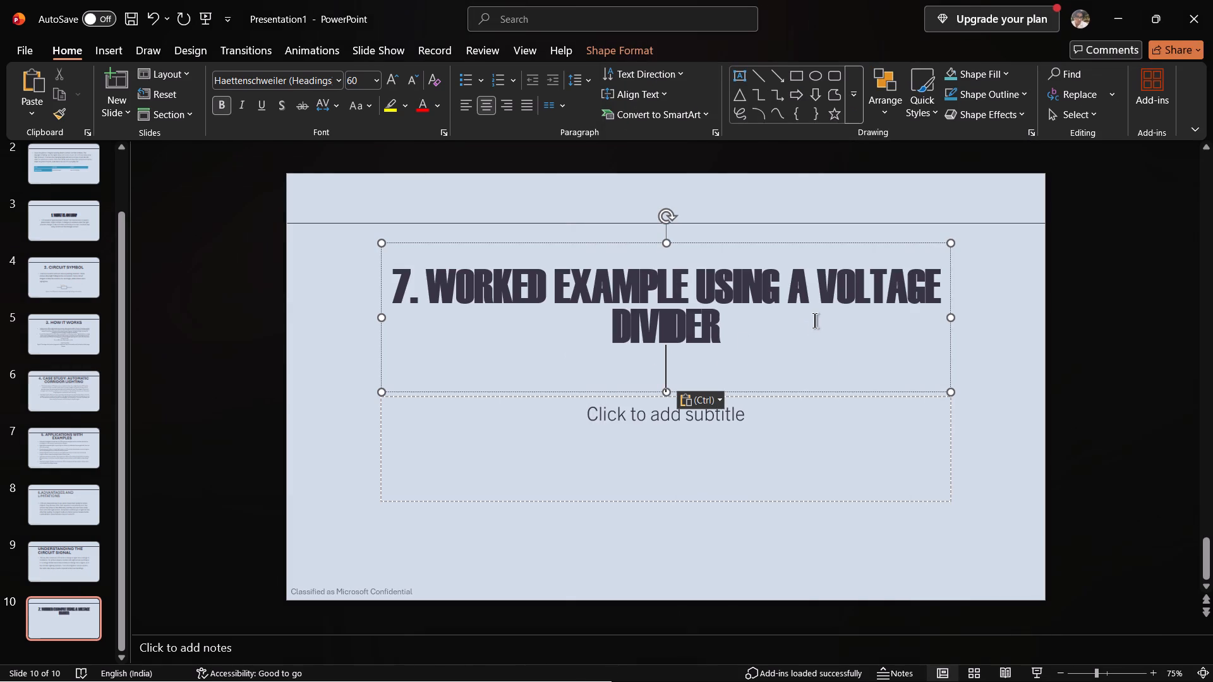
Set slide 10's entire title to the Aptos font and left-align it.
left_click_drag(399, 285, 878, 328)
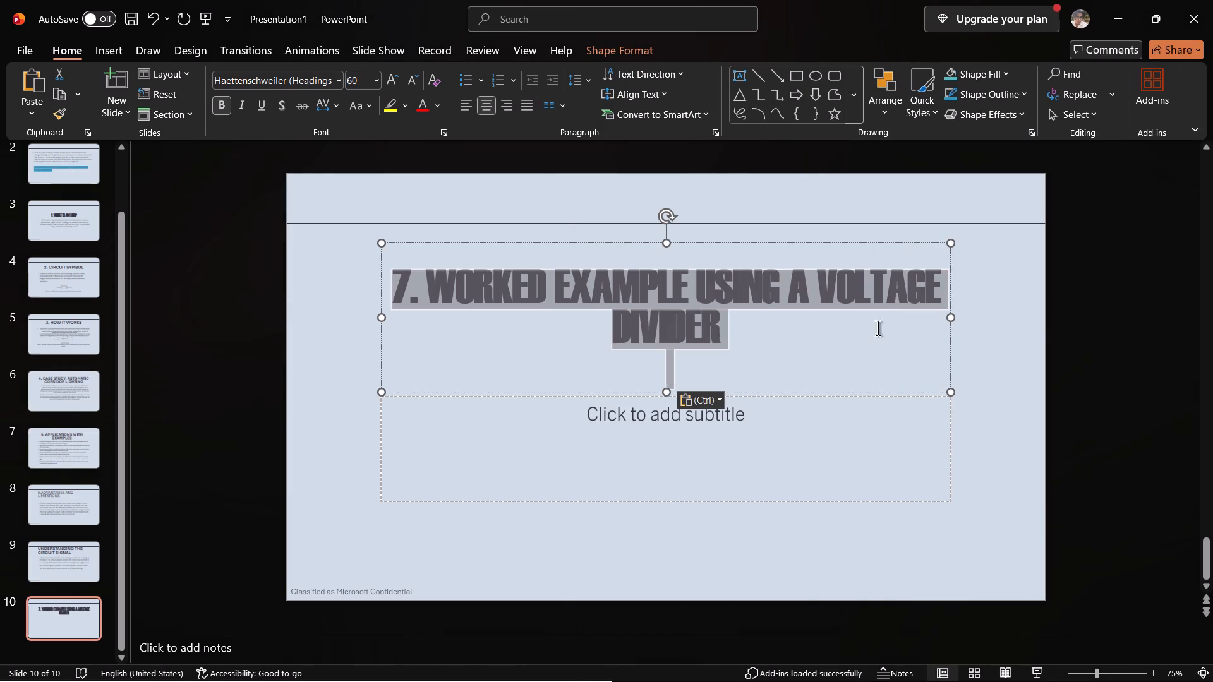
left_click_drag(878, 328, 866, 342)
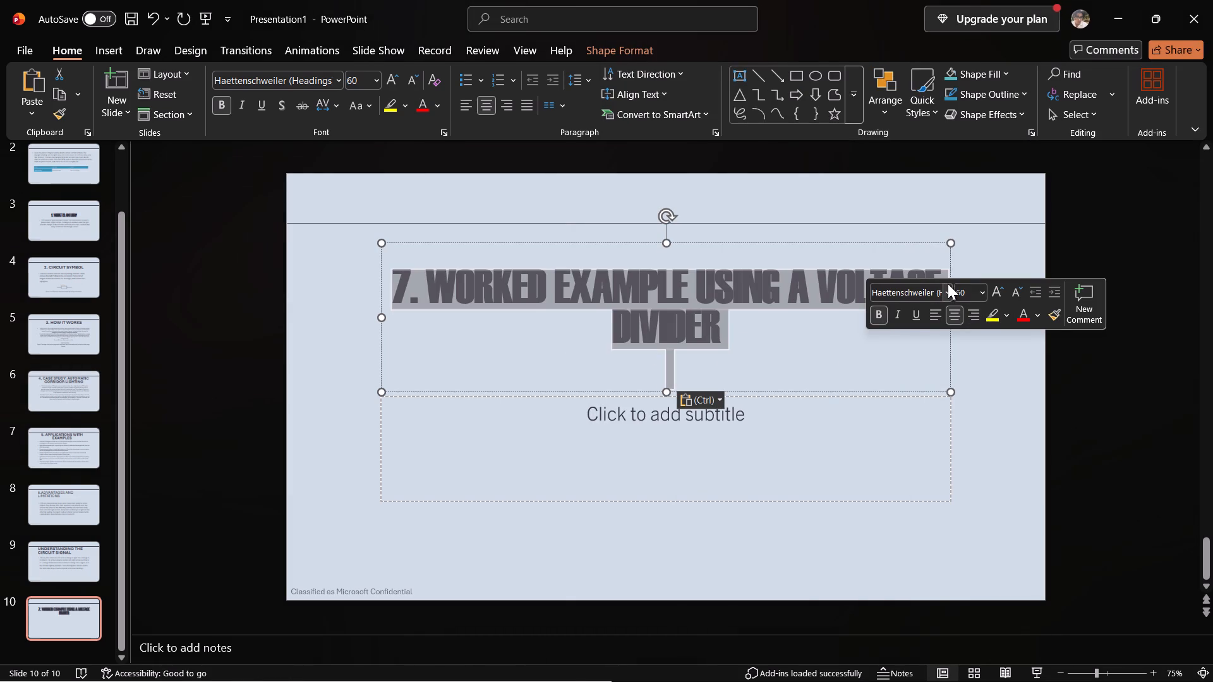
left_click(948, 284)
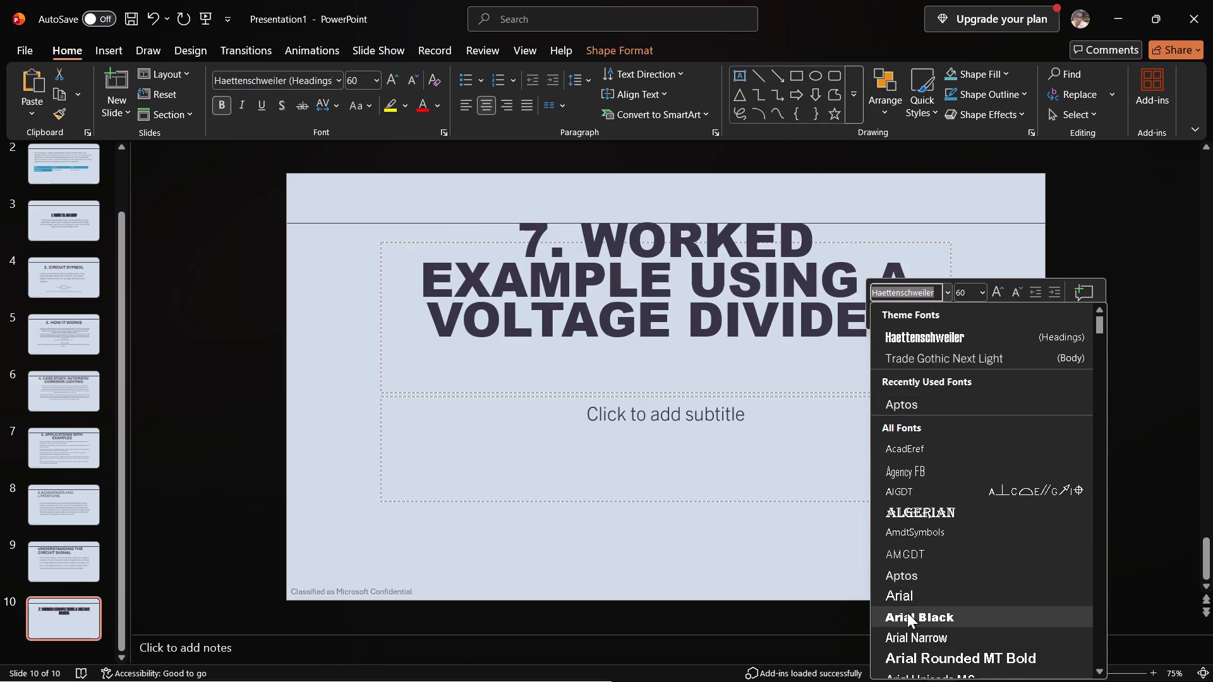
scroll(907, 613, "down", 1)
scroll(907, 613, "up", 1)
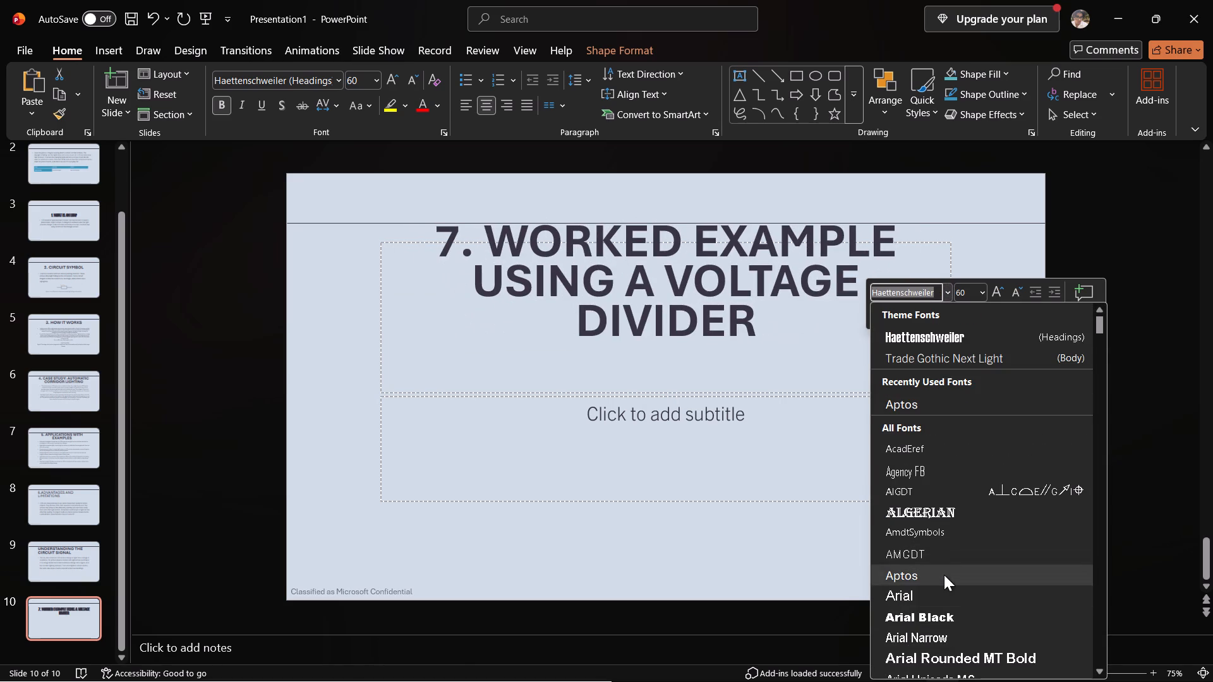
left_click(944, 575)
left_click(938, 321)
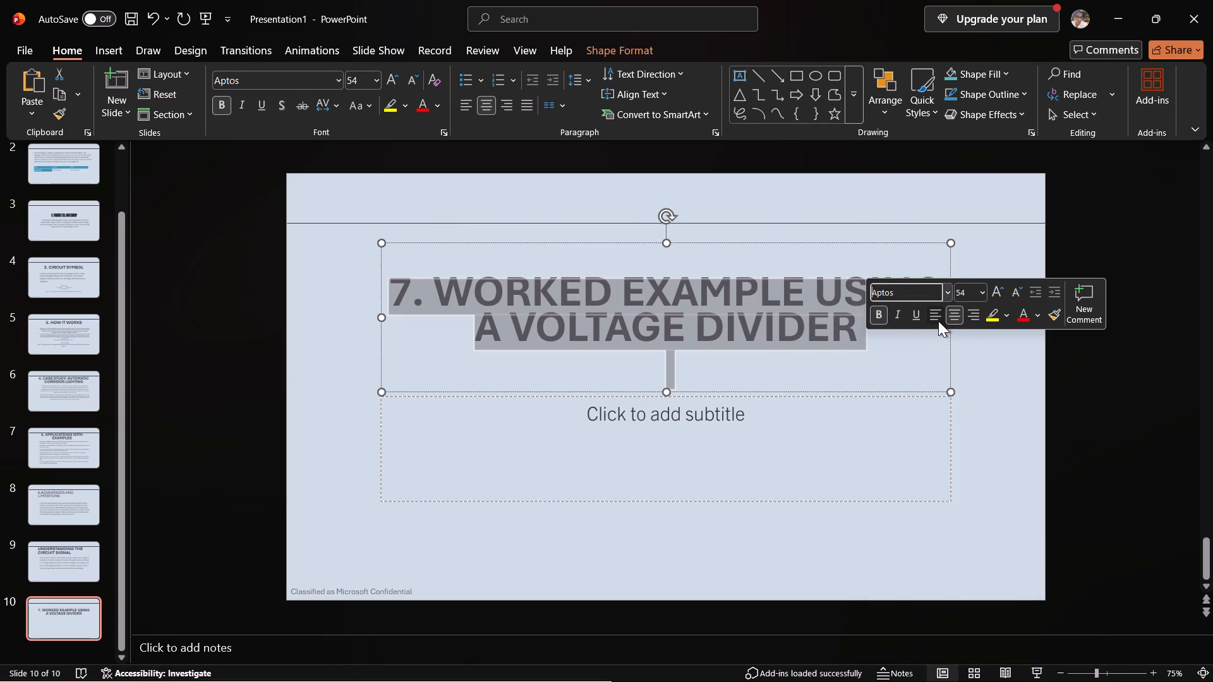
left_click(1117, 383)
Move slide 10's title up so its text sits just beneath the horizontal line.
left_click(730, 374)
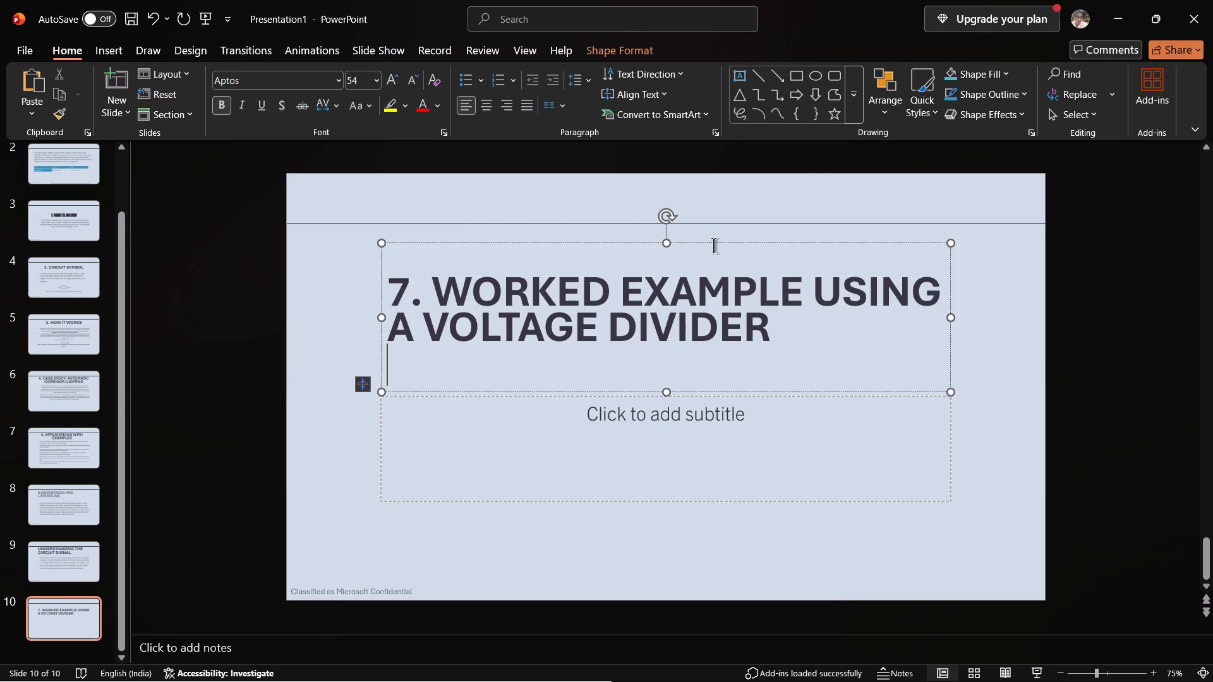
left_click_drag(702, 239, 699, 222)
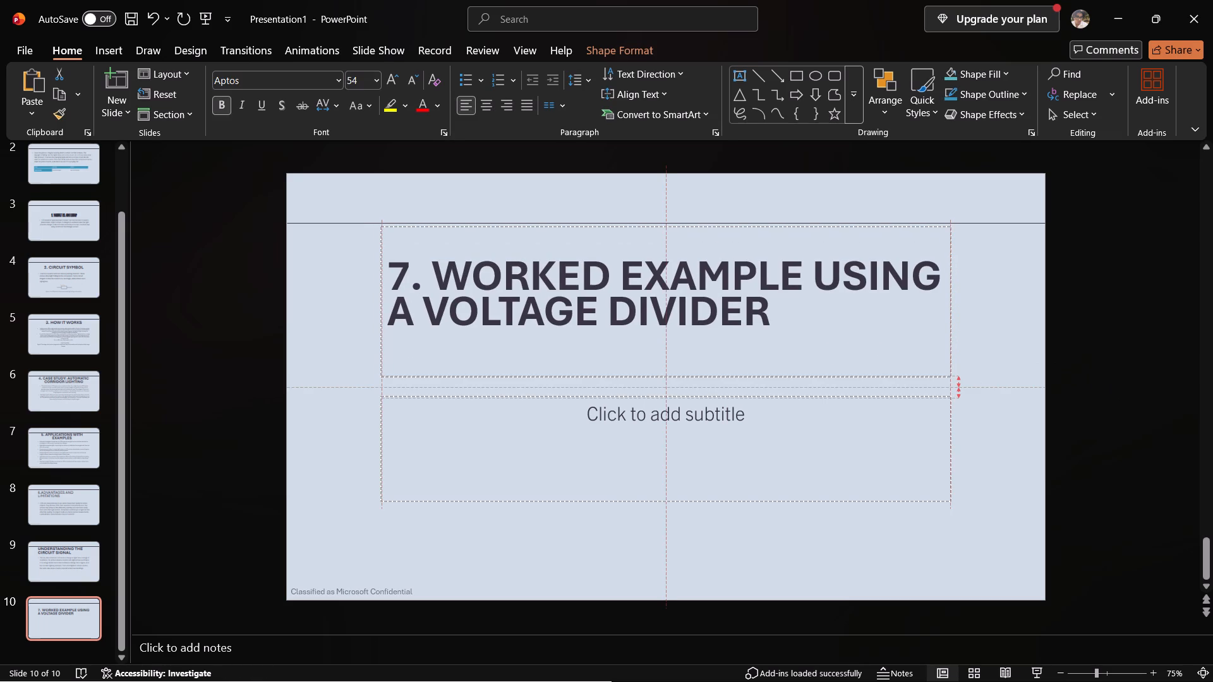
left_click_drag(699, 222, 701, 224)
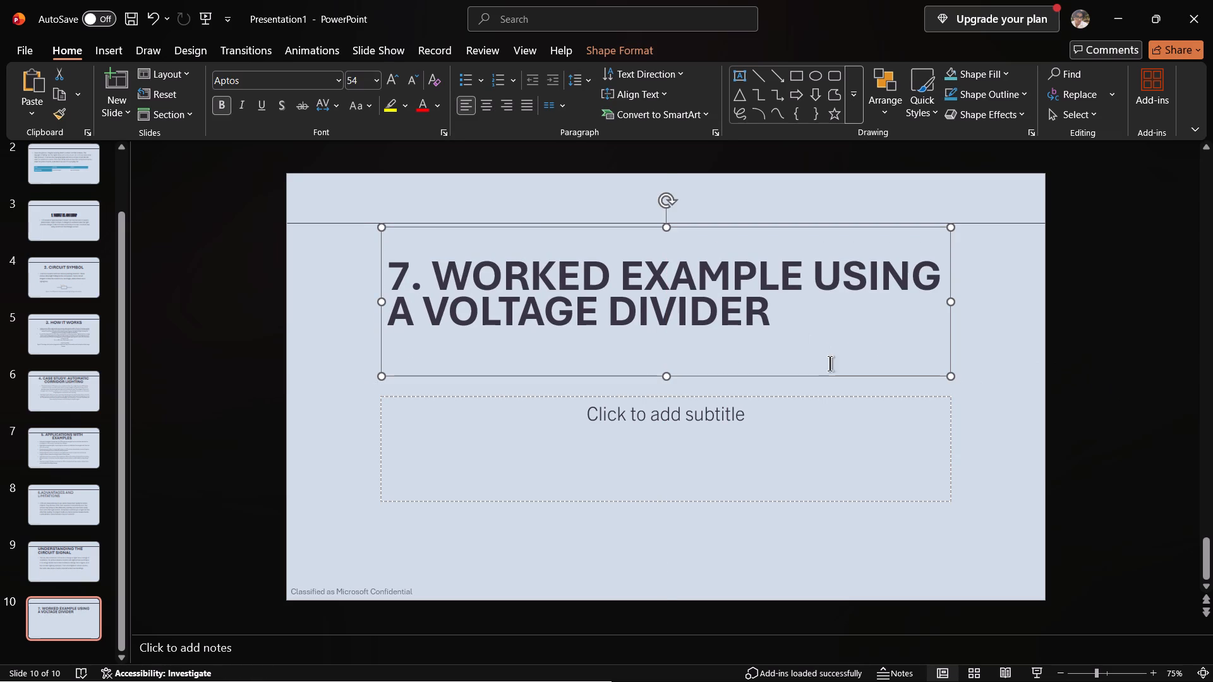
left_click_drag(826, 376, 825, 362)
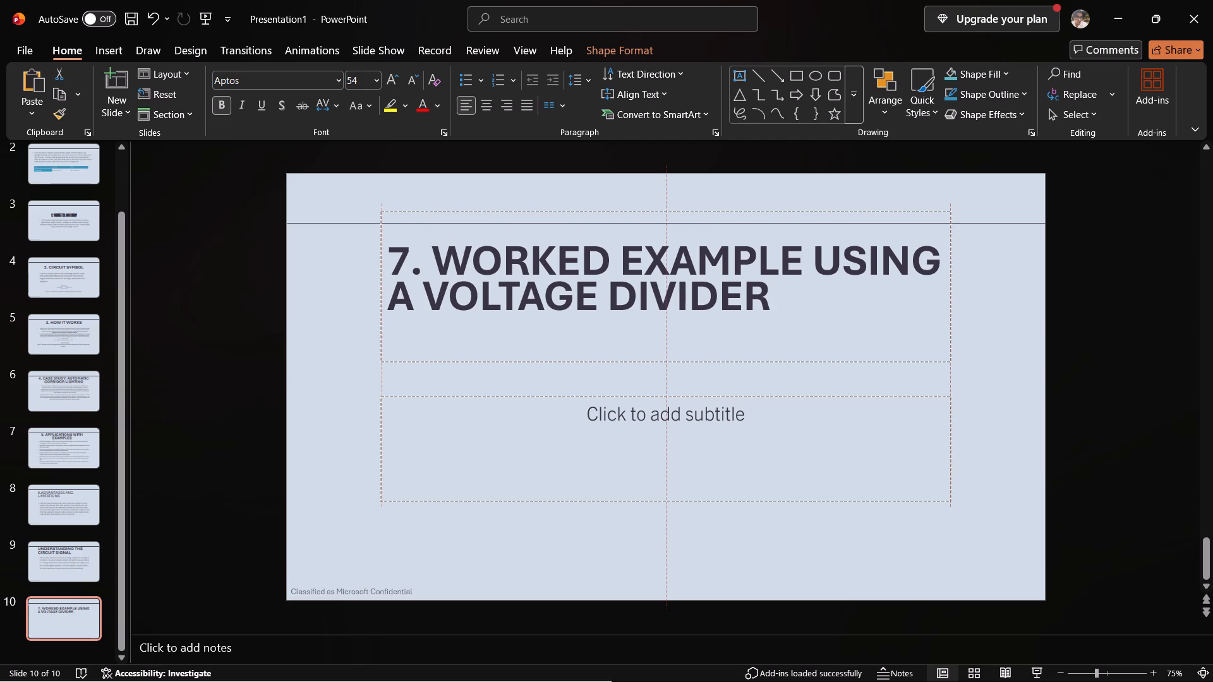
left_click_drag(825, 362, 826, 350)
left_click(950, 346)
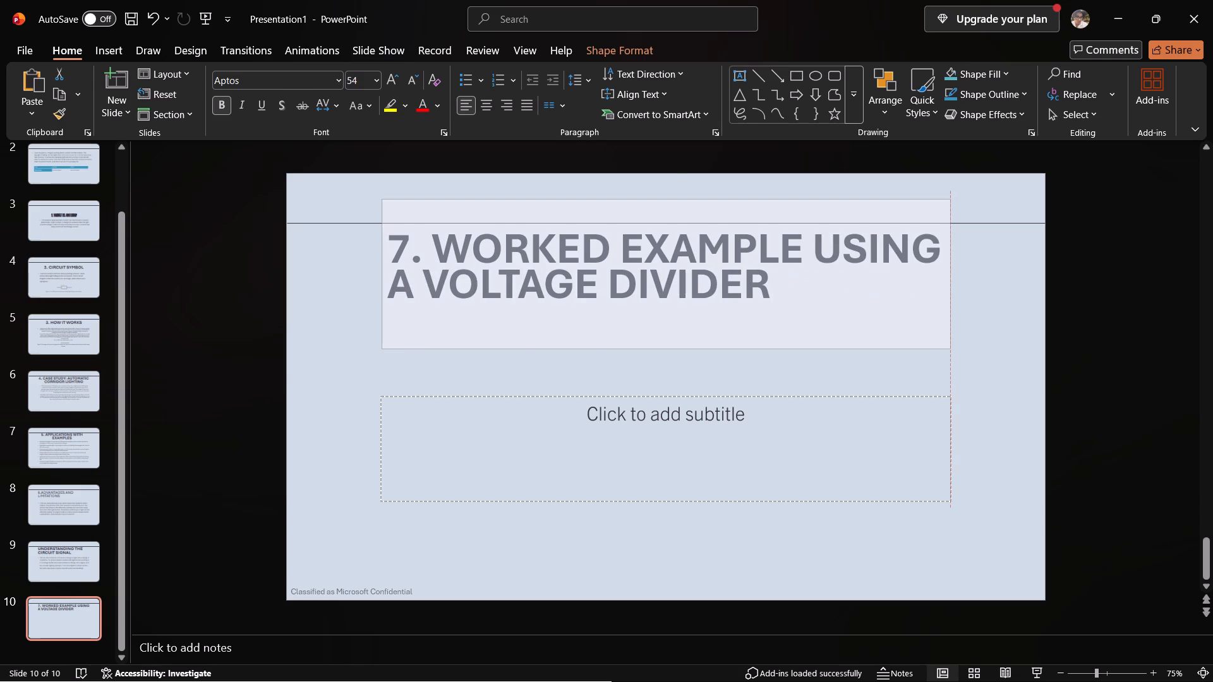
Enlarge slide 10's subtitle placeholder by raising its top edge to just below the two-line title.
left_click(715, 402)
left_click_drag(666, 398, 701, 331)
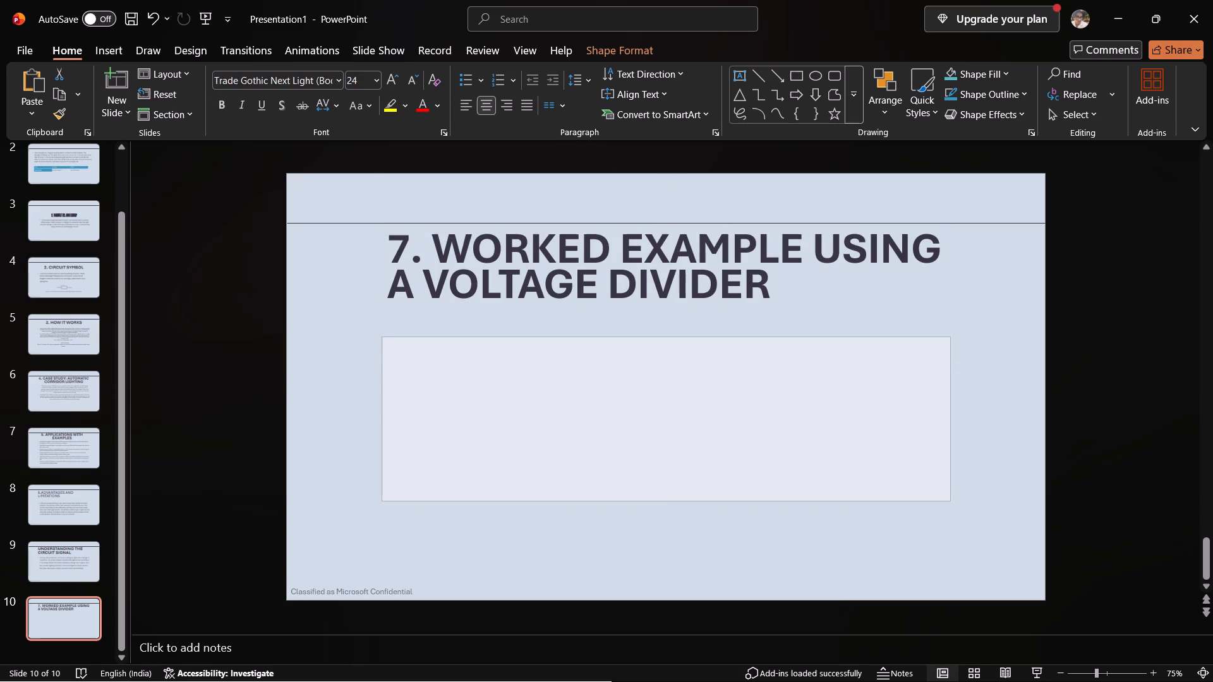
Raise the top edge of slide 10's subtitle placeholder slightly further, to just beneath the two-line title.
left_click_drag(701, 331, 705, 318)
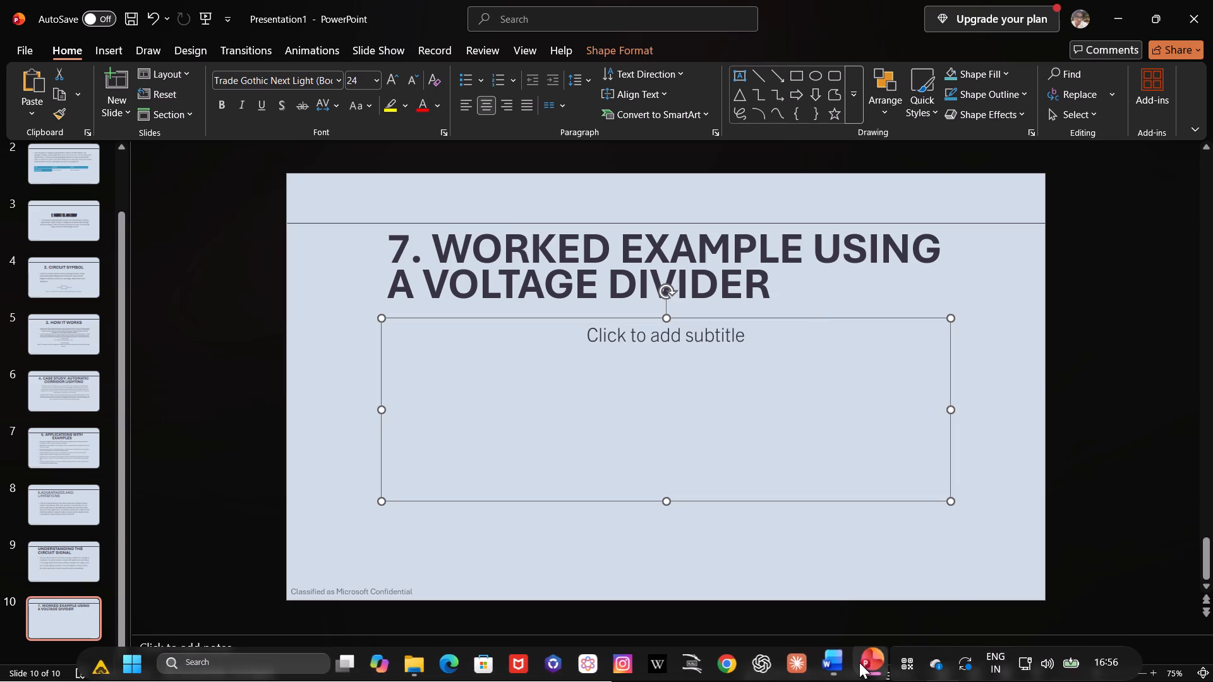
Copy the three body paragraphs of section 7 from the Word document and paste them into slide 10's subtitle placeholder.
left_click(845, 669)
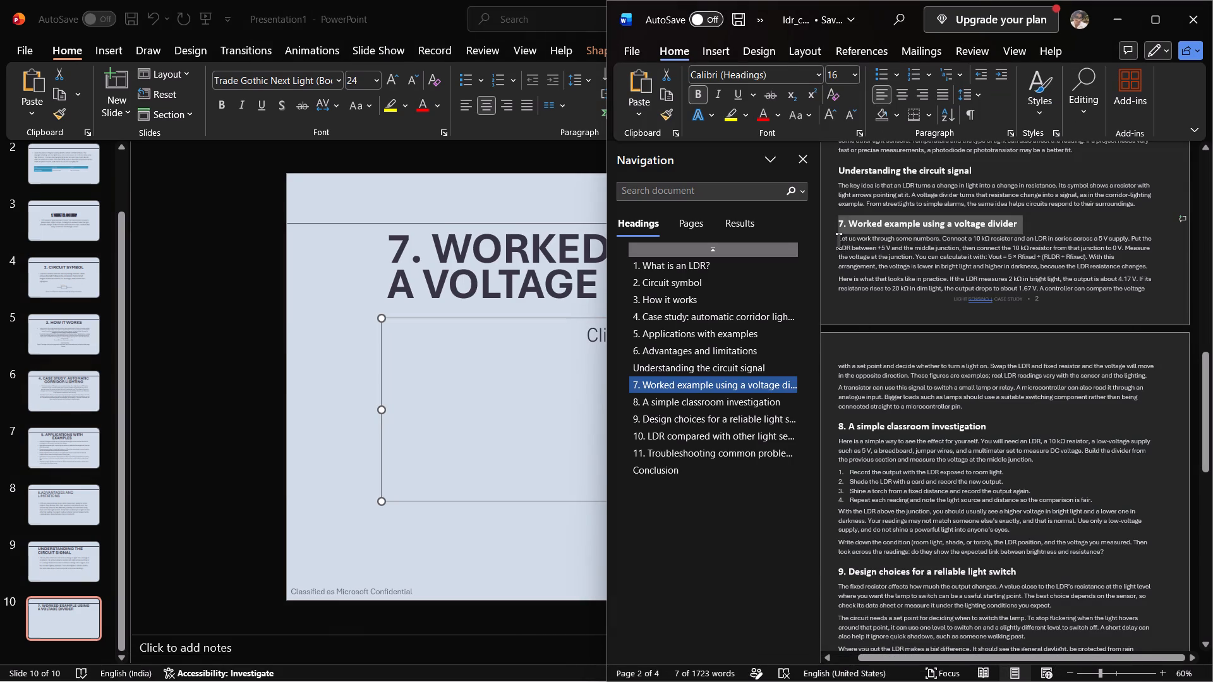
left_click_drag(838, 241, 1068, 412)
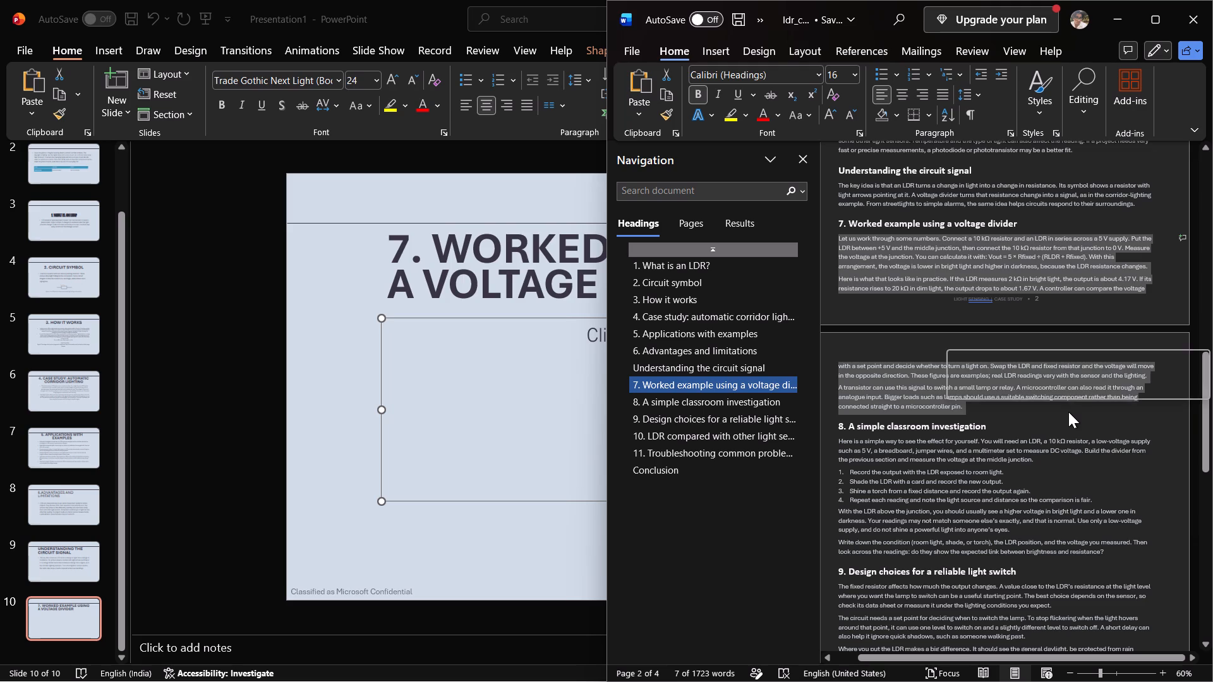
left_click(1065, 326)
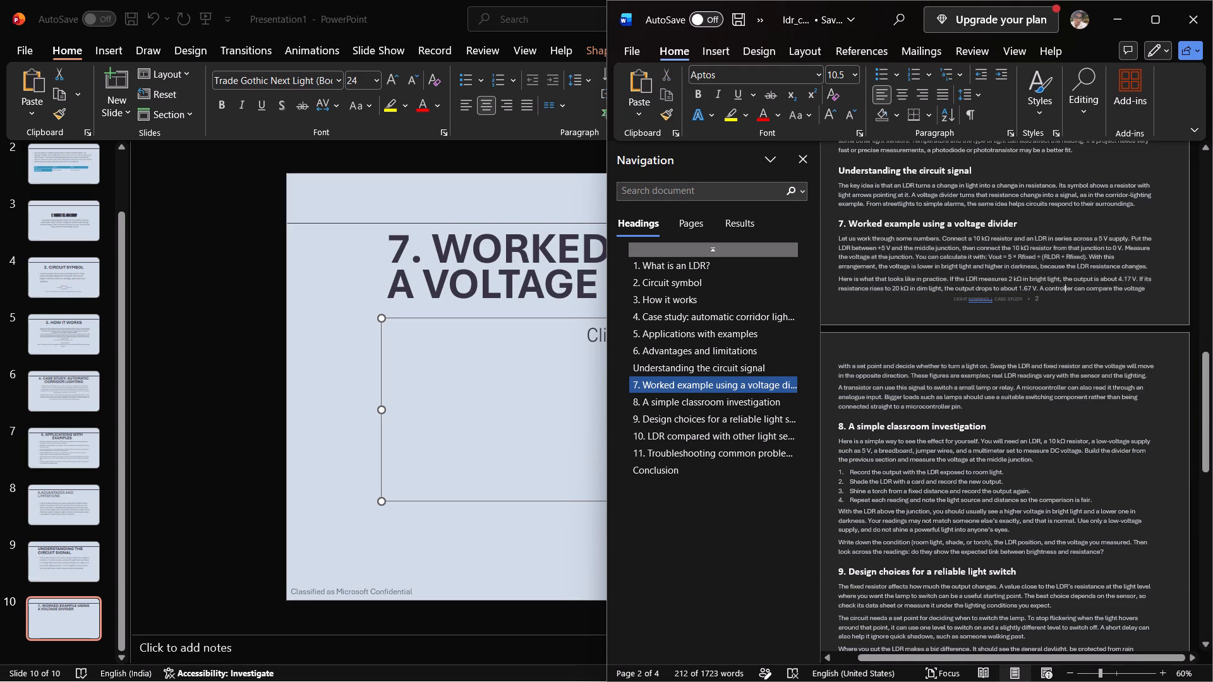
scroll(1065, 326, "up", 6, "ctrl")
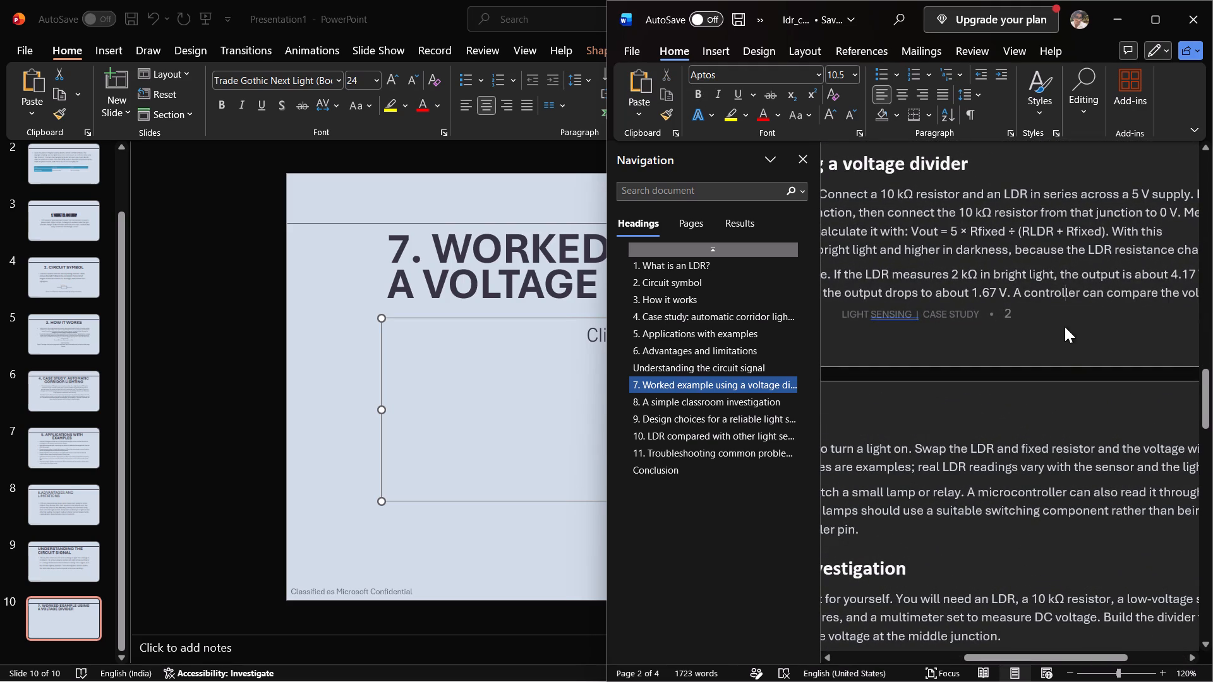
scroll(1065, 326, "down", 6, "ctrl")
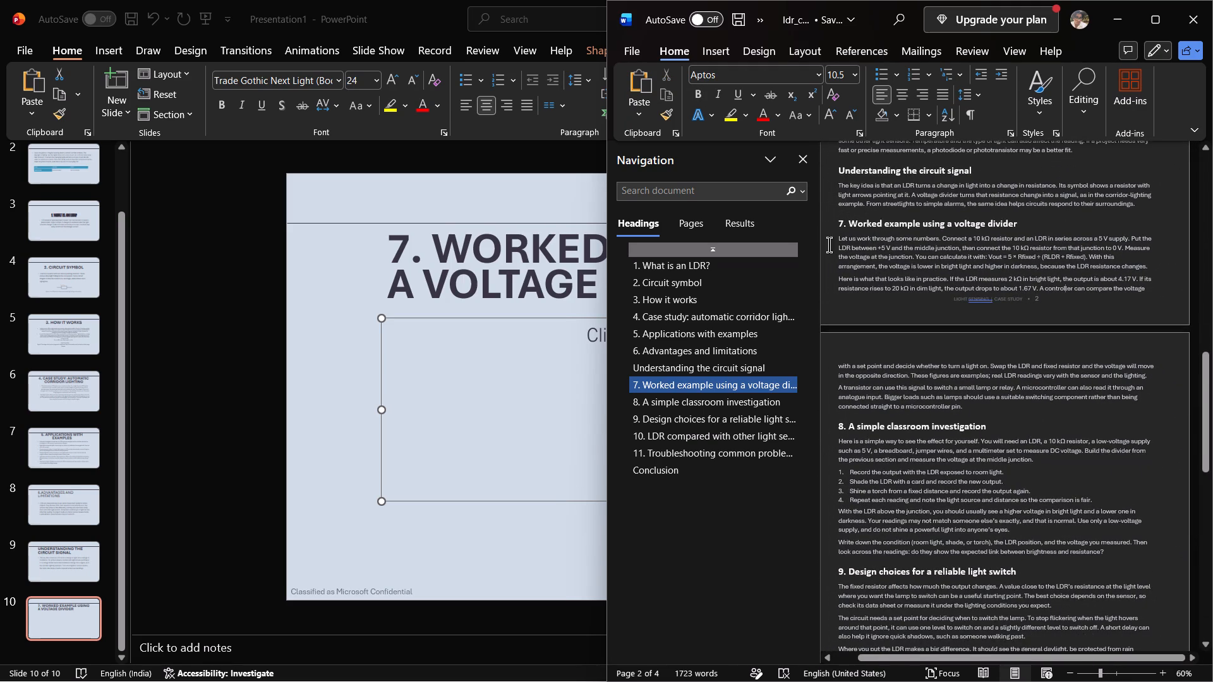
left_click_drag(838, 236, 1090, 410)
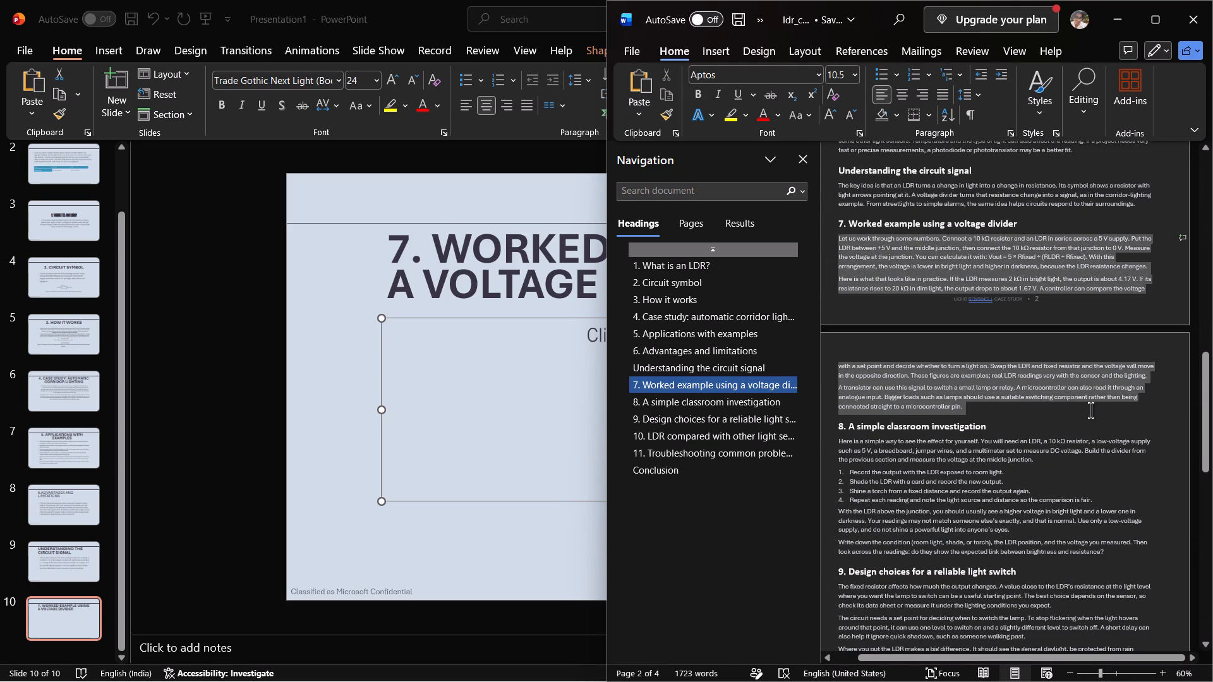
left_click_drag(1090, 410, 1090, 409)
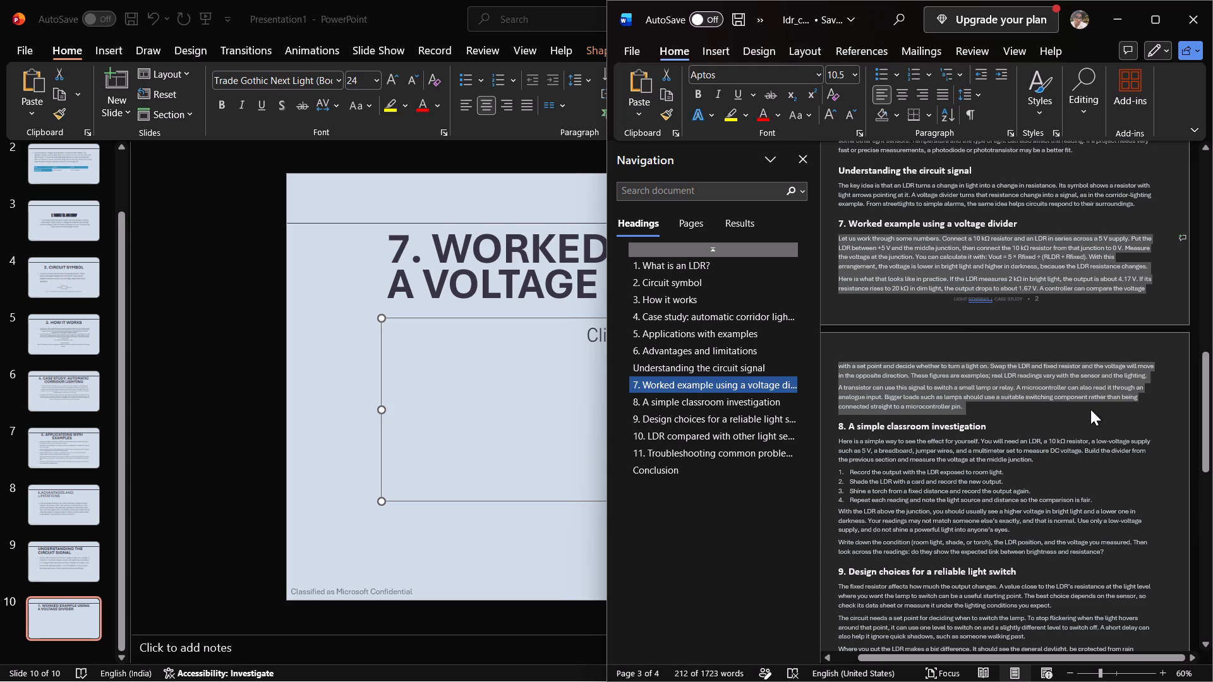
key("ctrl+c")
left_click(528, 332)
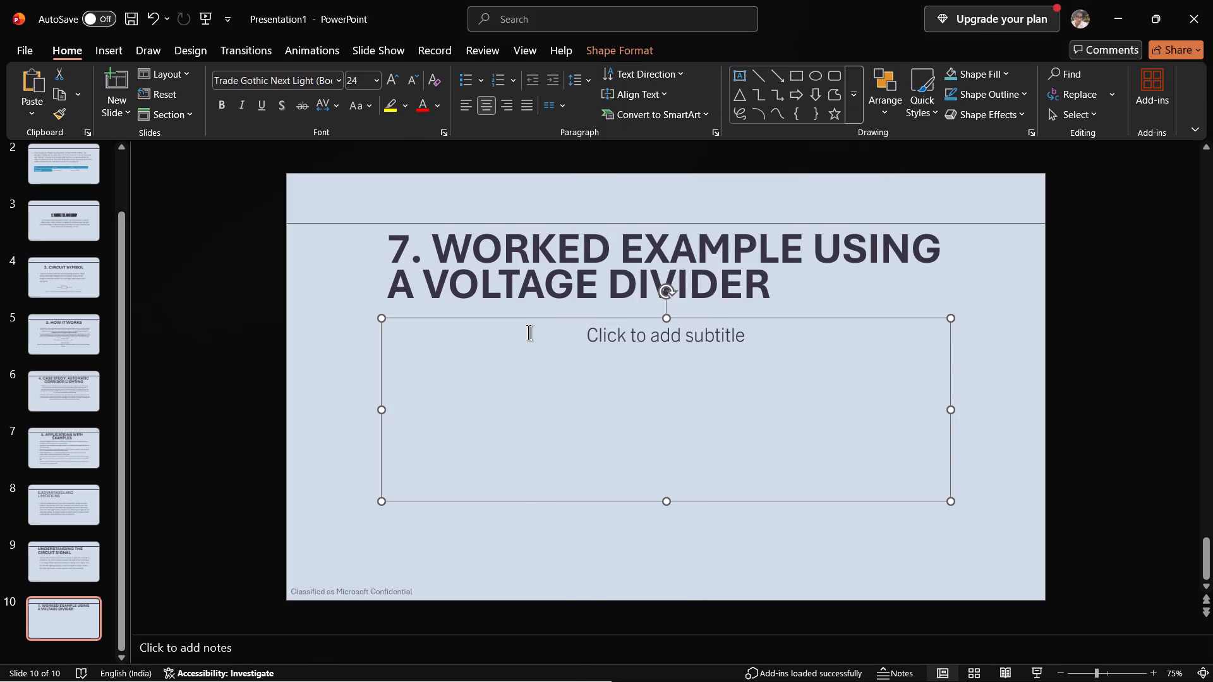
left_click(528, 332)
key("ctrl+v")
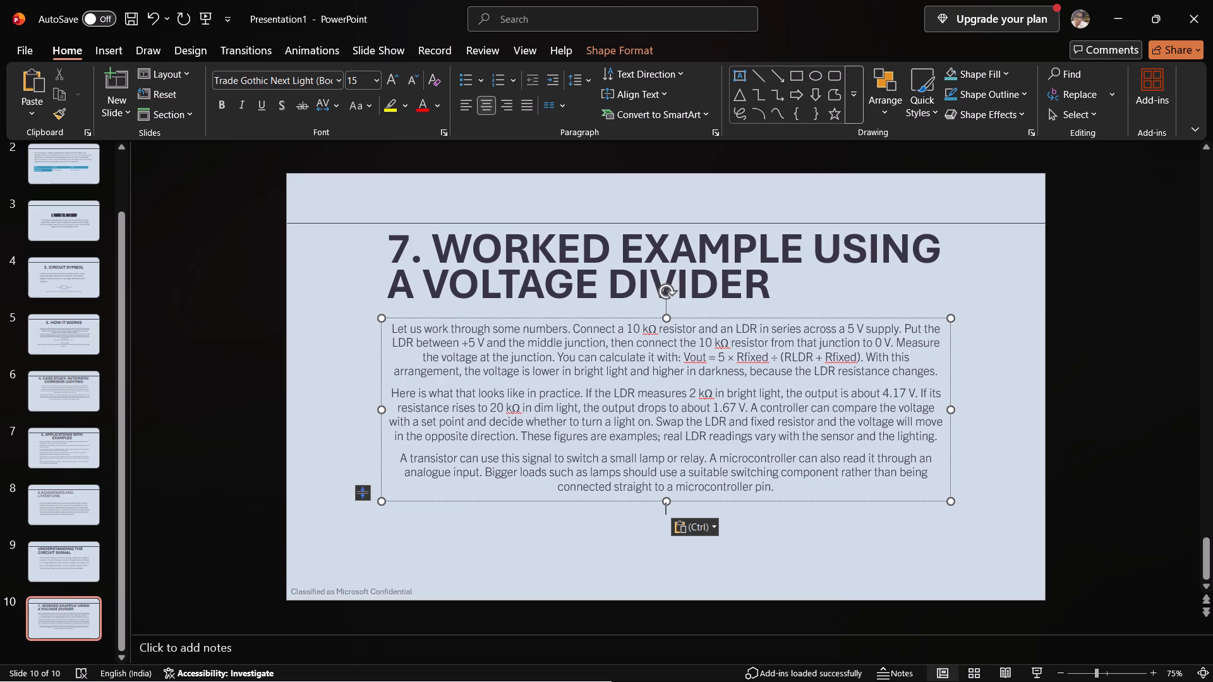
Left-align all of slide 10's body text and choose font size 16 for it.
left_click_drag(392, 326, 975, 517)
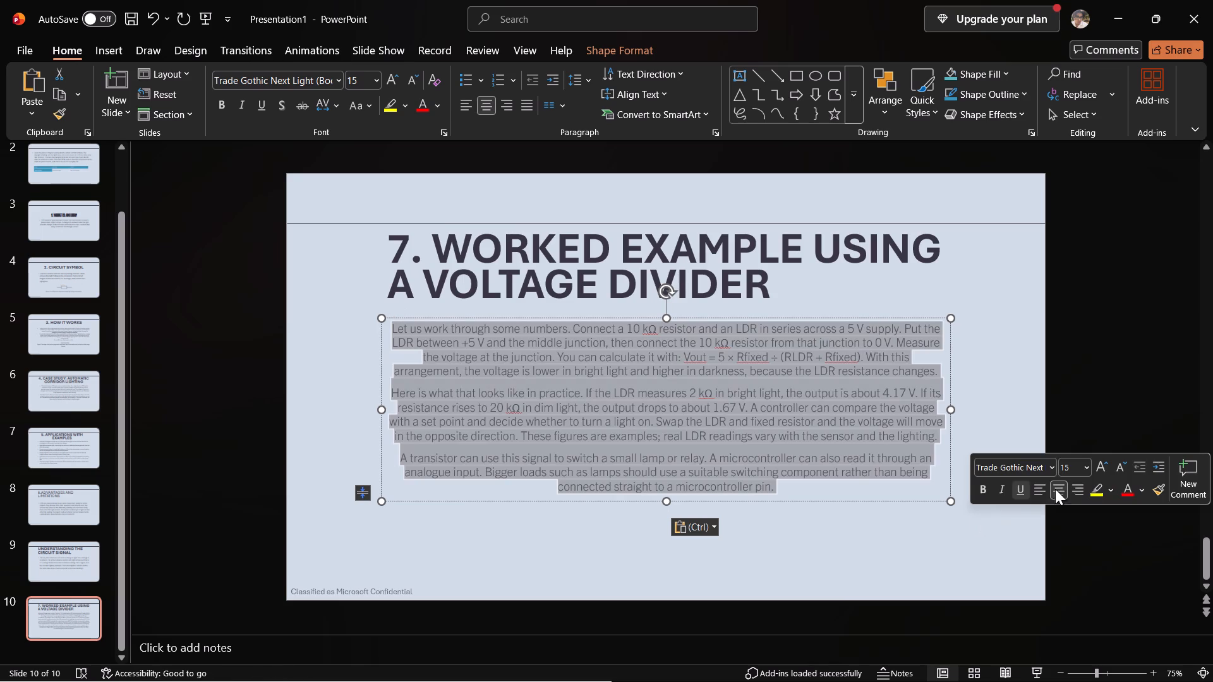
left_click(1037, 484)
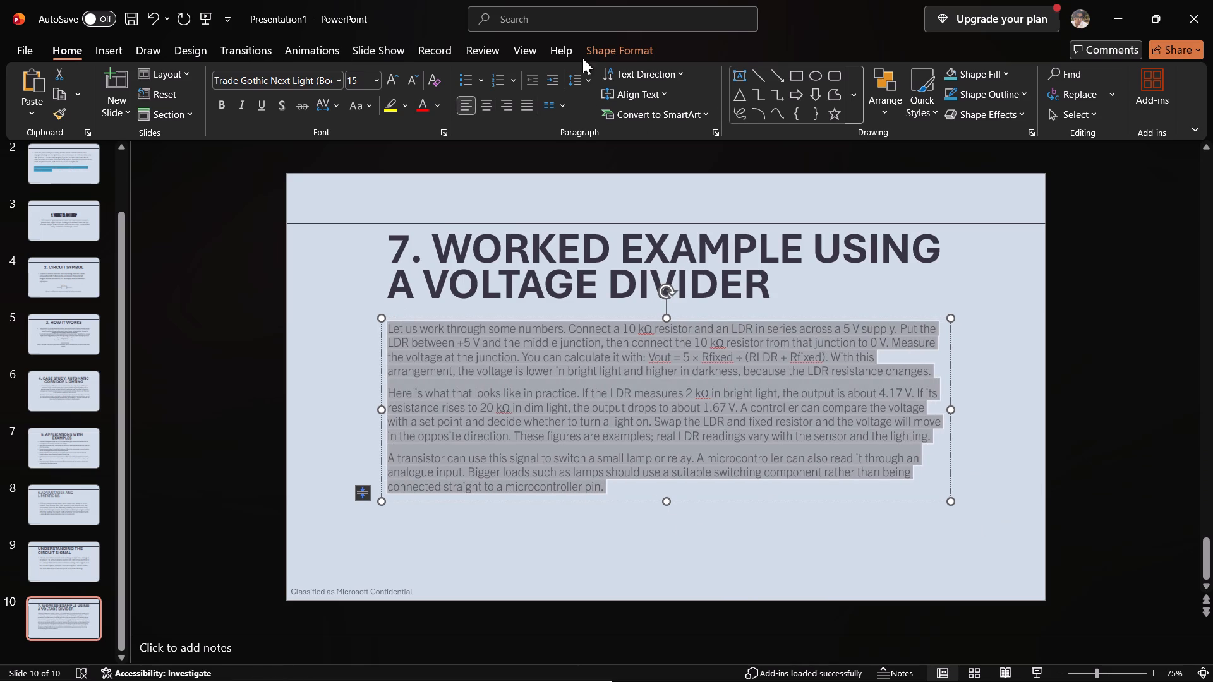
left_click(339, 82)
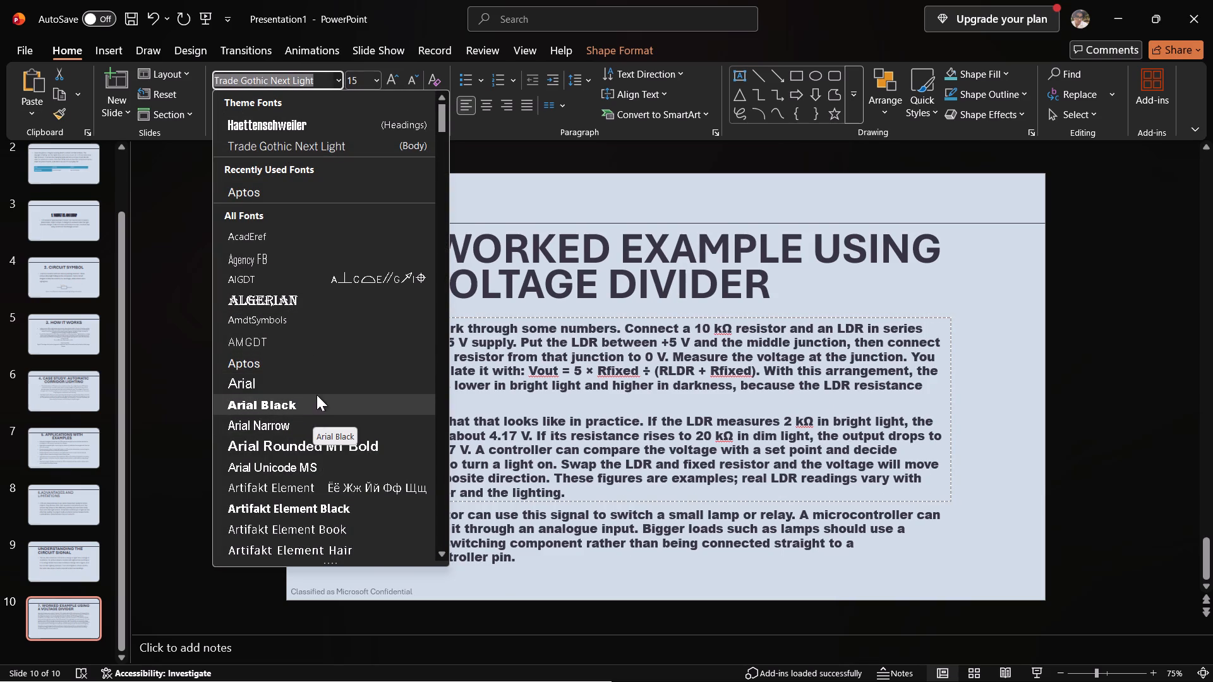
left_click(567, 156)
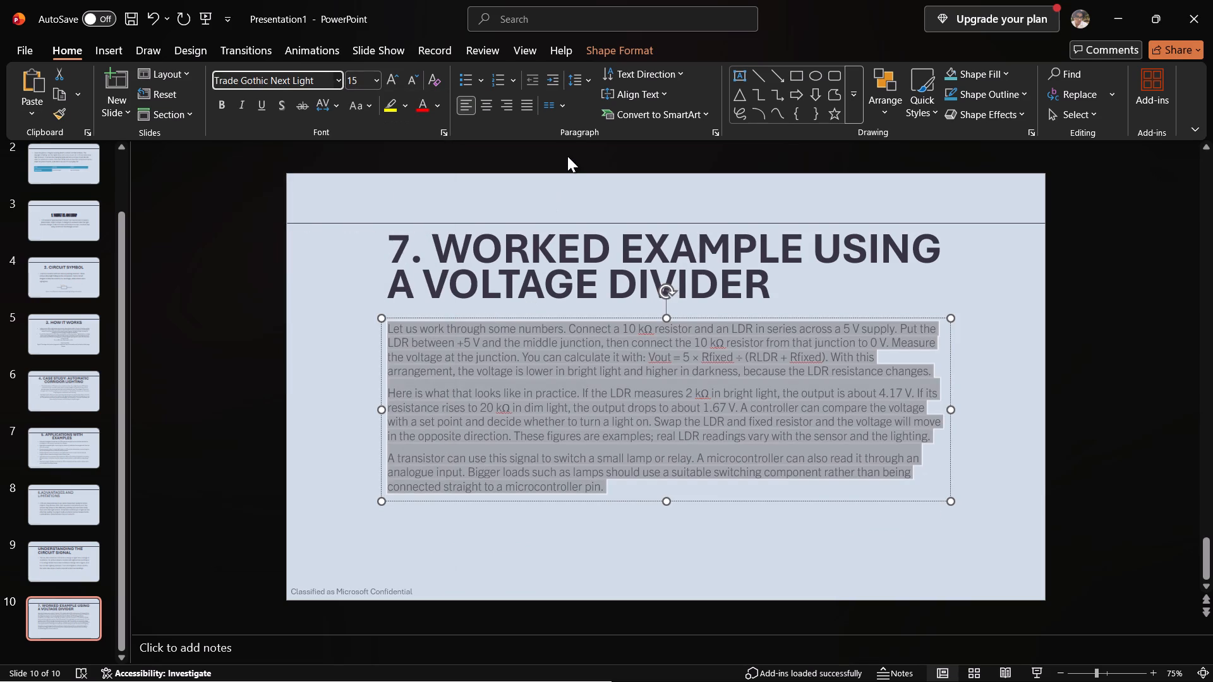
left_click(374, 81)
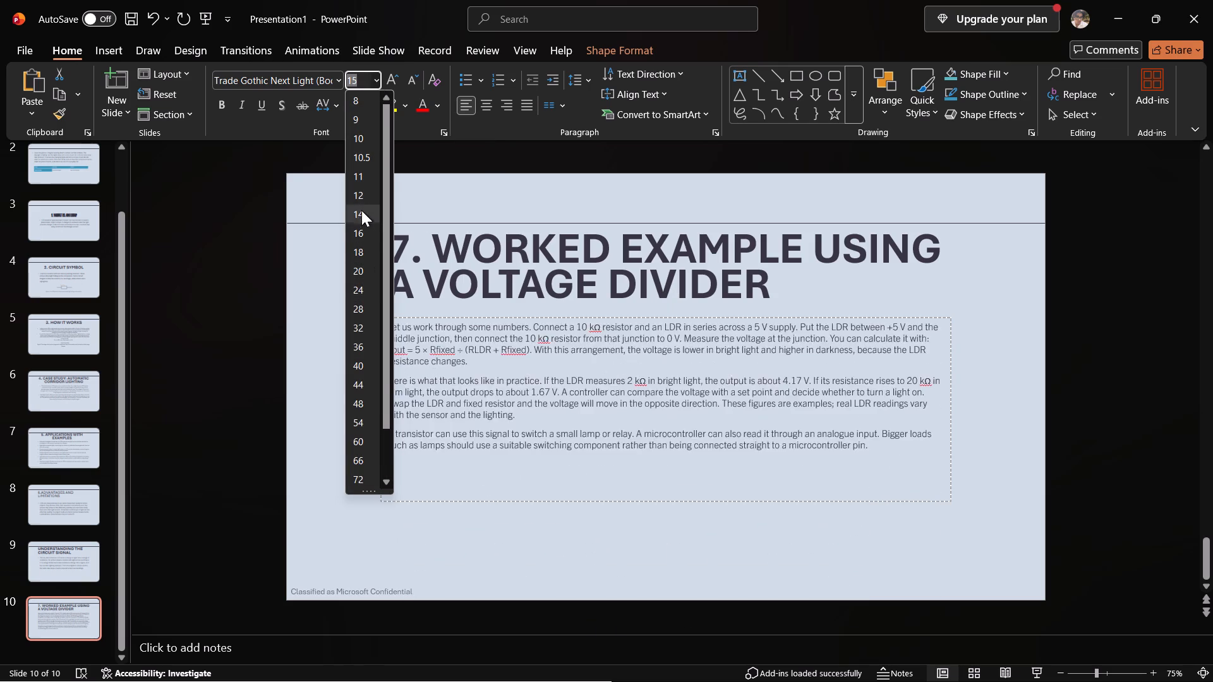
left_click(363, 232)
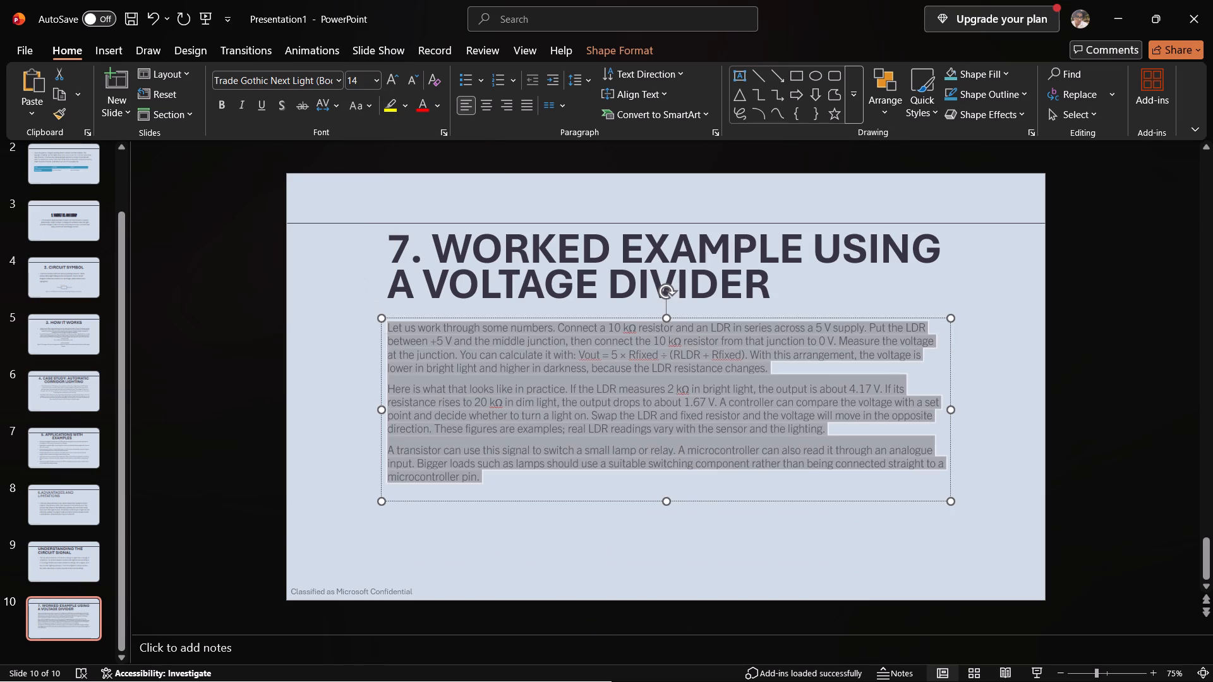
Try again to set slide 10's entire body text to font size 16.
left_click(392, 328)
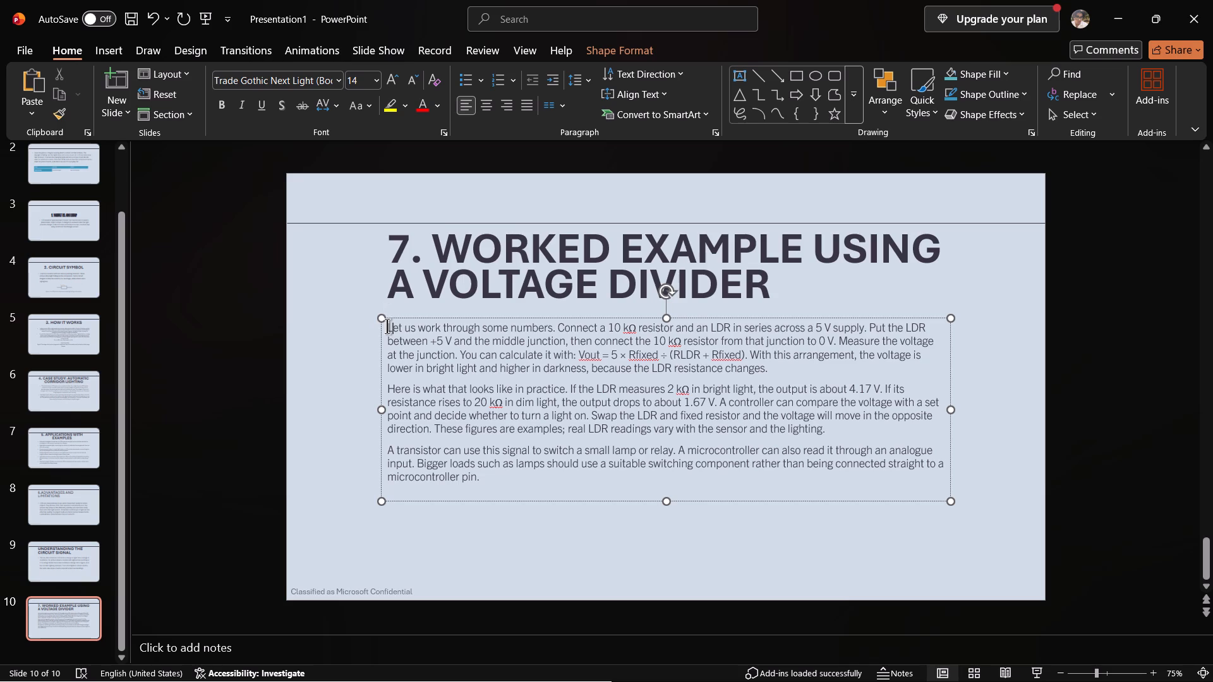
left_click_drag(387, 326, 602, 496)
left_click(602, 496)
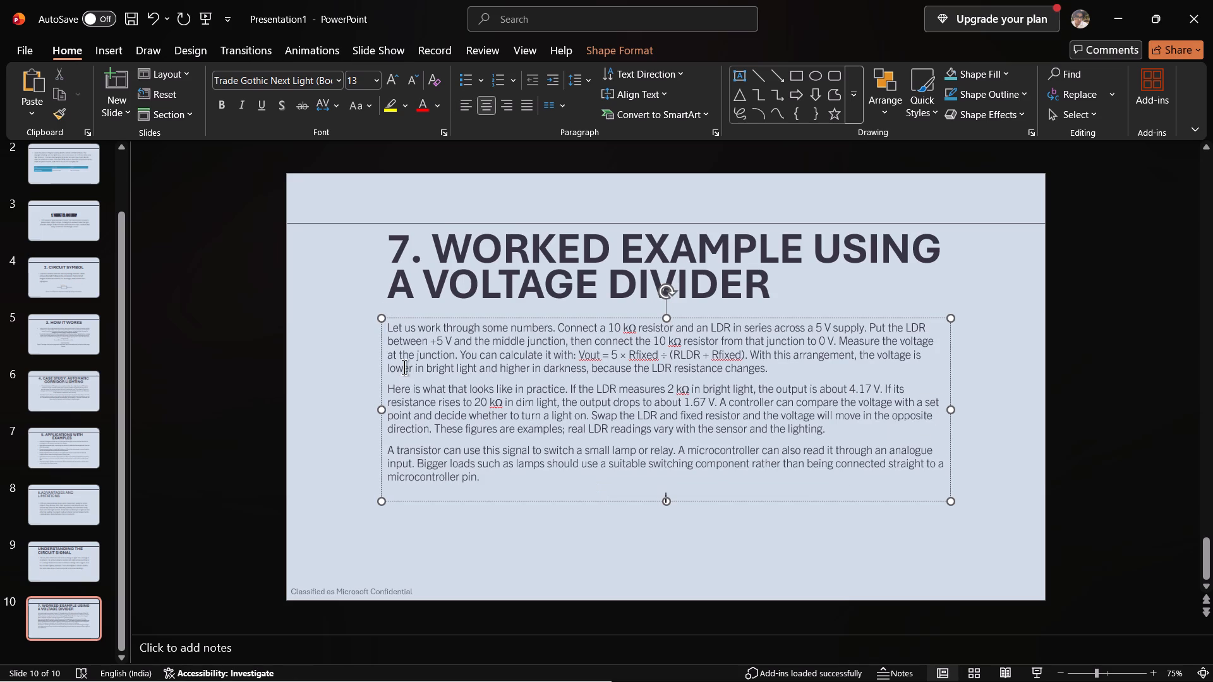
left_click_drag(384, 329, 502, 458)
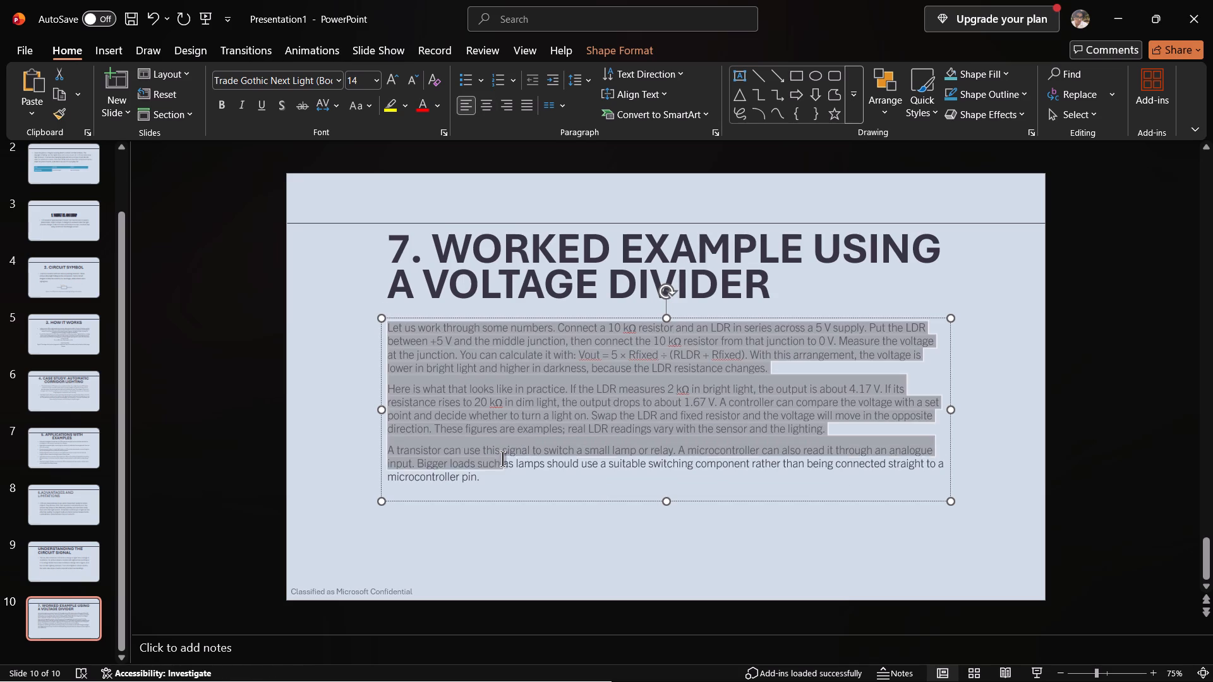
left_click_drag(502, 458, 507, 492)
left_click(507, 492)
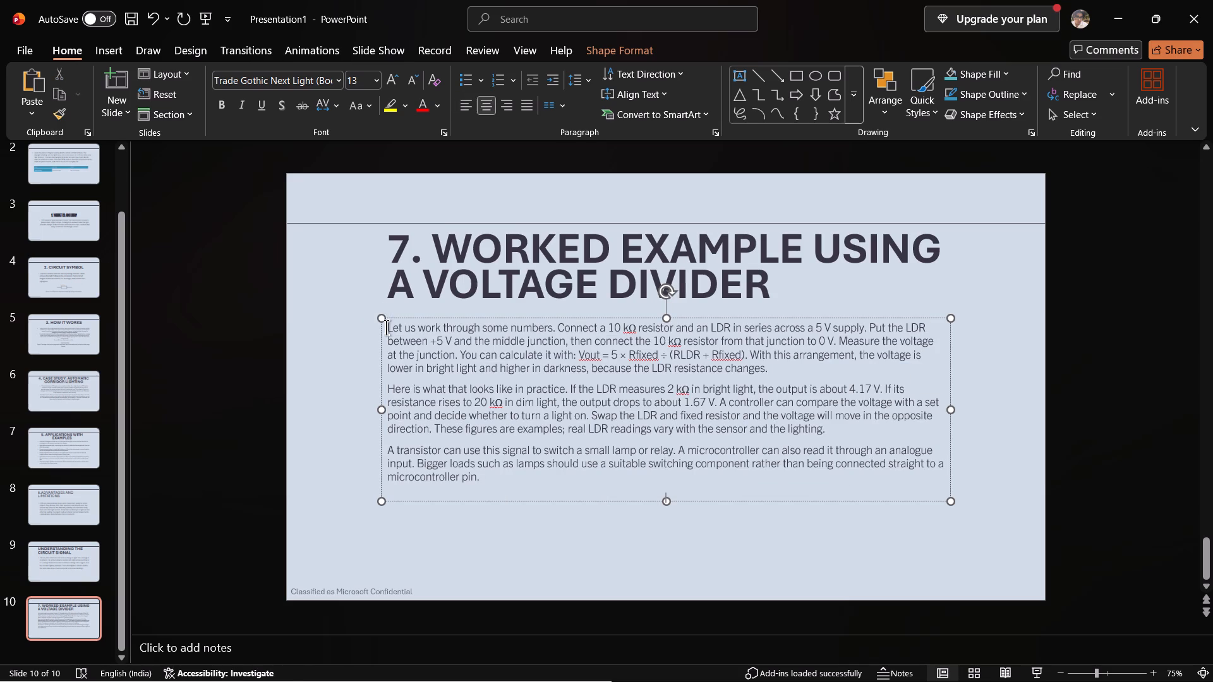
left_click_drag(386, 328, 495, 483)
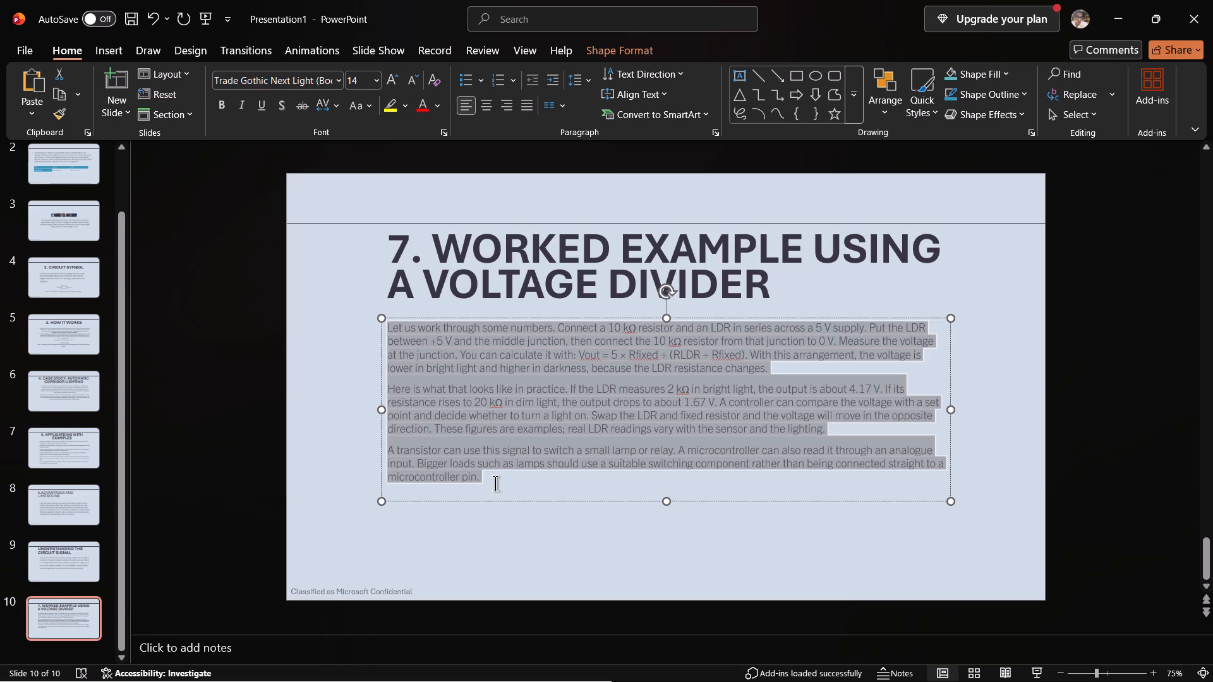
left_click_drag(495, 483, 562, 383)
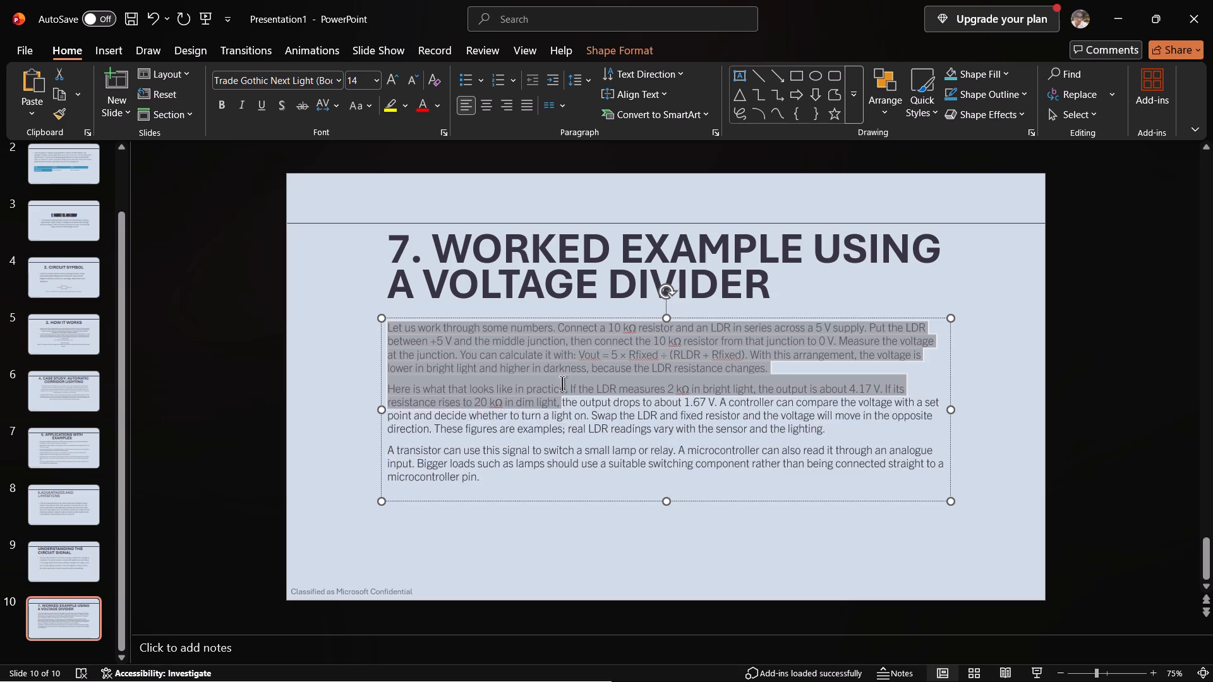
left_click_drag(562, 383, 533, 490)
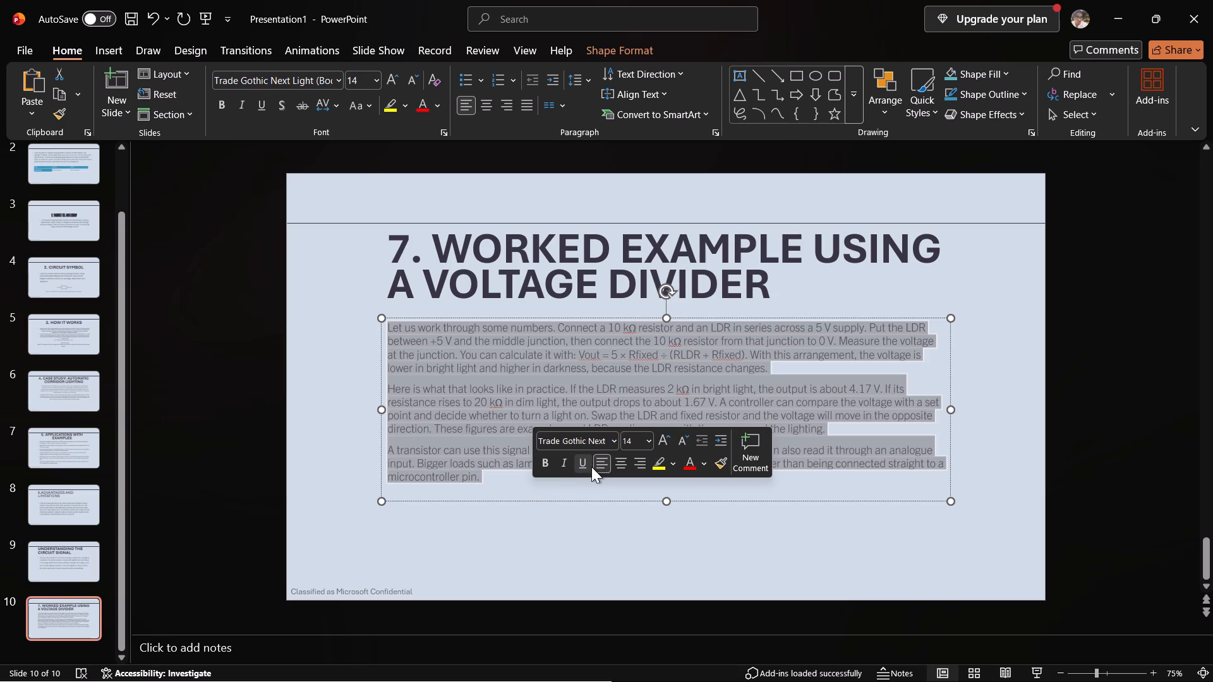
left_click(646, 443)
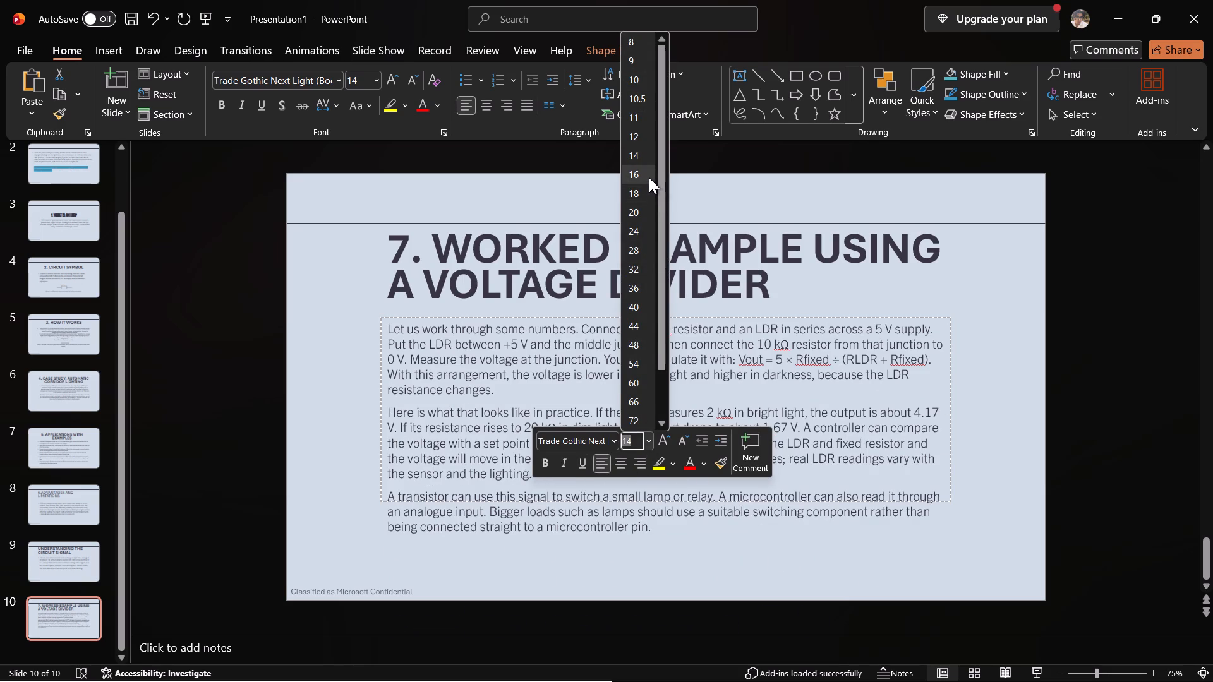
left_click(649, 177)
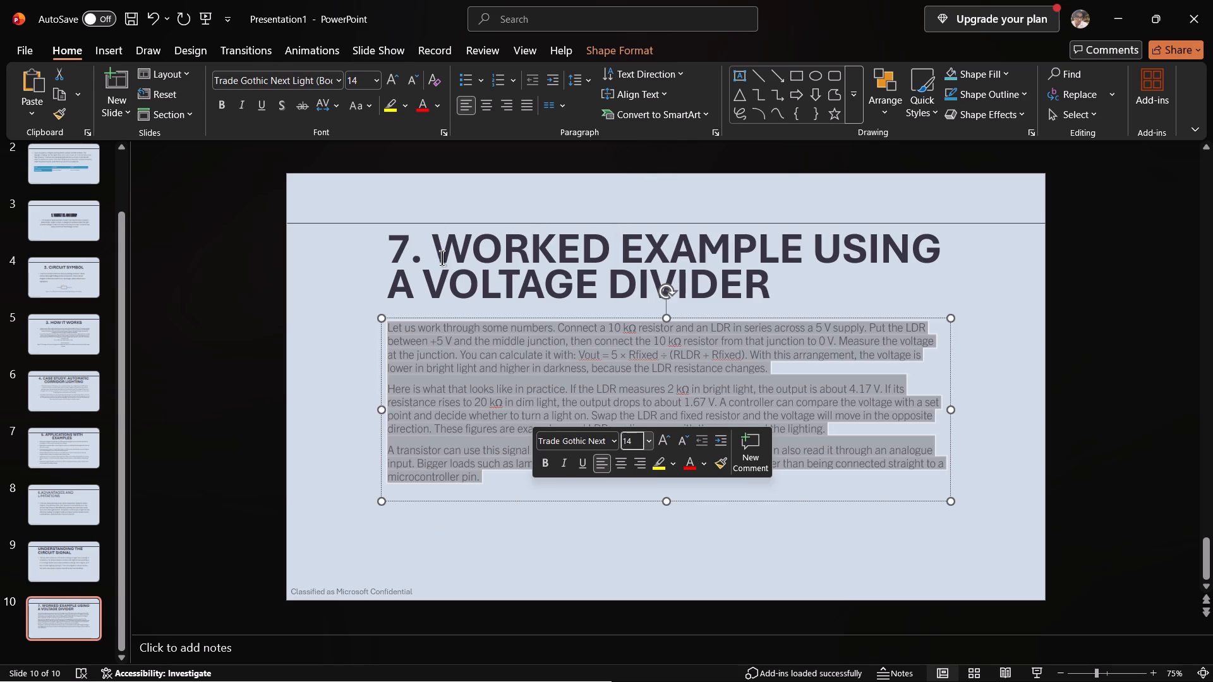
Apply filled round bullets to each of the three body paragraphs on slide 10.
left_click(385, 325)
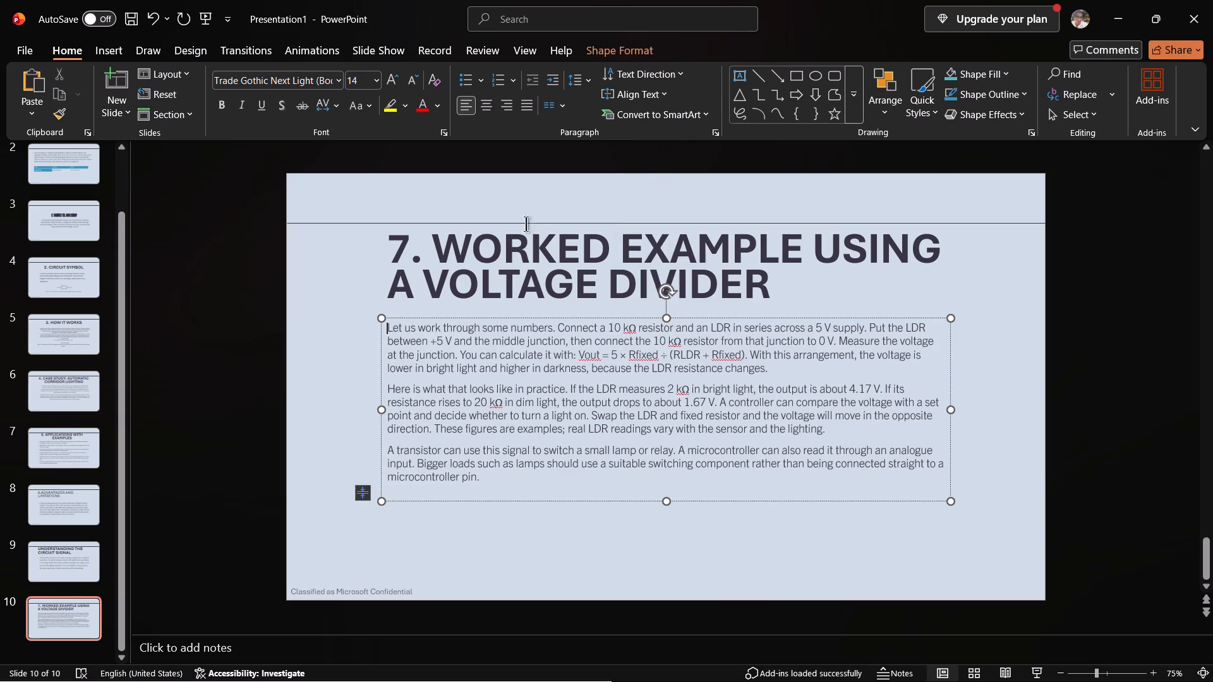
left_click(483, 76)
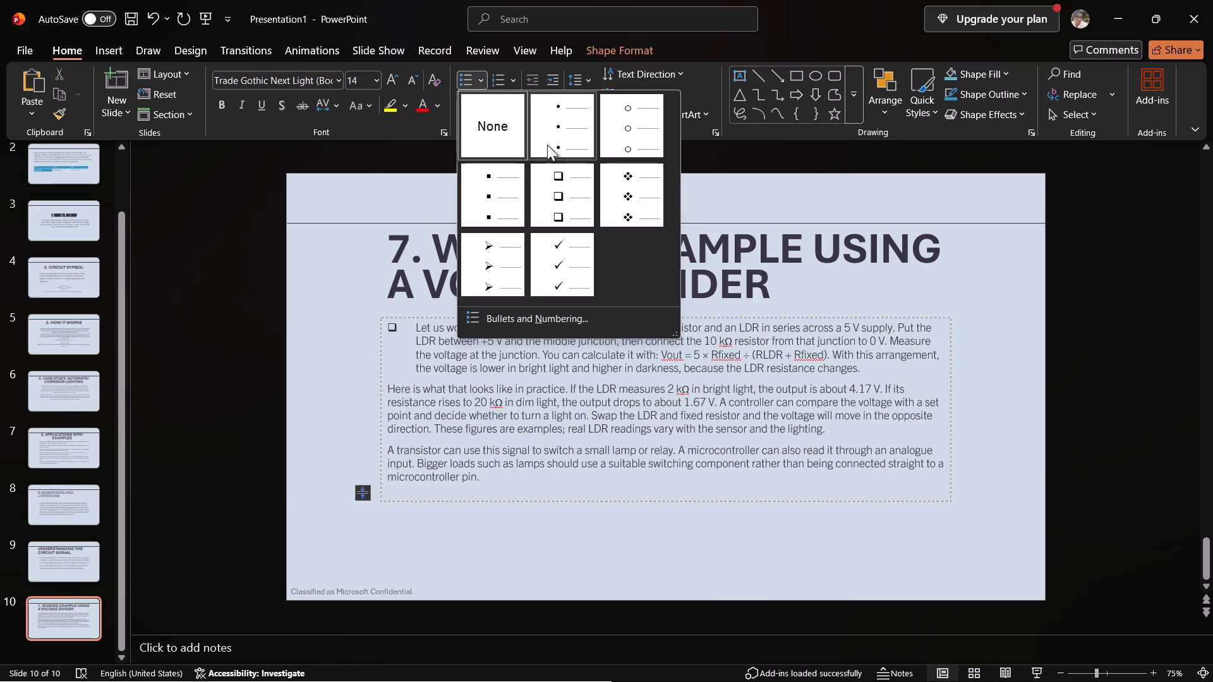
left_click(549, 143)
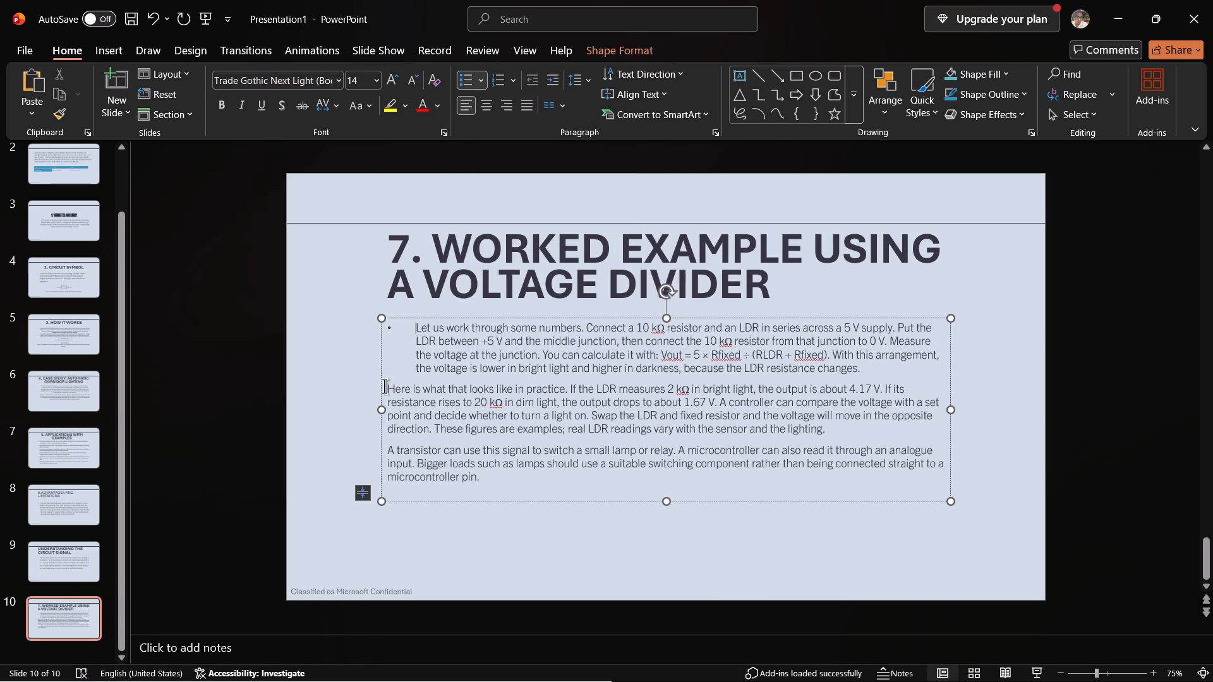
left_click(387, 388)
left_click(483, 84)
left_click(559, 131)
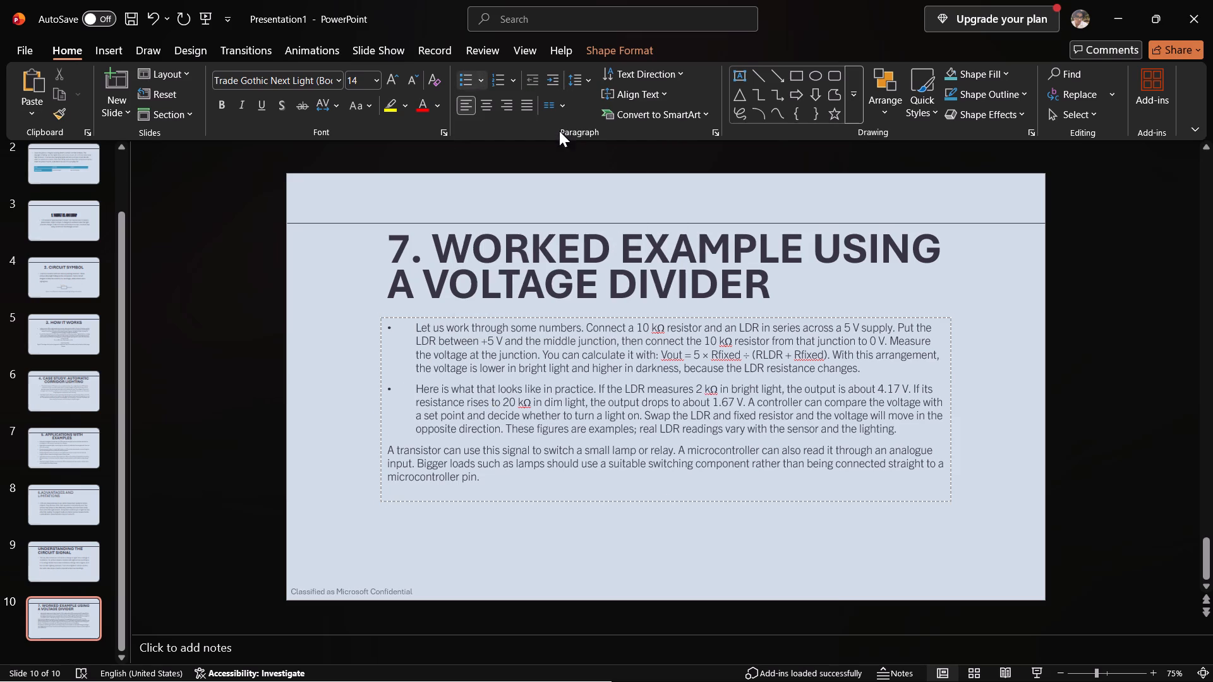
left_click(387, 452)
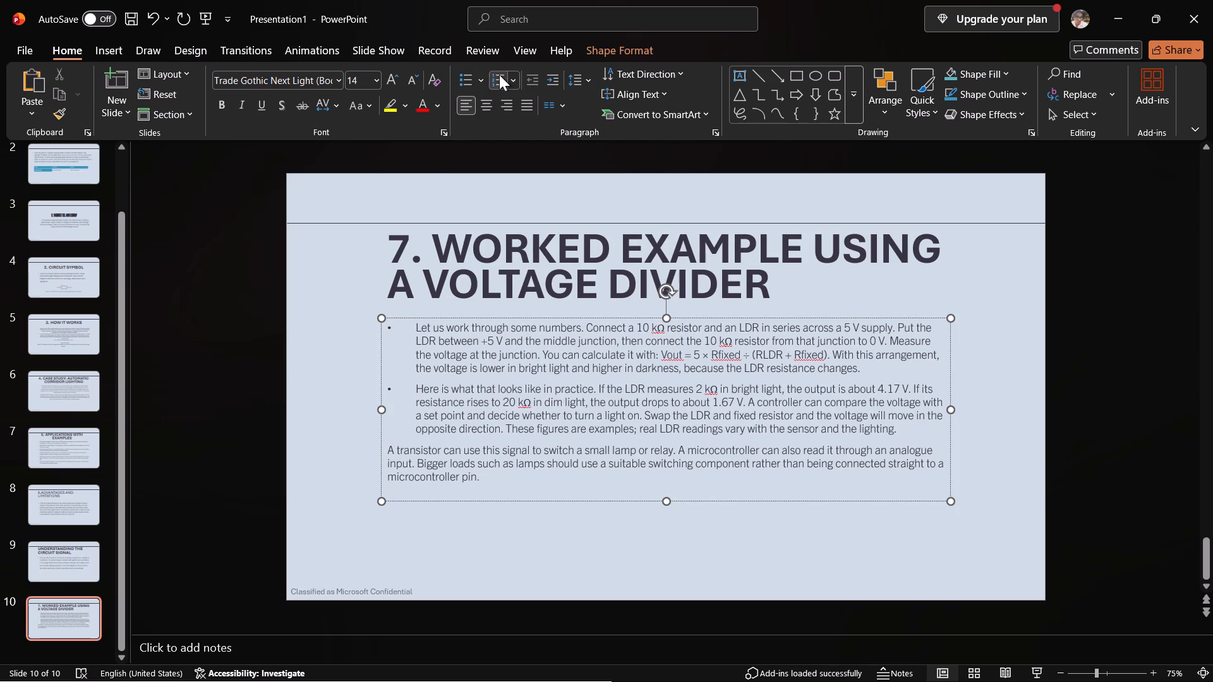
left_click(483, 80)
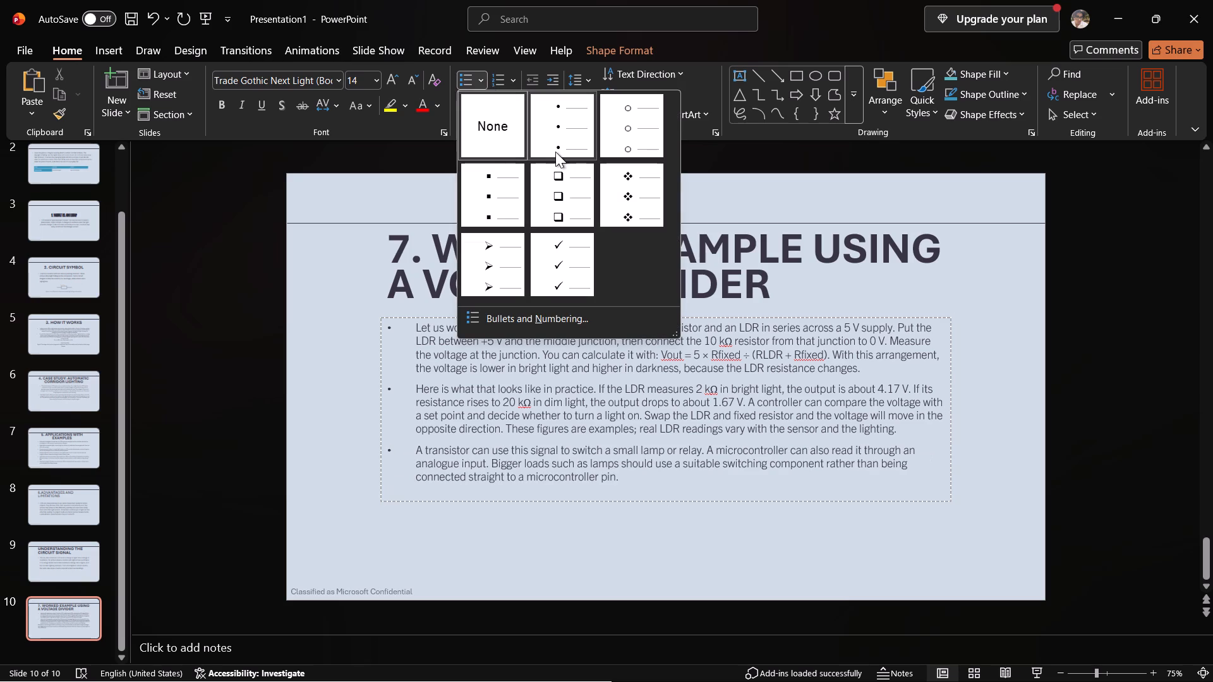
left_click(560, 114)
left_click(287, 325)
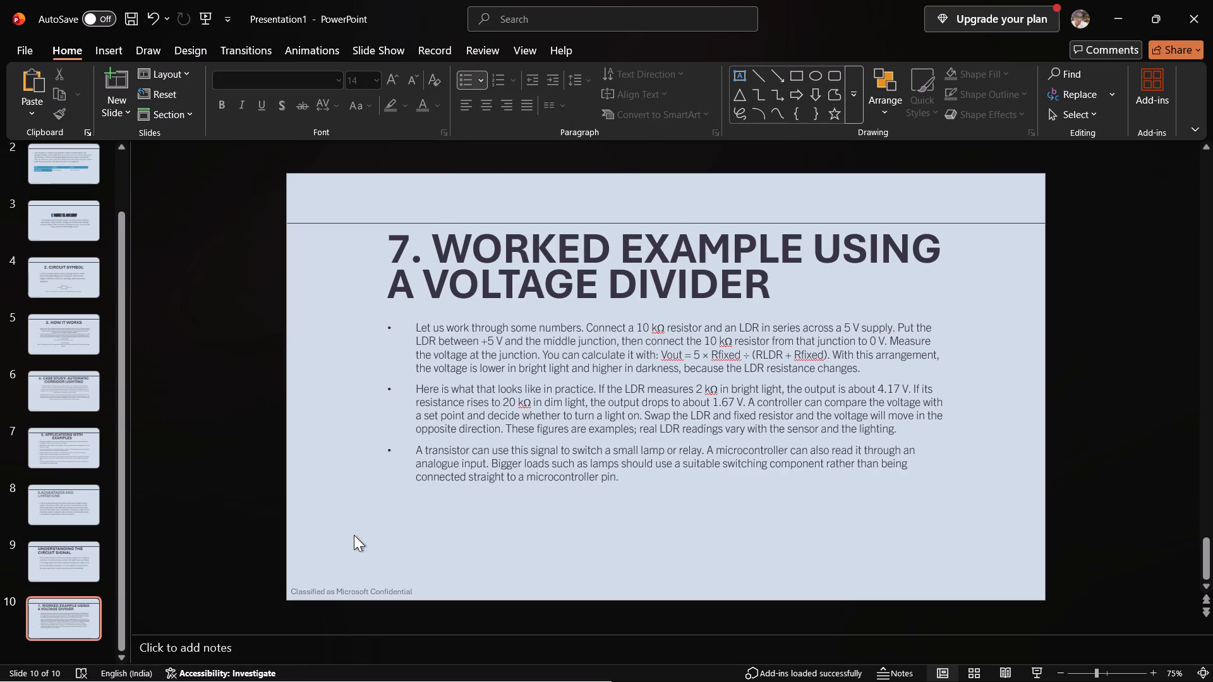
Add a new slide after slide 10.
scroll(215, 532, "down", 2)
key("ctrl+m")
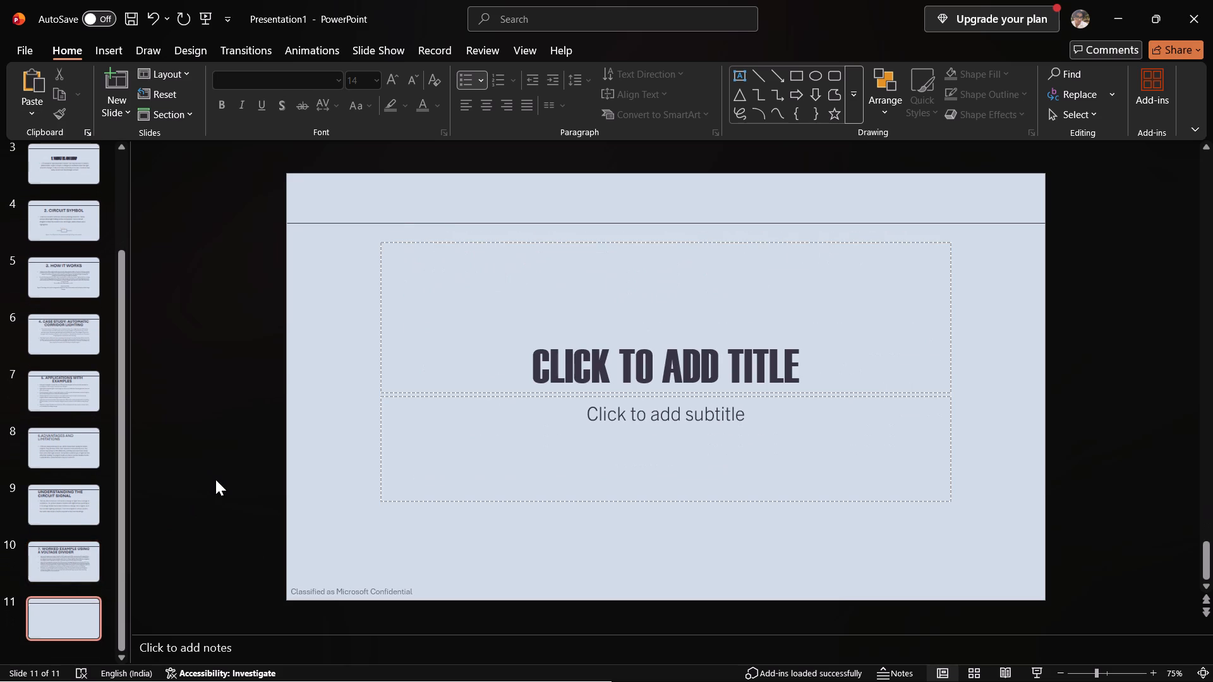
Copy the heading "8. A simple classroom investigation" from the Word document and paste it into slide 11's title placeholder after choosing Aptos there.
left_click(742, 368)
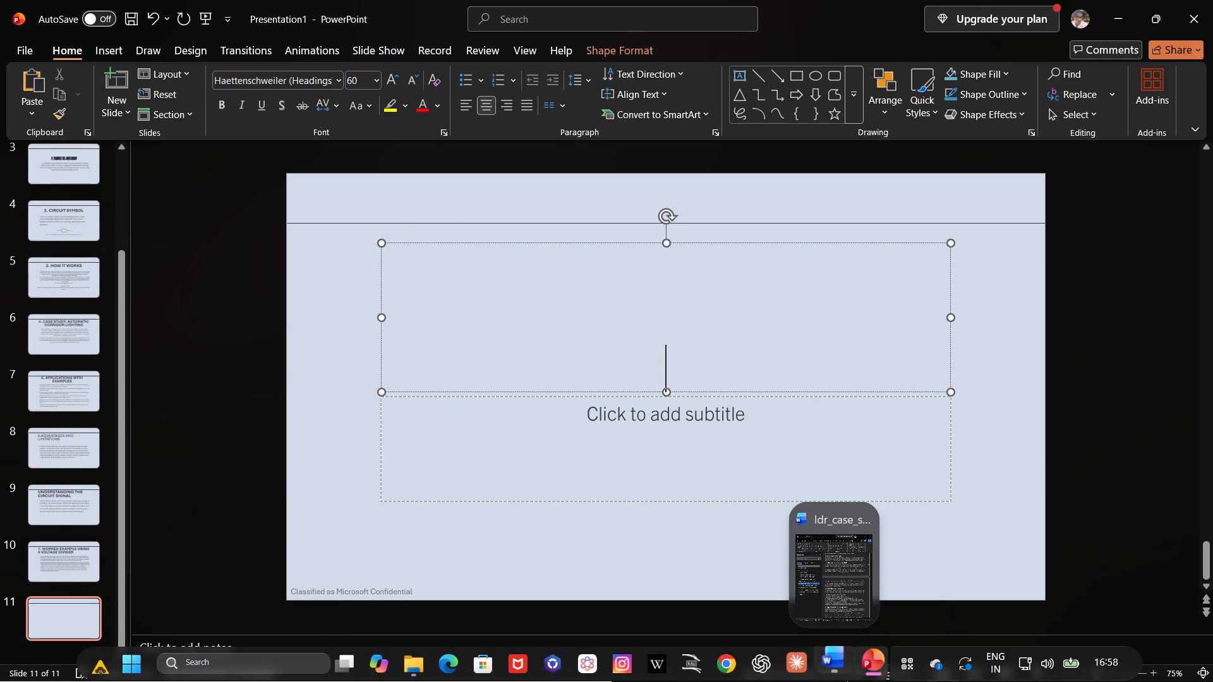
left_click(847, 680)
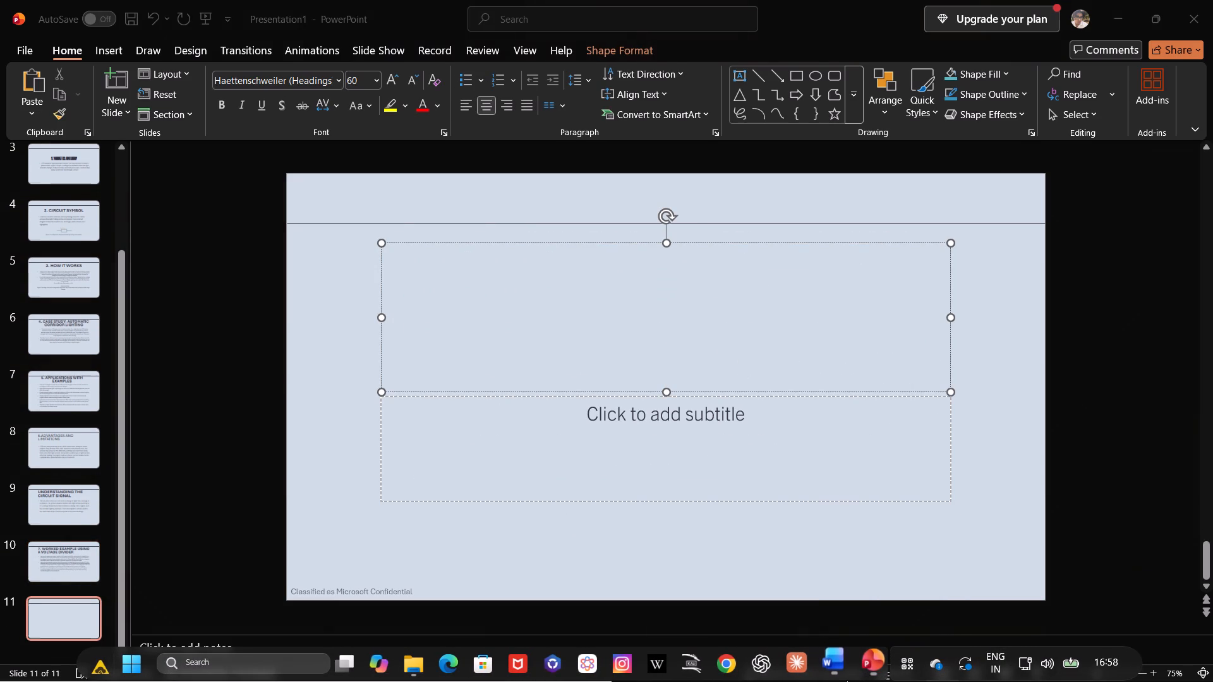
left_click(829, 662)
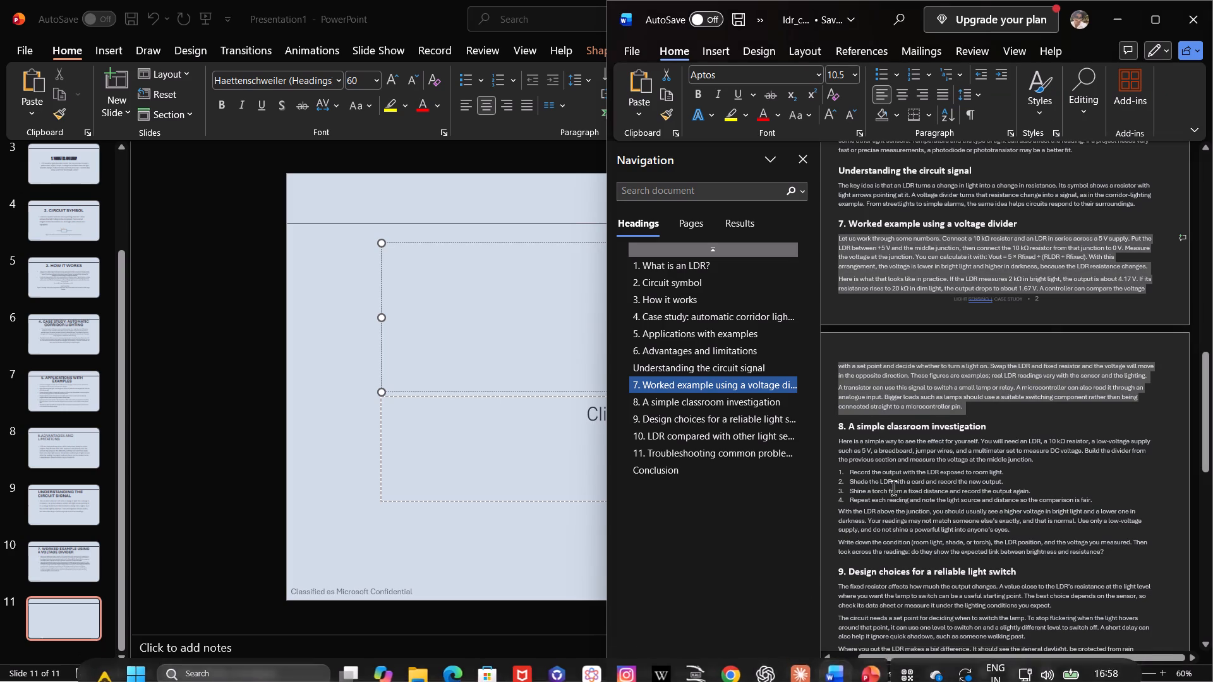
scroll(867, 450, "down", 4)
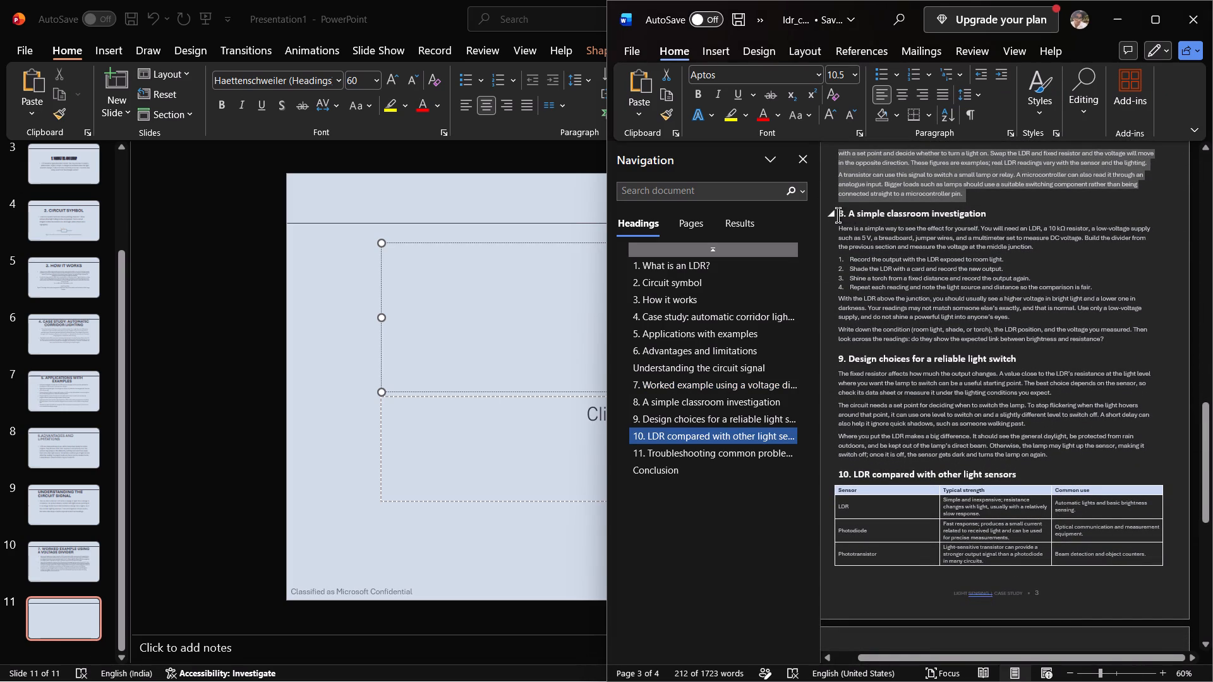
left_click_drag(838, 215, 969, 208)
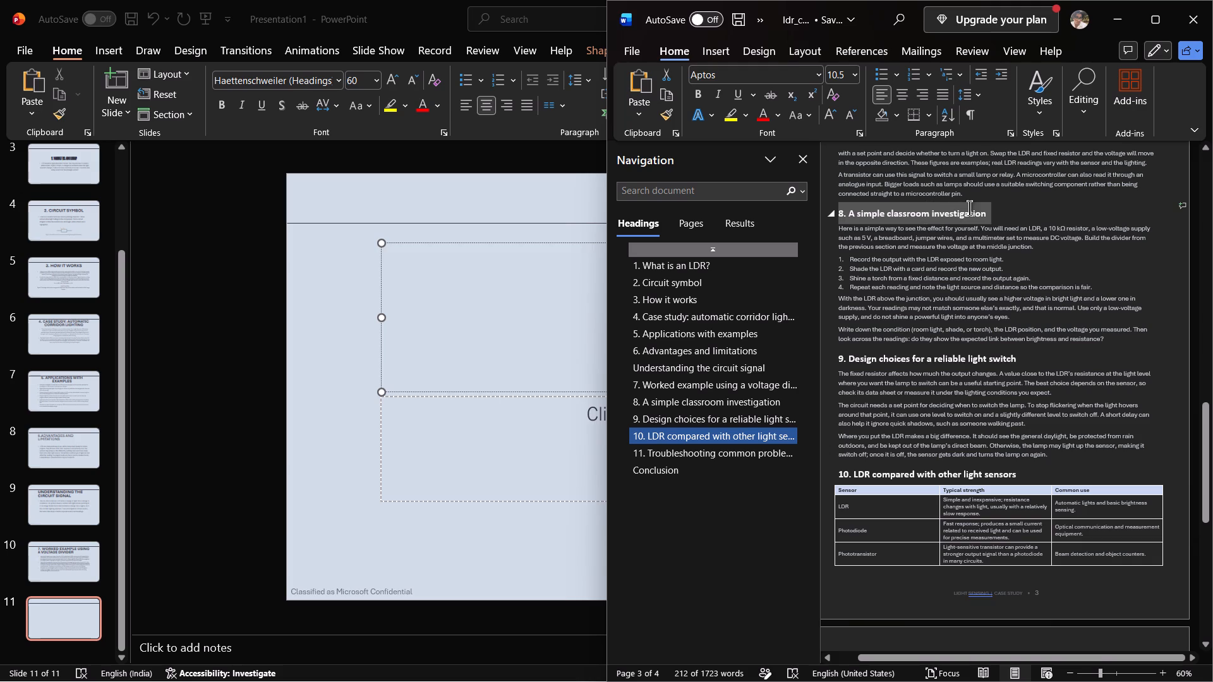
left_click_drag(969, 208, 974, 208)
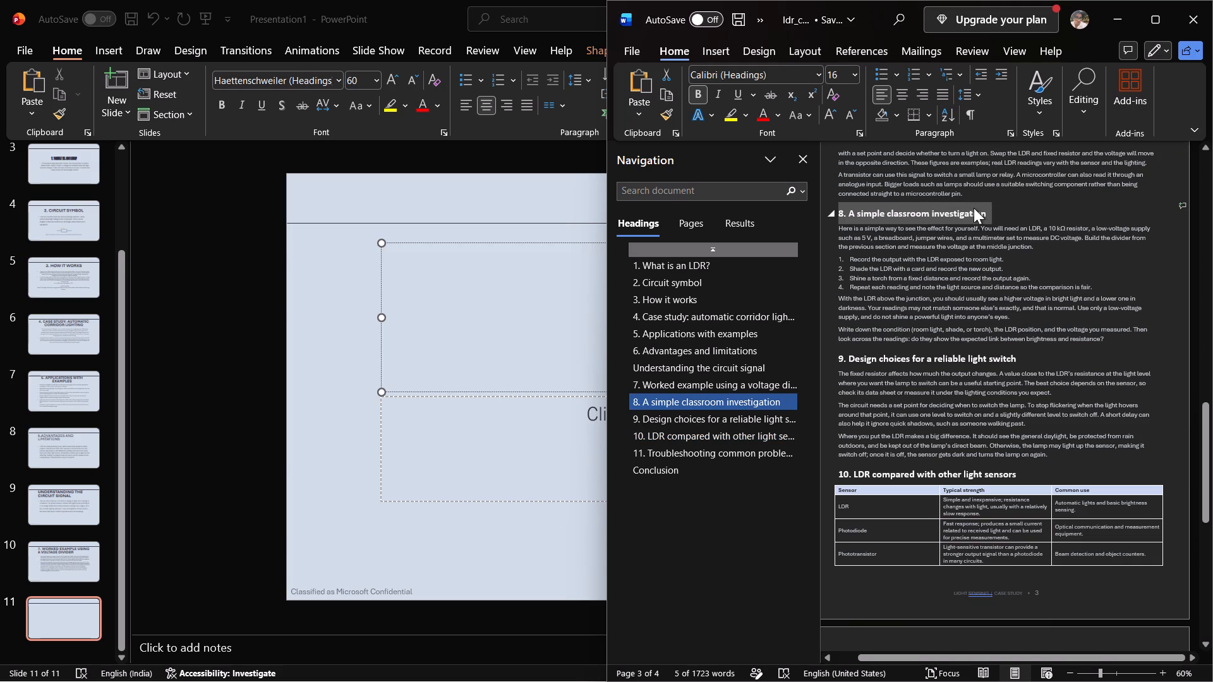
key("ctrl+c")
left_click(541, 320)
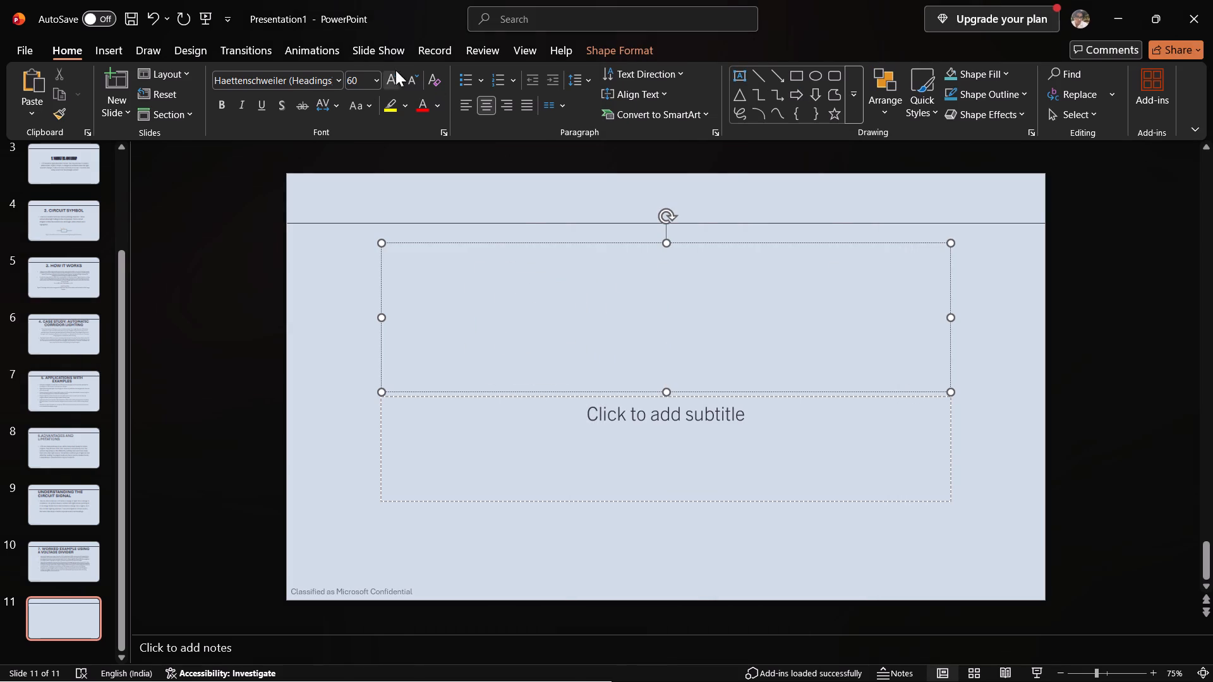
left_click(346, 76)
left_click(338, 78)
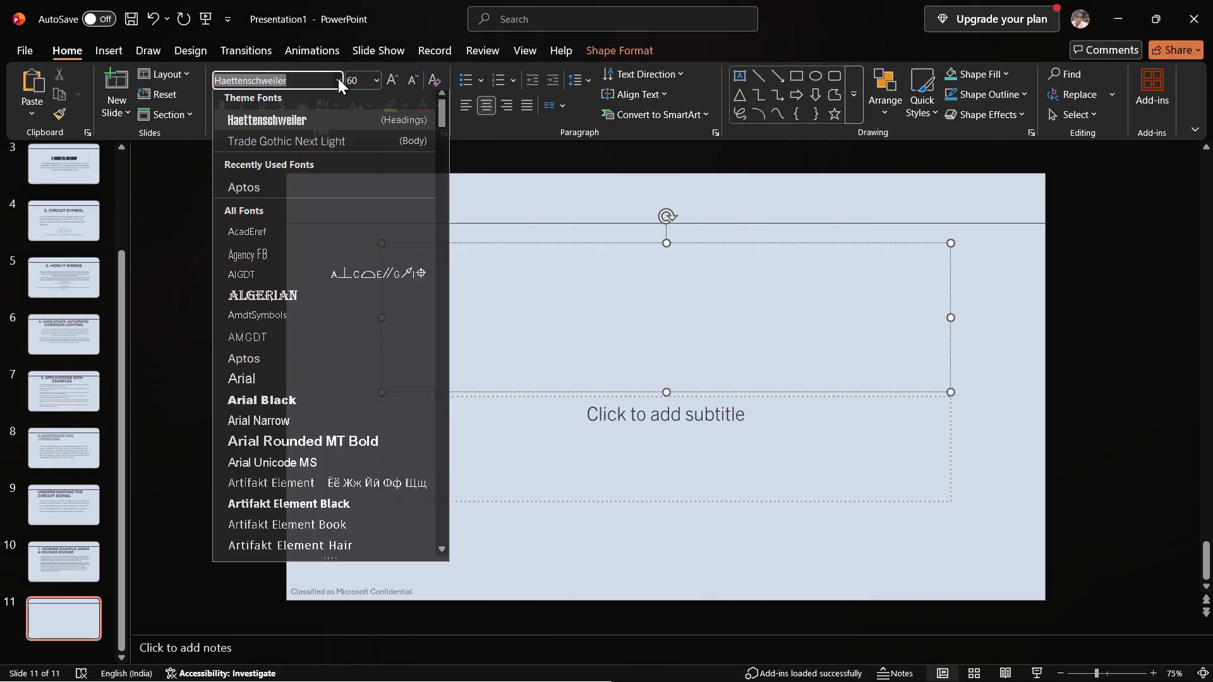
left_click(296, 365)
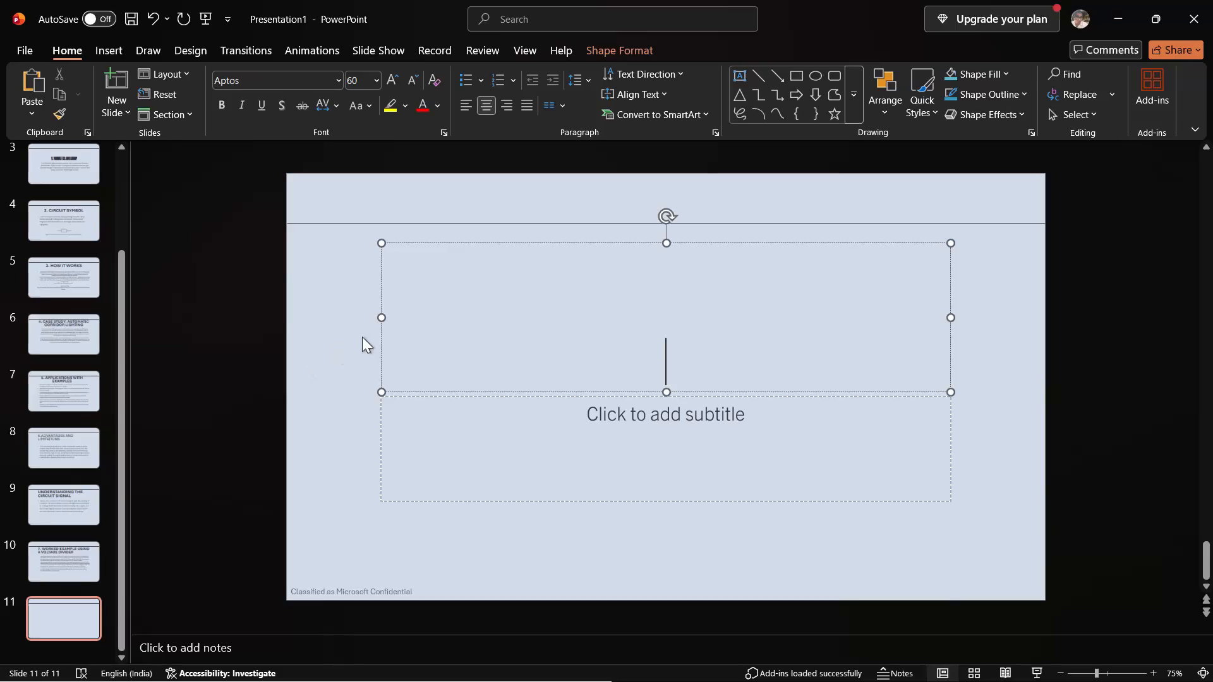
key("ctrl+v")
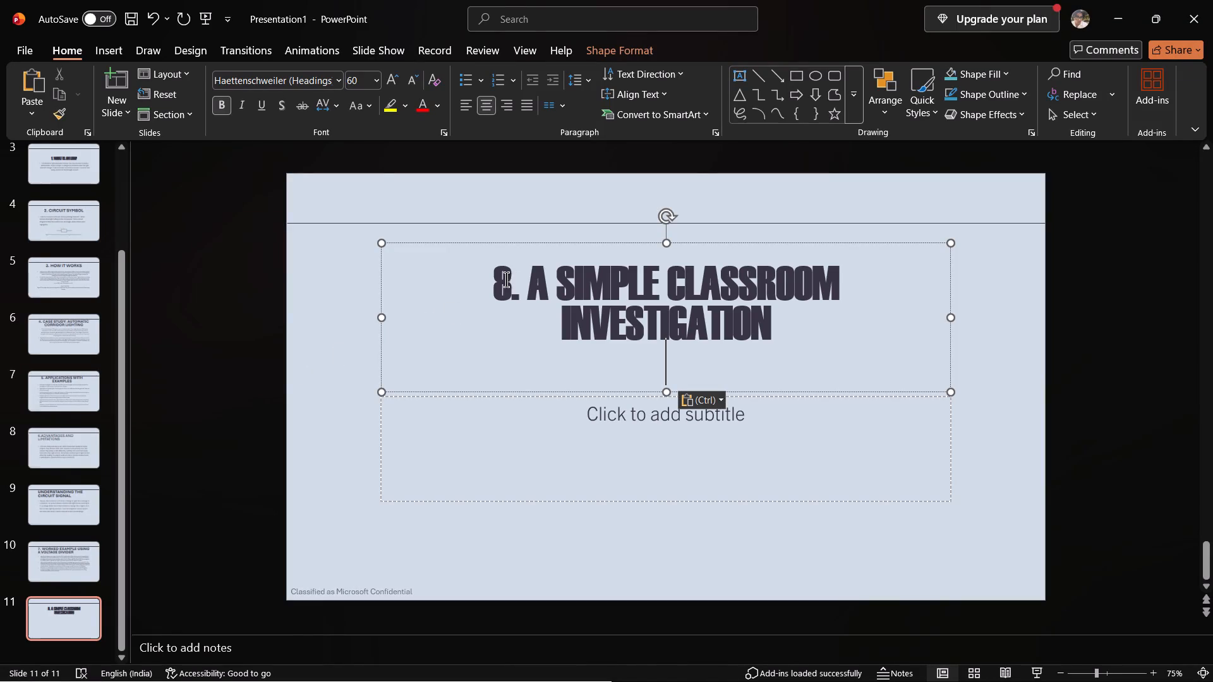
Change the pasted title on slide 11 to the Aptos font and left-align it.
left_click_drag(498, 279, 767, 339)
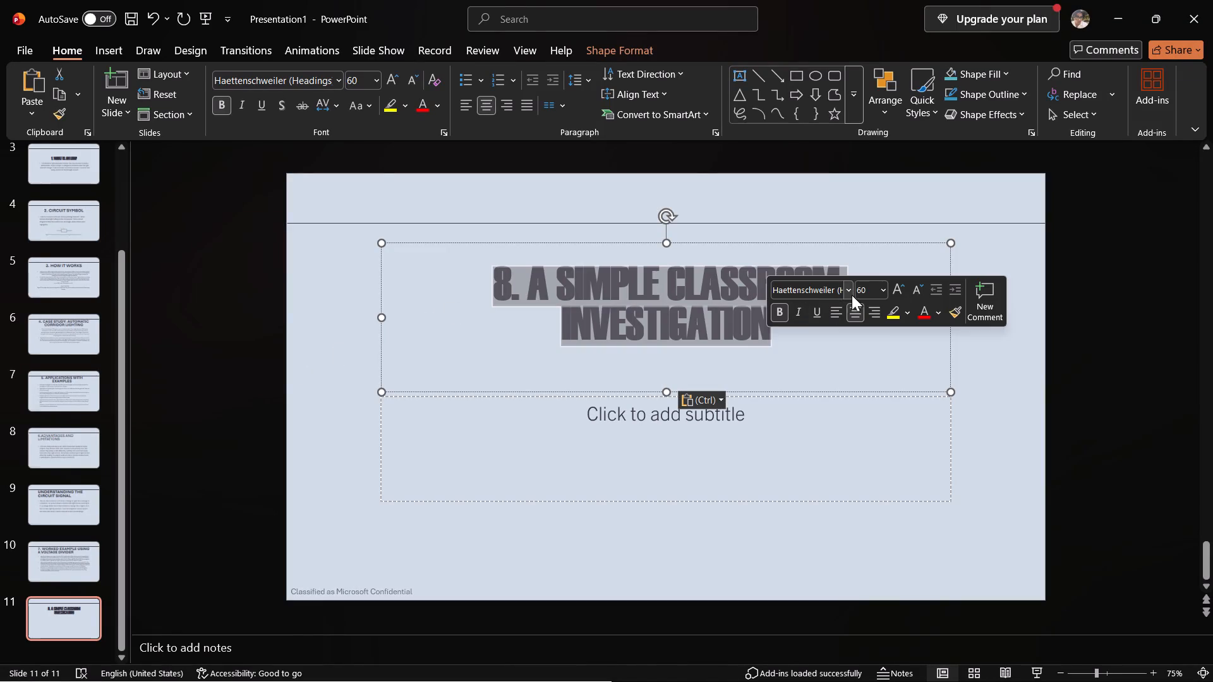
left_click(856, 292)
left_click(845, 294)
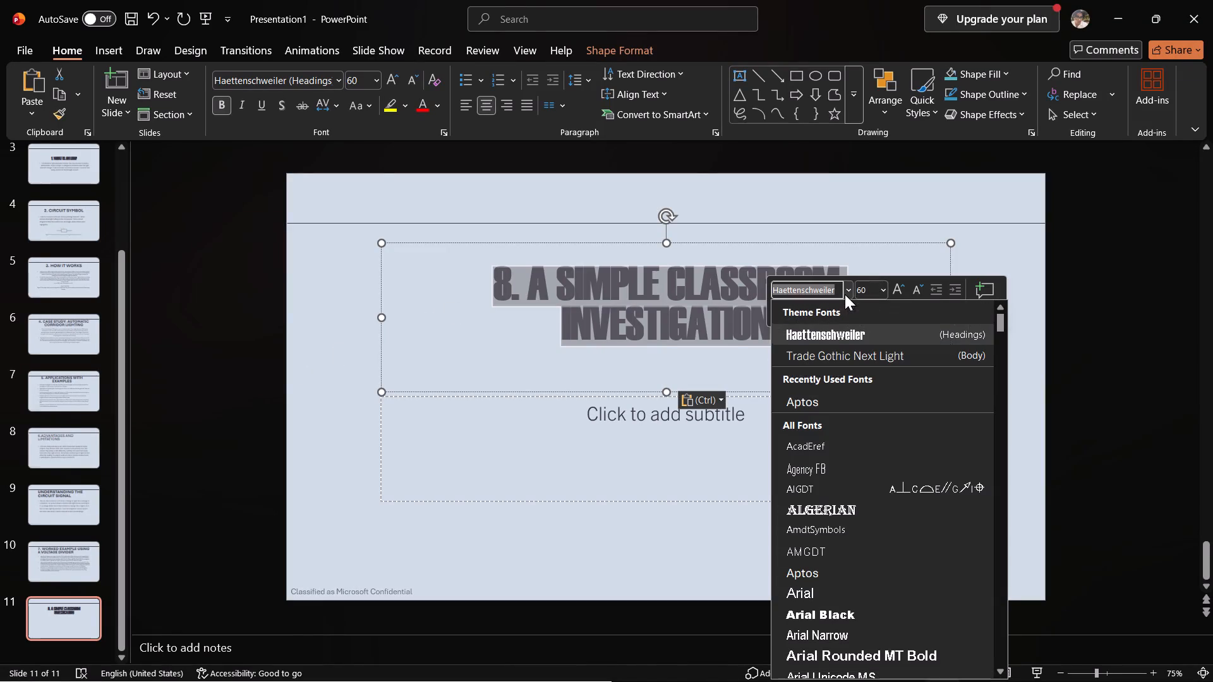
left_click(822, 566)
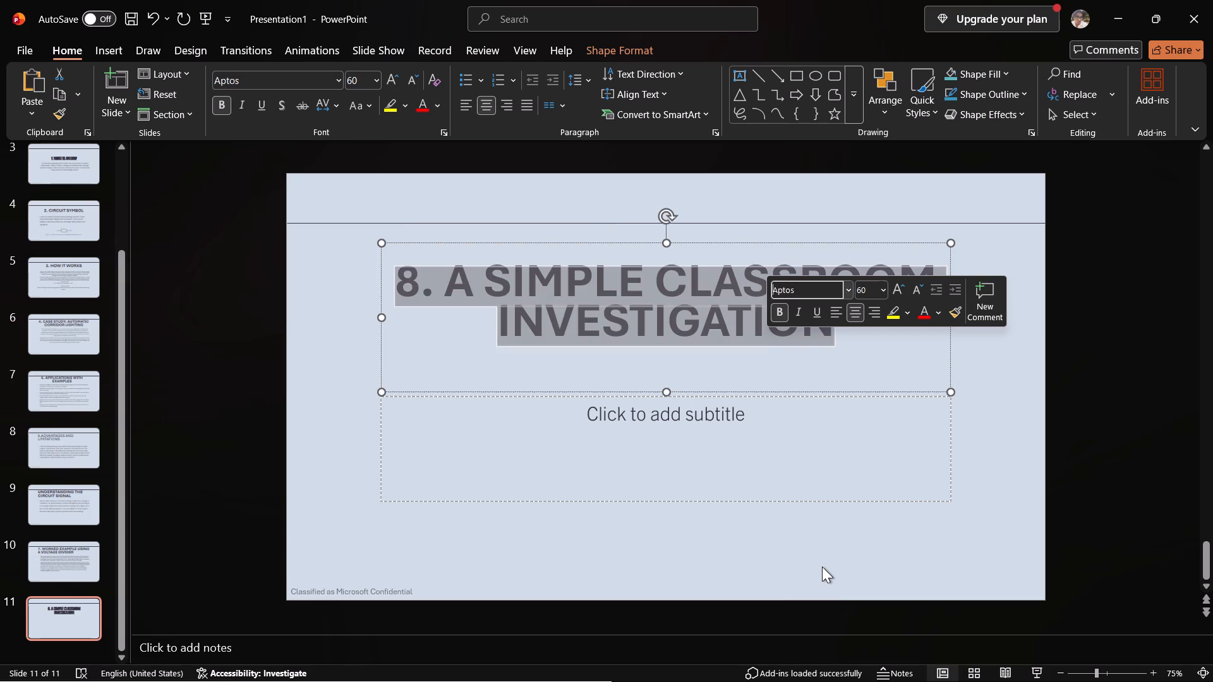
left_click(829, 311)
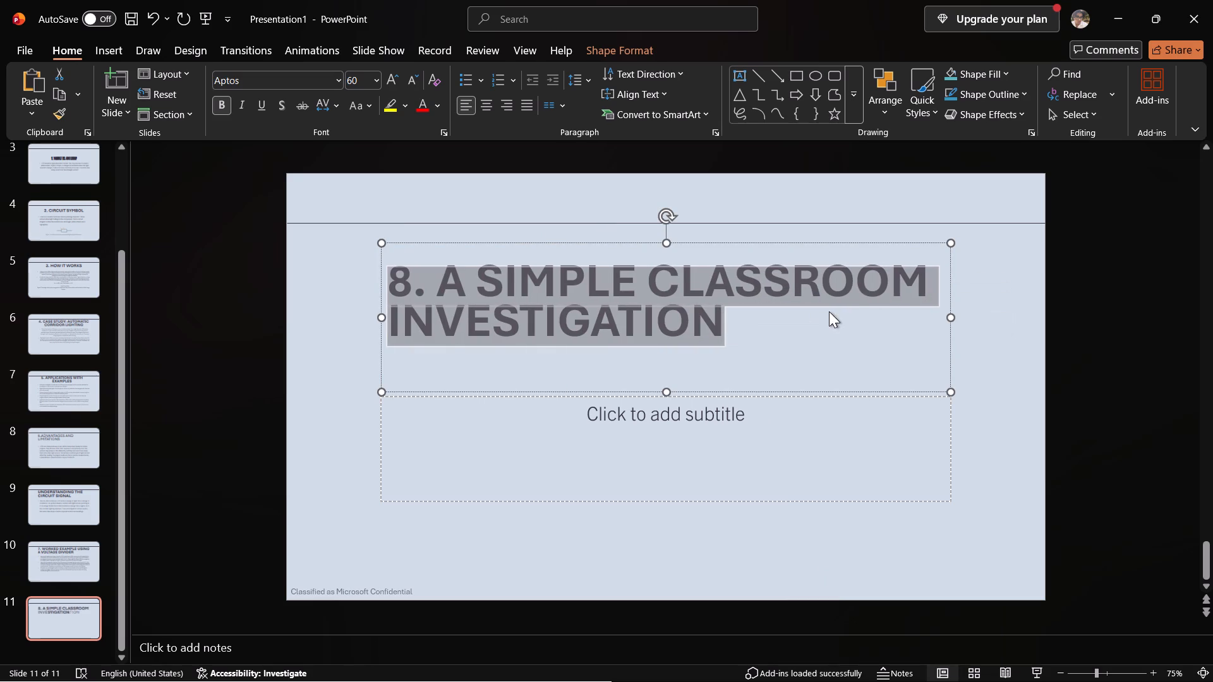
Resize slide 11's title placeholder by raising its lower edge, keeping the title on two lines.
left_click_drag(951, 393, 888, 345)
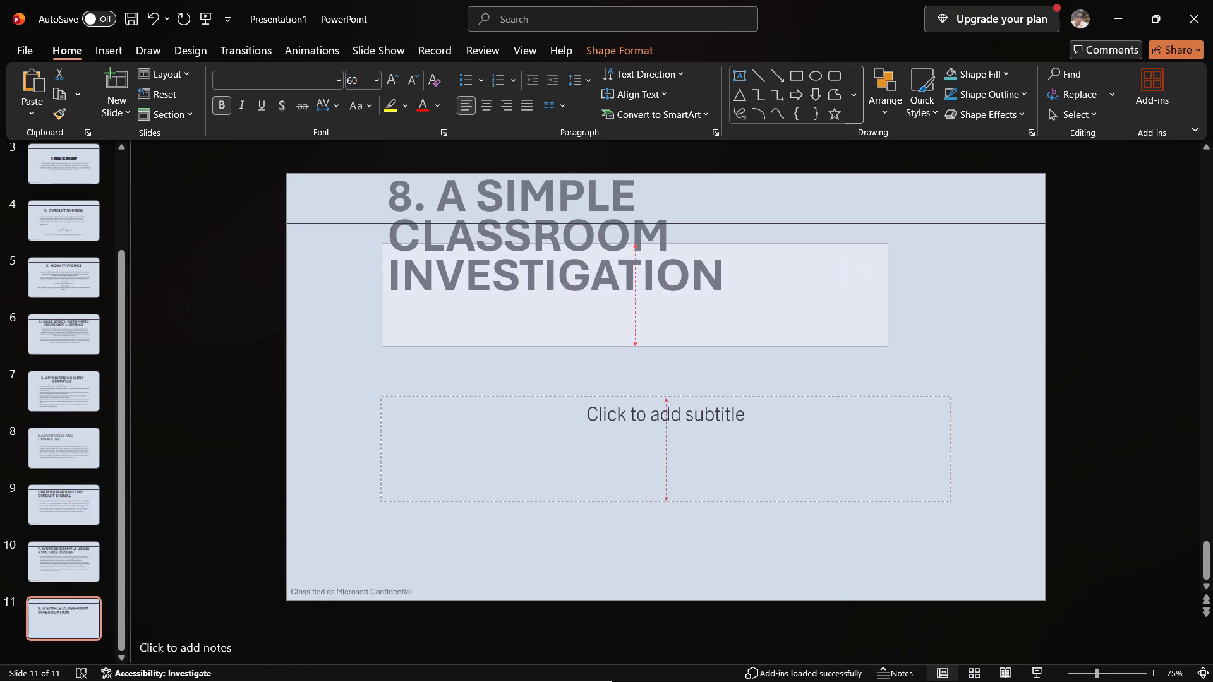
left_click_drag(888, 345, 955, 376)
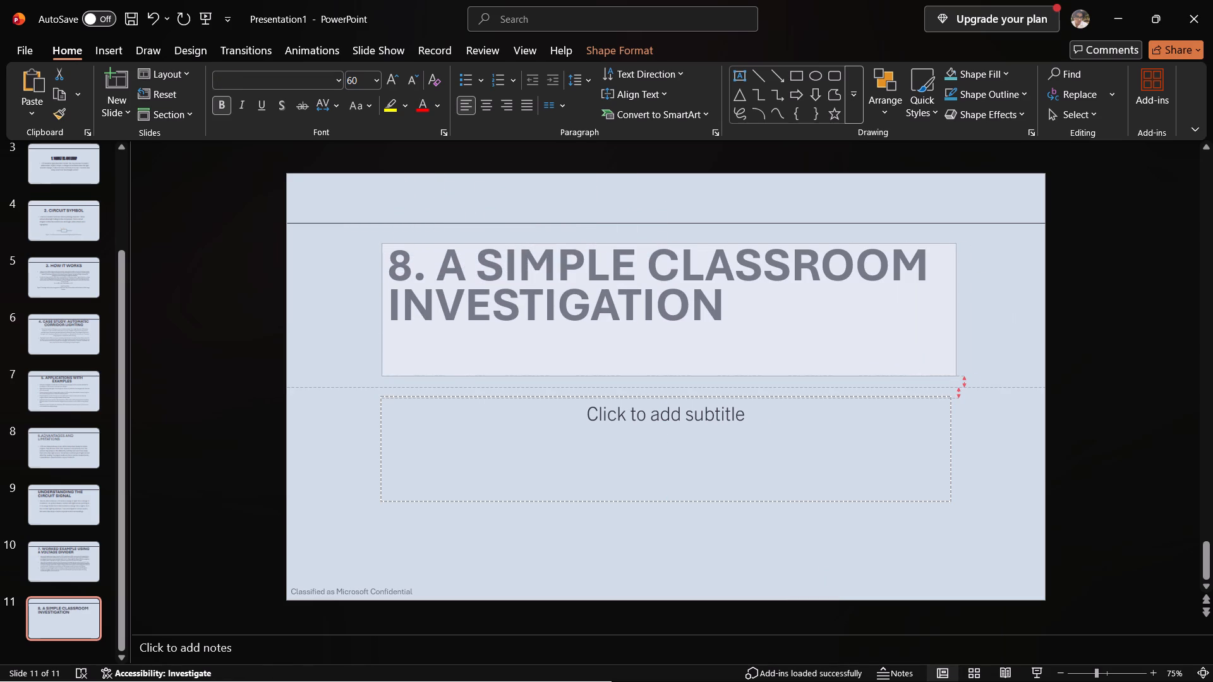
left_click_drag(955, 376, 954, 376)
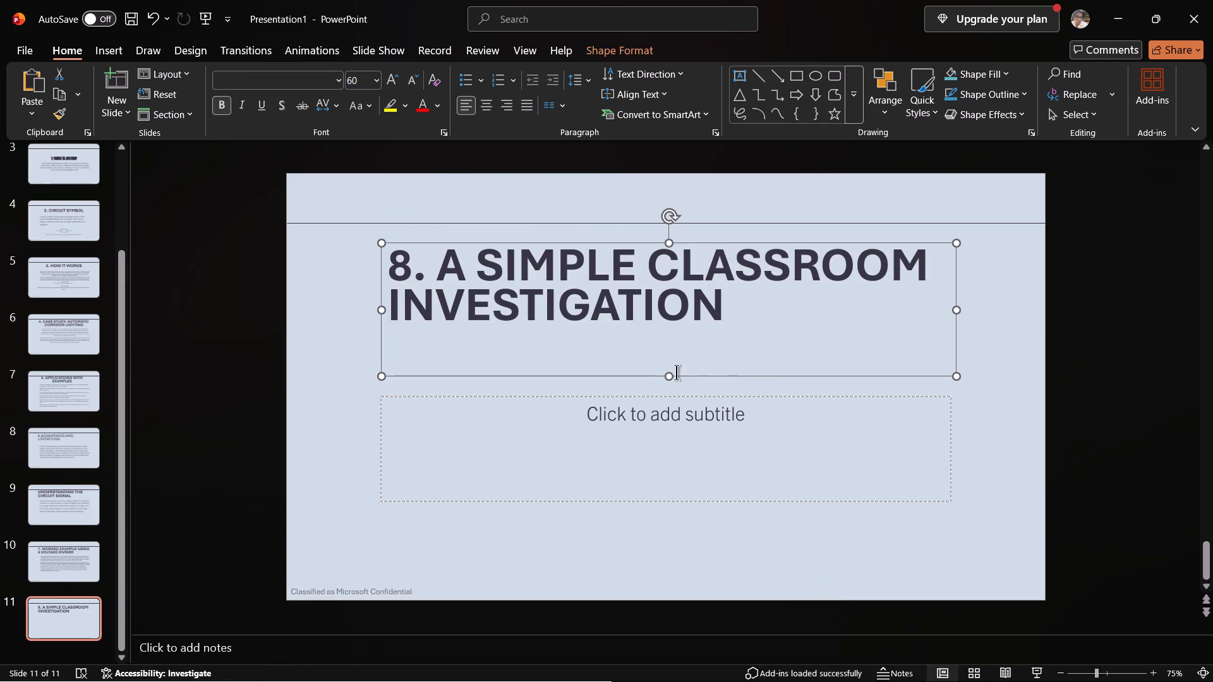
left_click_drag(665, 373, 661, 359)
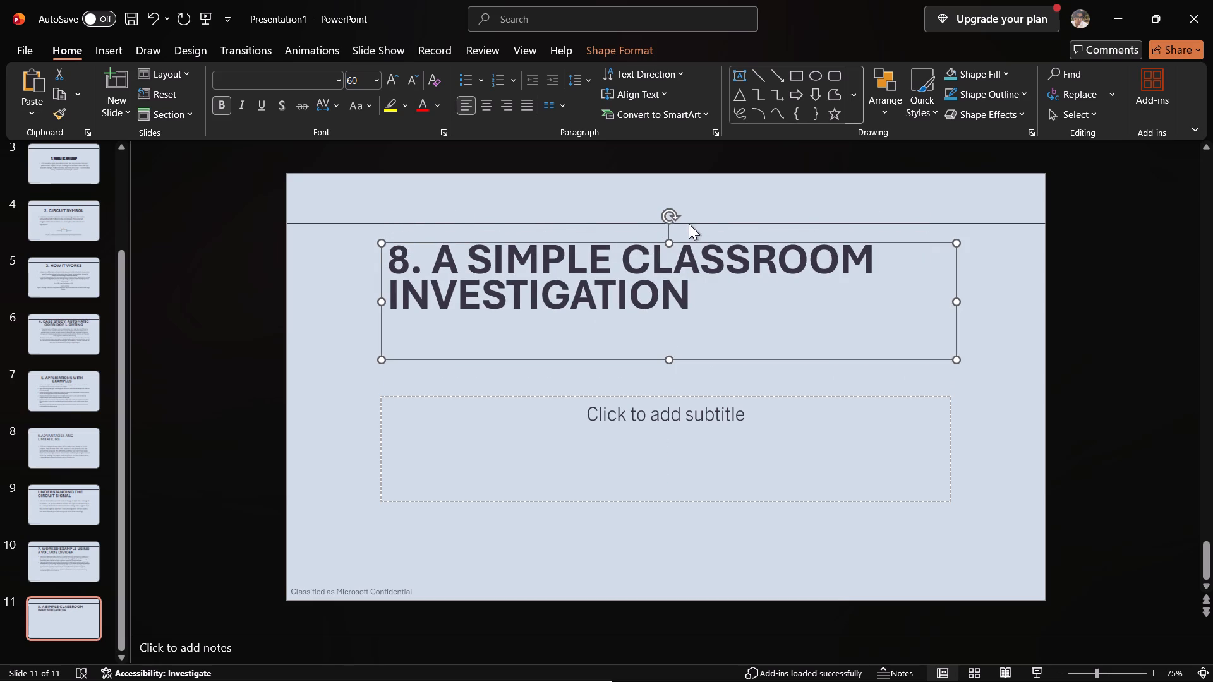
Copy the entire body text of section 8, including the four numbered steps, from the Word document.
left_click(587, 400)
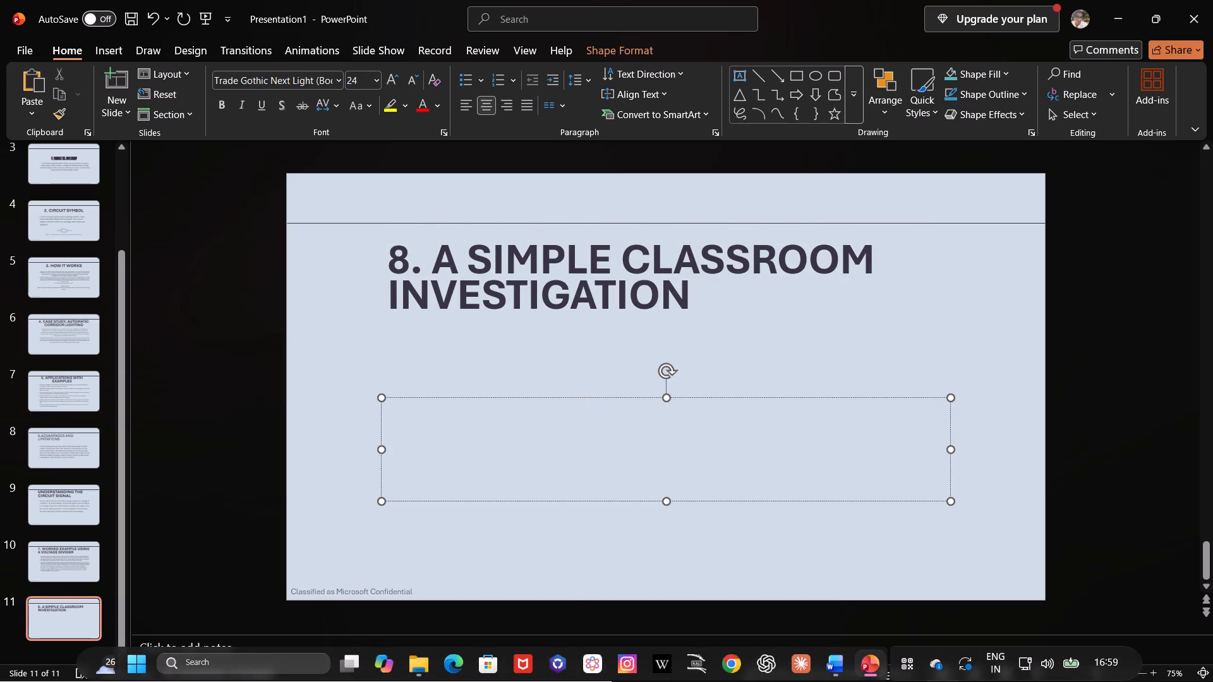
left_click(823, 681)
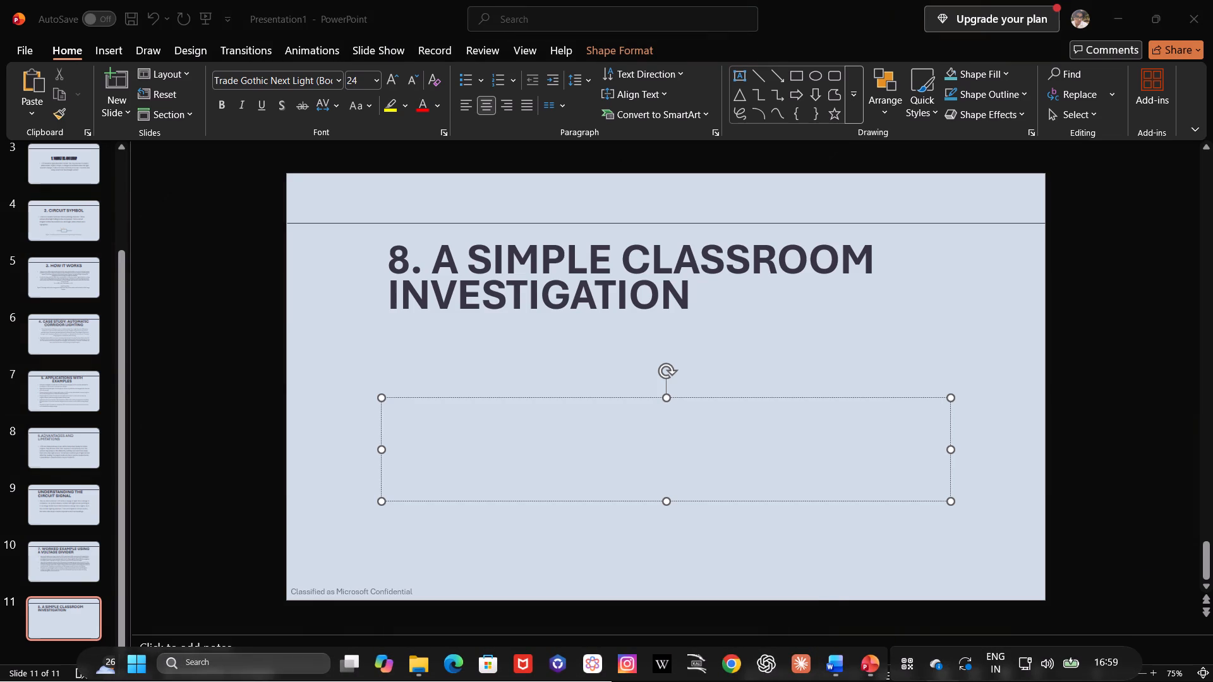
left_click(823, 681)
left_click(827, 654)
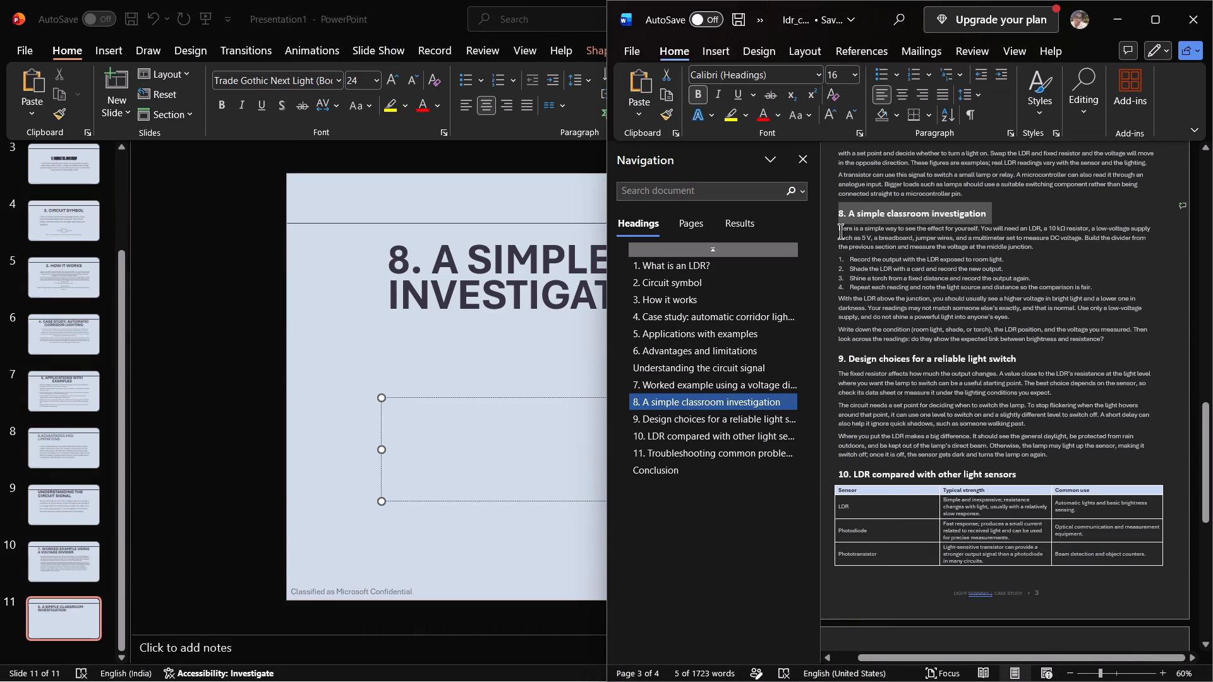
left_click_drag(840, 231, 1040, 313)
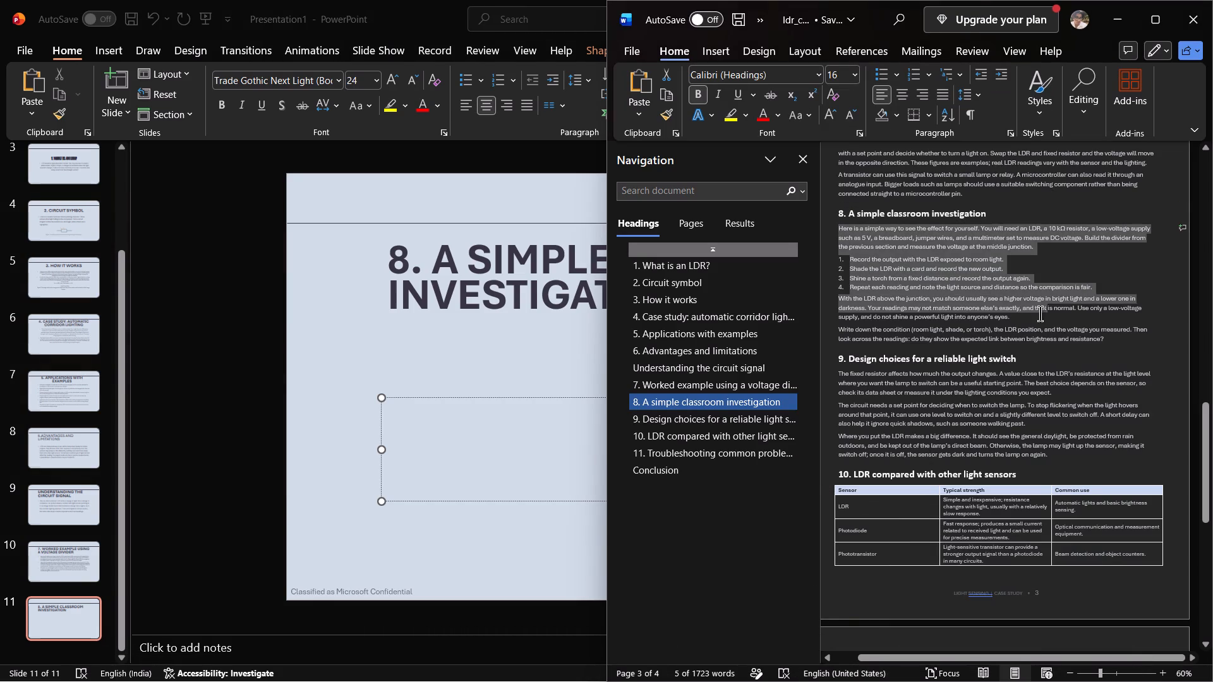
left_click_drag(1040, 313, 1127, 338)
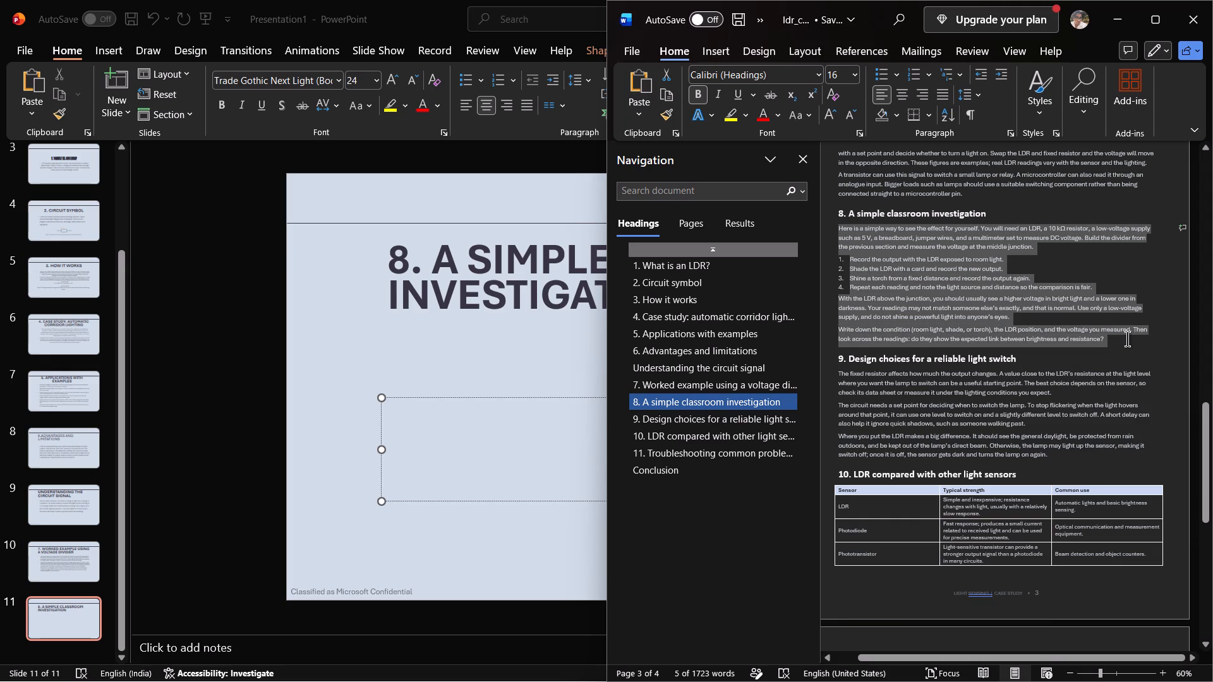
left_click_drag(1127, 338, 1127, 340)
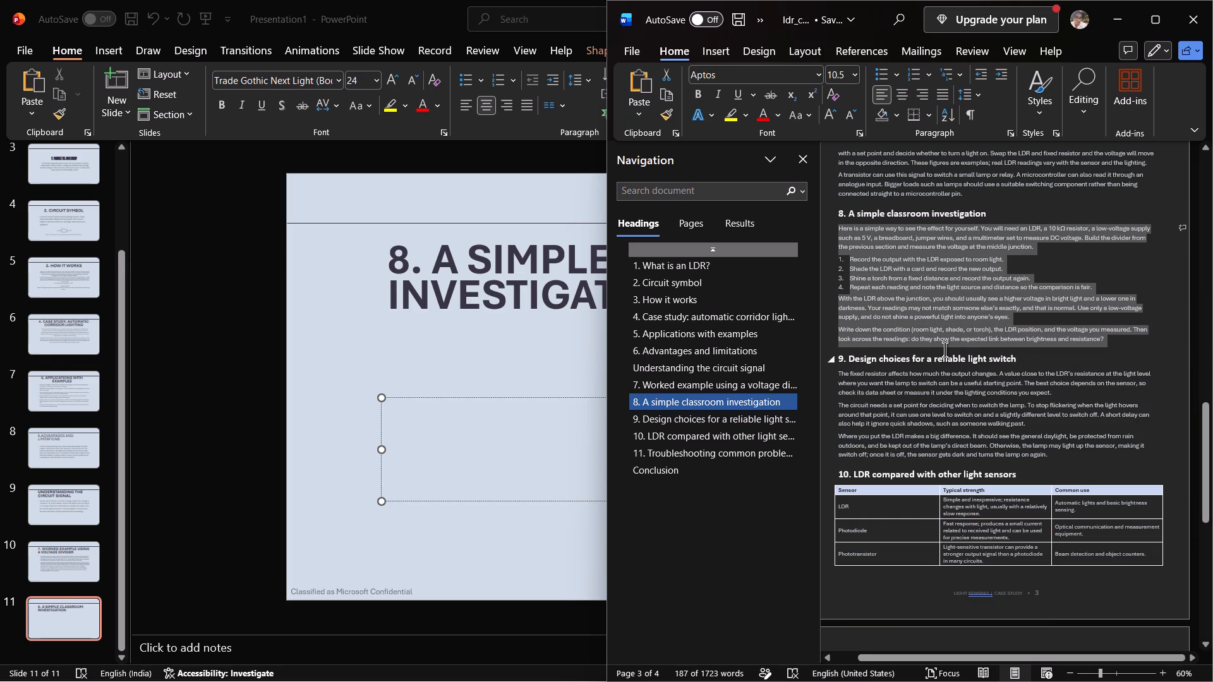
key("ctrl+c")
Extend slide 11's subtitle placeholder upward to just below the title and paste the copied section 8 text into it.
left_click(495, 424)
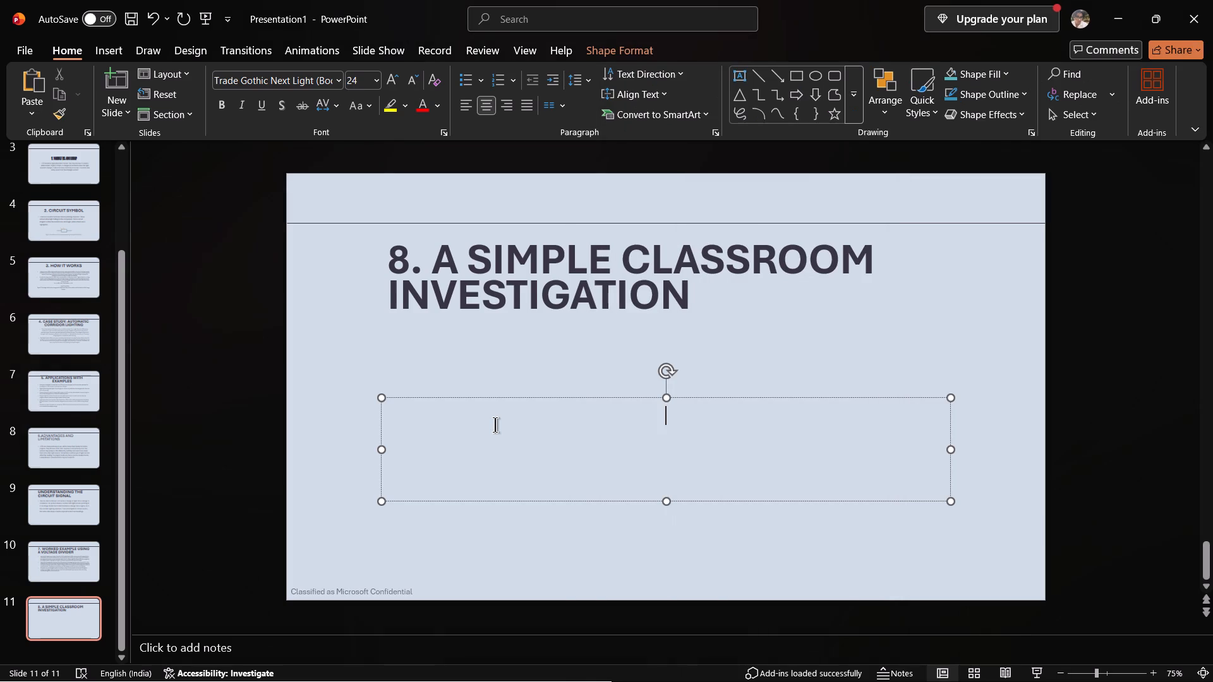
left_click_drag(665, 394, 660, 350)
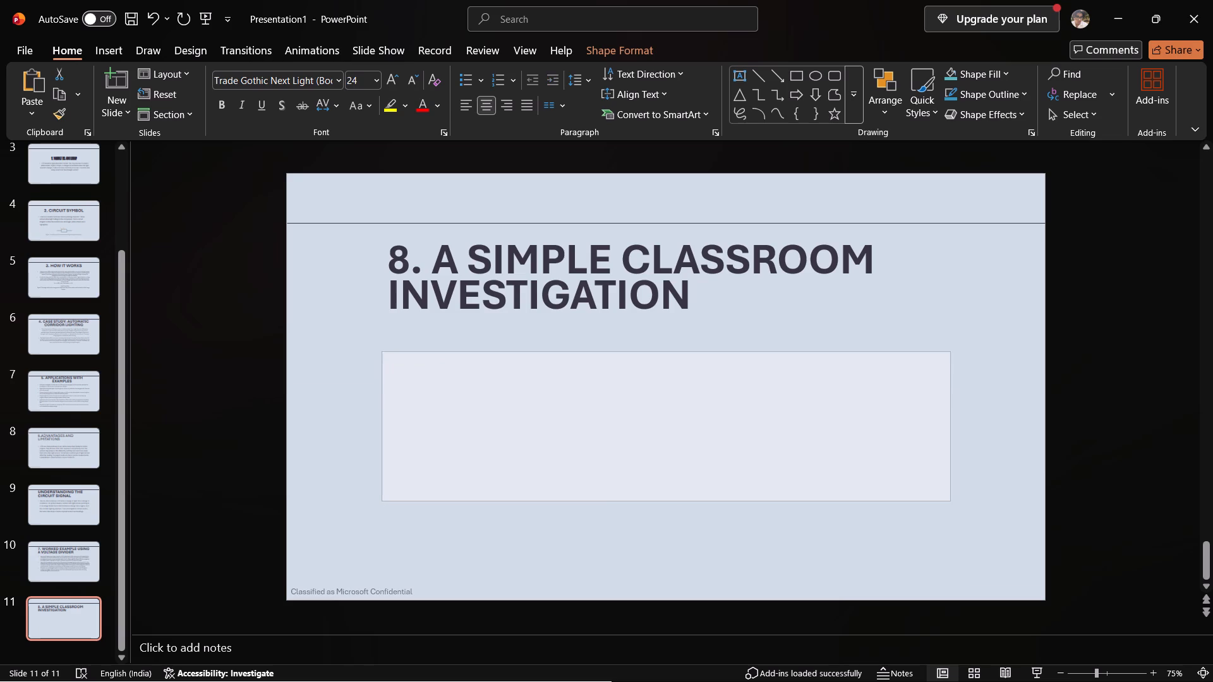
left_click_drag(660, 350, 663, 333)
left_click(663, 333)
left_click(638, 352)
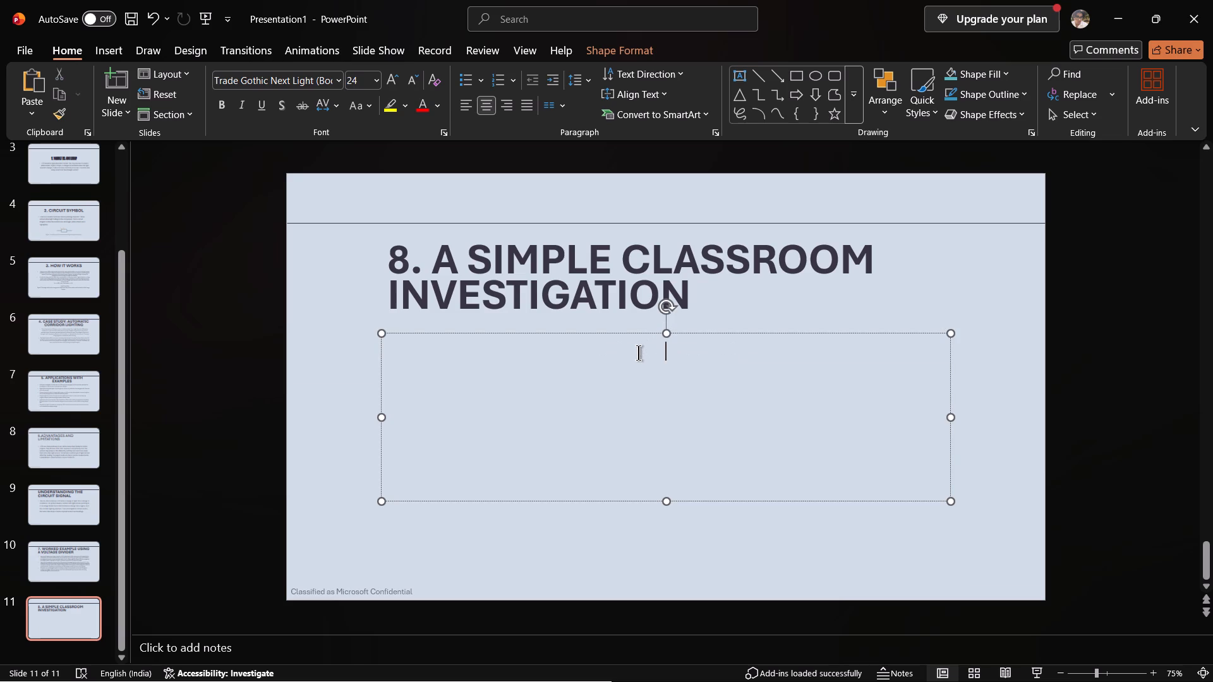
key("ctrl+v")
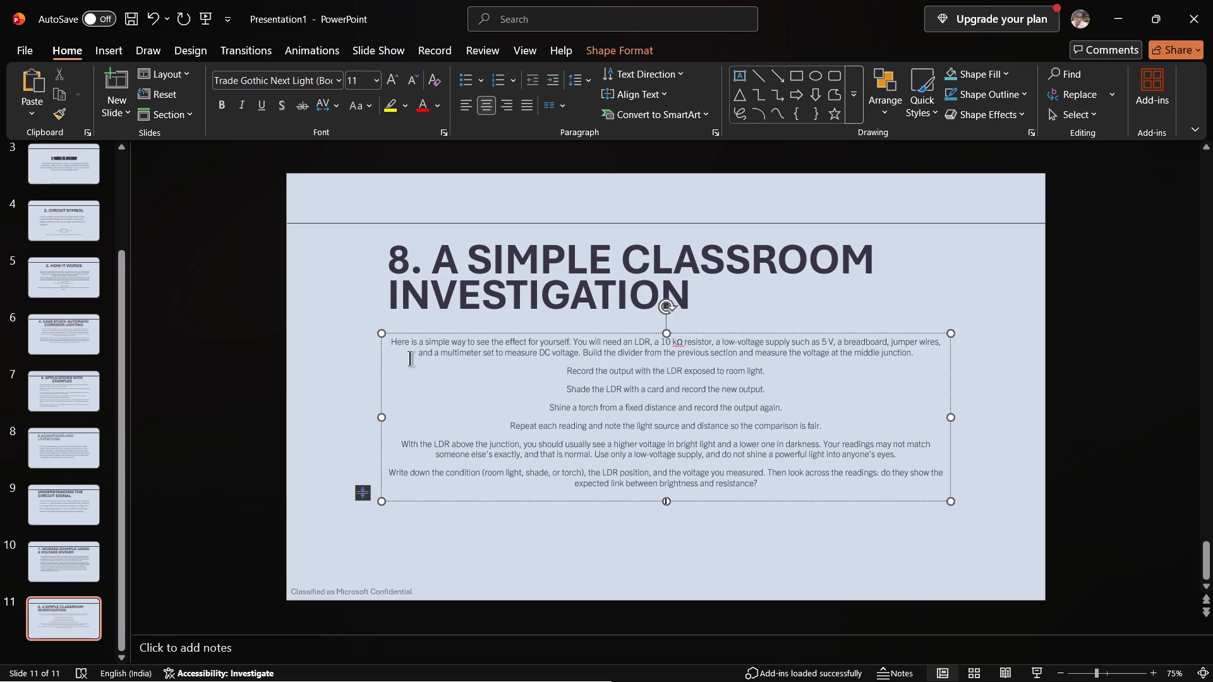
Left-align all of slide 11's body text.
left_click_drag(390, 342, 721, 488)
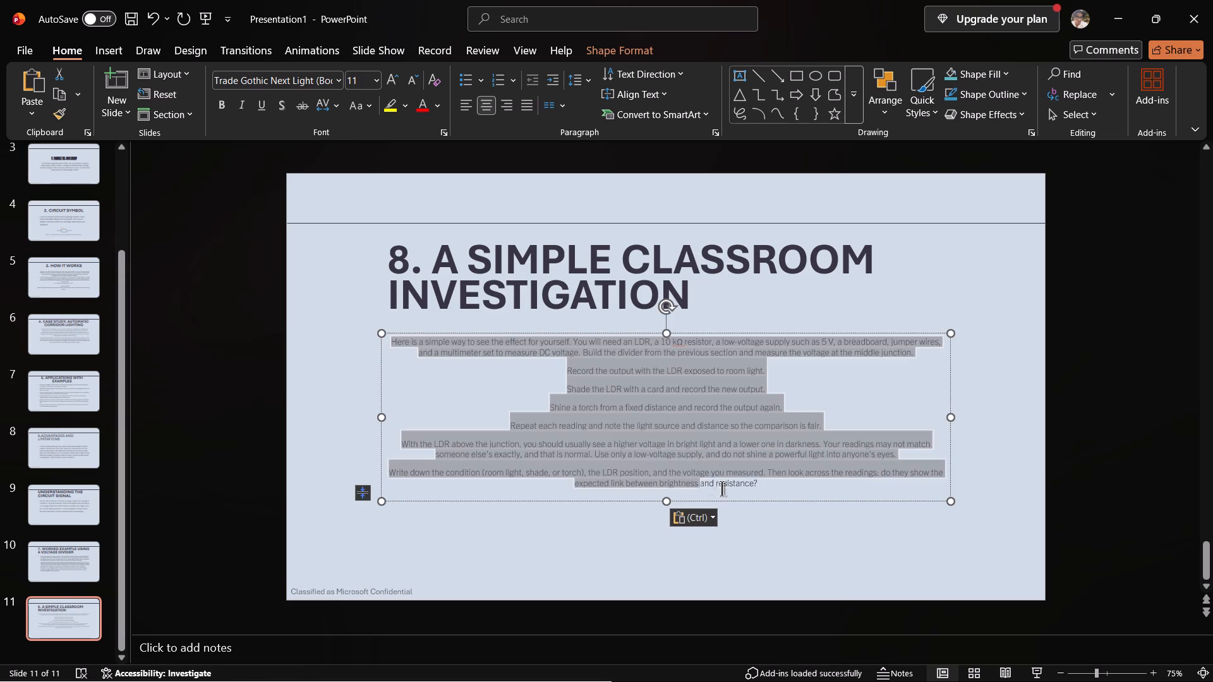
left_click_drag(721, 488, 787, 486)
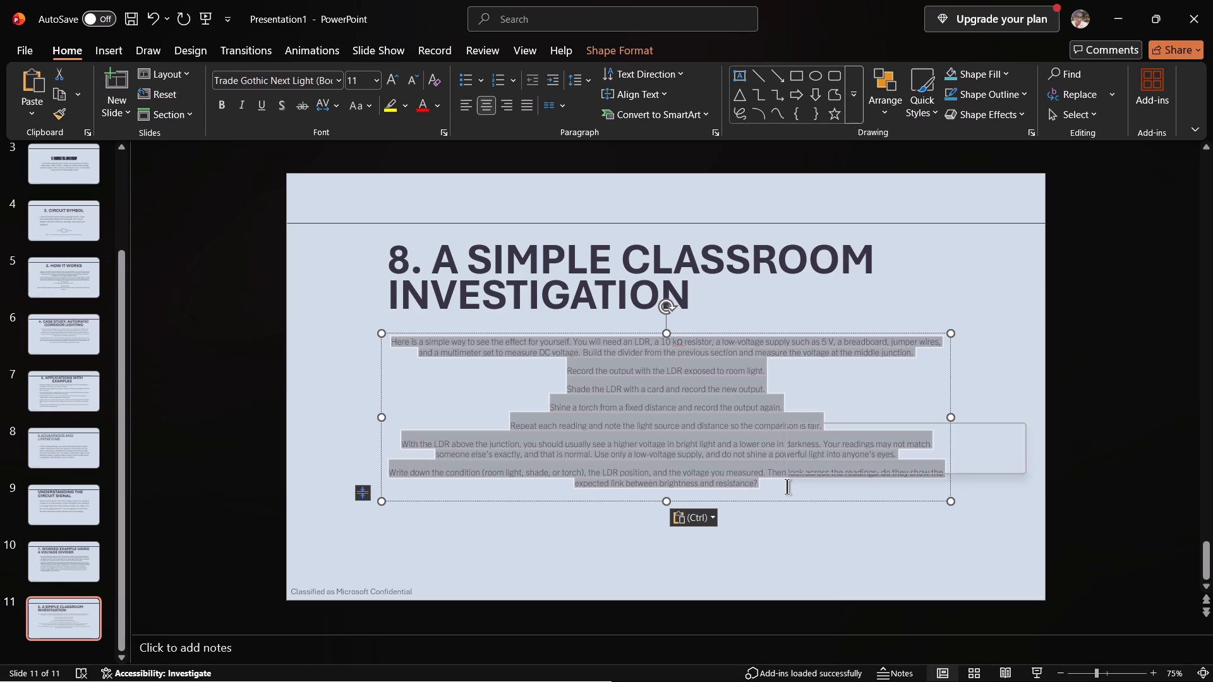
left_click(860, 456)
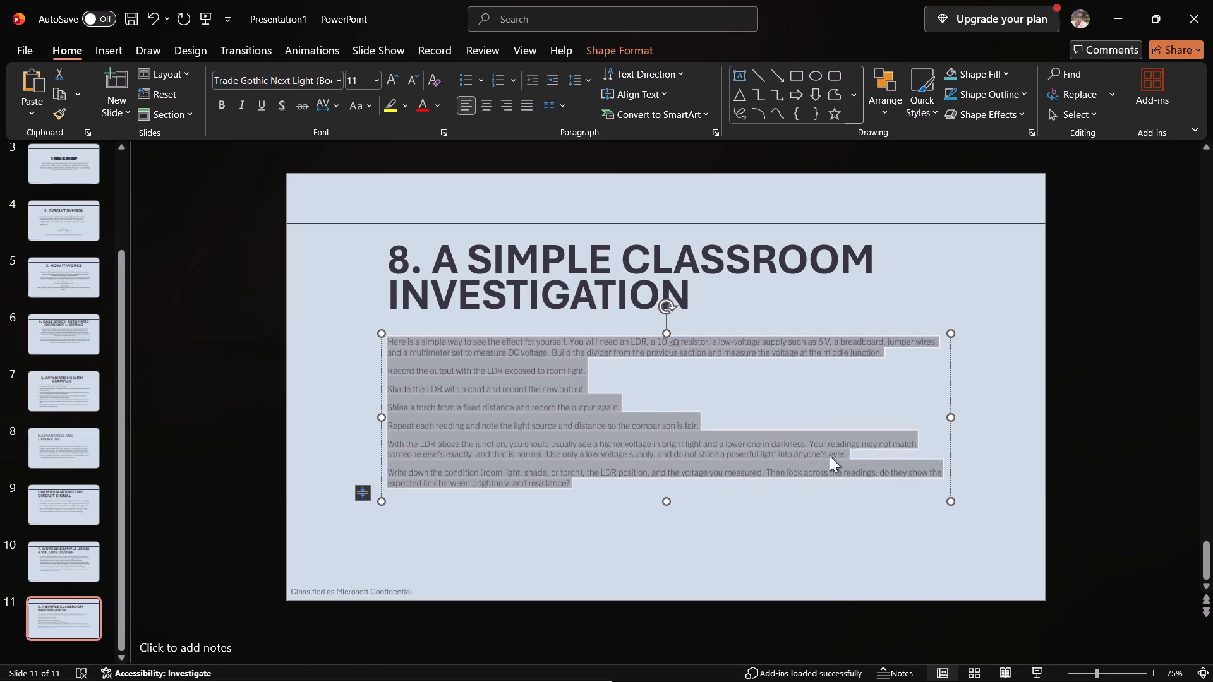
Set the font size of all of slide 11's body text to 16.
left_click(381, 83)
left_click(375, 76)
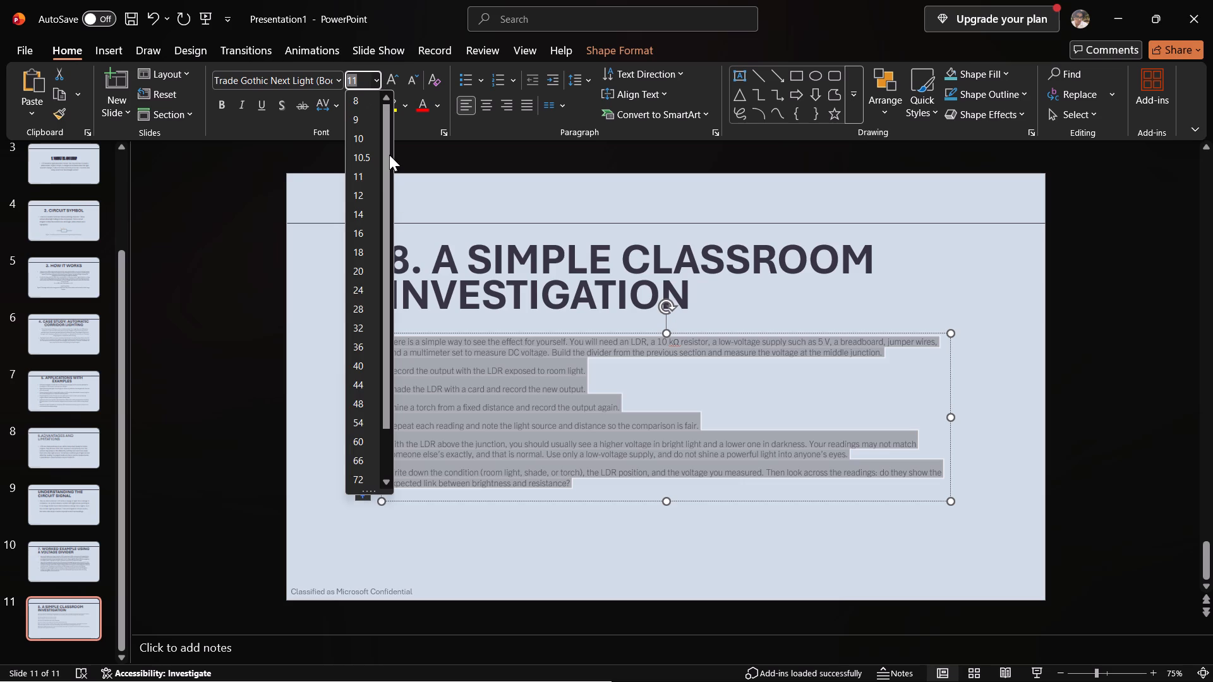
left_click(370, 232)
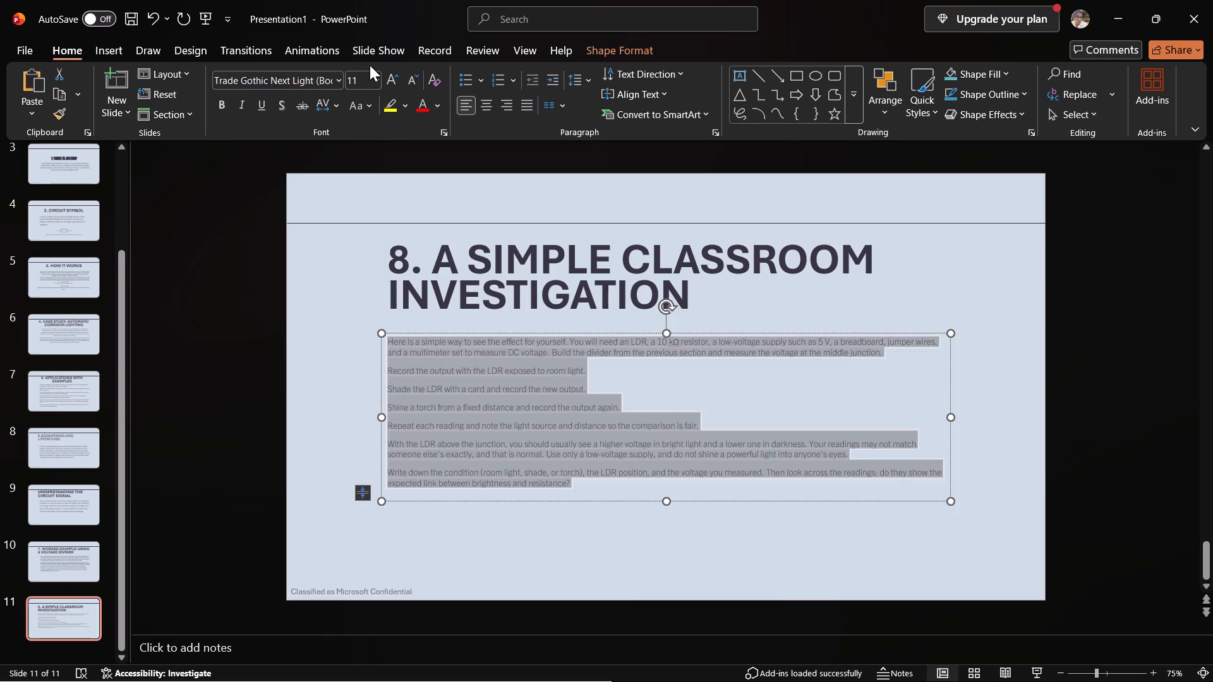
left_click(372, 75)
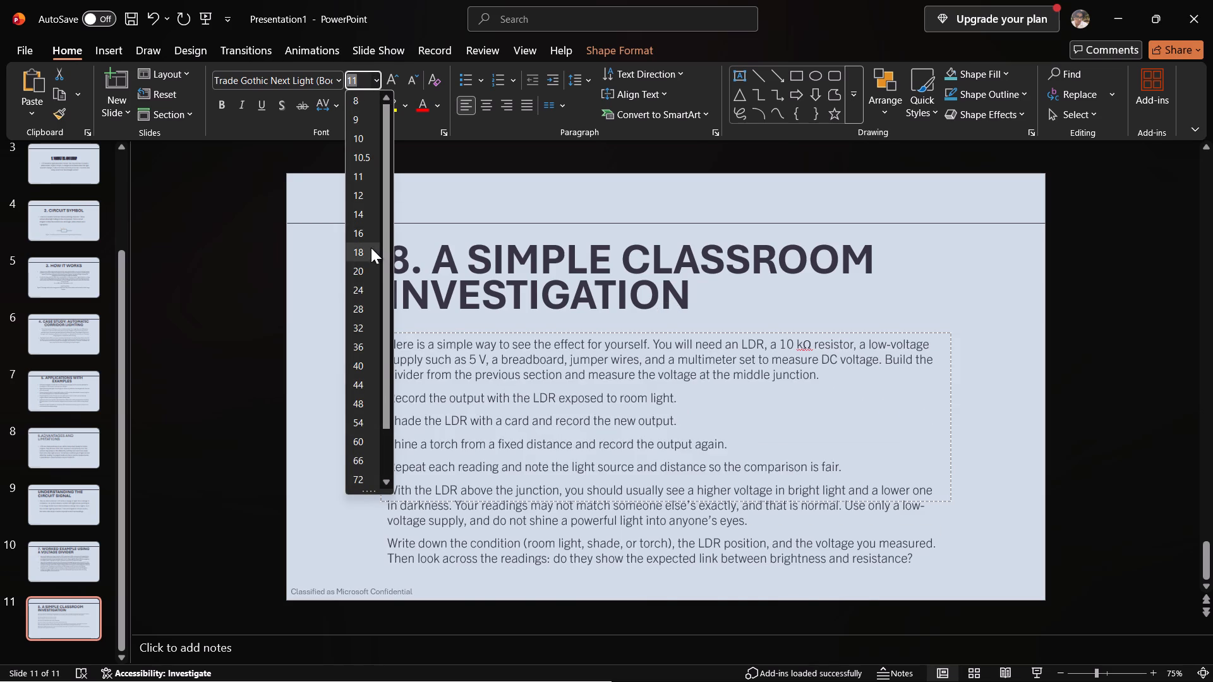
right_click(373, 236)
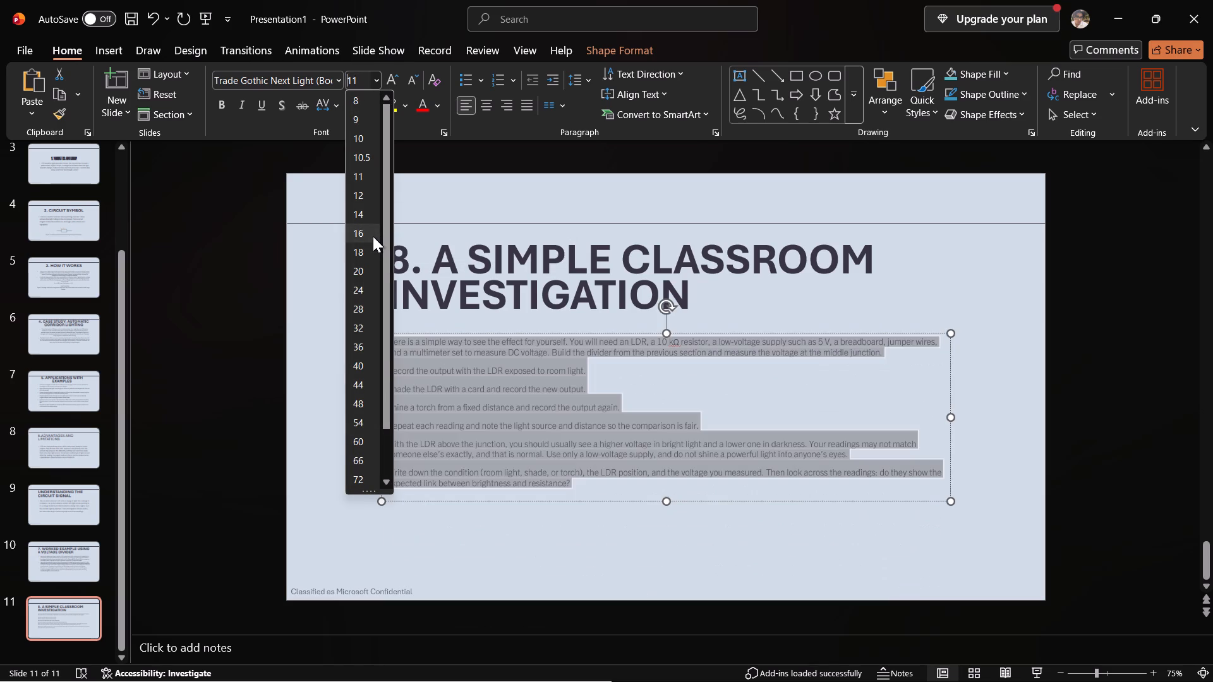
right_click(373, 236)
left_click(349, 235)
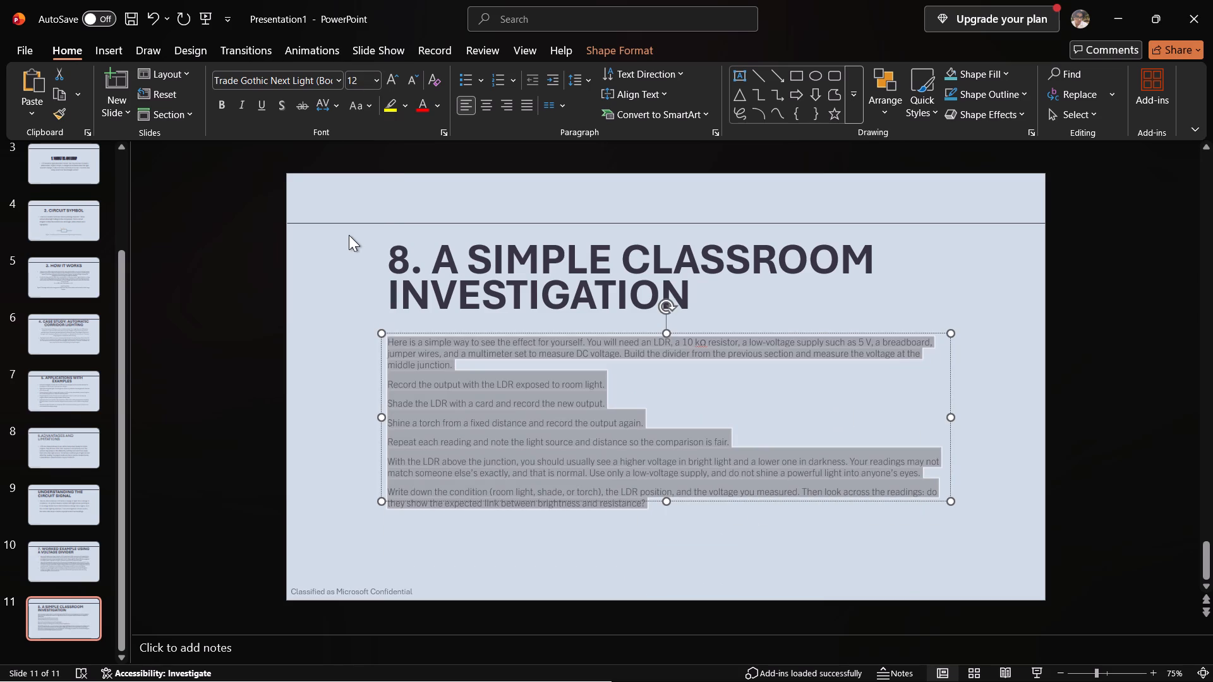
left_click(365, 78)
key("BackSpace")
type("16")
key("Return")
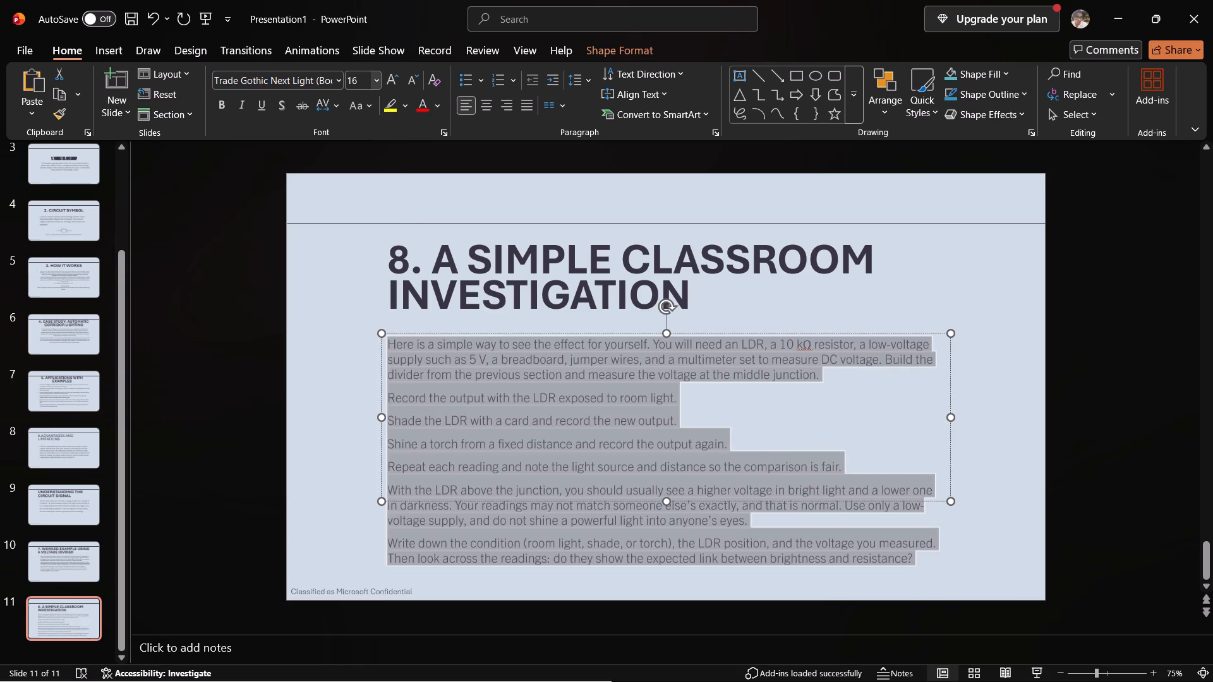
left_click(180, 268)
Add a round bullet to slide 11's opening paragraph, which begins "Here is a simple way".
scroll(395, 296, "down", 1)
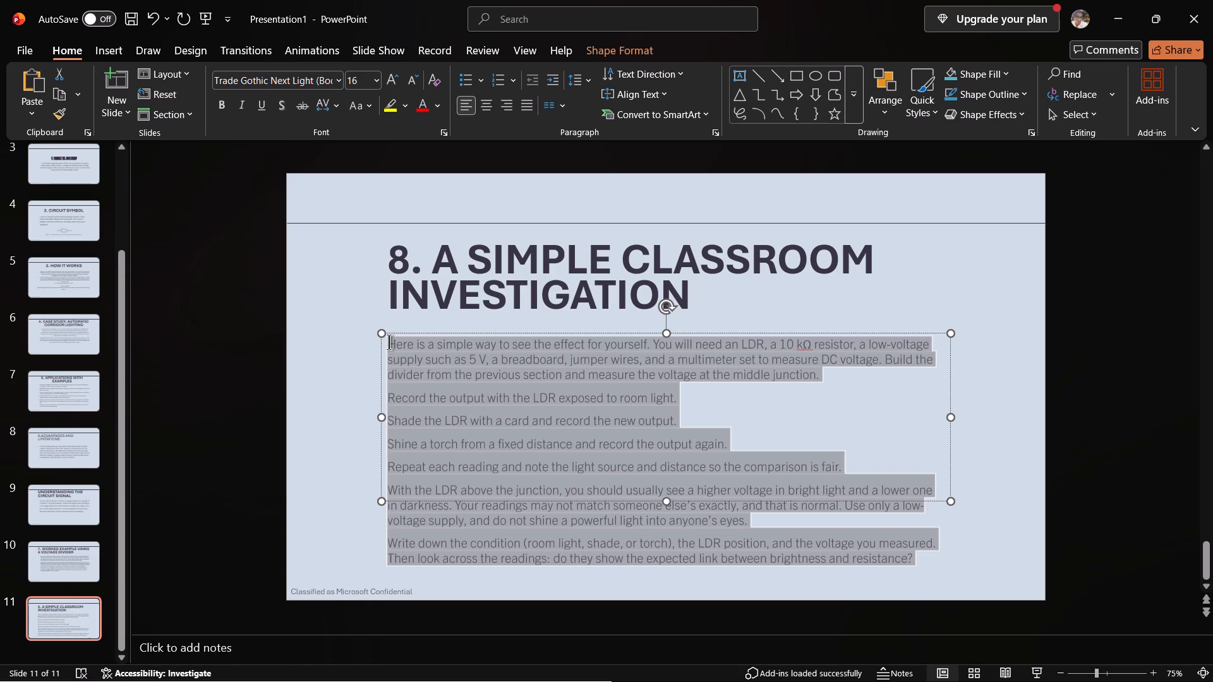
left_click(389, 342)
left_click(478, 83)
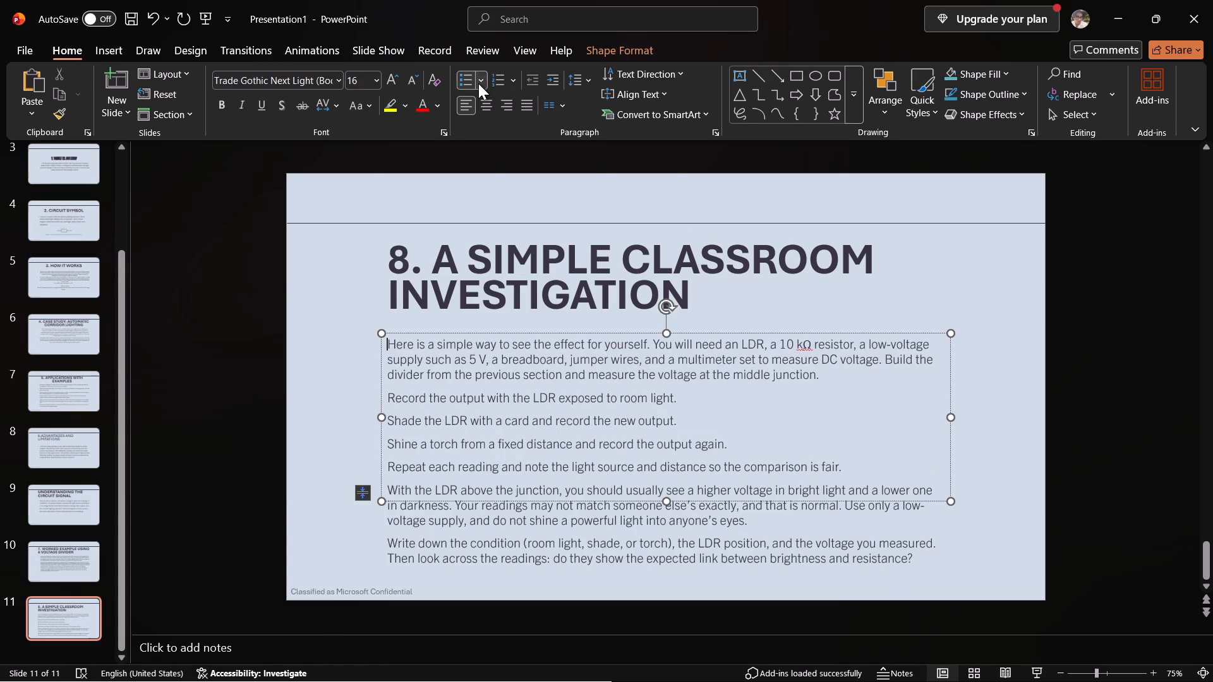
left_click(557, 125)
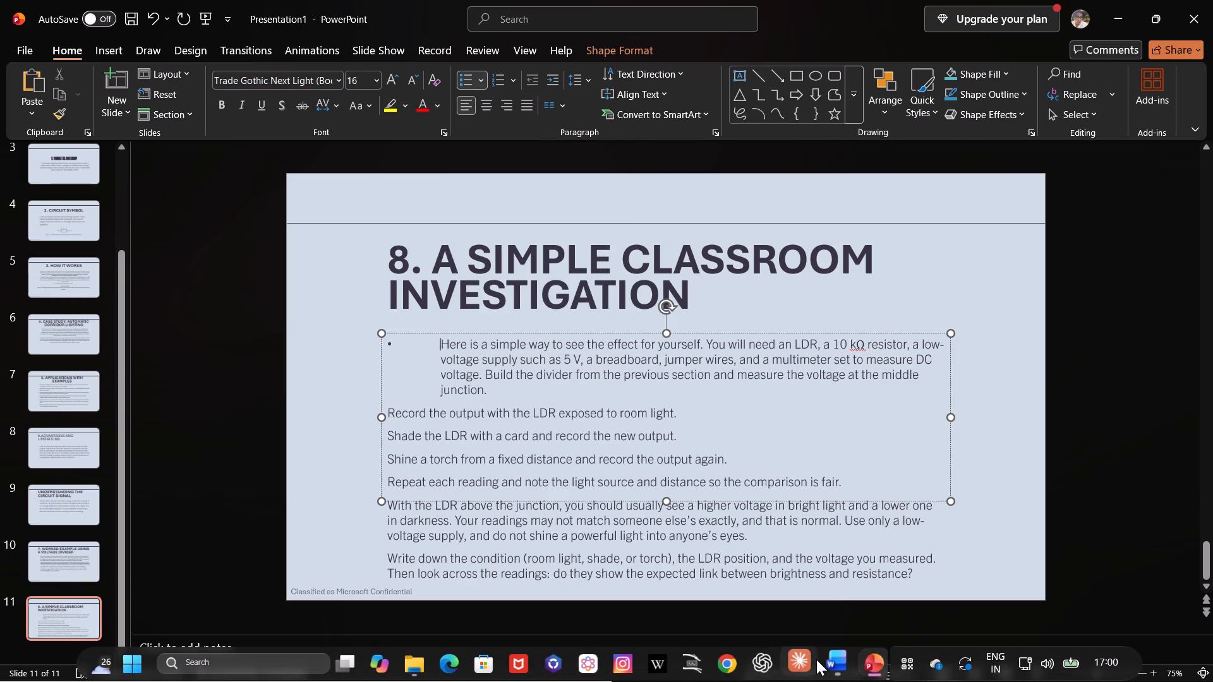
Number the four procedure lines on slide 11 from 1 to 4, matching the list in the Word document.
left_click(833, 664)
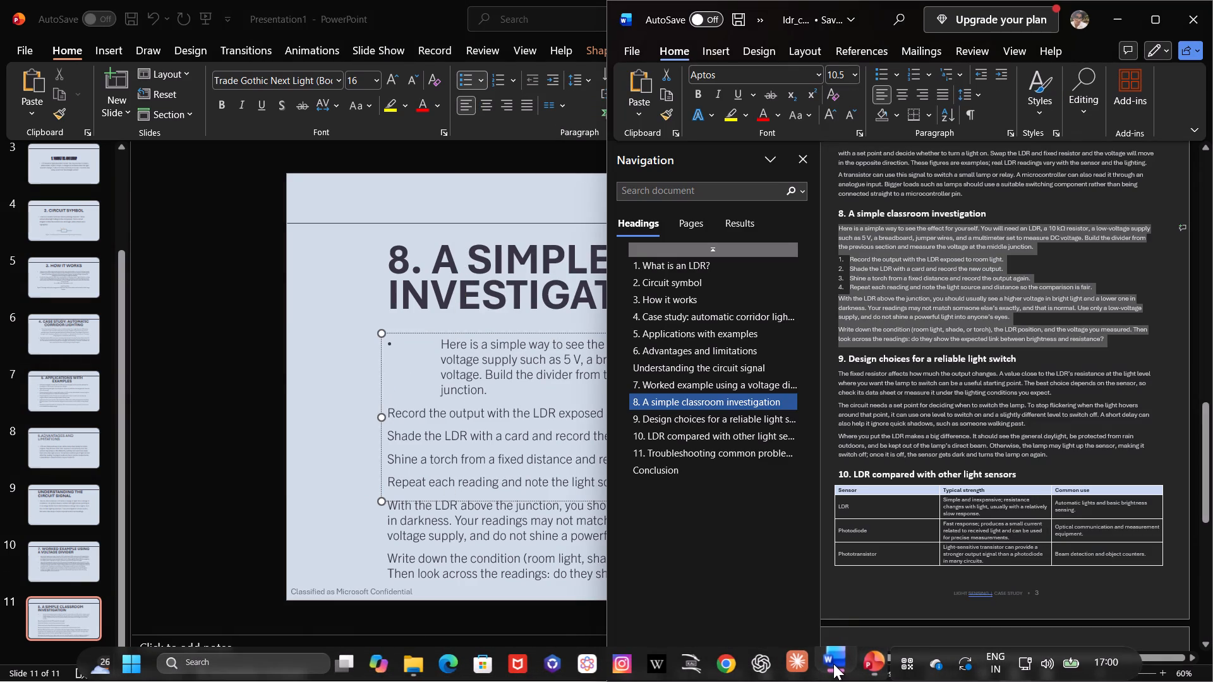
left_click(387, 410)
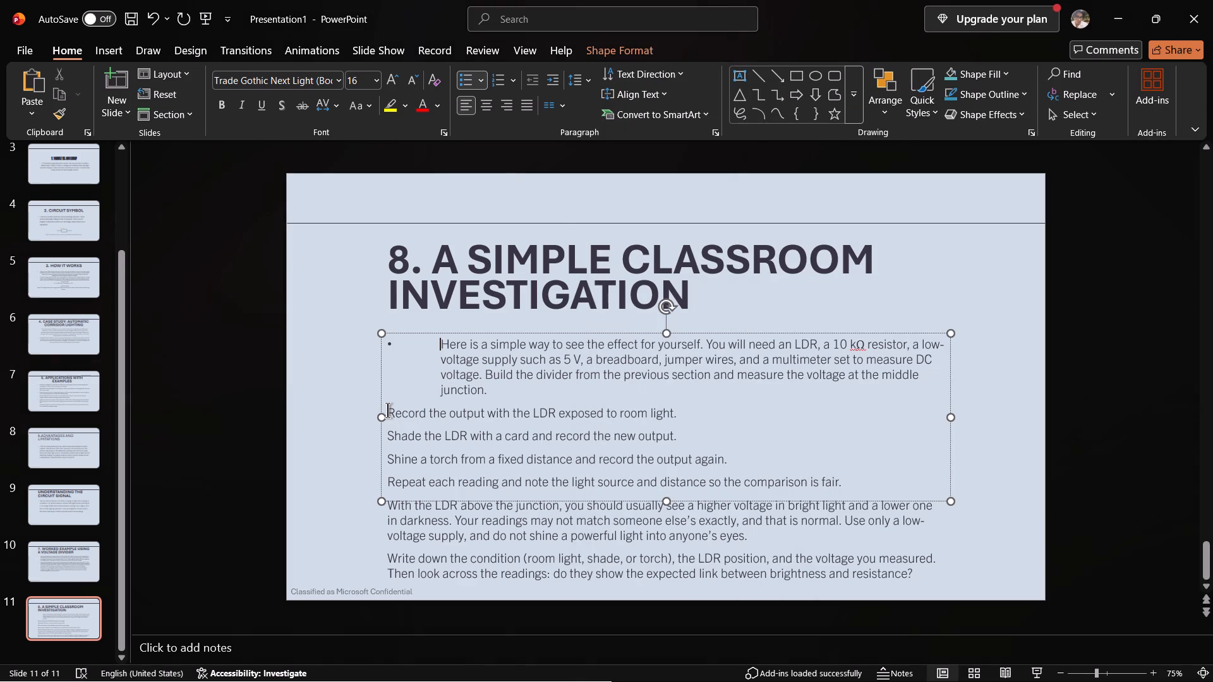
left_click(387, 410)
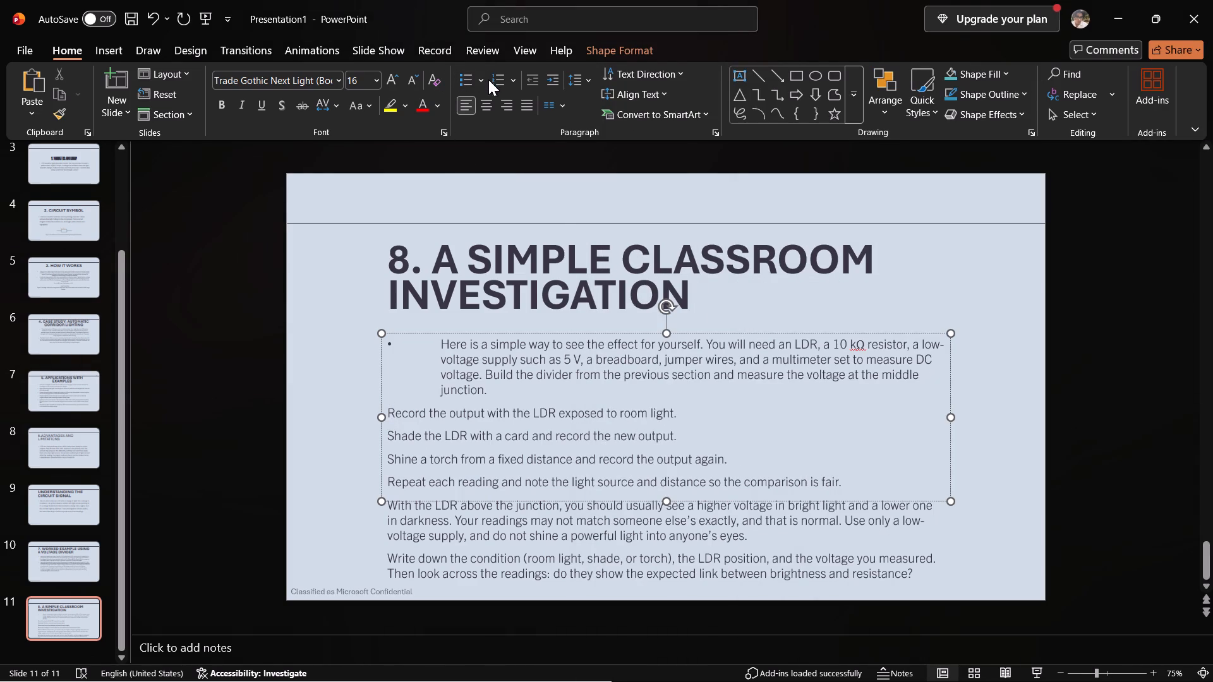
left_click(493, 80)
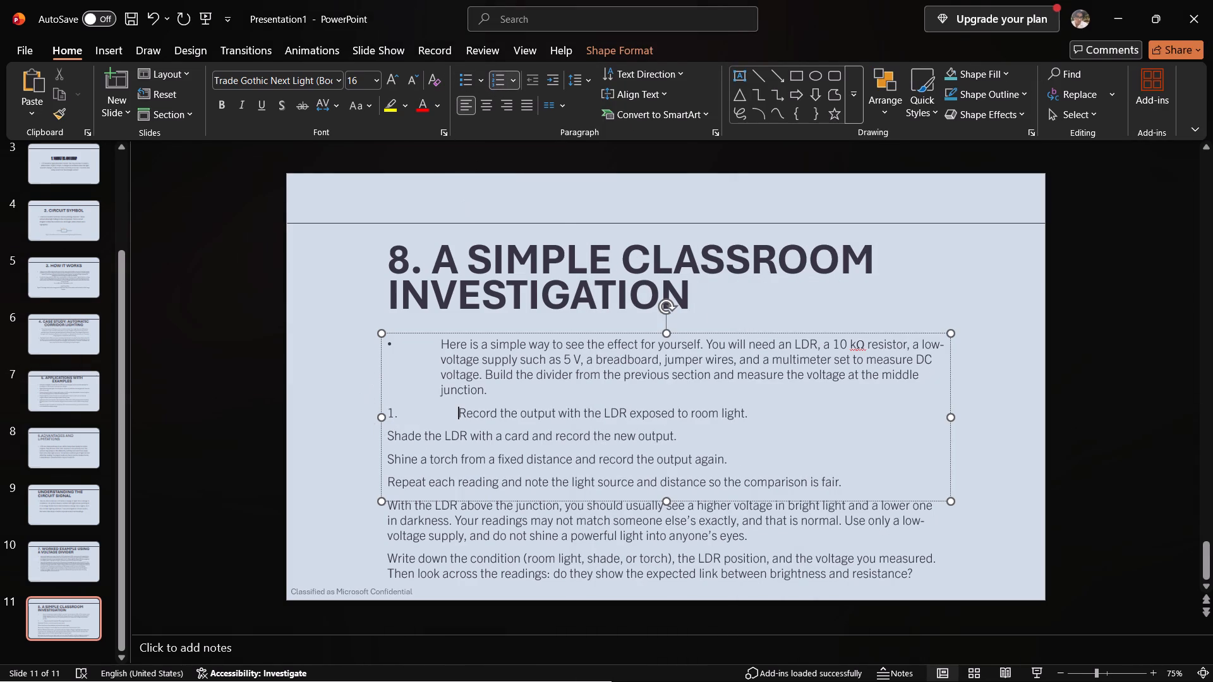
left_click(389, 434)
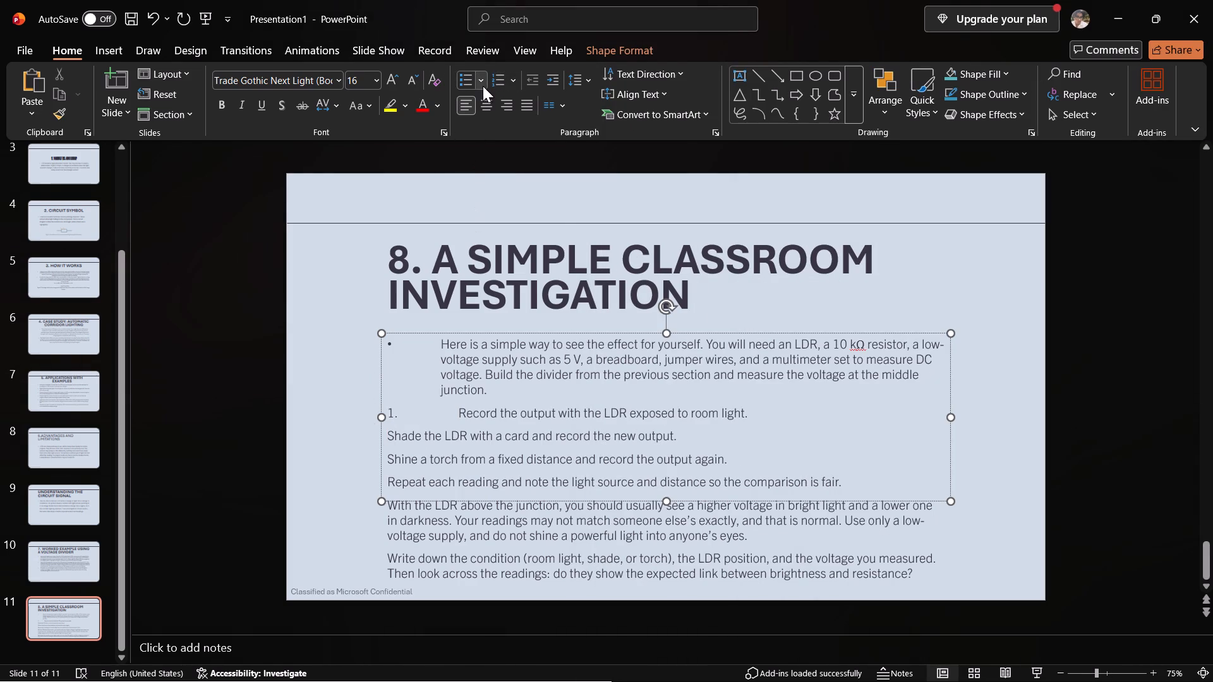
left_click(493, 83)
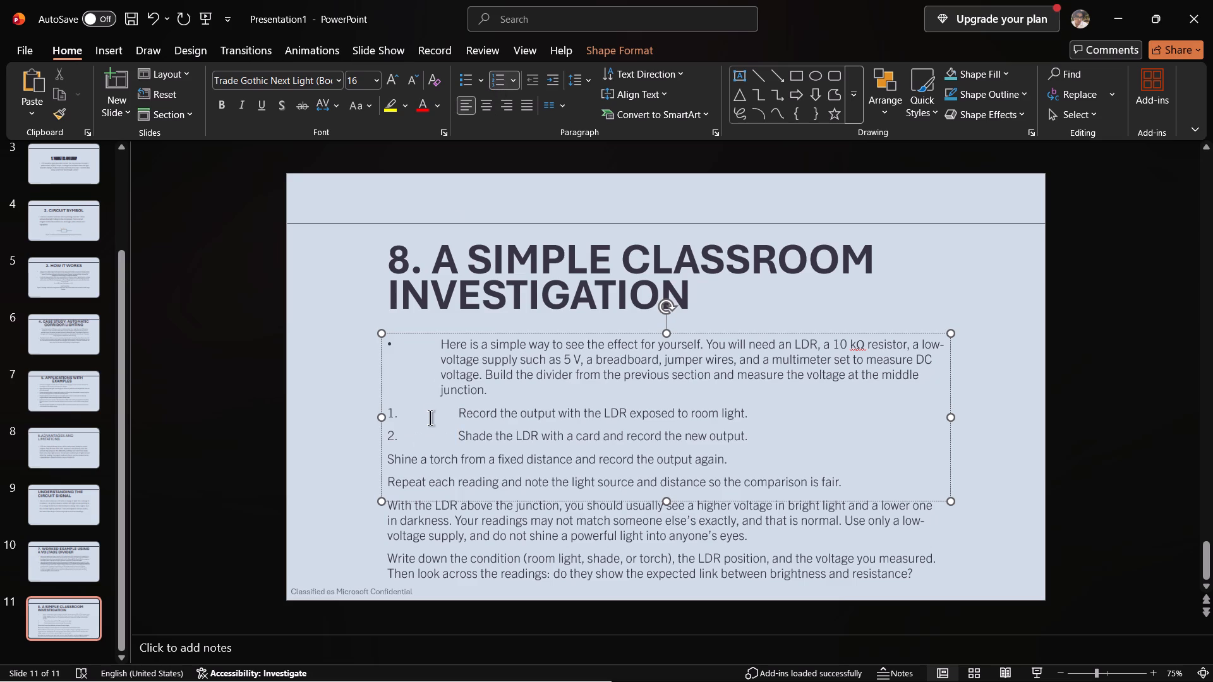
left_click(387, 457)
left_click(497, 86)
left_click(386, 482)
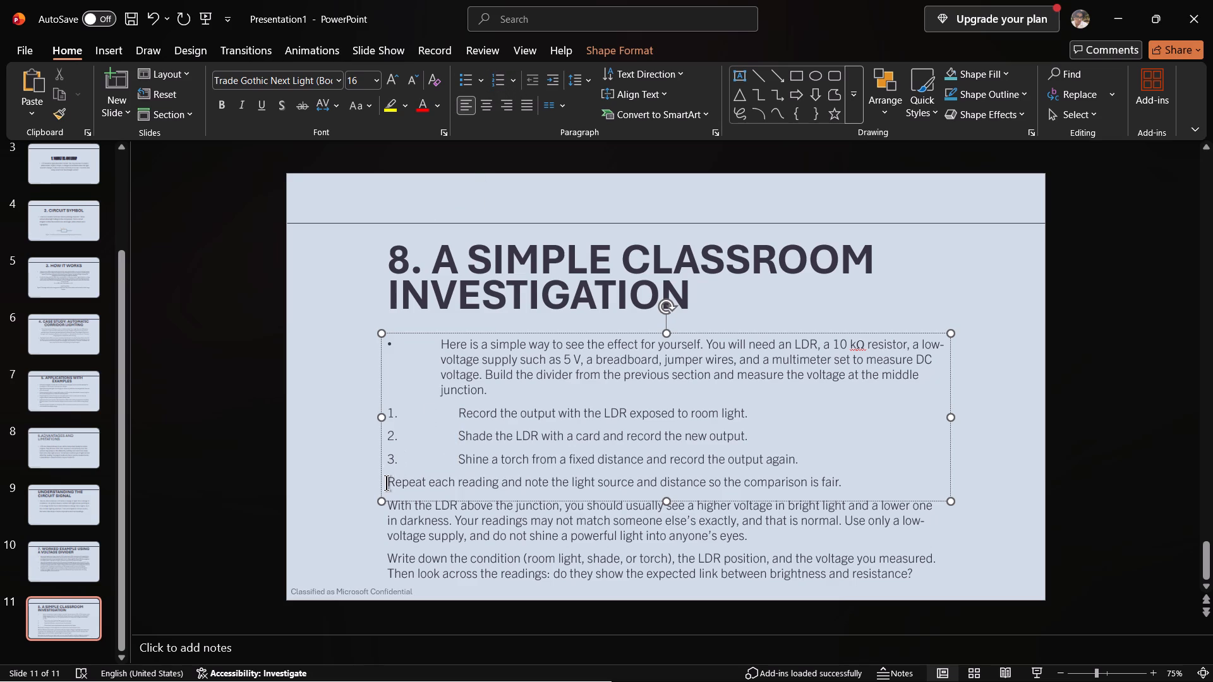
left_click(495, 74)
Add round bullets to slide 11's last two paragraphs, "With the LDR above the junction" and "Write down the condition".
left_click(389, 508)
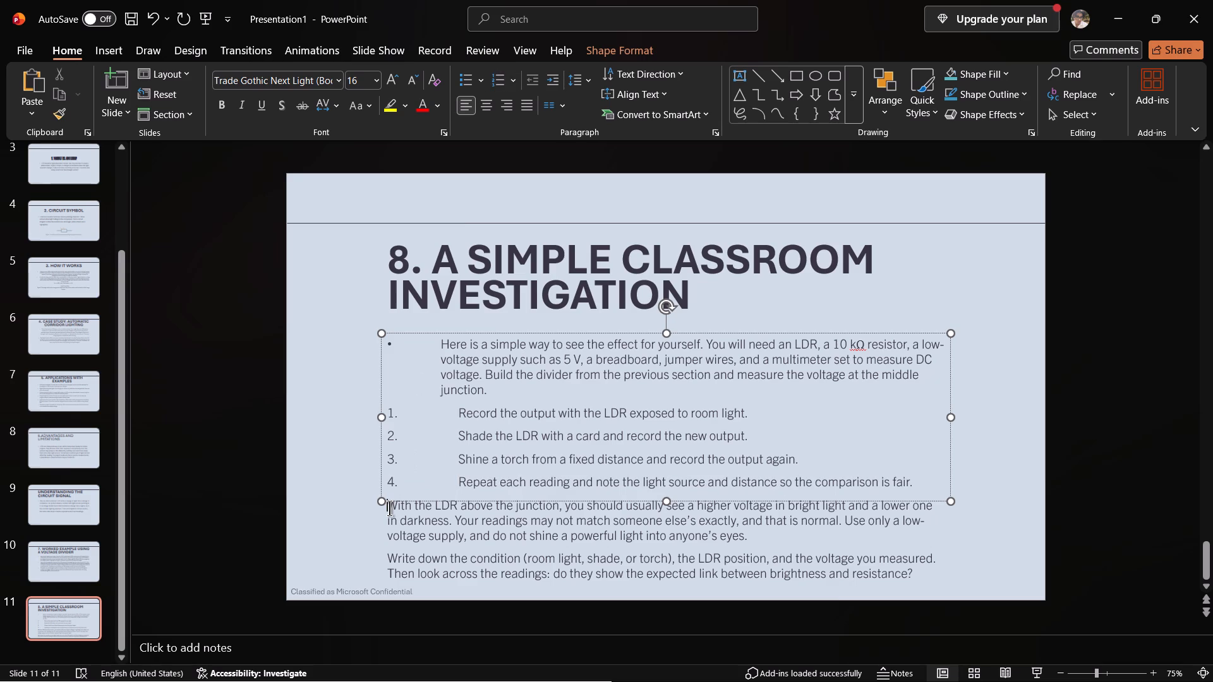
left_click(459, 86)
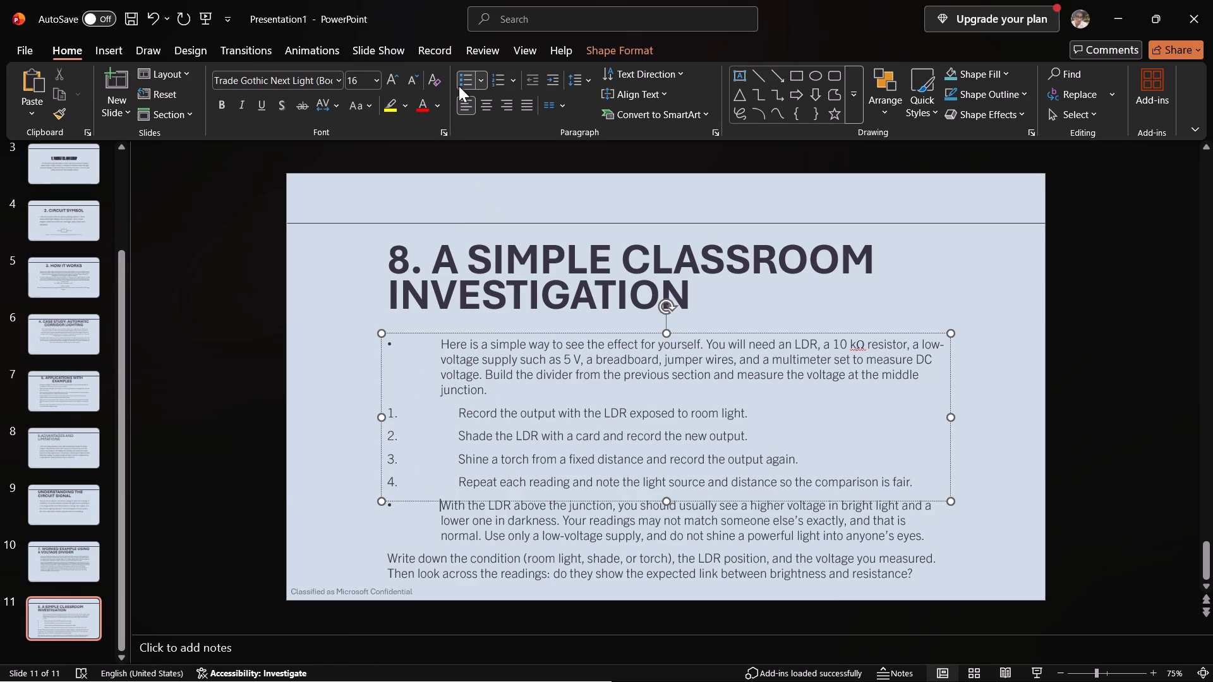
left_click(389, 551)
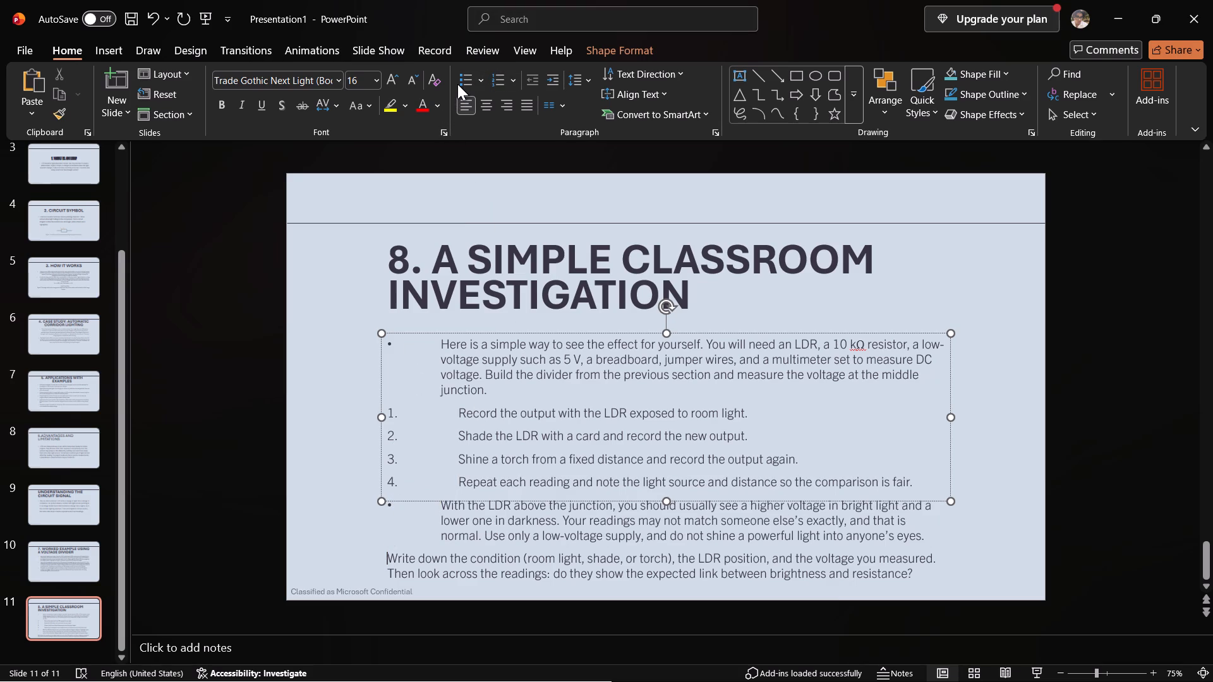
left_click(457, 84)
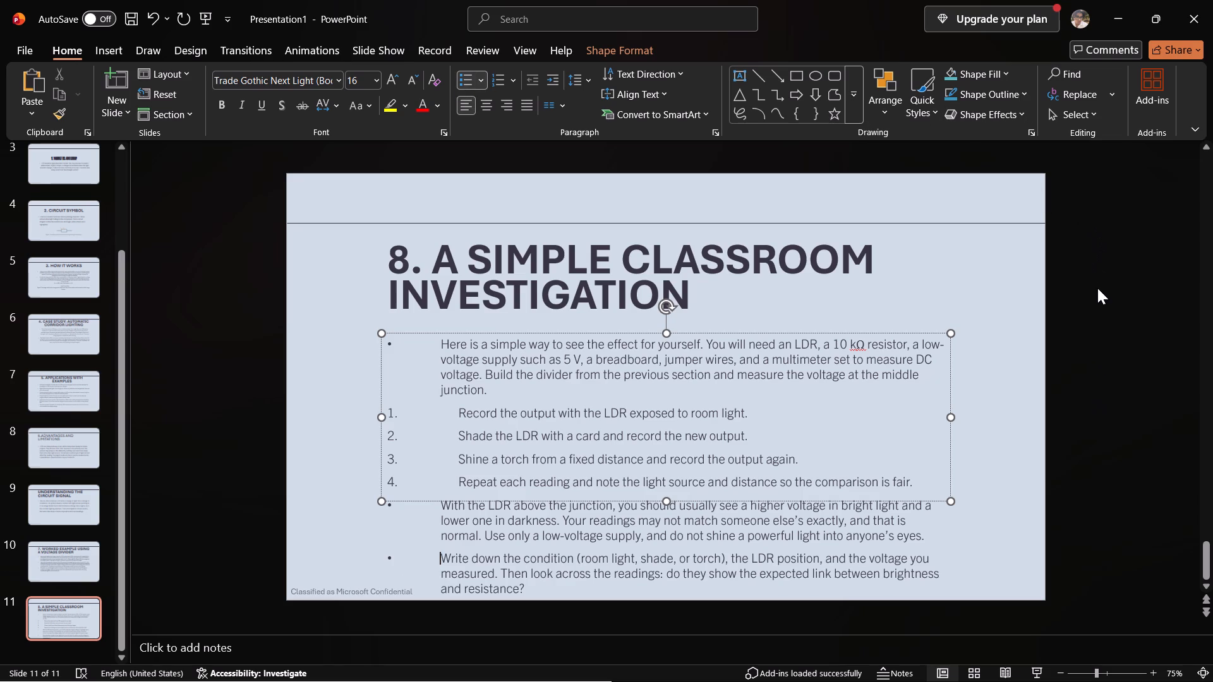
left_click(1102, 292)
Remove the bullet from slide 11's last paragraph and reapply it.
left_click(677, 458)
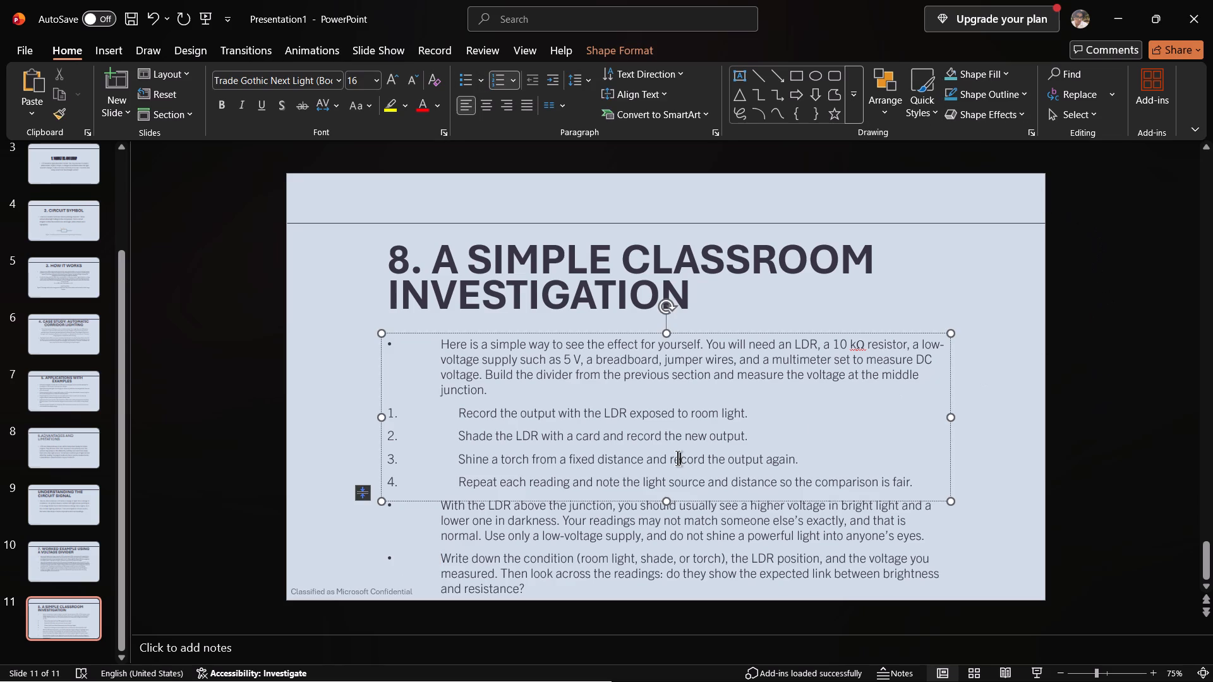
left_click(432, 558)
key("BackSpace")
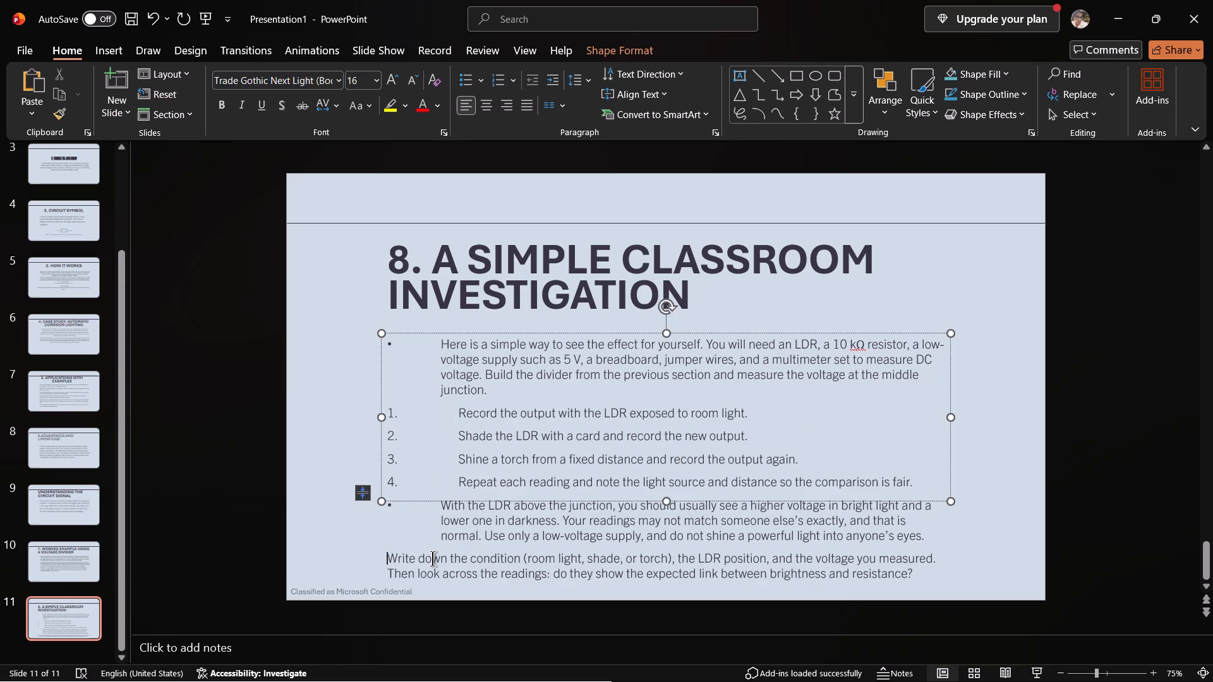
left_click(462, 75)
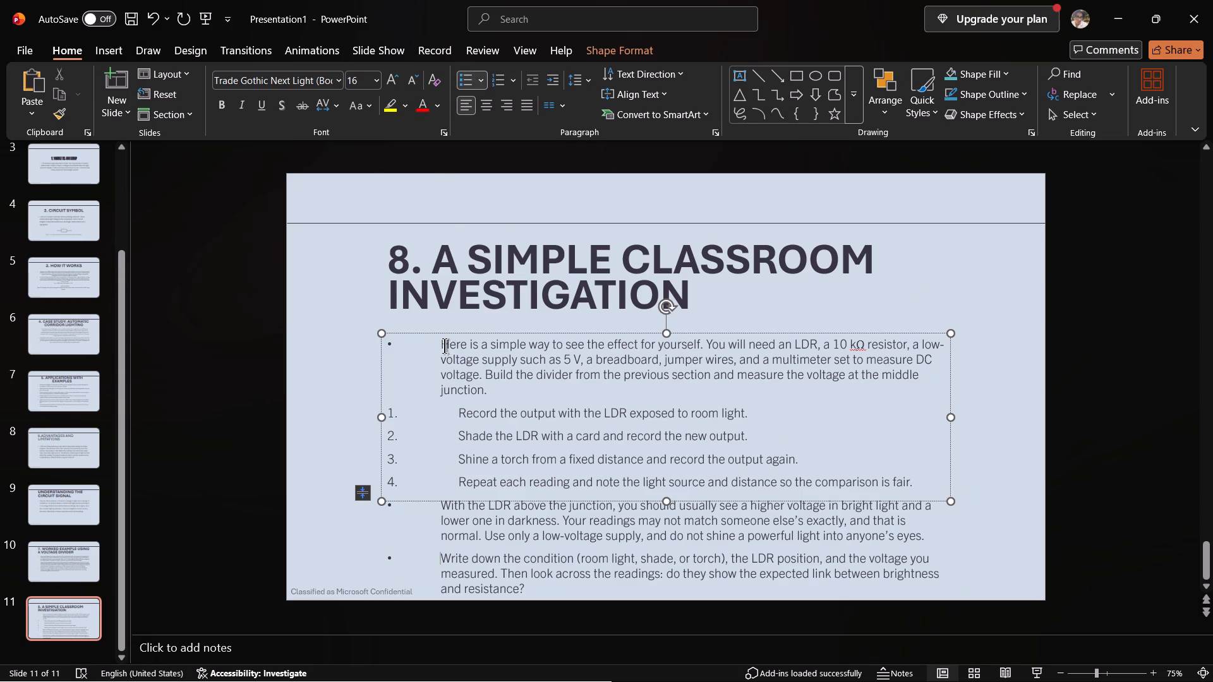
Set the font size of all of slide 11's bulleted and numbered body text to 15.
left_click_drag(437, 342, 746, 582)
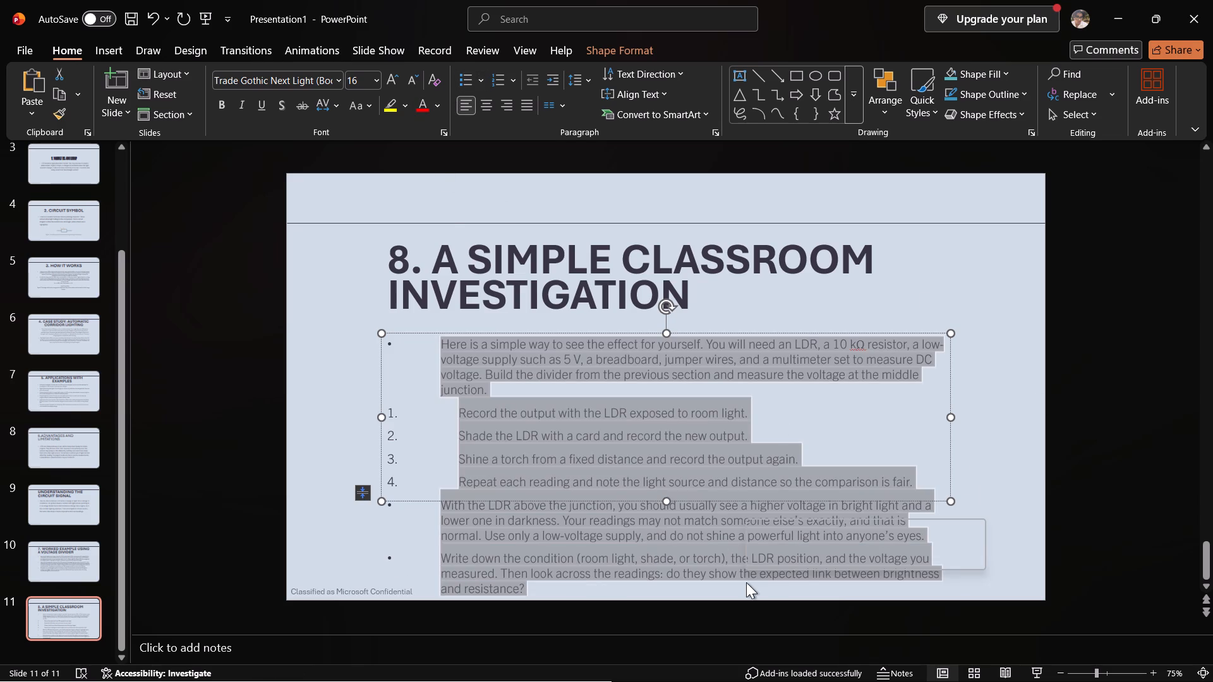
left_click(860, 534)
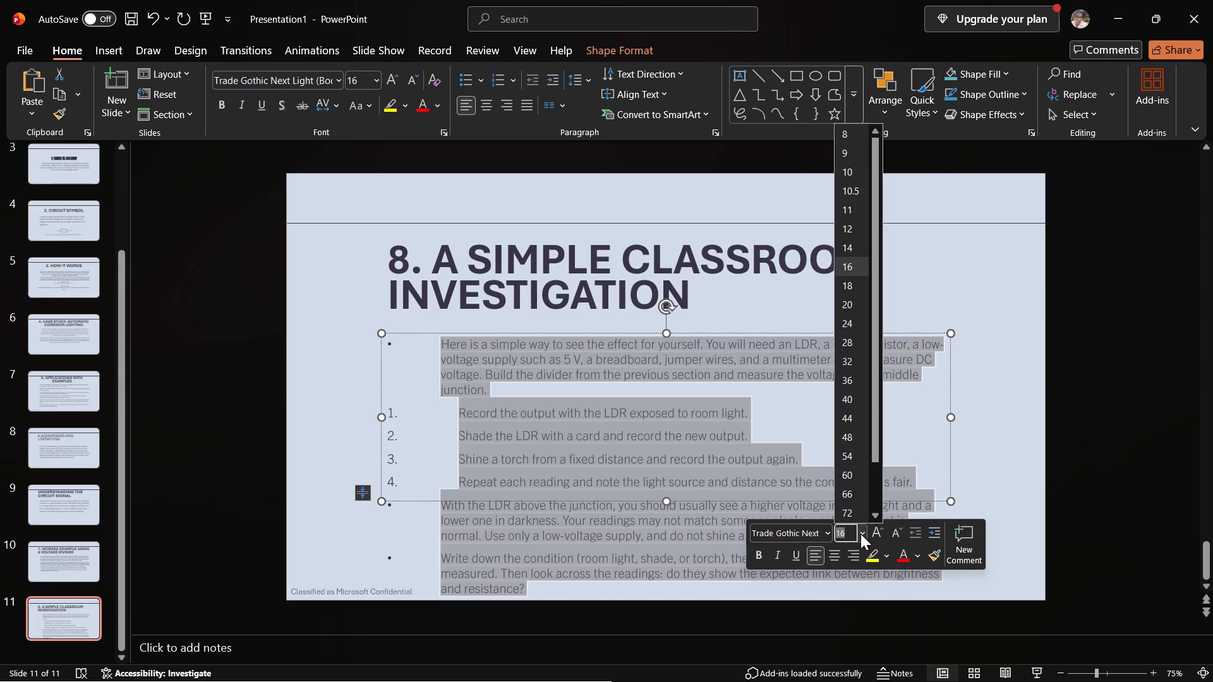
left_click(358, 75)
key("BackSpace")
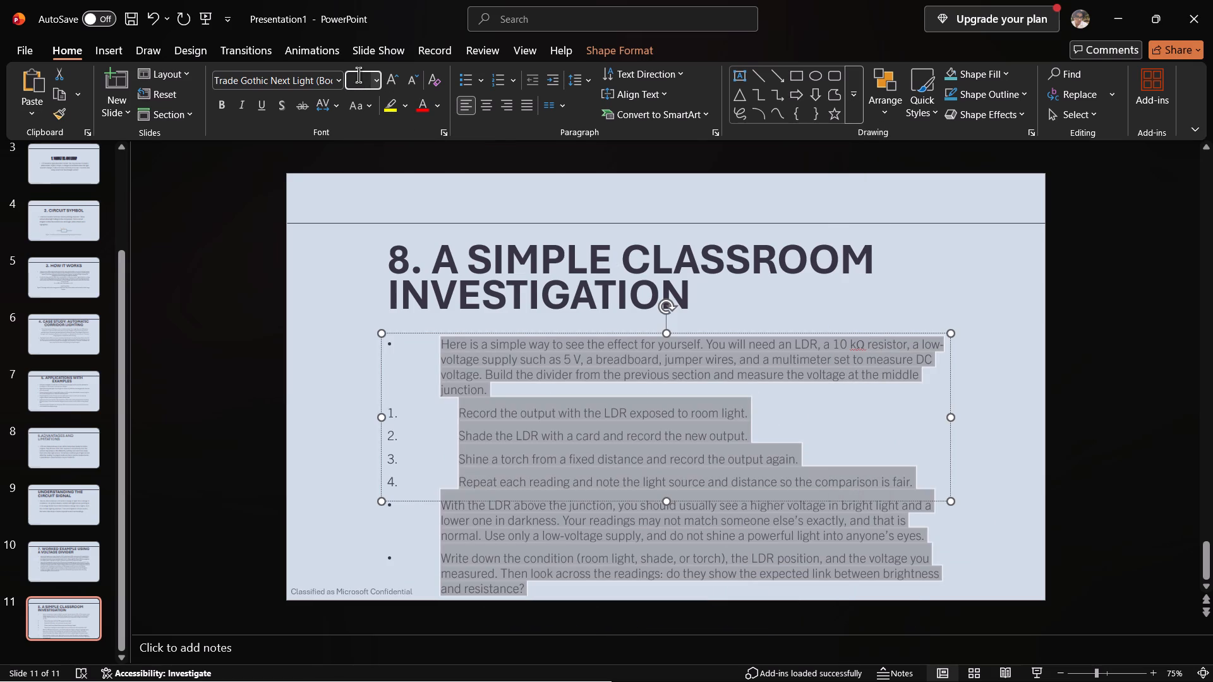
type("15")
key("Return")
left_click(358, 75)
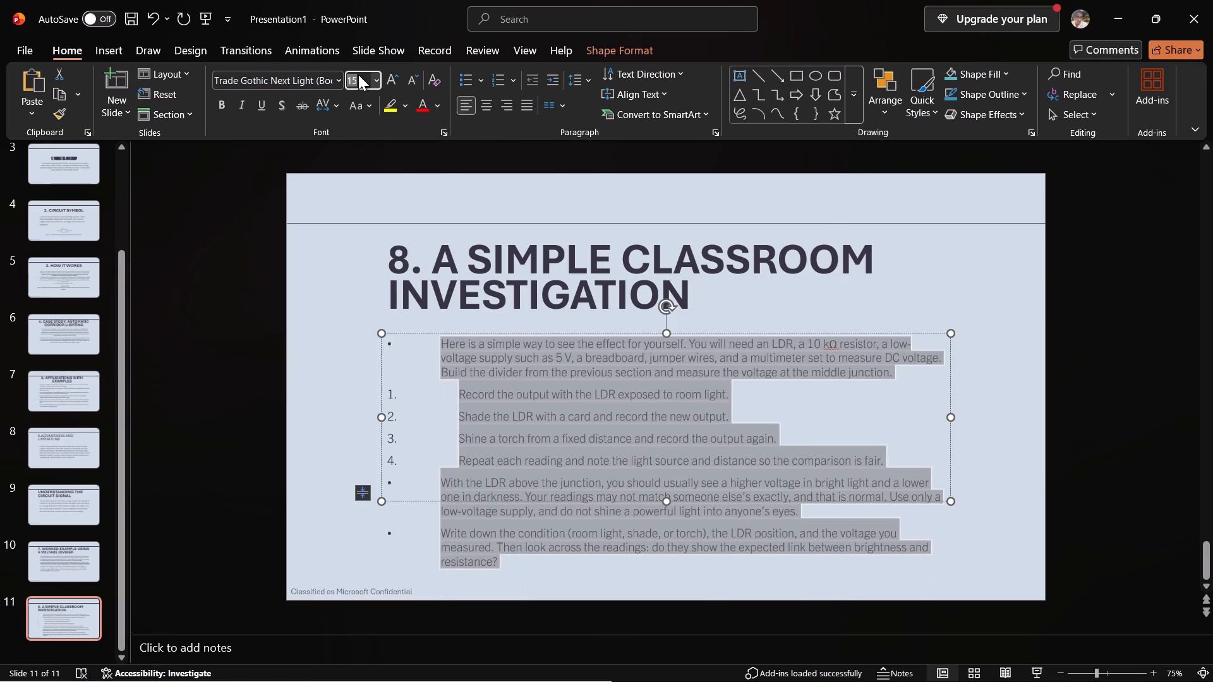
left_click(236, 157)
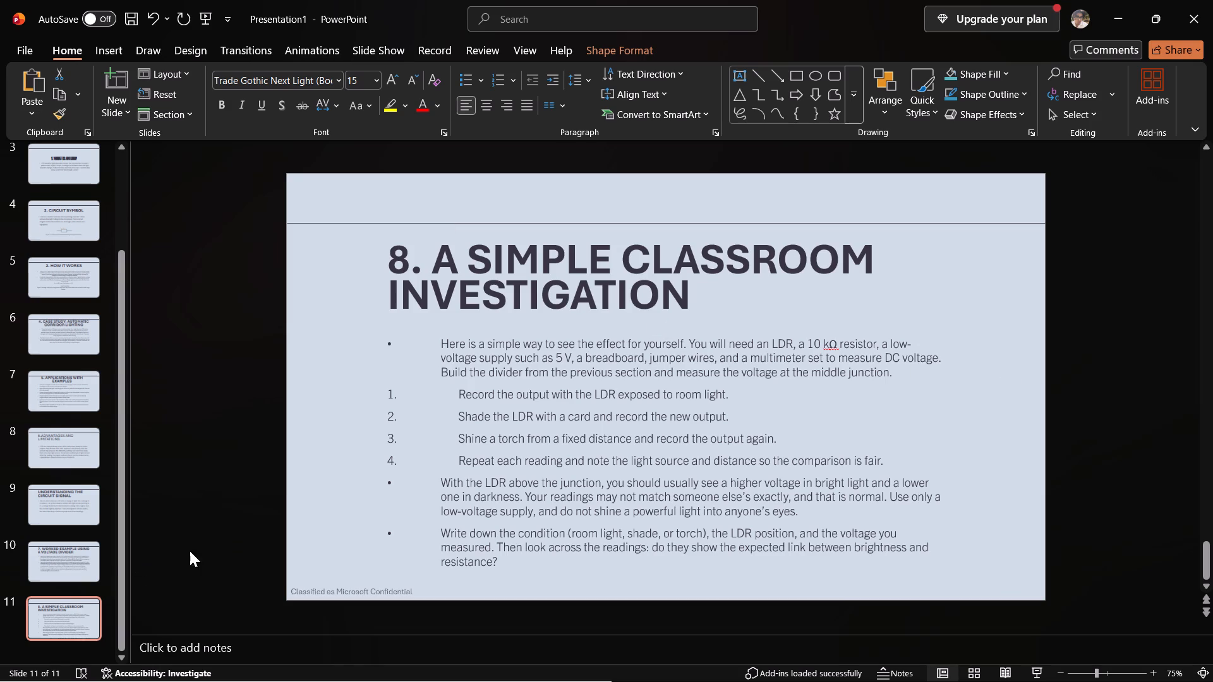
Add a new blank title slide after slide 11.
key("ctrl+m")
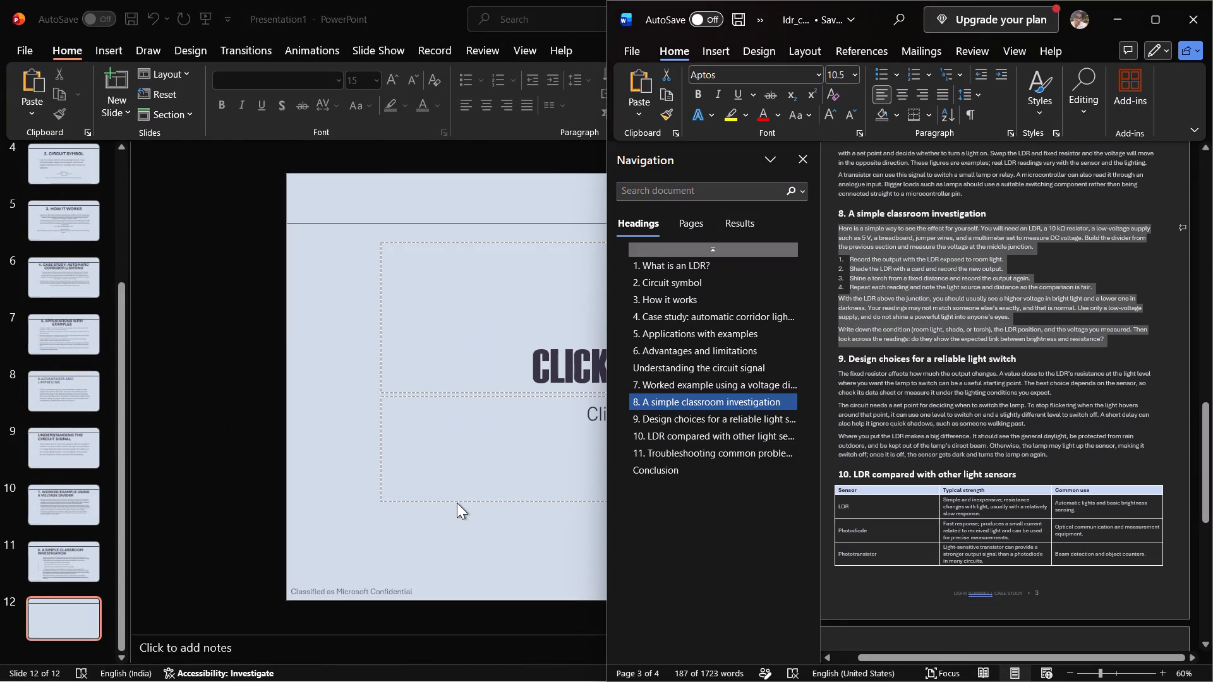
Copy the heading "9. Design choices for a reliable light switch" from the Word document into slide 12's title placeholder in PowerPoint.
scroll(979, 460, "down", 2)
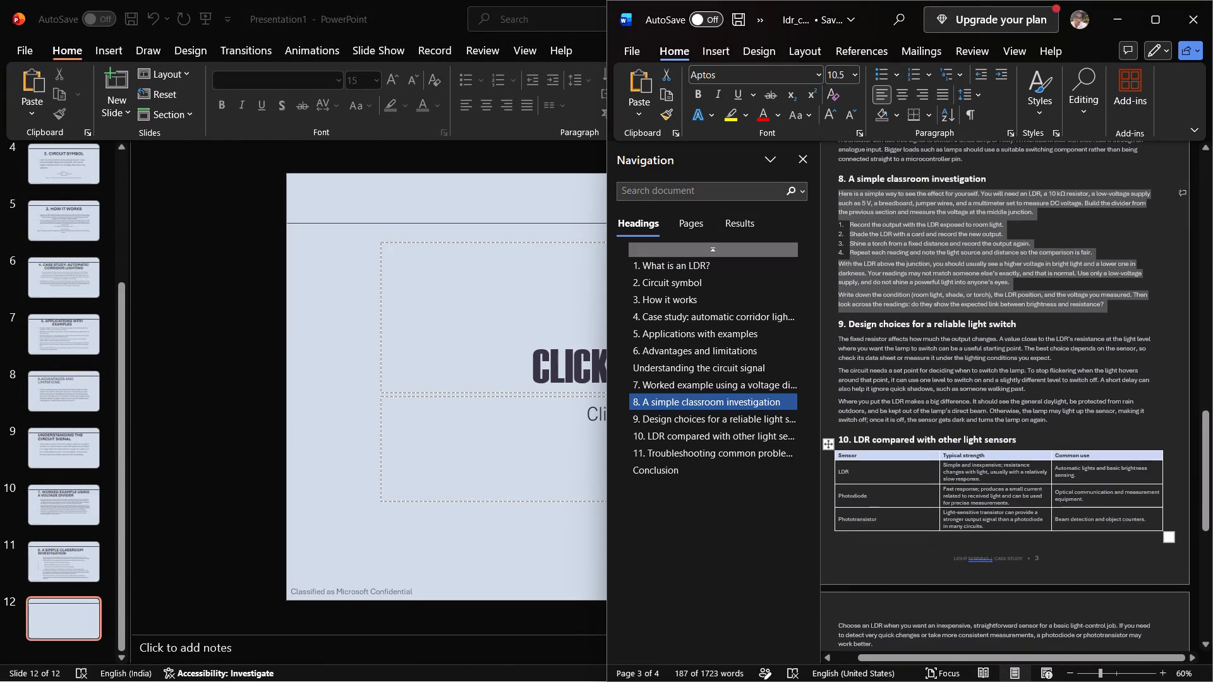
scroll(979, 460, "down", 1)
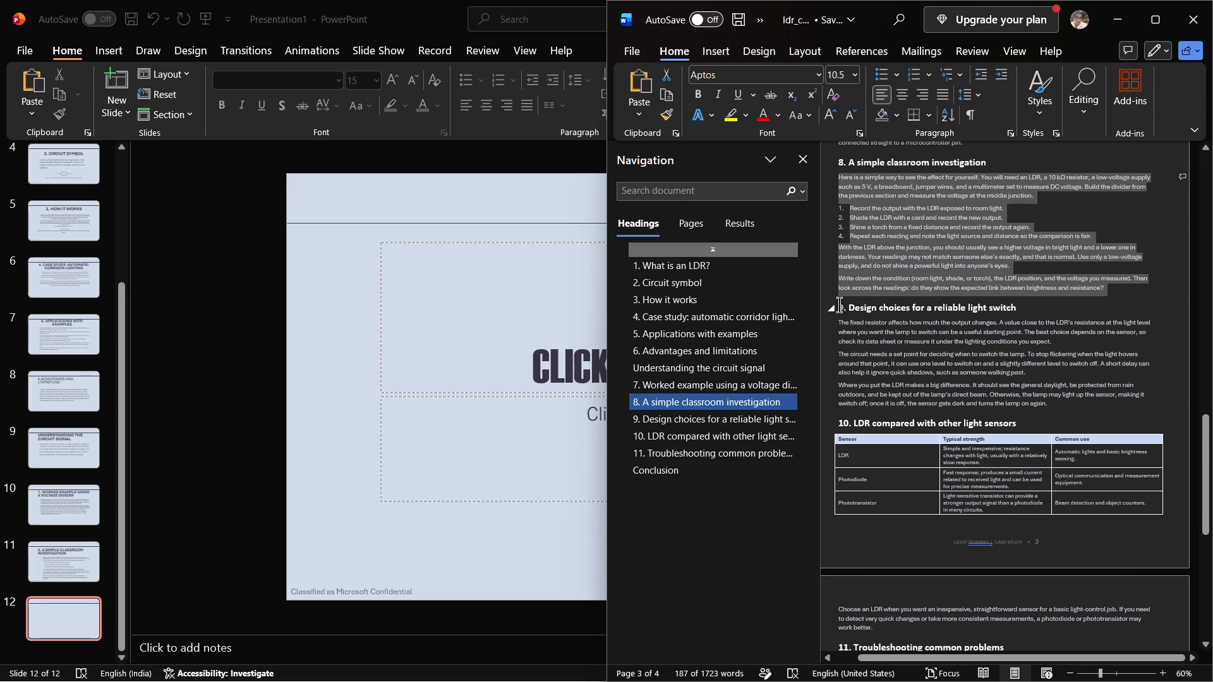
left_click_drag(839, 304, 1083, 303)
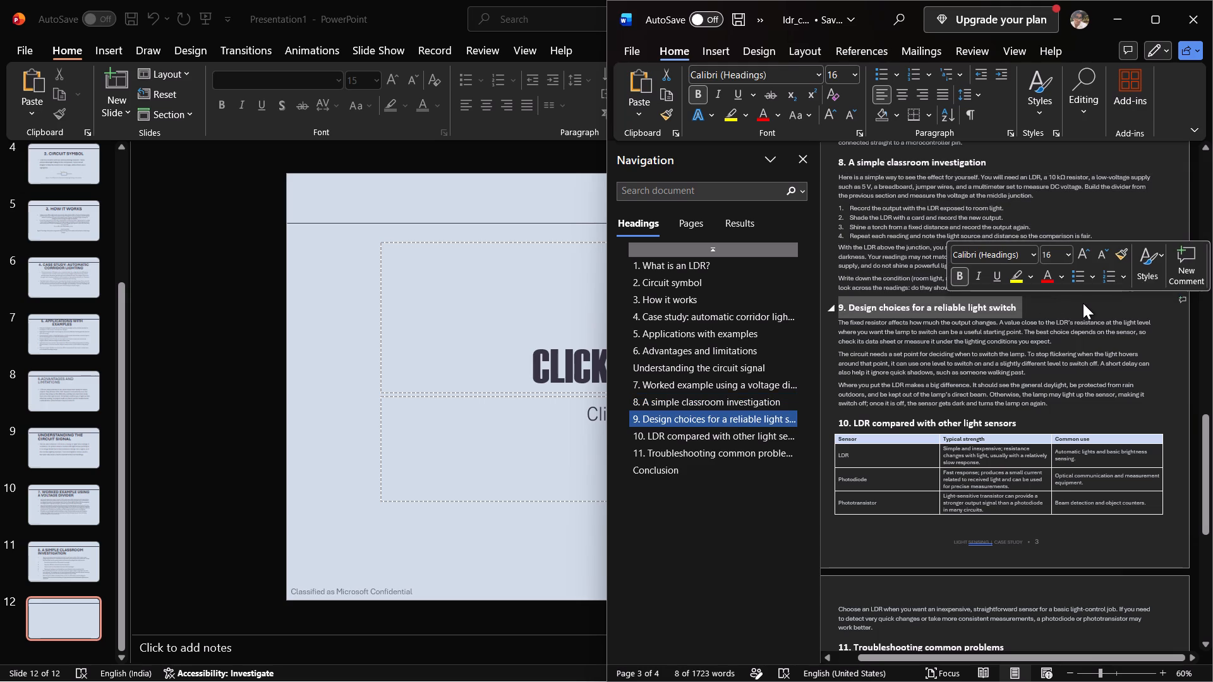
left_click(1083, 303)
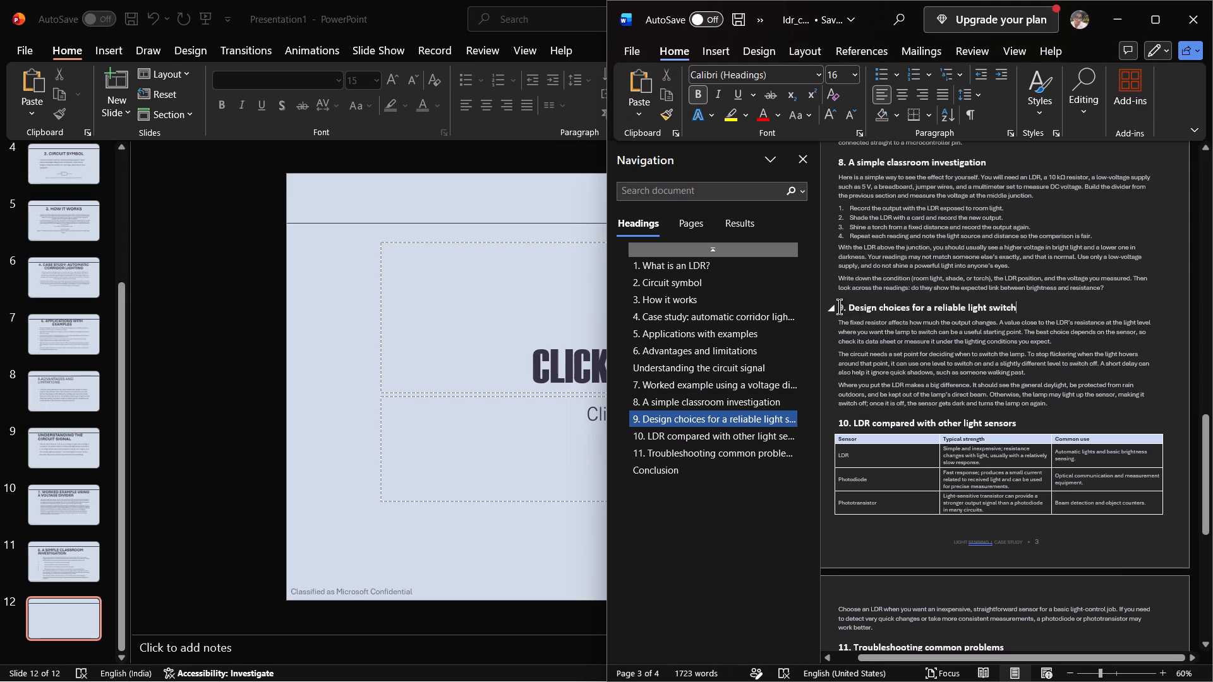
left_click_drag(839, 306, 1016, 306)
key("ctrl+c")
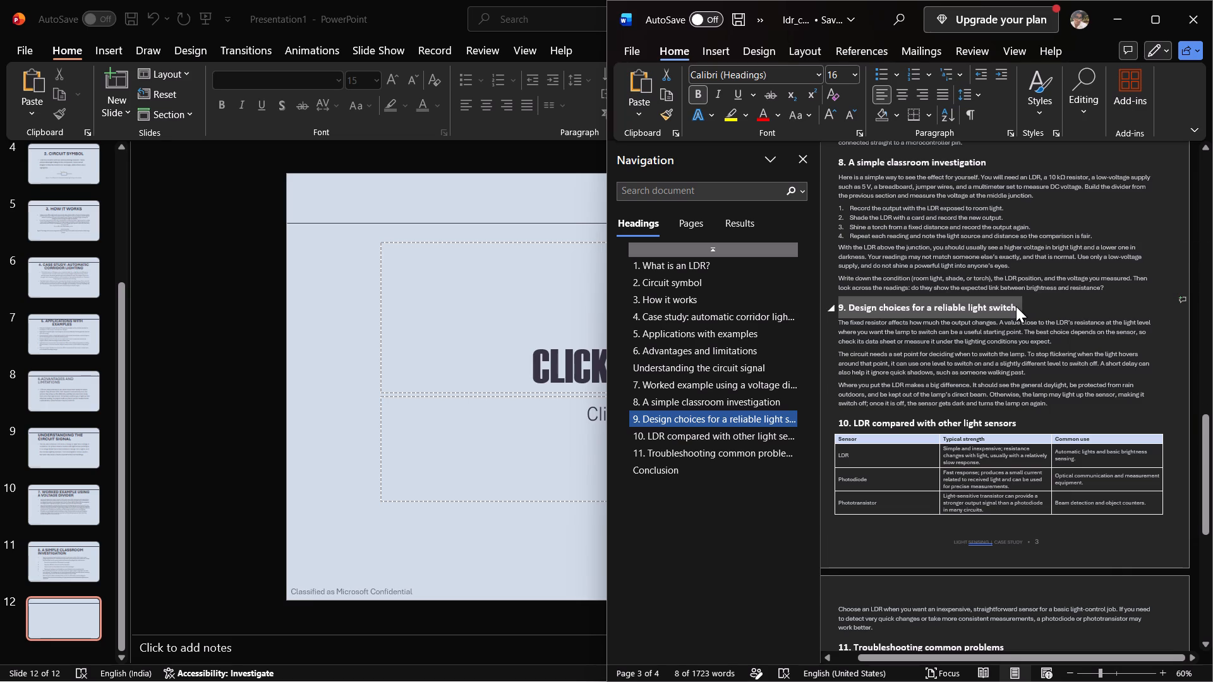
left_click(557, 362)
left_click(557, 362)
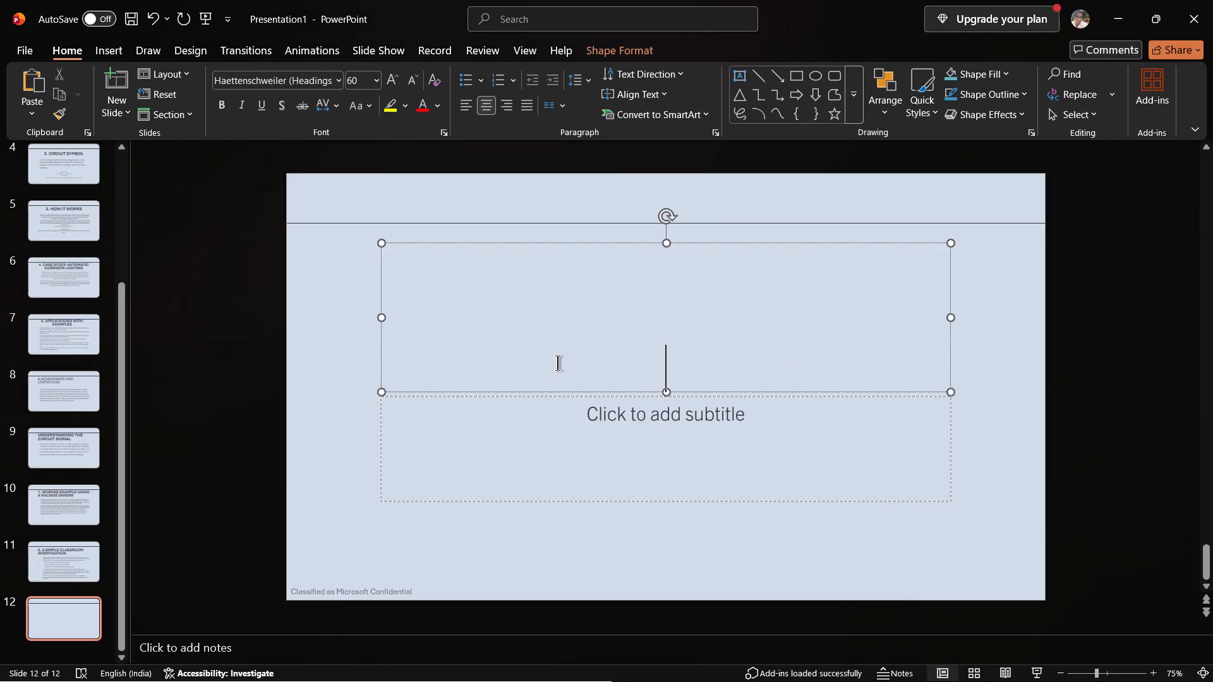
key("ctrl+v")
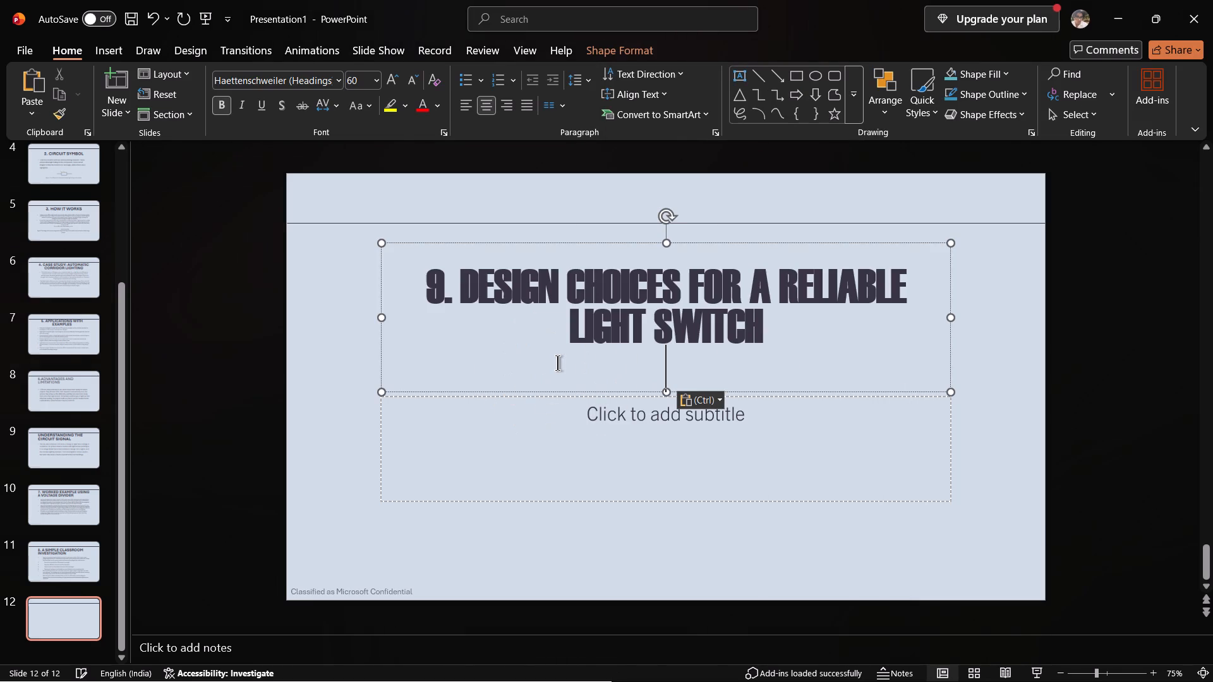
Change the font of slide 12's title to Aptos.
left_click_drag(424, 284, 741, 312)
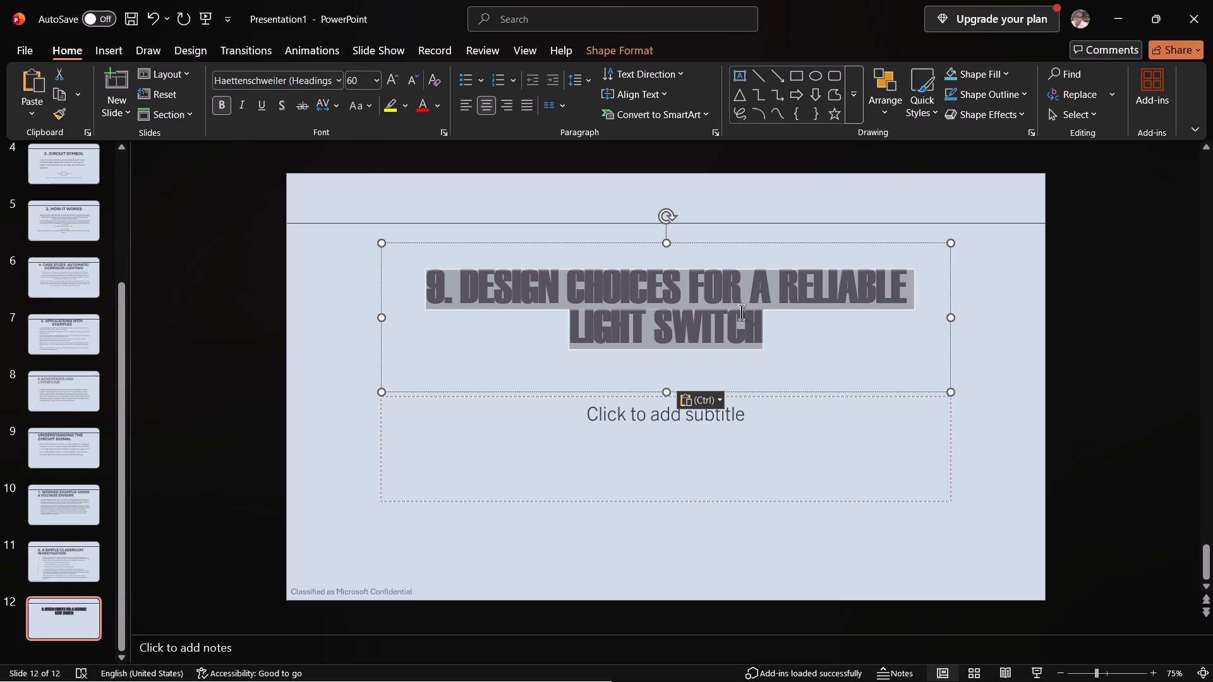
left_click_drag(741, 312, 756, 316)
left_click(839, 270)
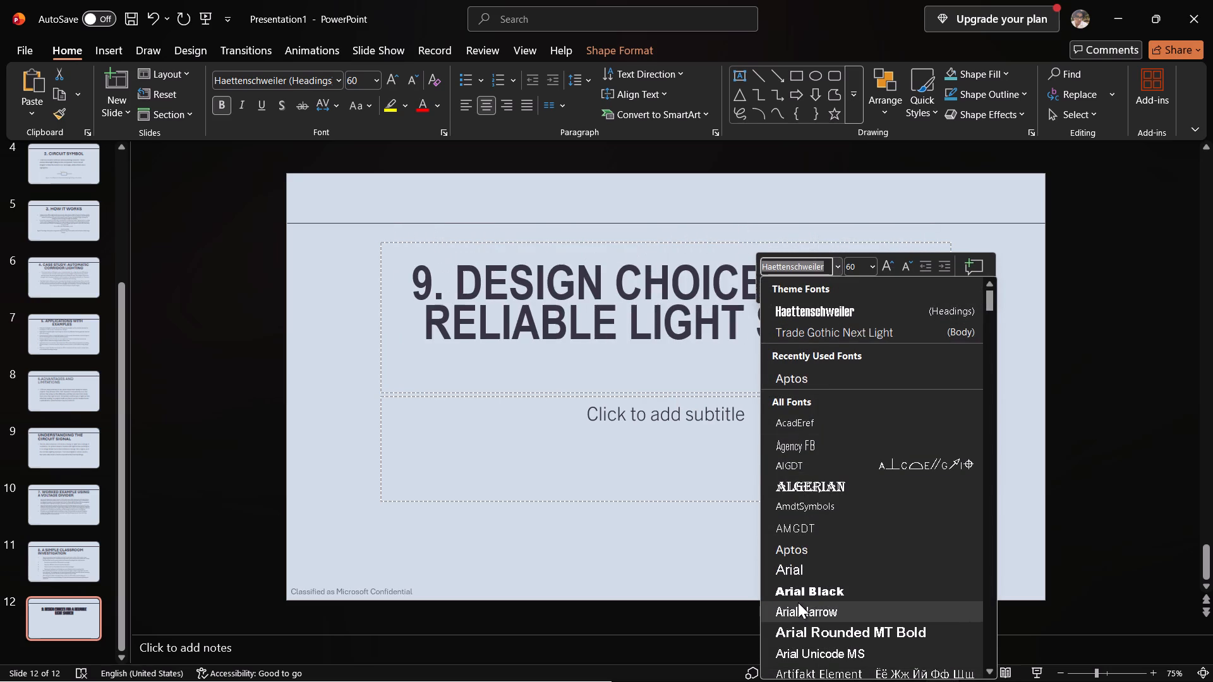
left_click(838, 553)
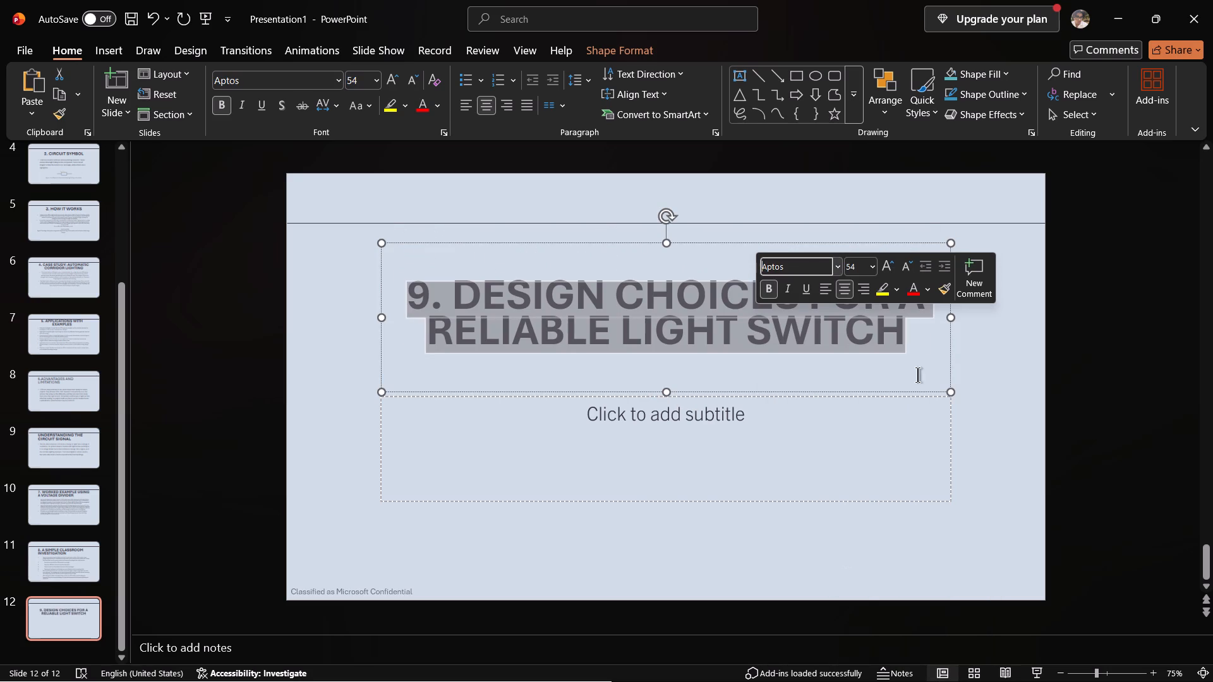
left_click(1104, 398)
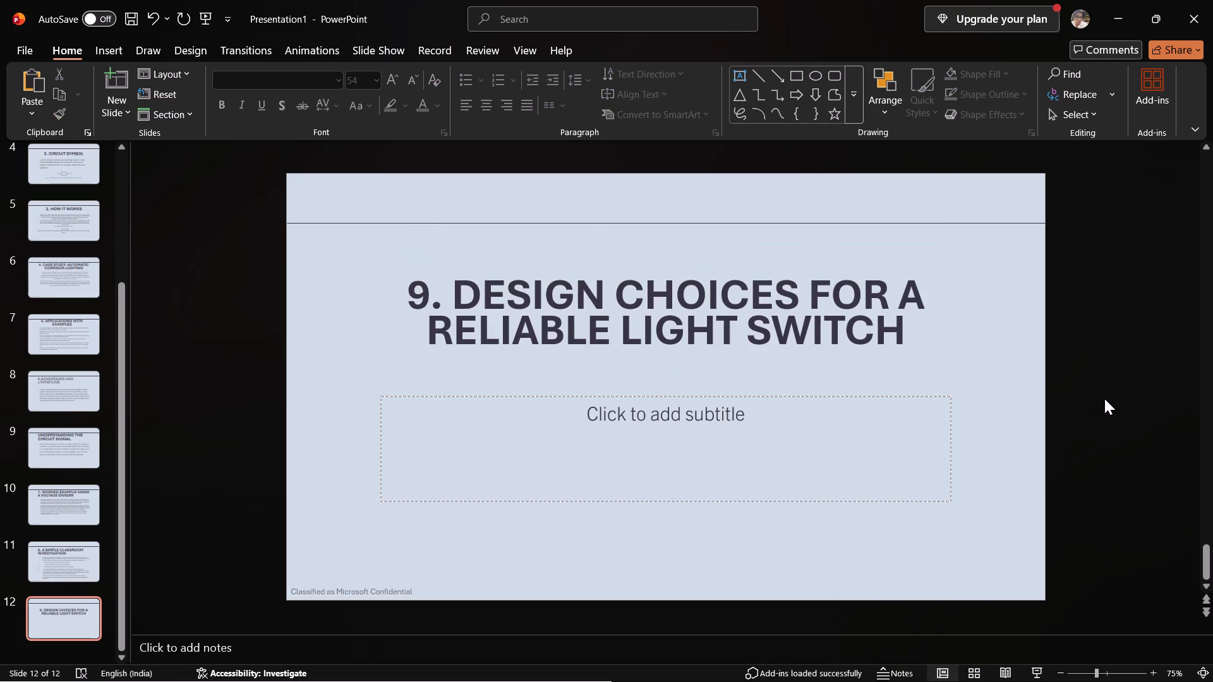
Enlarge slide 12's subtitle placeholder upward to just below the title and downward to near the slide's bottom edge.
left_click(667, 399)
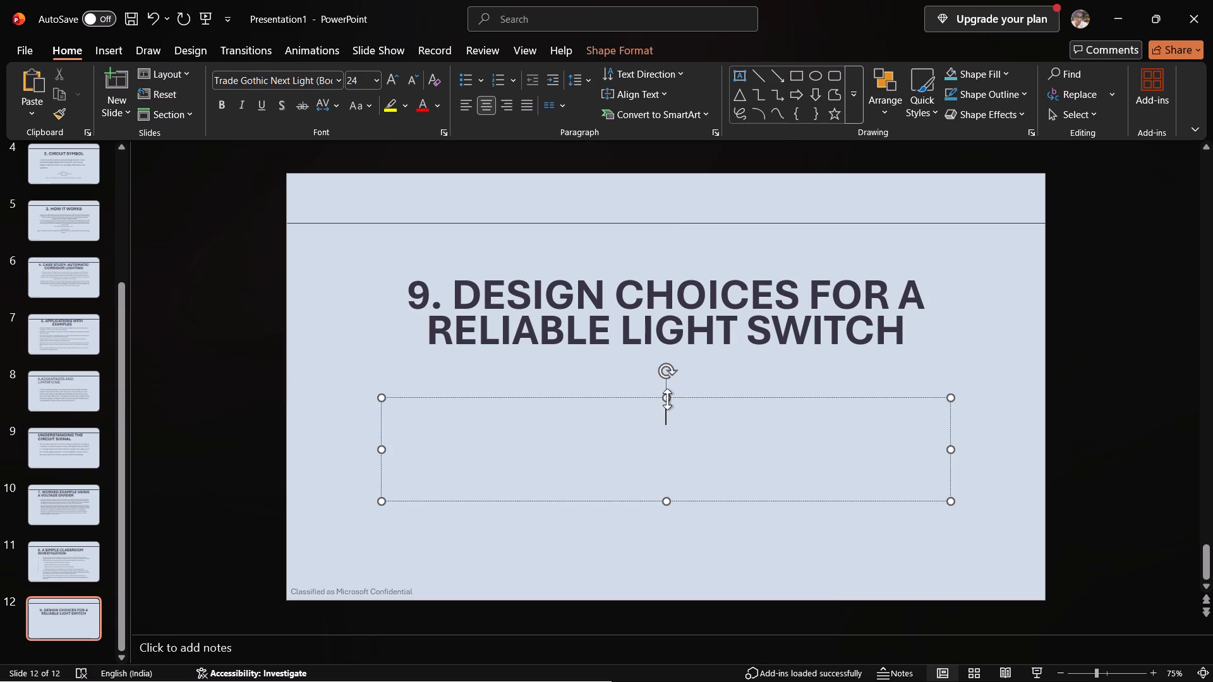
left_click_drag(667, 395, 677, 356)
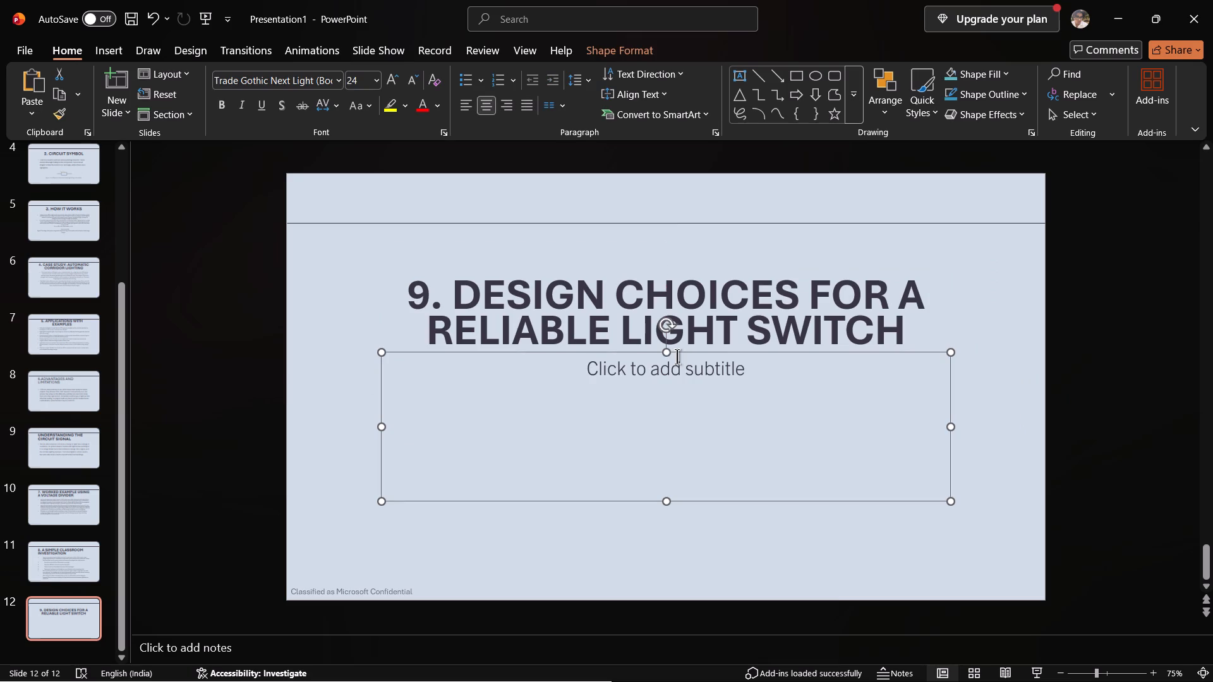
left_click_drag(665, 502, 662, 562)
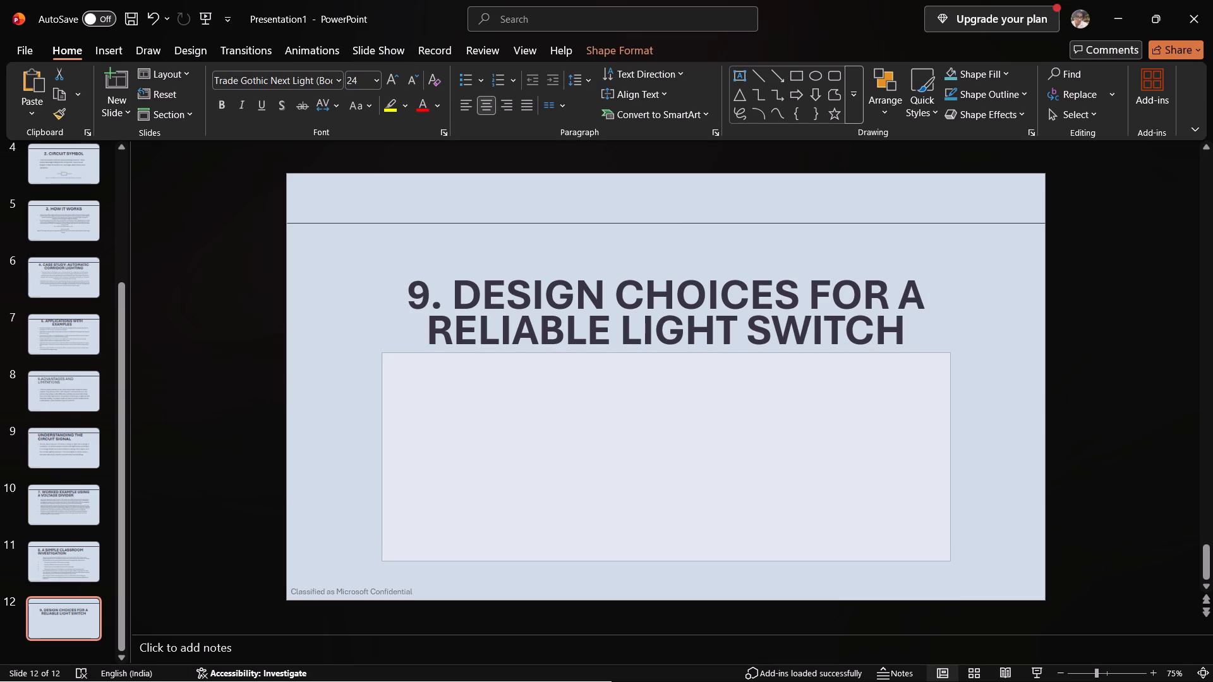
left_click_drag(662, 562, 662, 566)
left_click(662, 566)
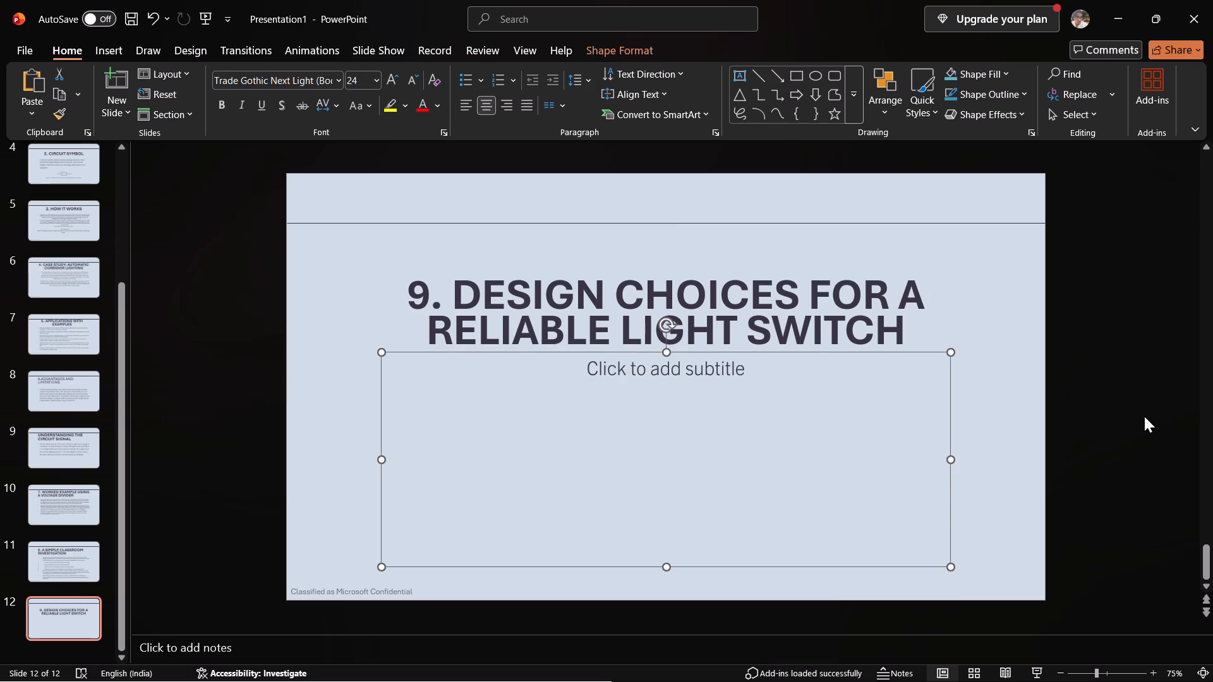
left_click(1144, 416)
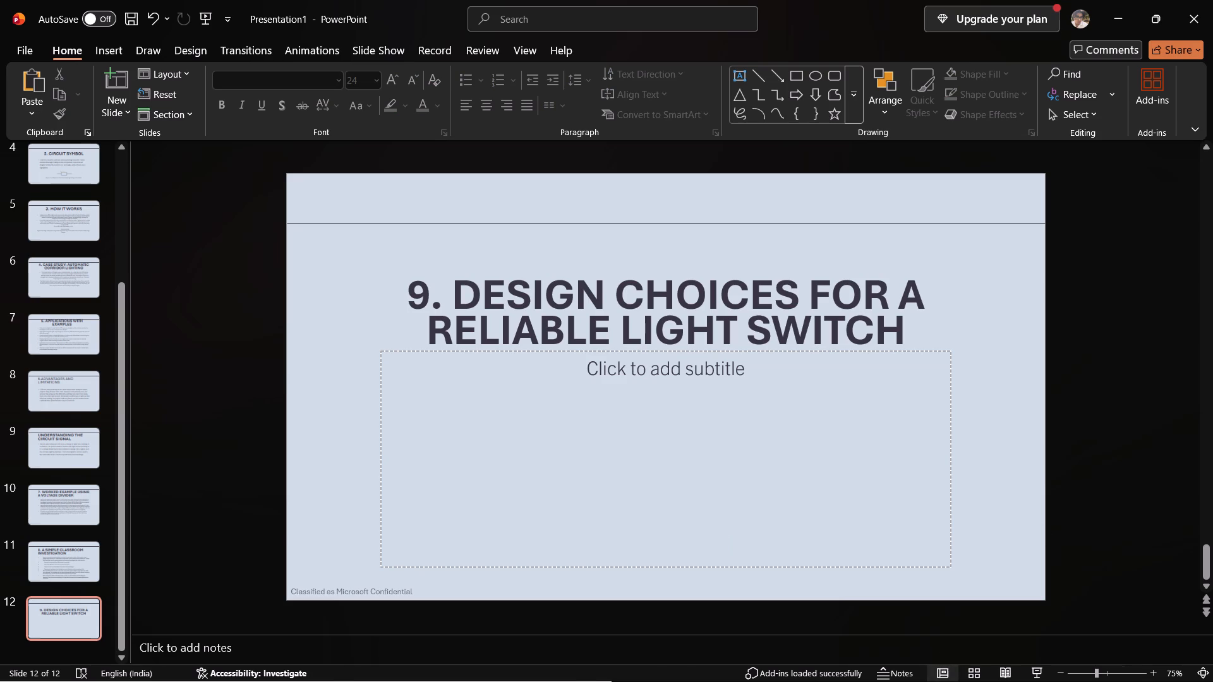
Copy section 9's three body paragraphs from the Word document into slide 12's subtitle placeholder, choosing left alignment before pasting.
left_click(826, 659)
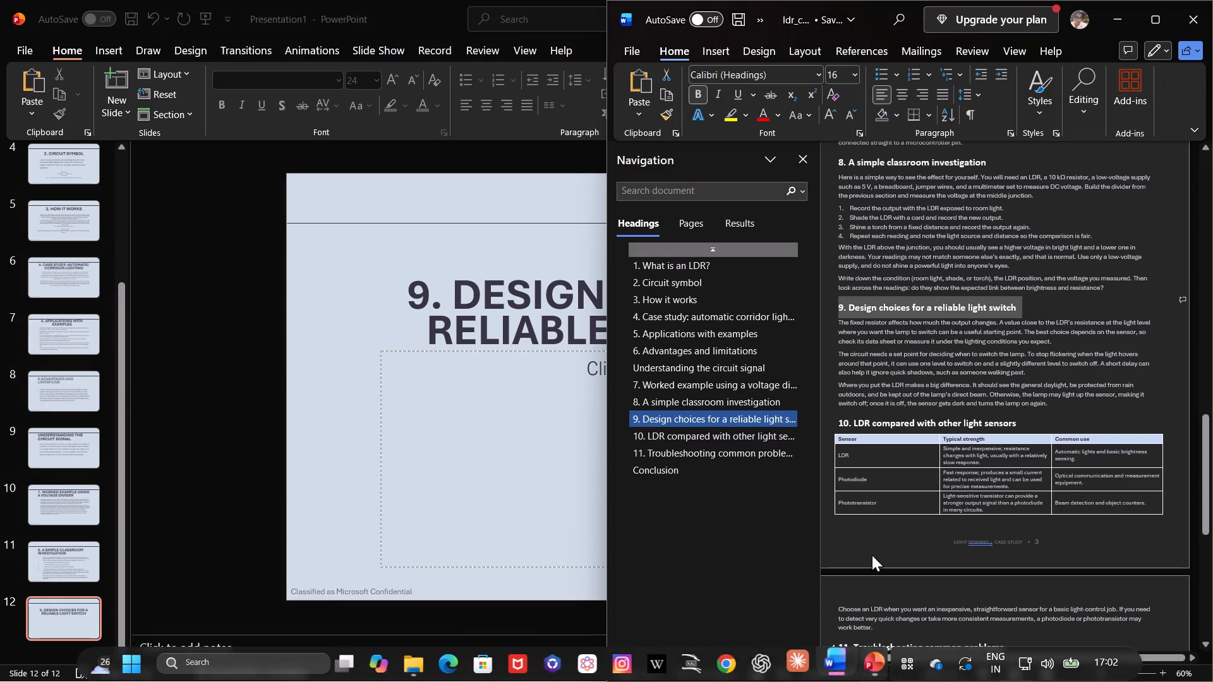
left_click_drag(838, 323, 1027, 399)
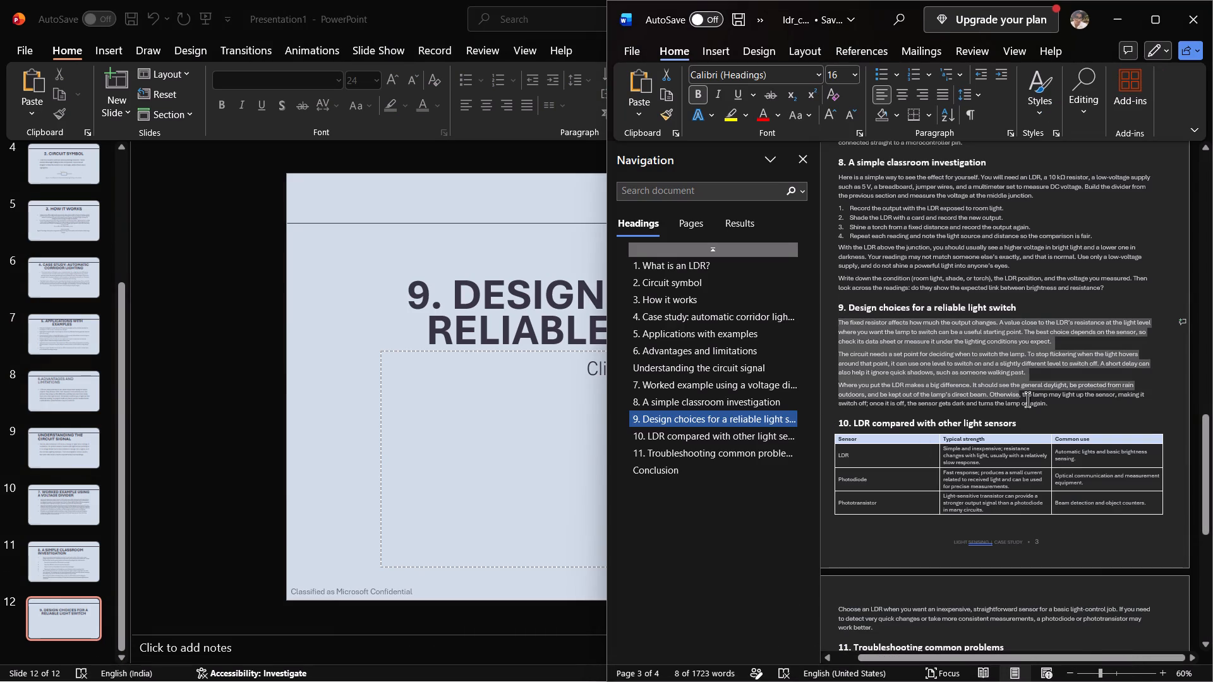
left_click_drag(1027, 399, 1059, 402)
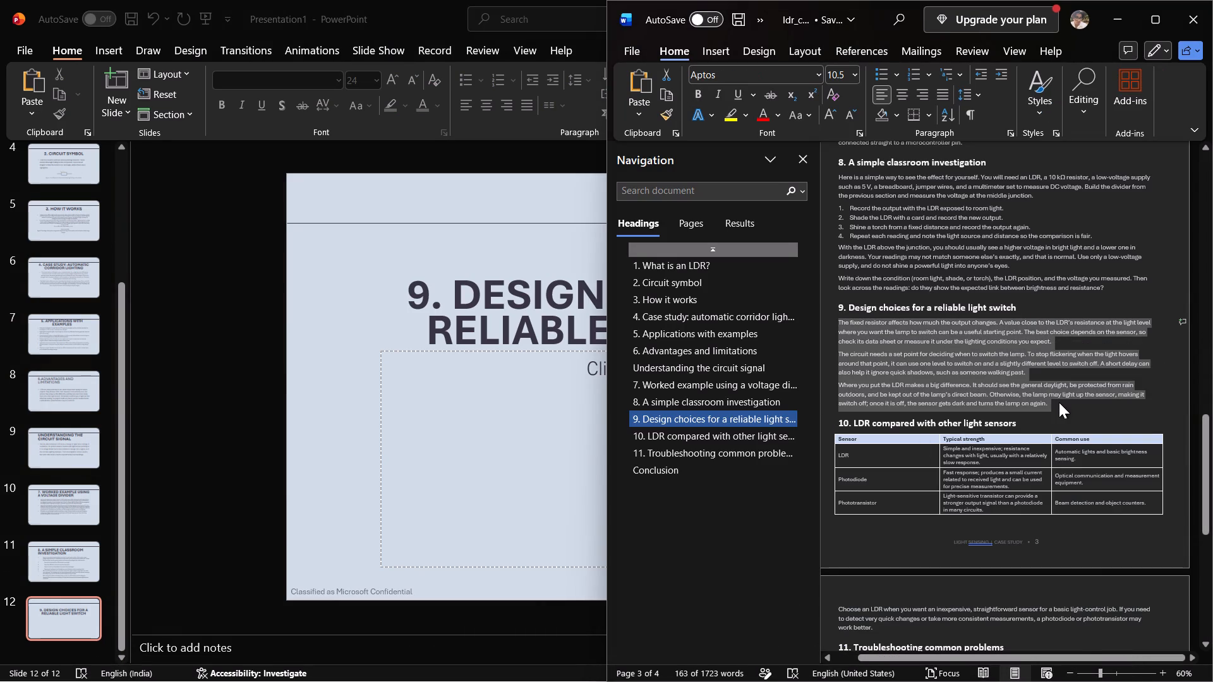
key("ctrl+c")
left_click(539, 378)
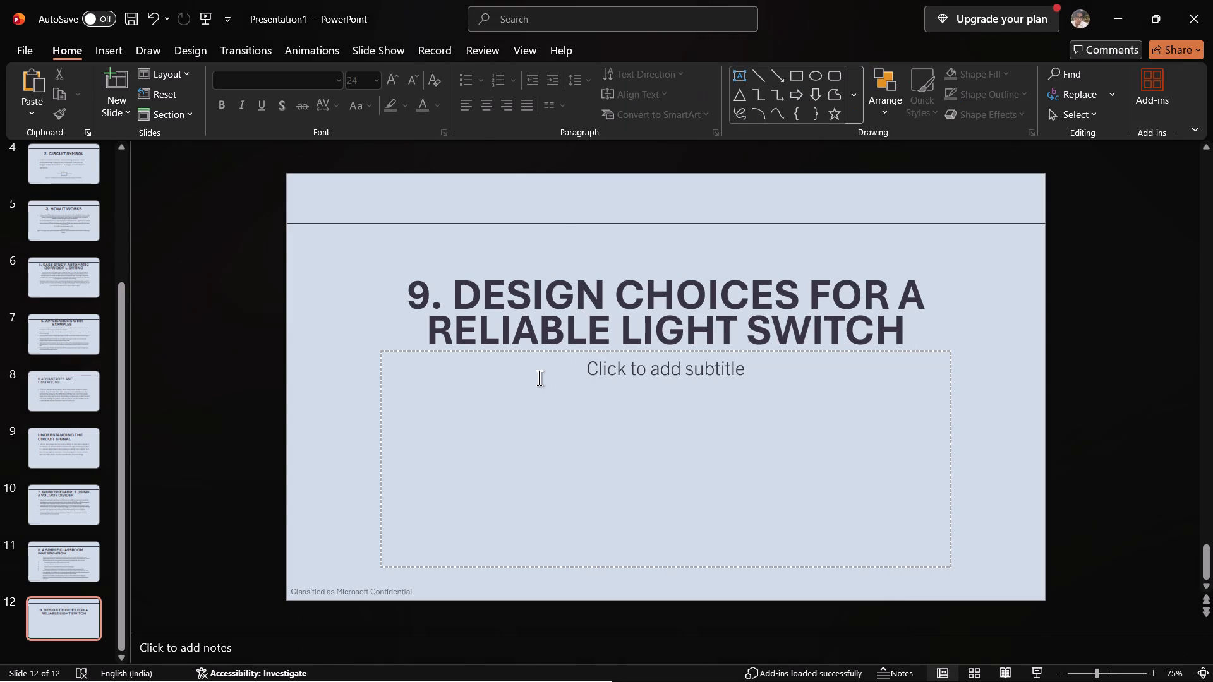
left_click(539, 378)
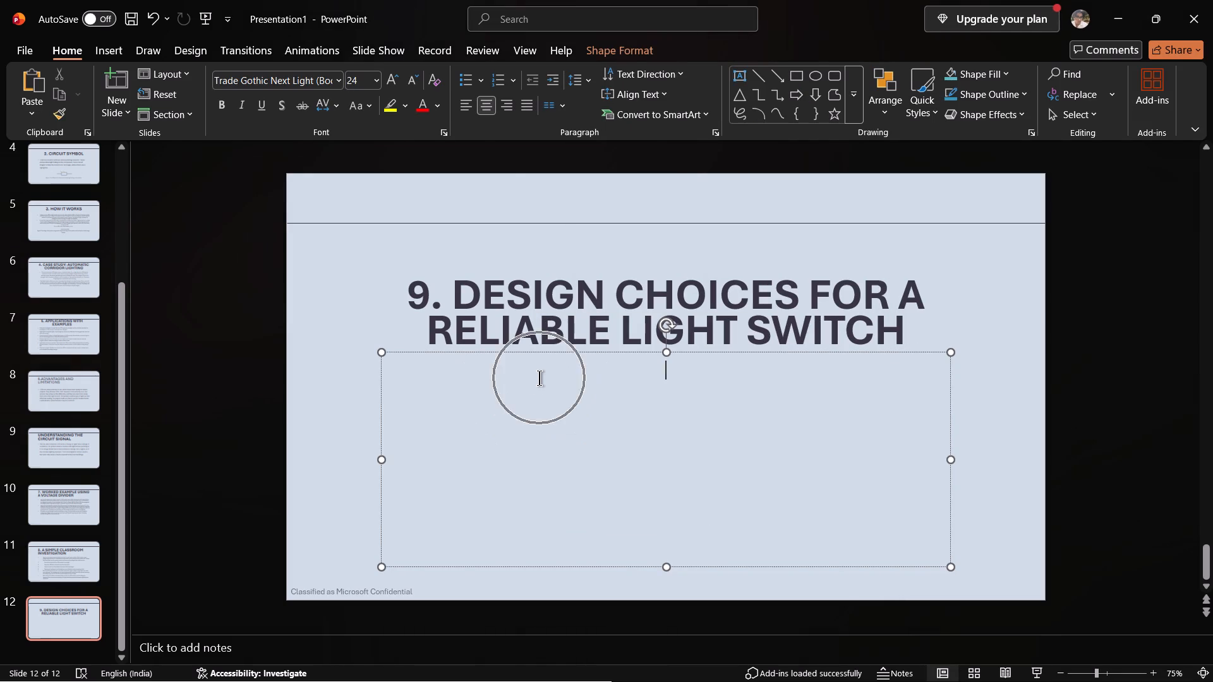
left_click(472, 102)
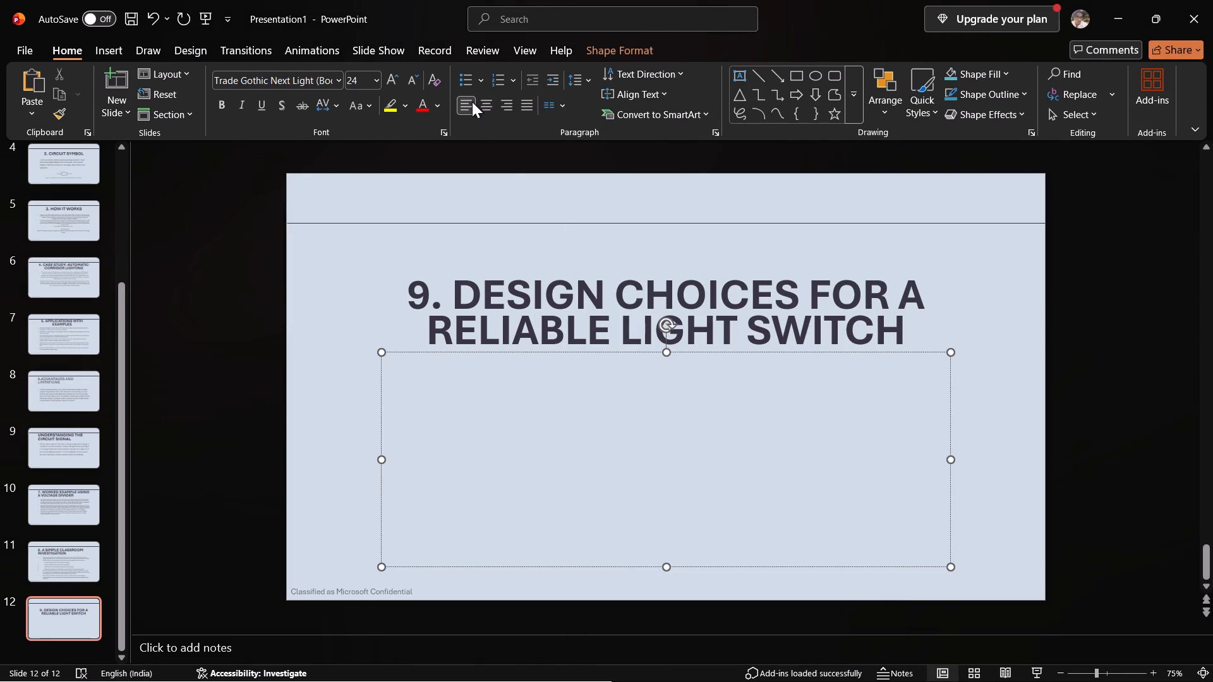
key("ctrl+v")
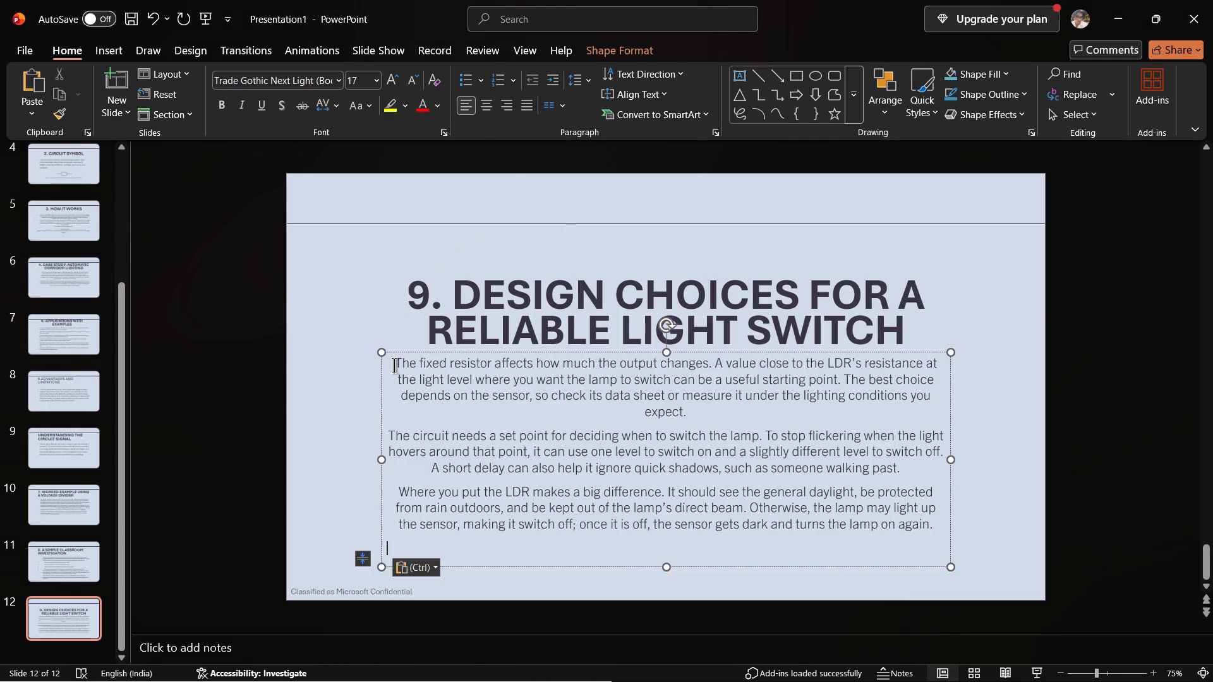
Add round bullets to slide 12's three body paragraphs, starting with "The fixed resistor affects how much the output changes".
left_click(394, 364)
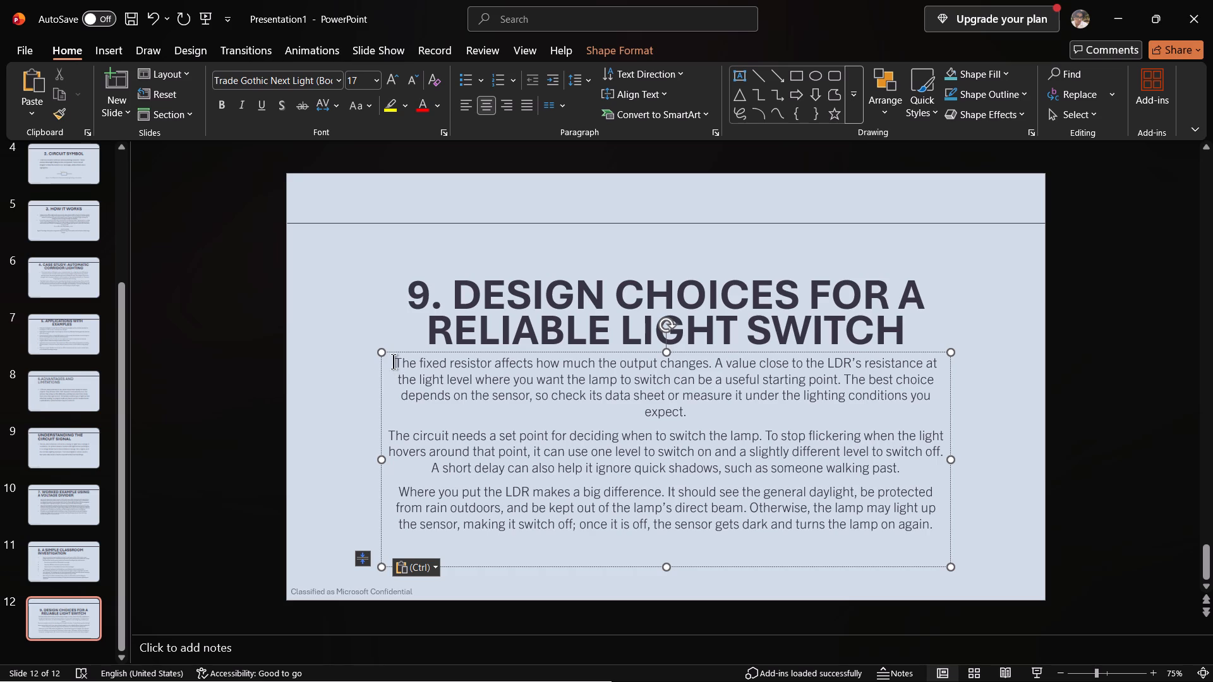
left_click(479, 81)
left_click(534, 129)
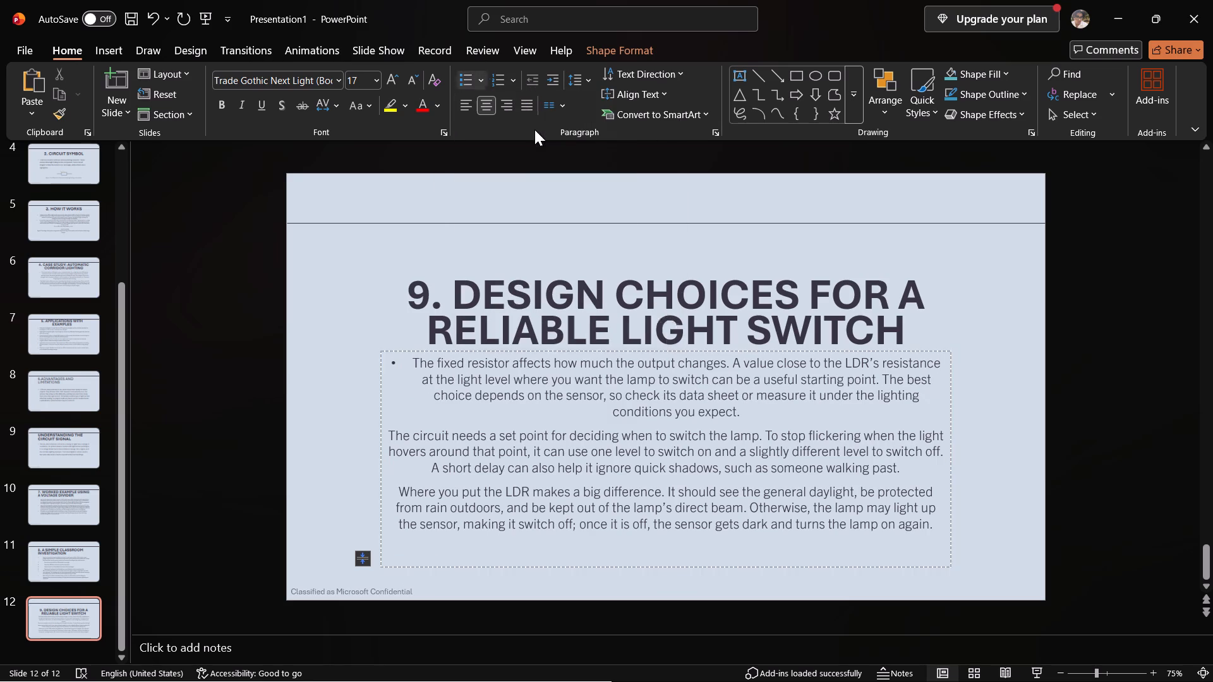
left_click(387, 431)
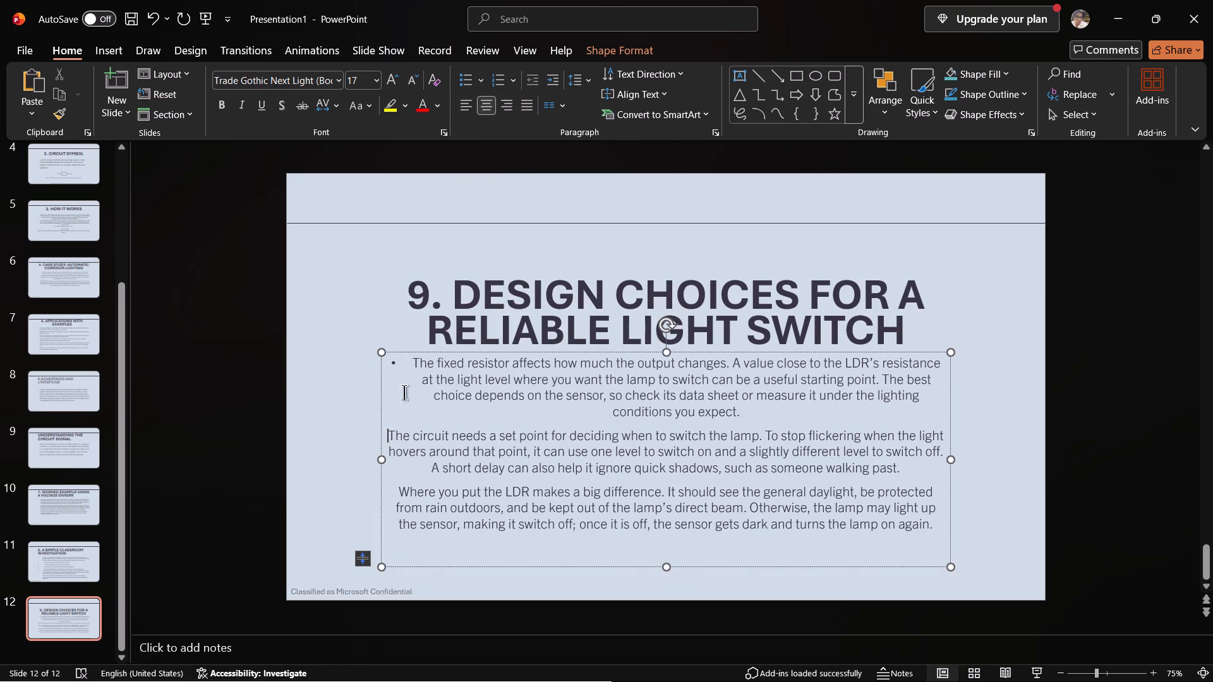
left_click(461, 76)
left_click(397, 491)
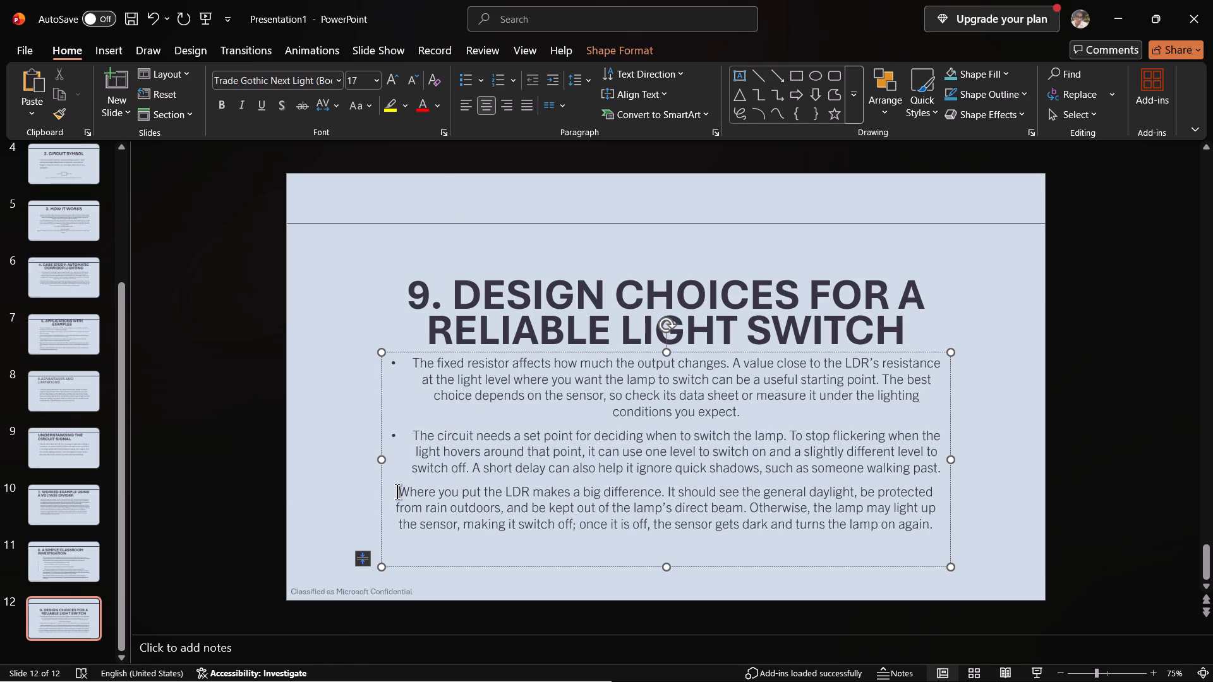
left_click(466, 87)
left_click(226, 386)
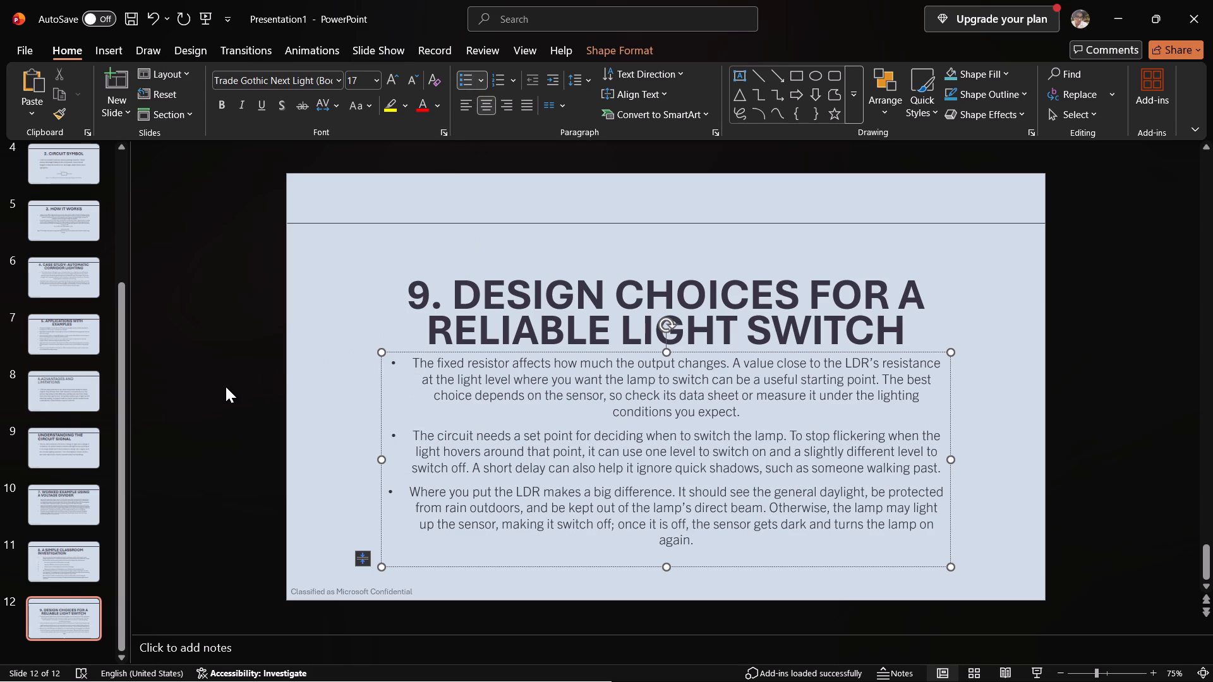
Add a new blank title slide after slide 12.
key("ctrl+m")
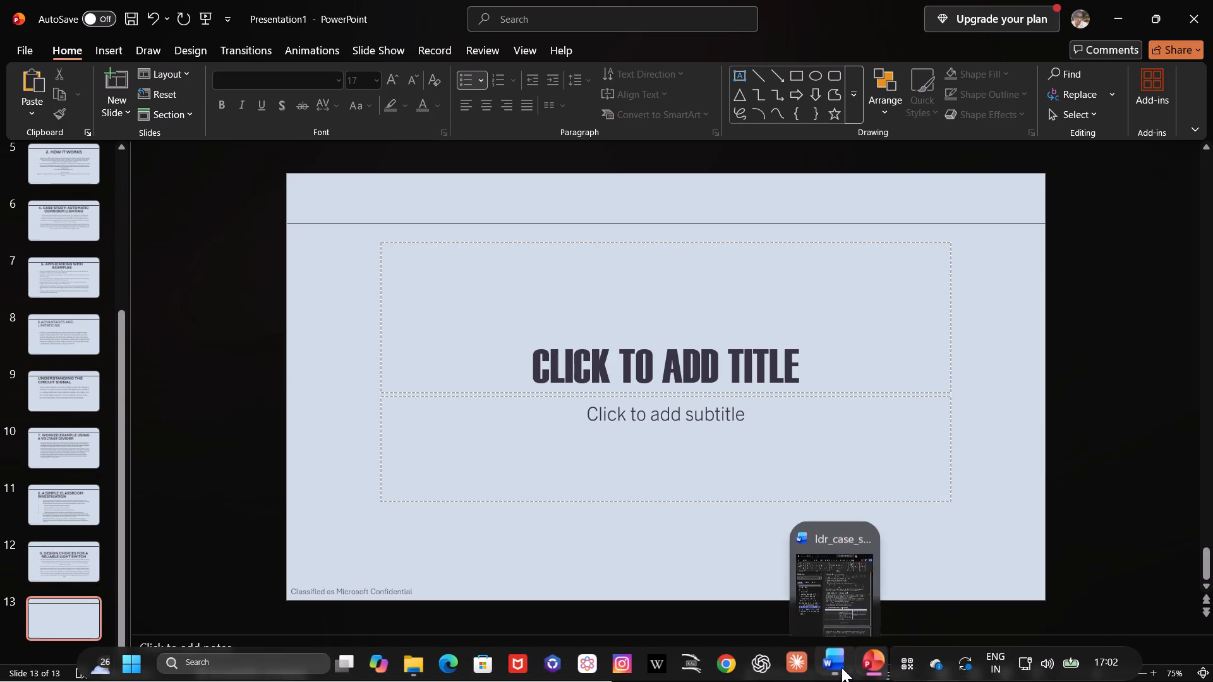
Copy the heading "10. LDR compared with other light sensors" from the Word document into slide 13's title placeholder.
left_click(842, 667)
scroll(938, 501, "down", 2)
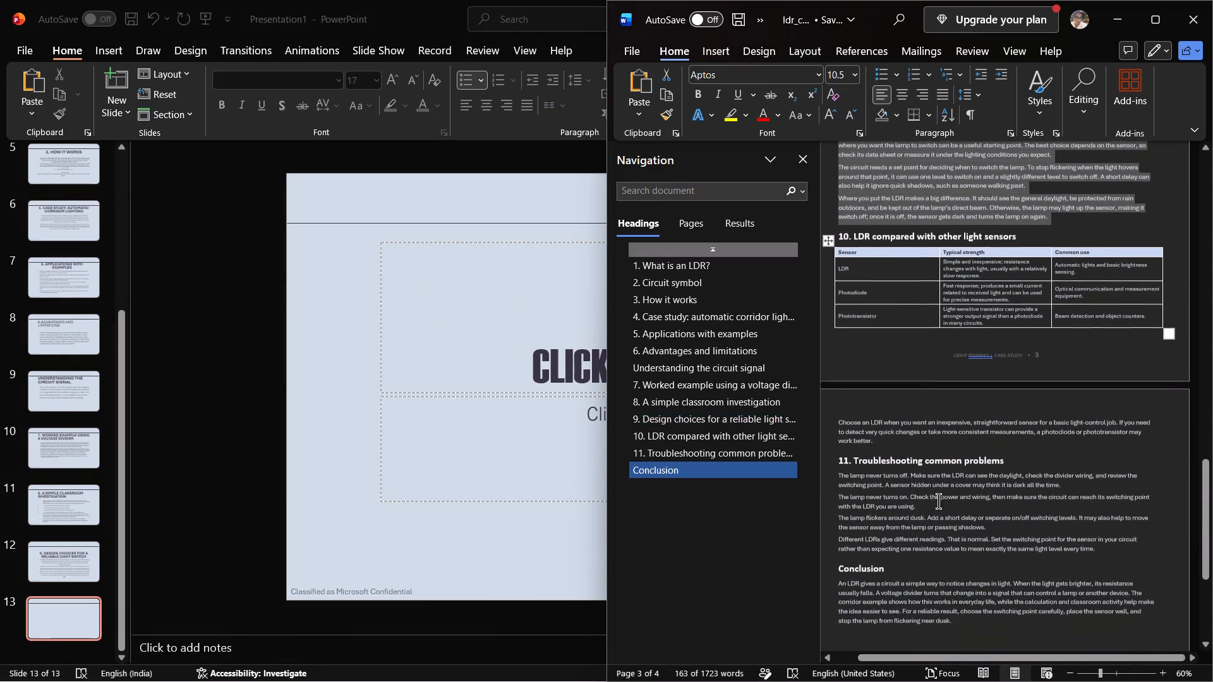
left_click_drag(838, 234, 981, 215)
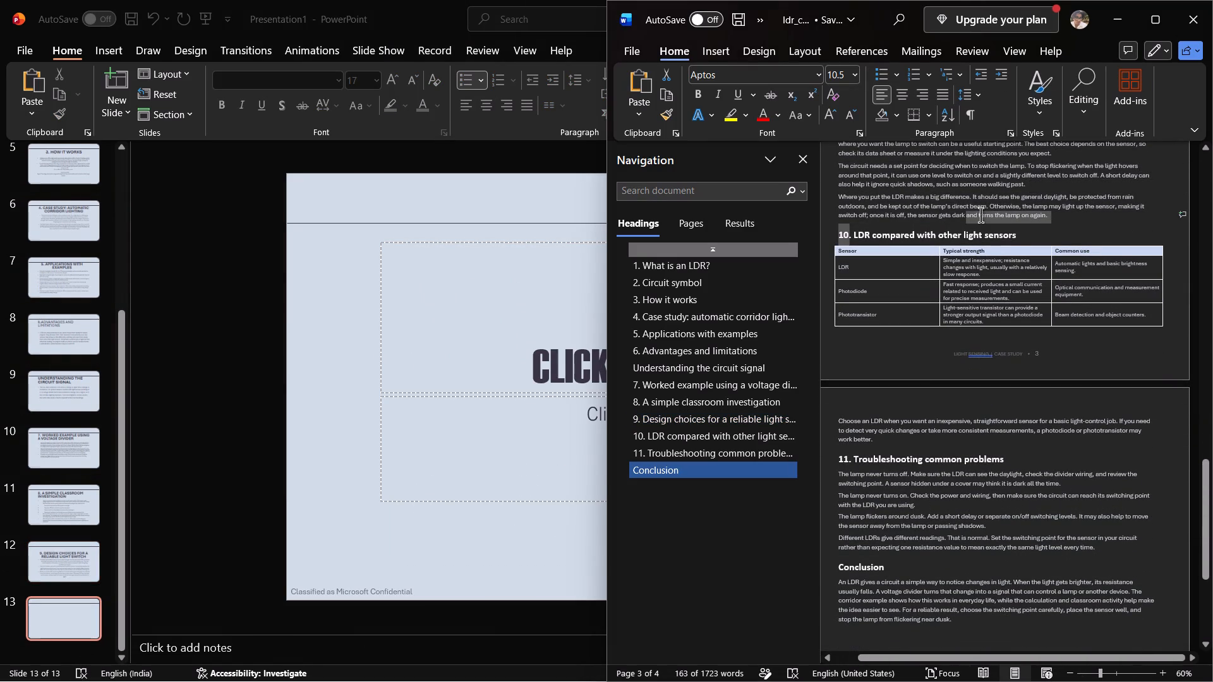
left_click_drag(981, 215, 1008, 238)
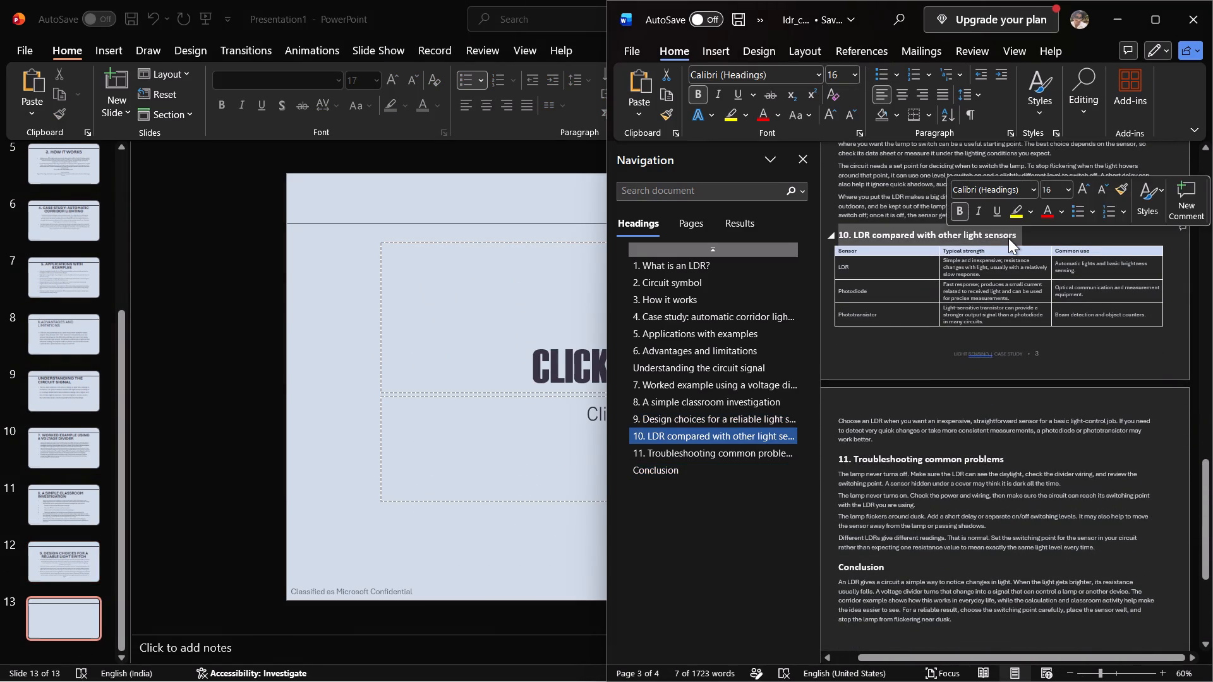
key("ctrl+c")
left_click(574, 344)
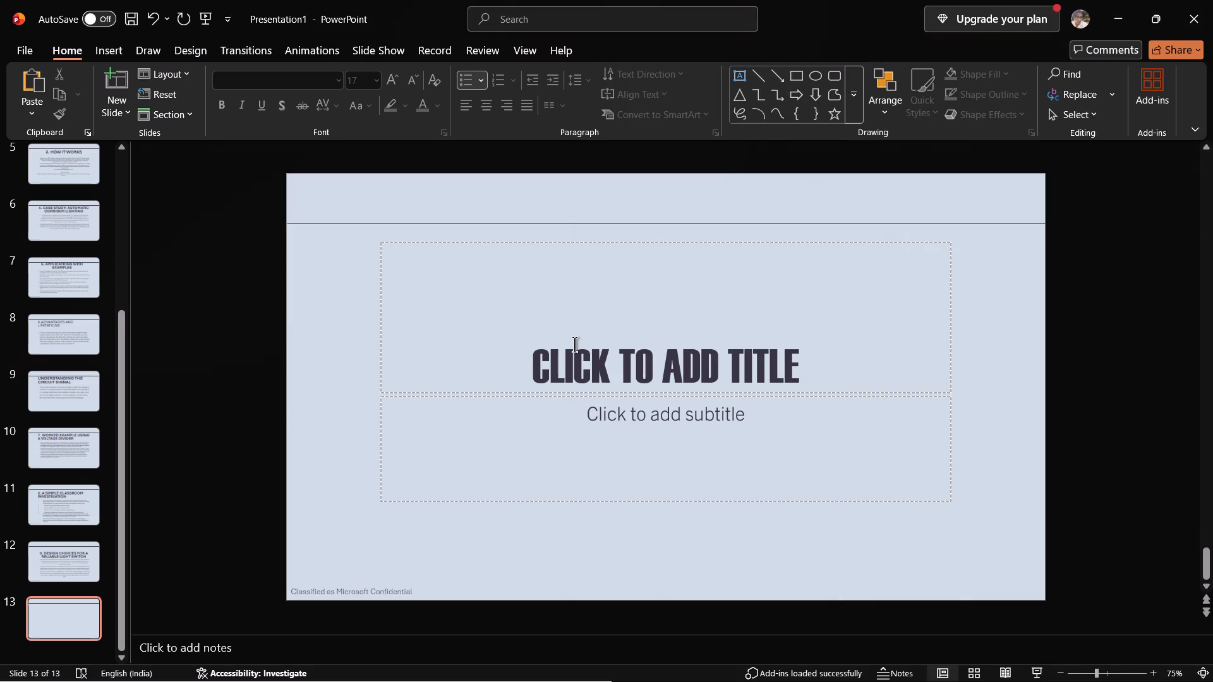
left_click(574, 344)
key("ctrl+v")
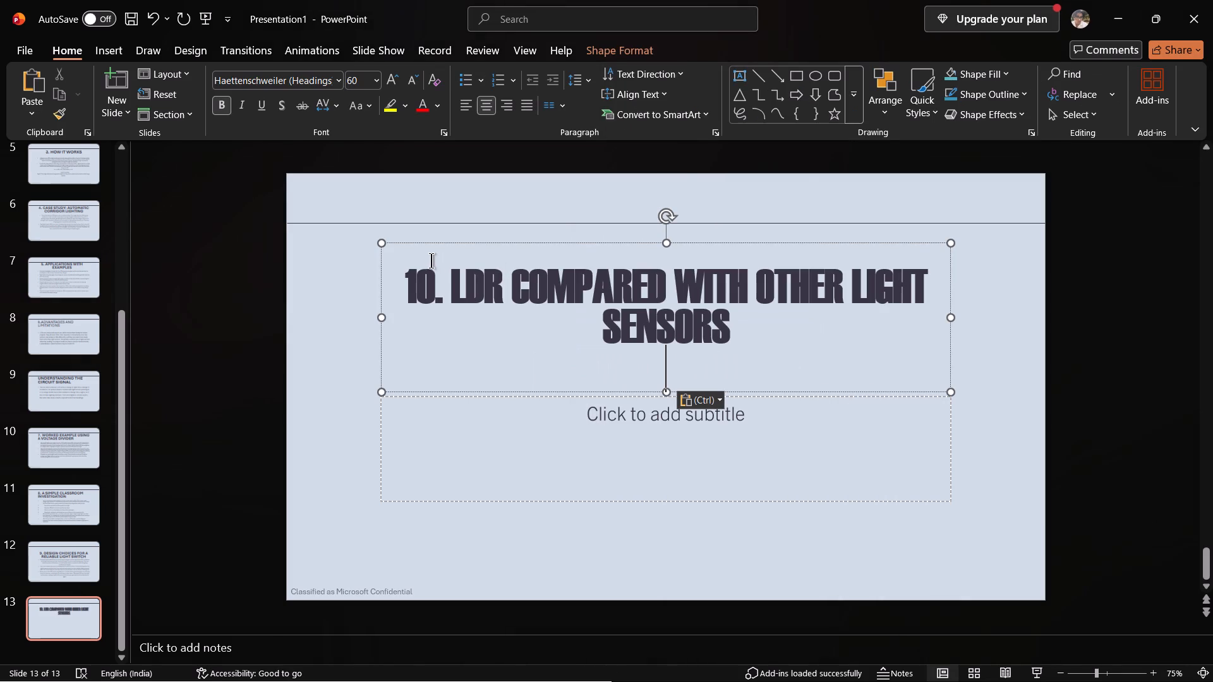
Set slide 13's title font to Aptos and left-align the title.
left_click_drag(404, 283, 905, 369)
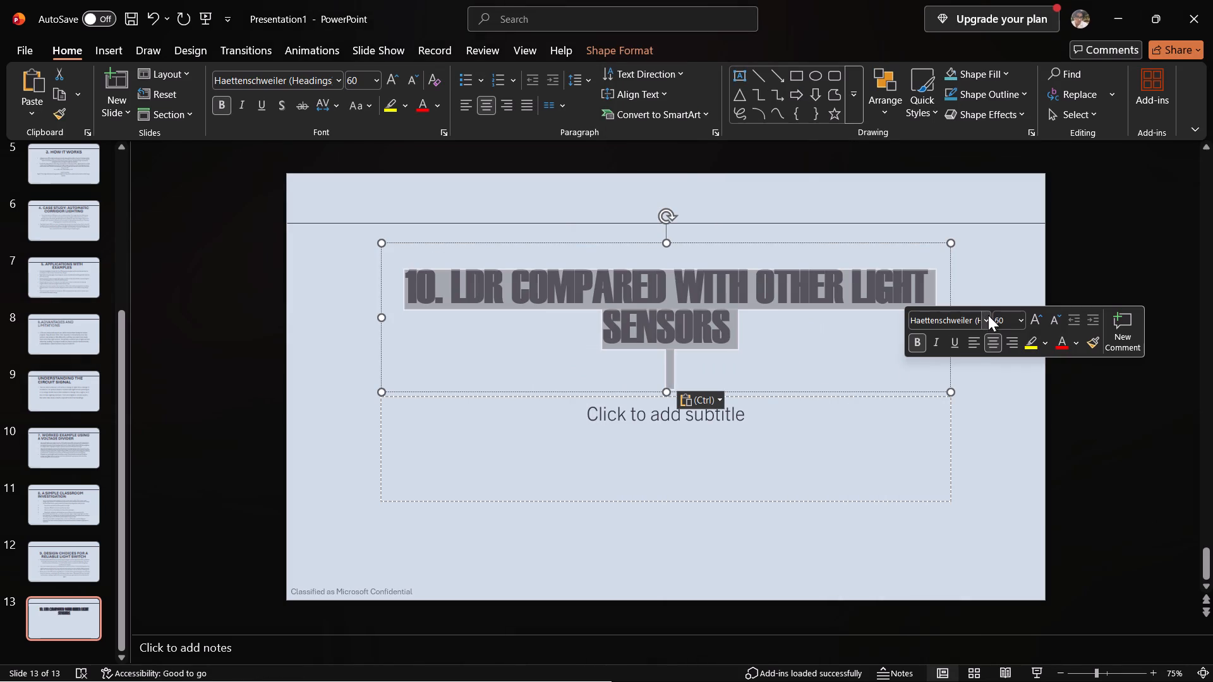
left_click(982, 318)
left_click(944, 438)
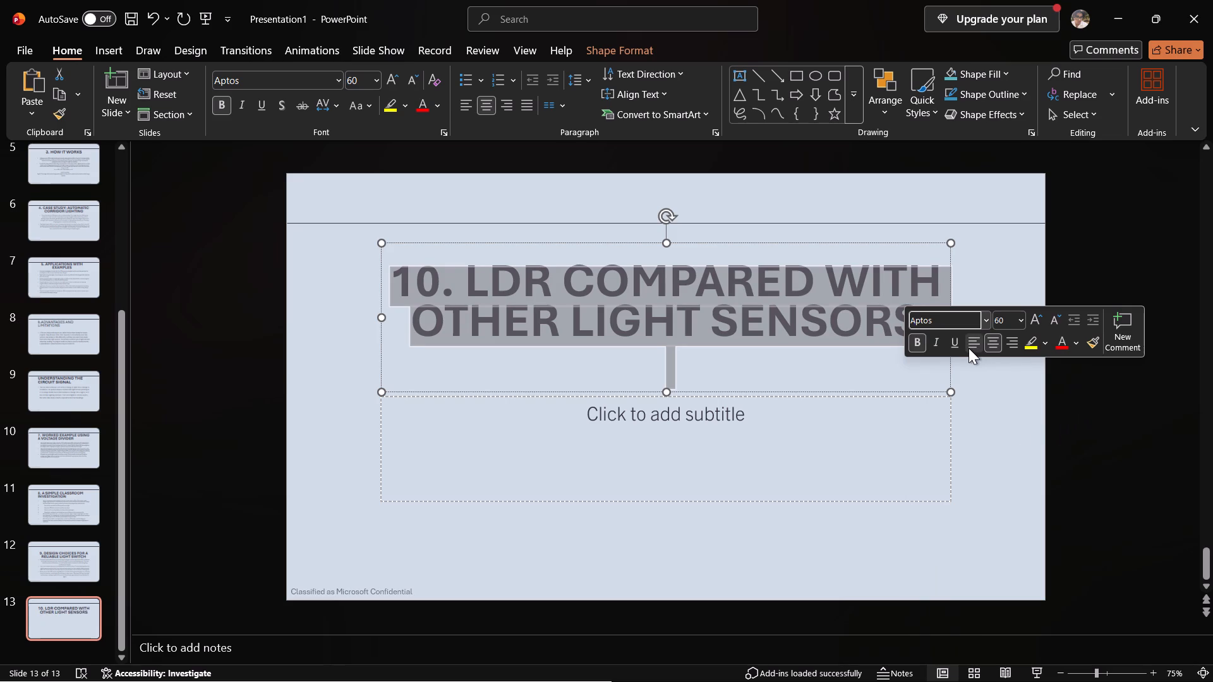
left_click(969, 348)
left_click(1118, 356)
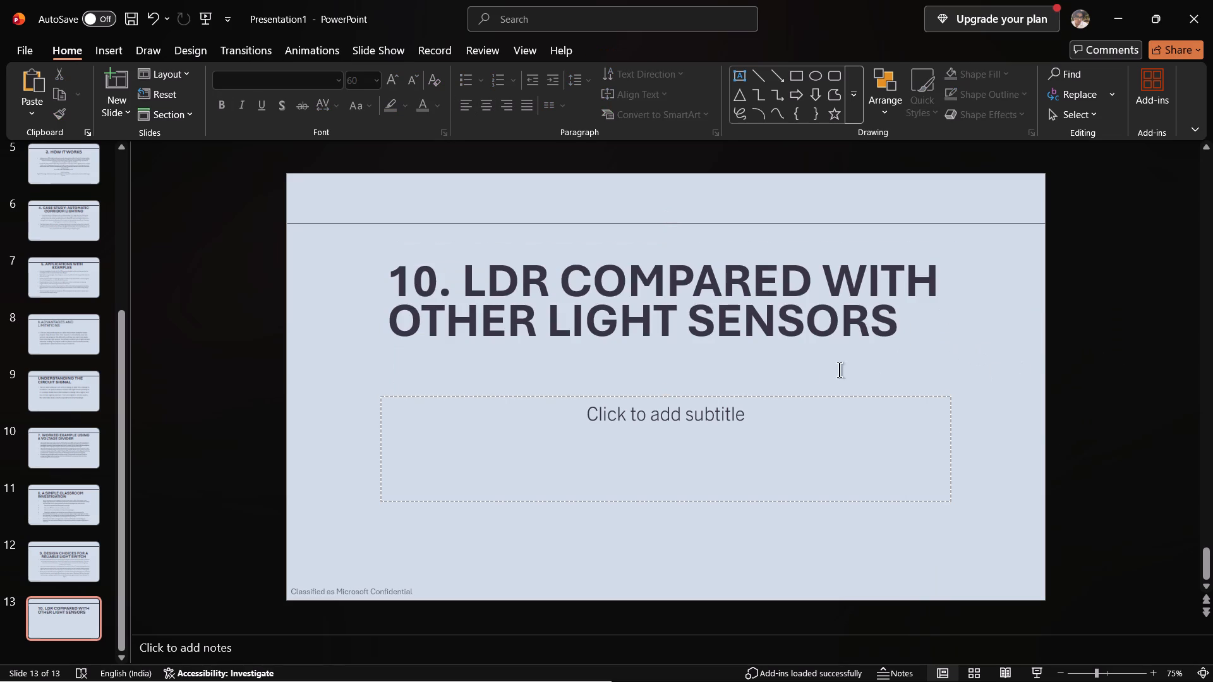
Shorten slide 13's title placeholder from below and extend the subtitle placeholder upward to just below the title text.
left_click(743, 354)
left_click_drag(665, 393, 672, 355)
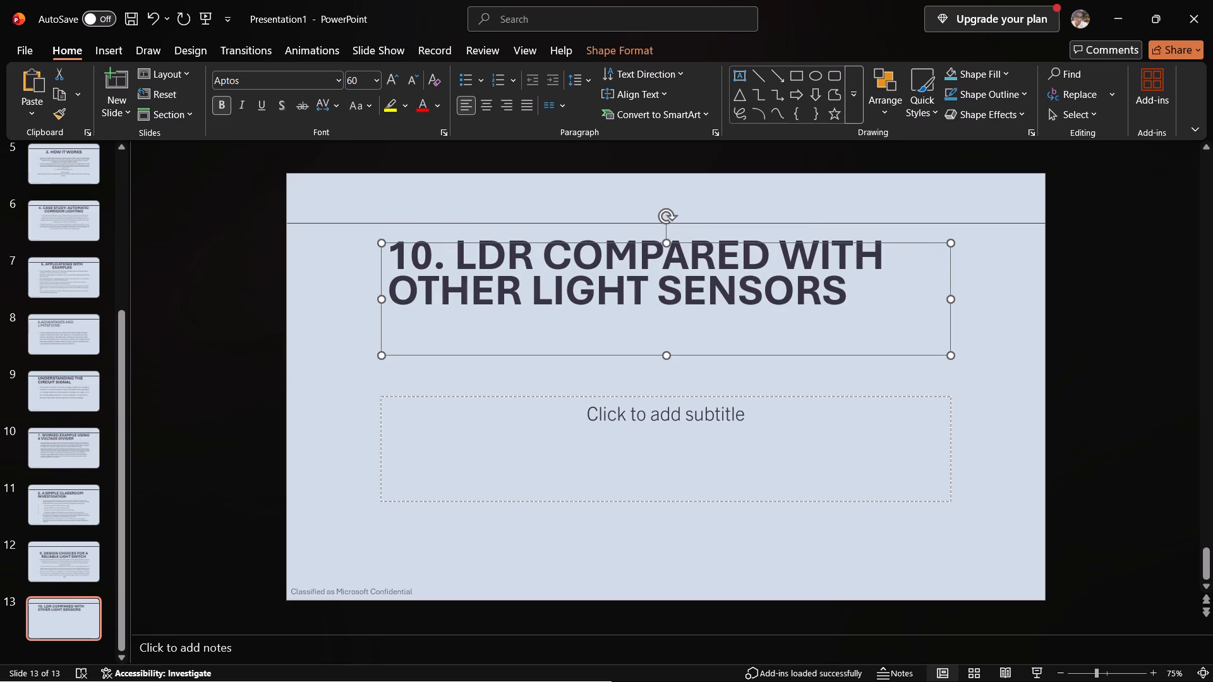
left_click(662, 393)
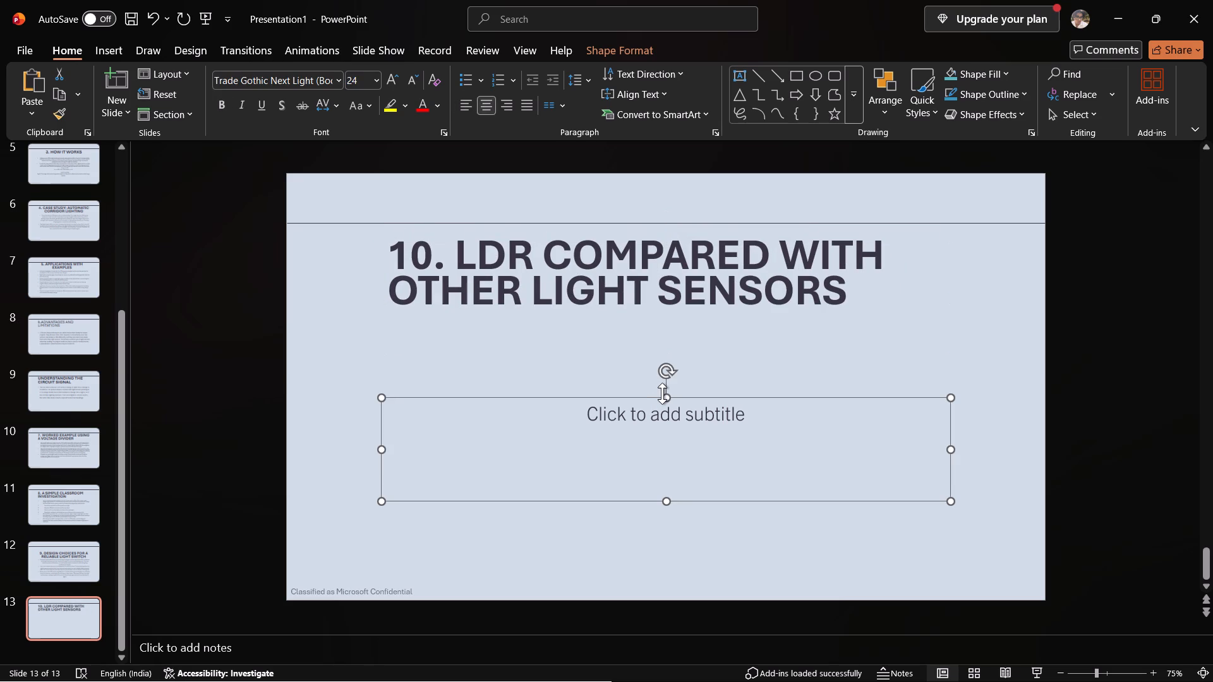
left_click_drag(662, 393, 681, 313)
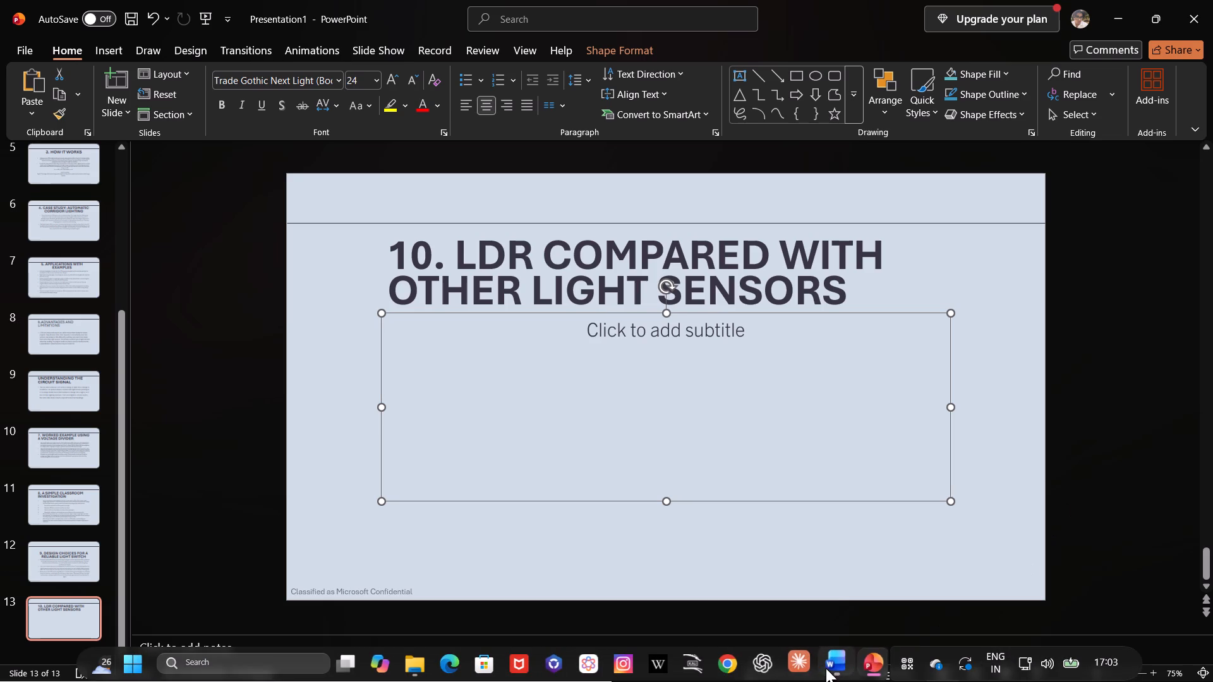
Copy section 10's sensor comparison table and the "Choose an LDR" paragraph from the Word document onto slide 13.
left_click(830, 665)
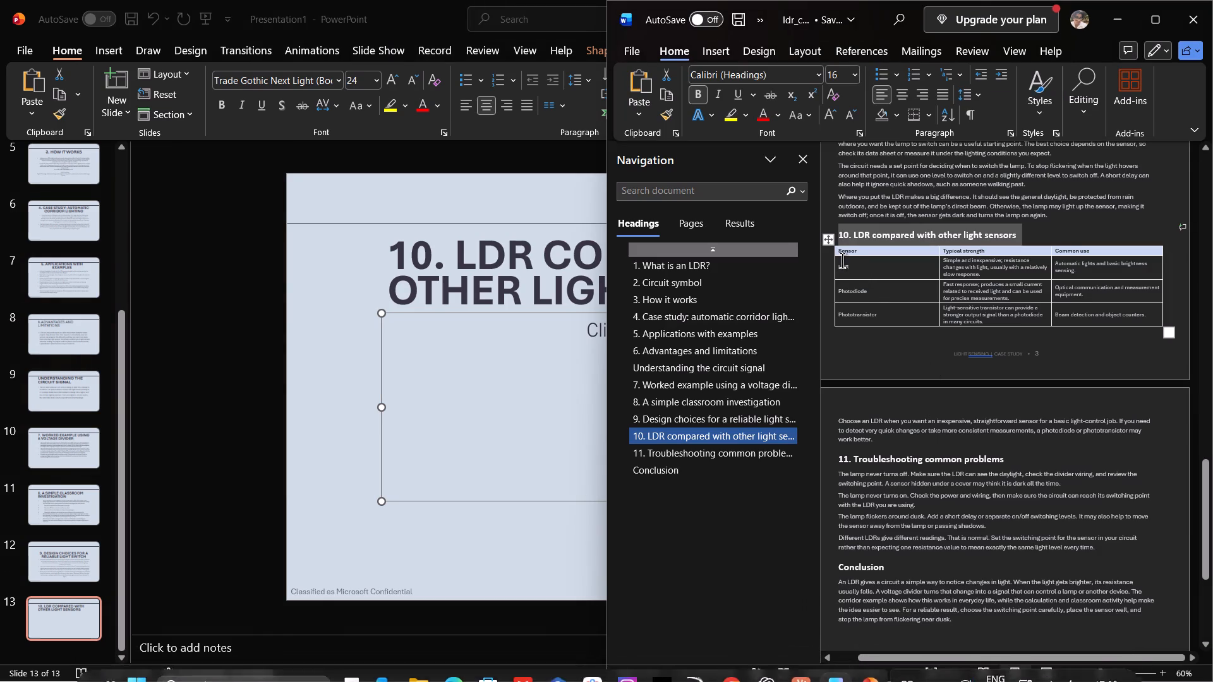
left_click_drag(839, 249, 1133, 323)
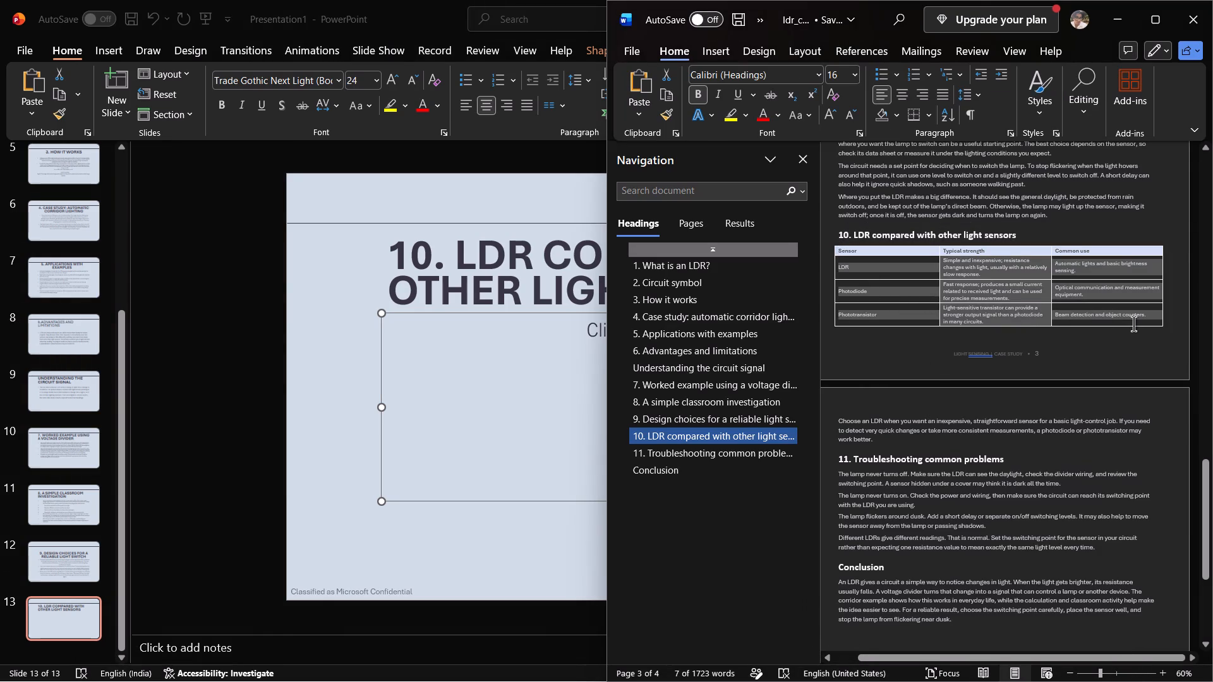
left_click_drag(1133, 323, 1145, 446)
key("ctrl+c")
key("ctrl+c")
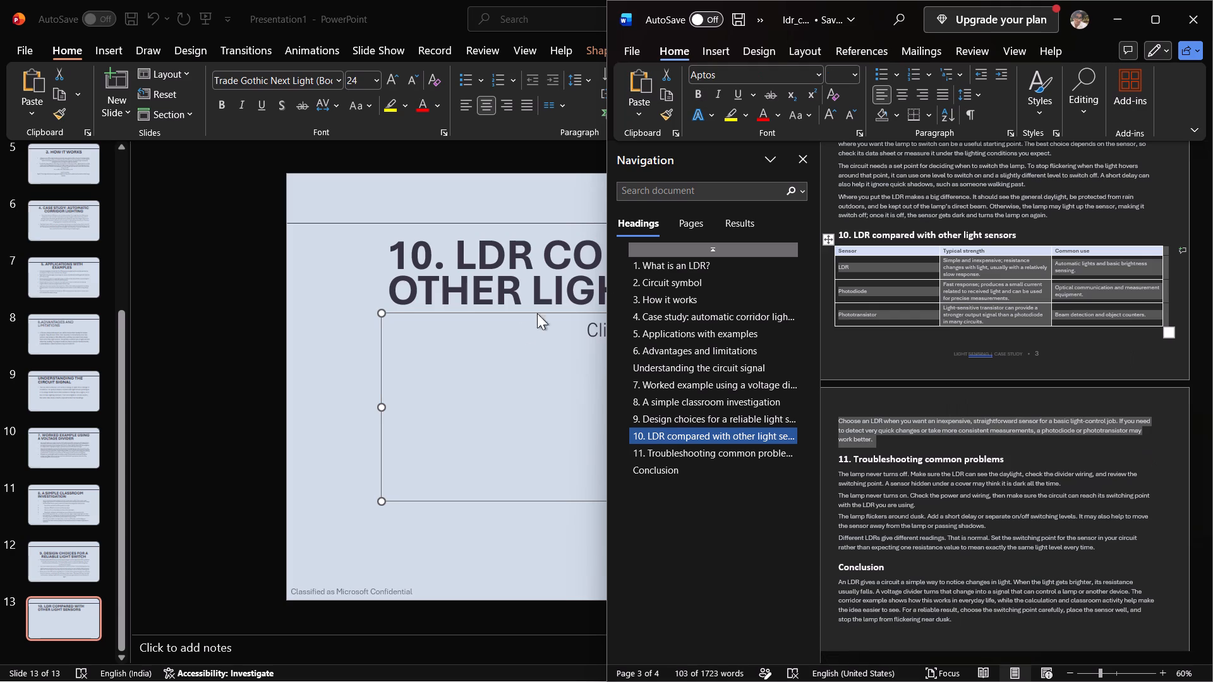
left_click(511, 335)
key("ctrl+v")
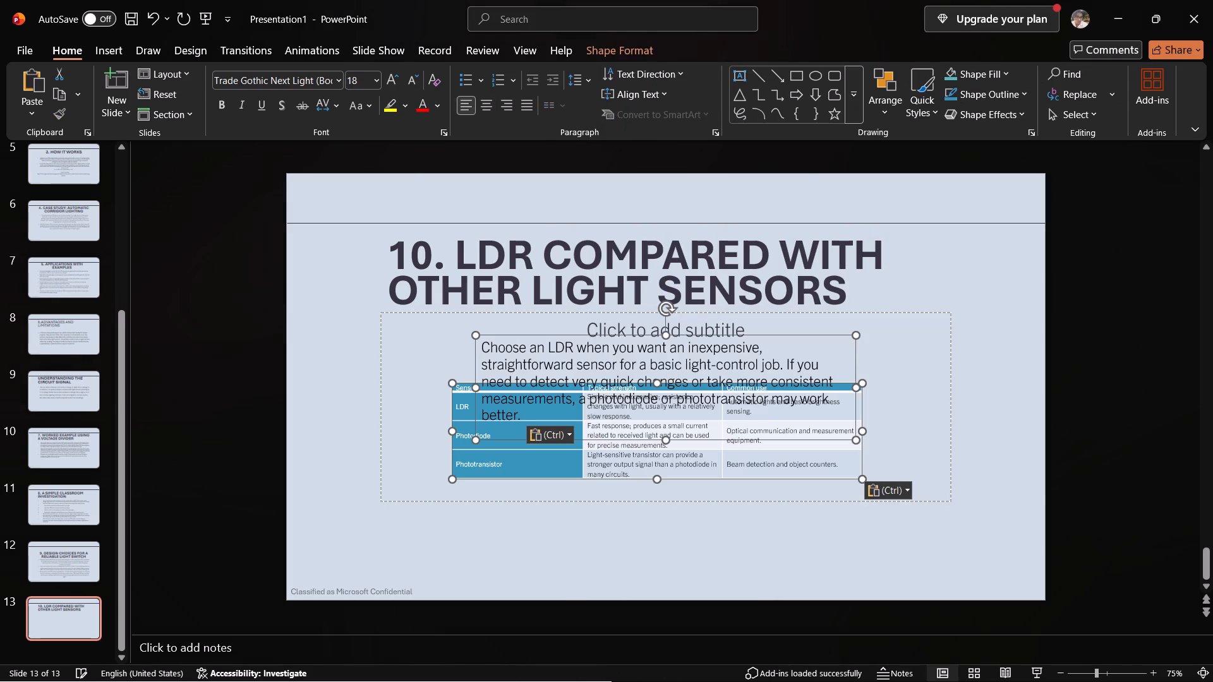
Replace slide 13's subtitle prompt with a blank space so the placeholder looks empty.
left_click(665, 518)
left_click(713, 427)
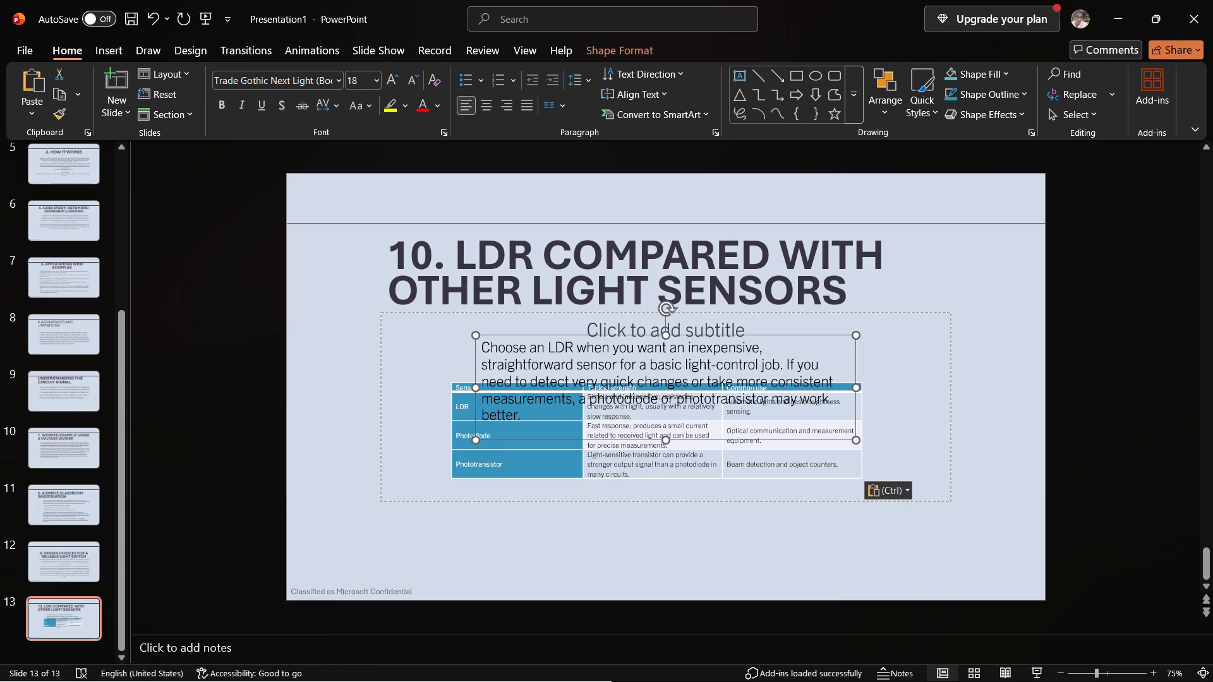
left_click(754, 323)
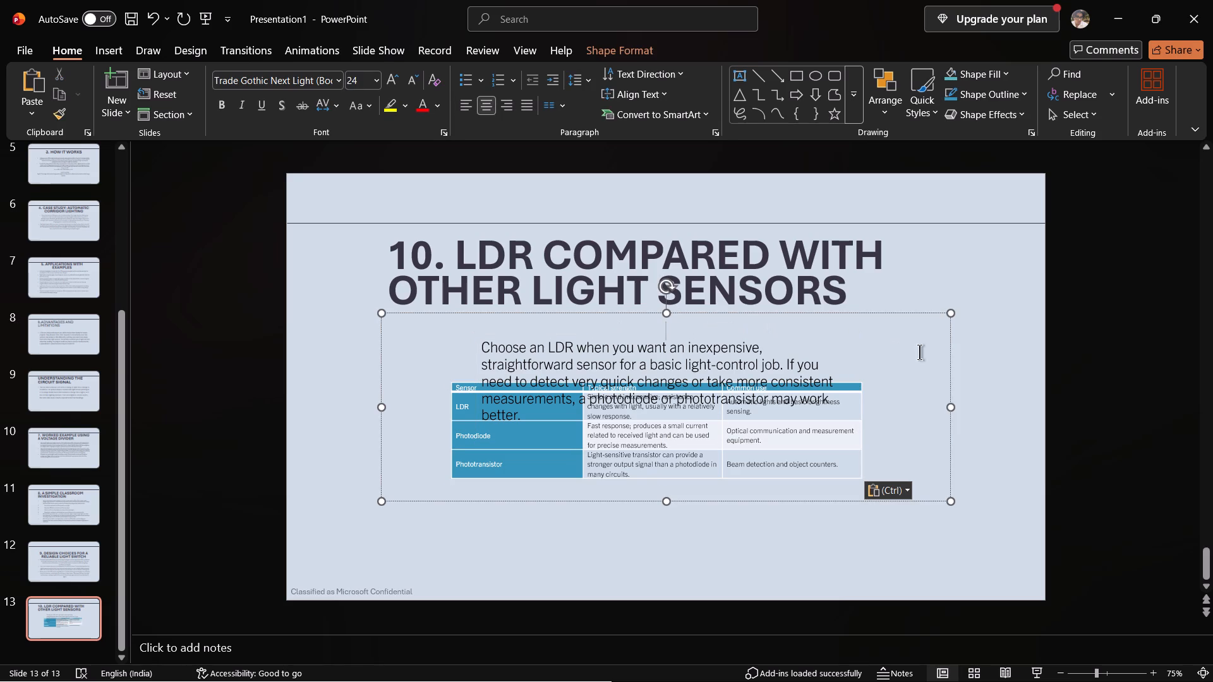
left_click(977, 360)
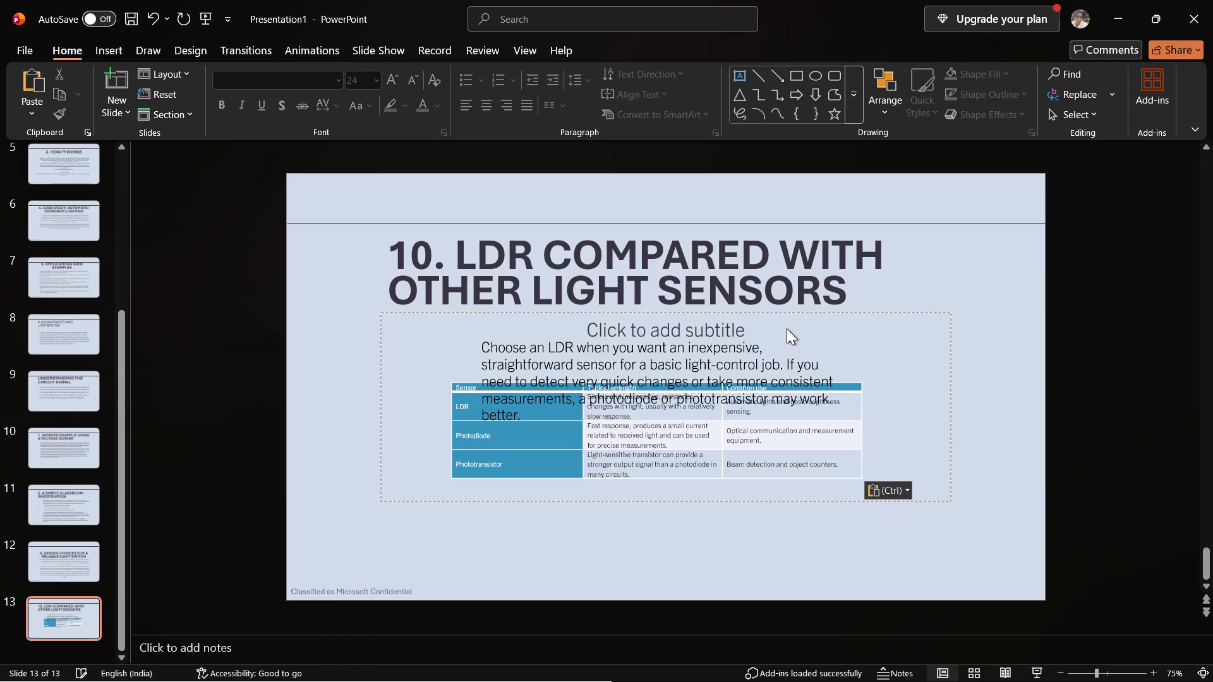
left_click(787, 328)
key("BackSpace")
key("space")
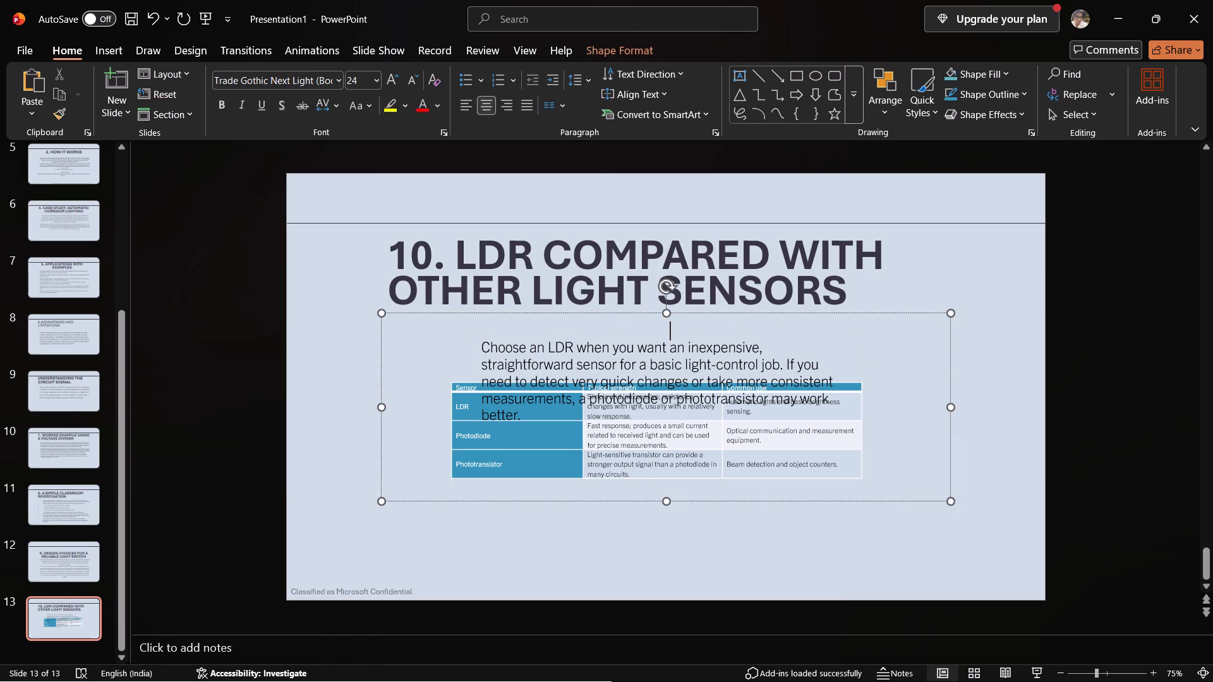
left_click(1131, 339)
Move the "Choose an LDR" text box on slide 13 down to just below the sensor table.
left_click(481, 344)
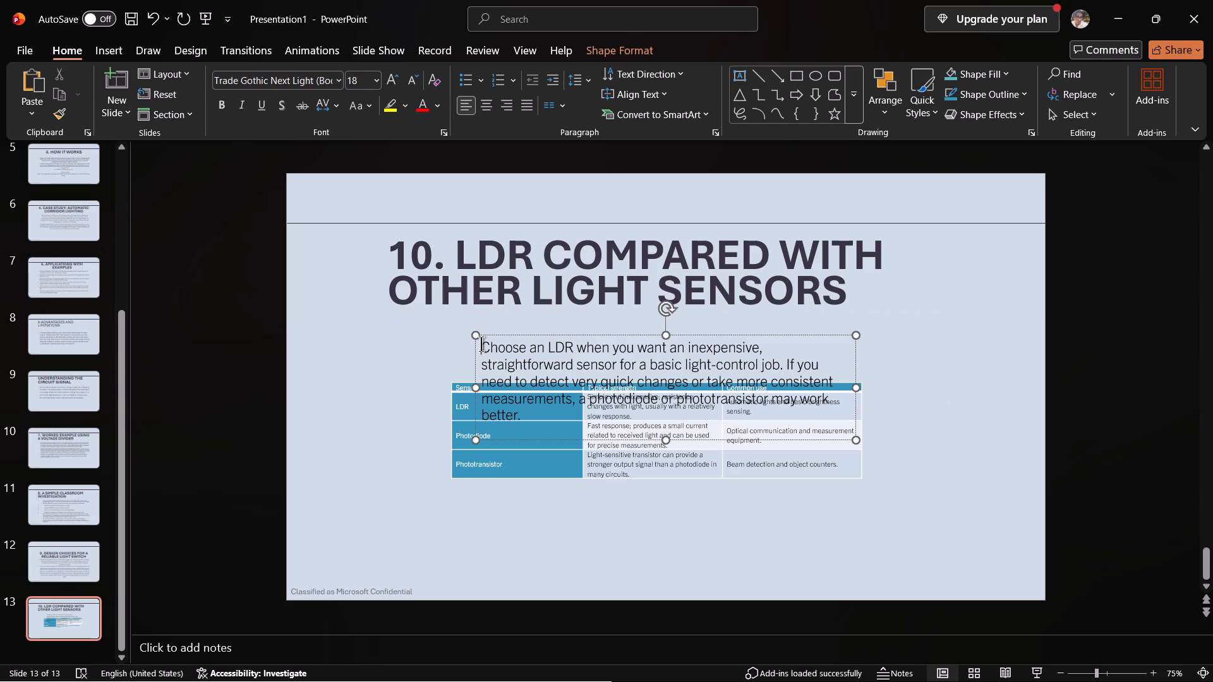
left_click_drag(644, 333, 637, 492)
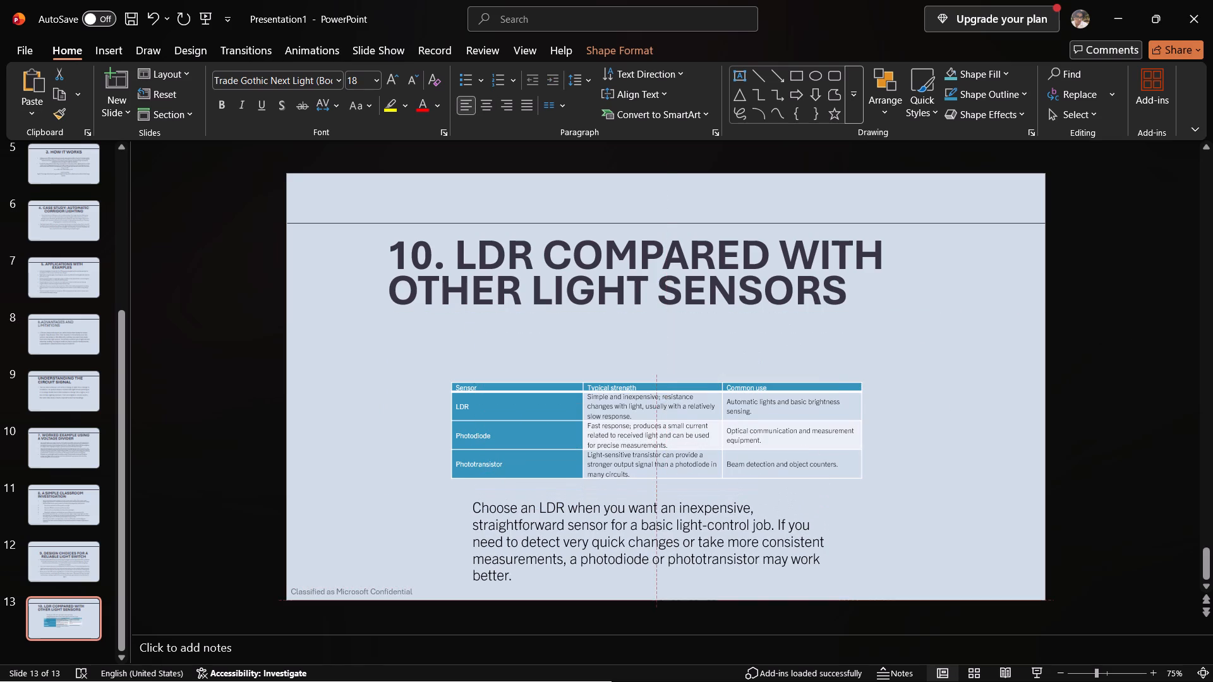
left_click_drag(637, 492, 639, 493)
Move the sensor comparison table up to just below slide 13's title.
left_click(665, 388)
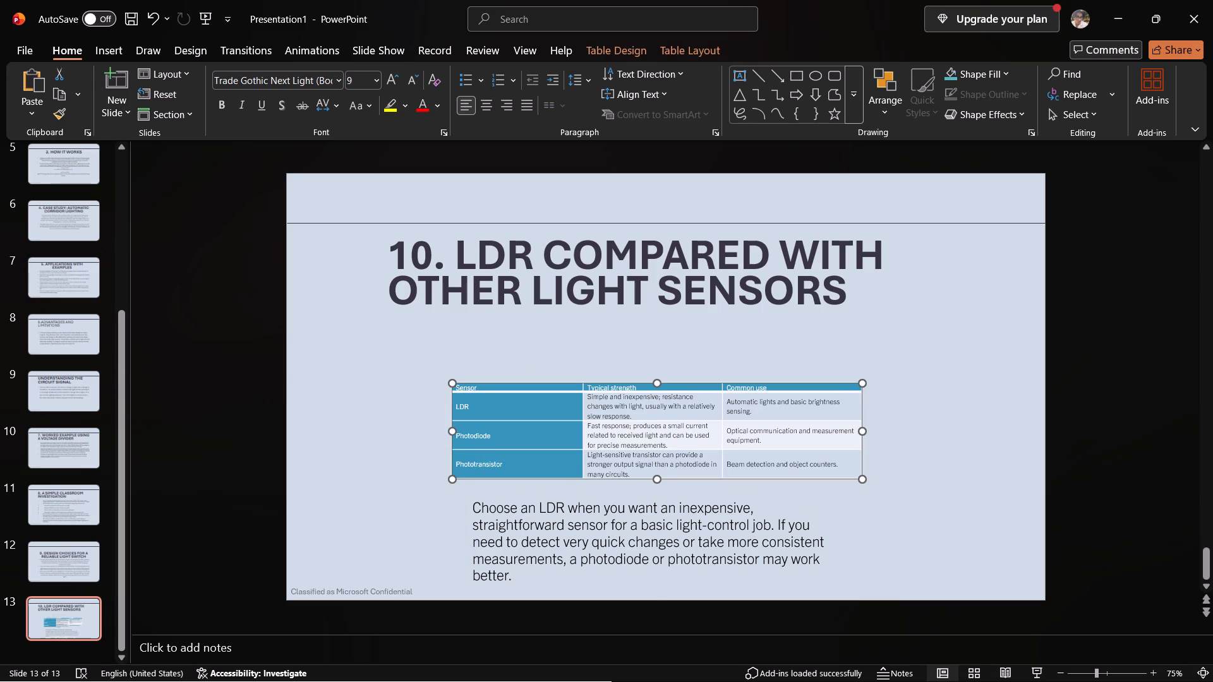
left_click_drag(648, 383, 643, 326)
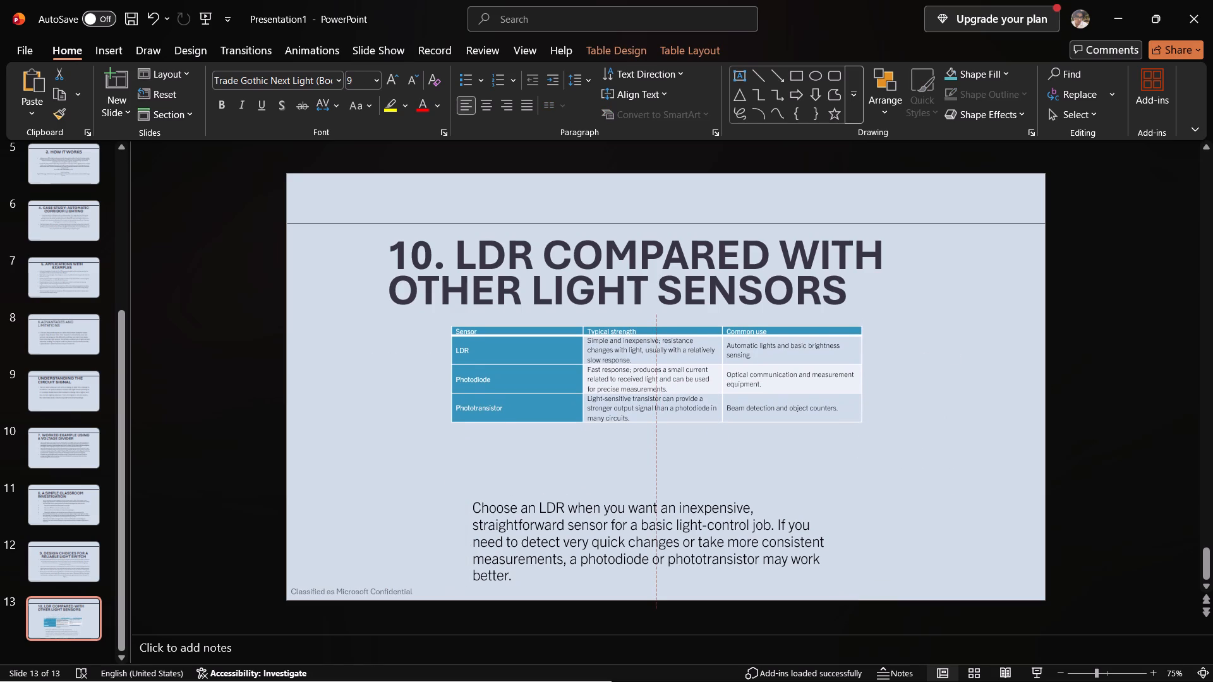
left_click_drag(643, 326, 643, 320)
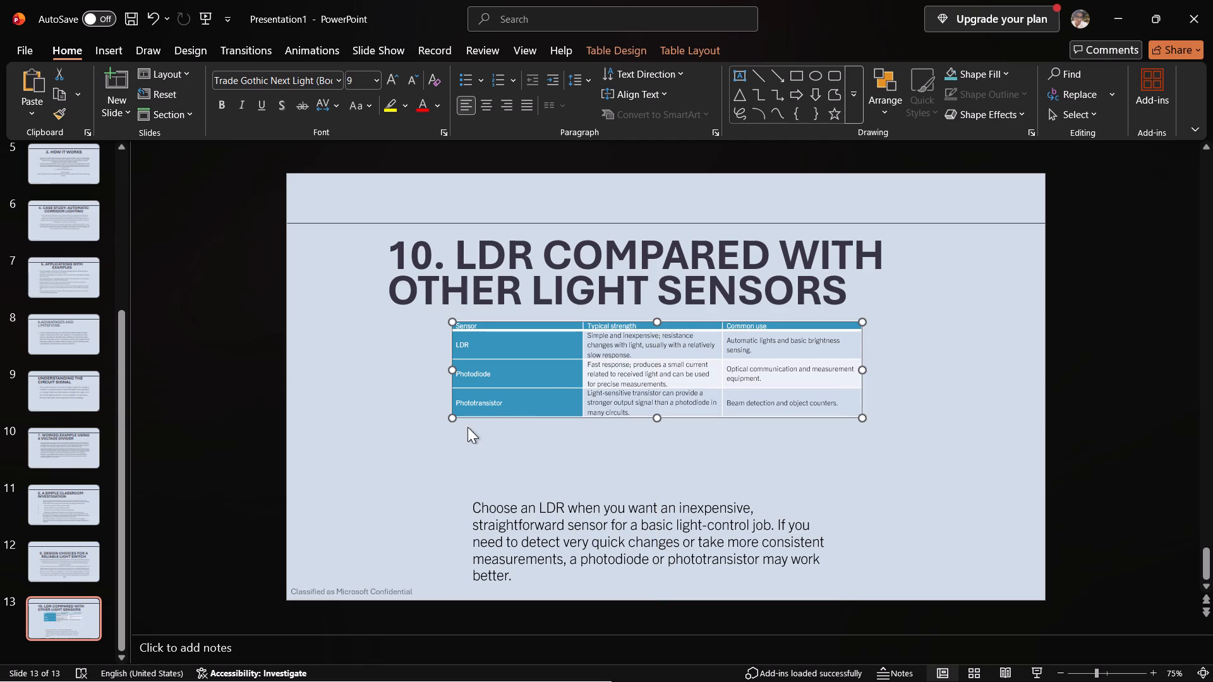
Enlarge the sensor table on both sides beyond the title's width, extending it down to just above the paragraph.
left_click_drag(453, 414, 411, 433)
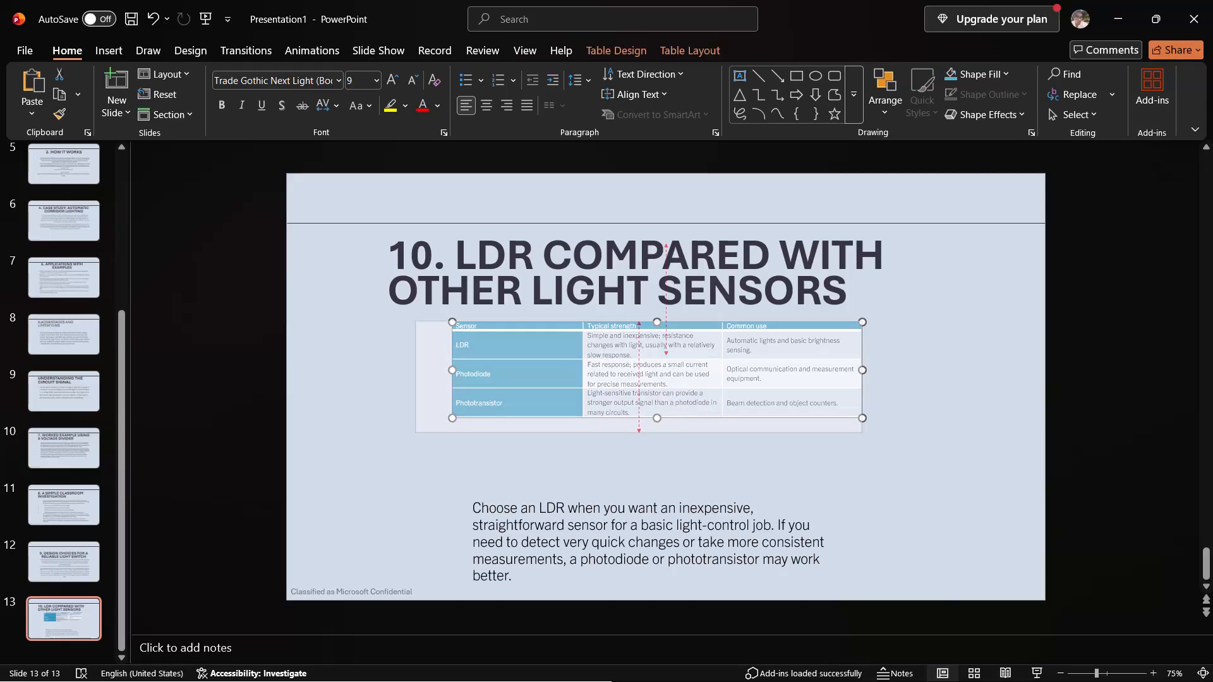
left_click_drag(411, 433, 358, 468)
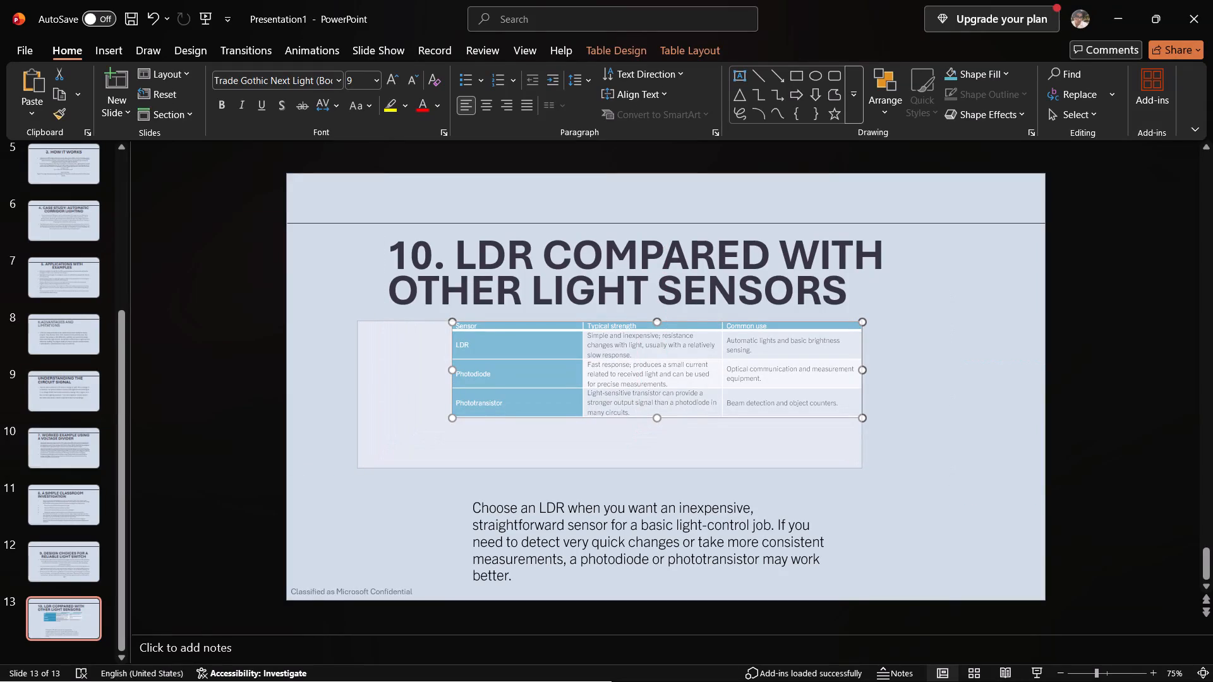
left_click_drag(358, 468, 348, 474)
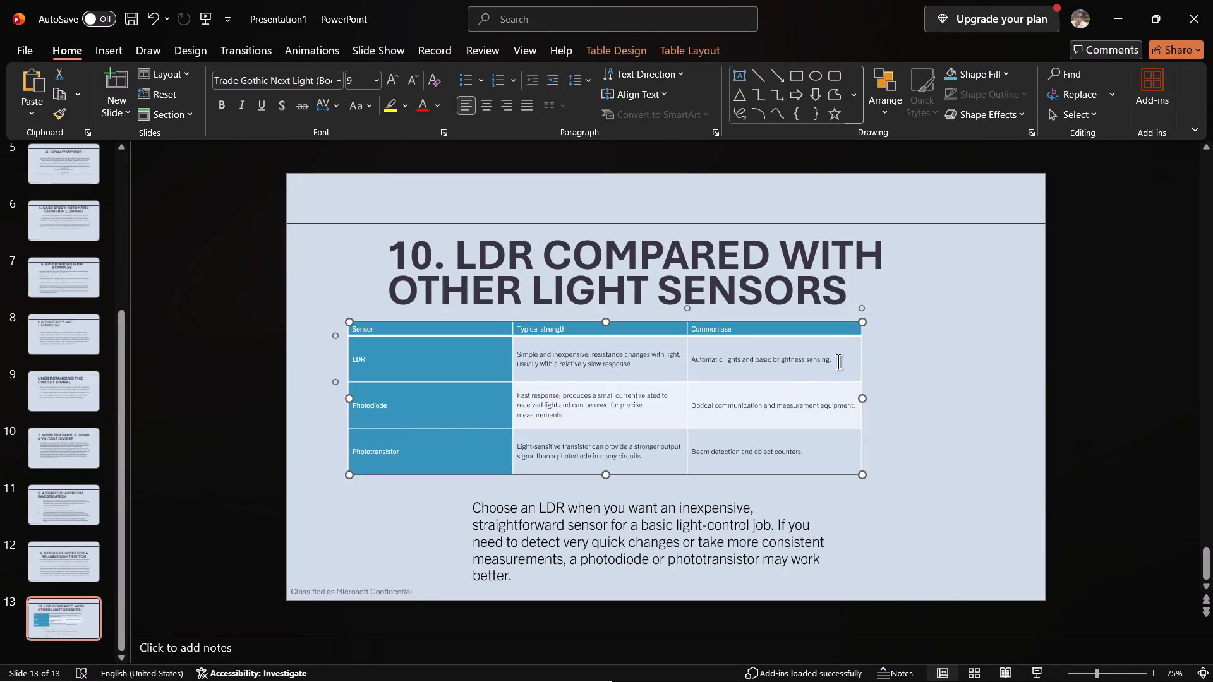
left_click(861, 326)
left_click_drag(866, 319, 950, 321)
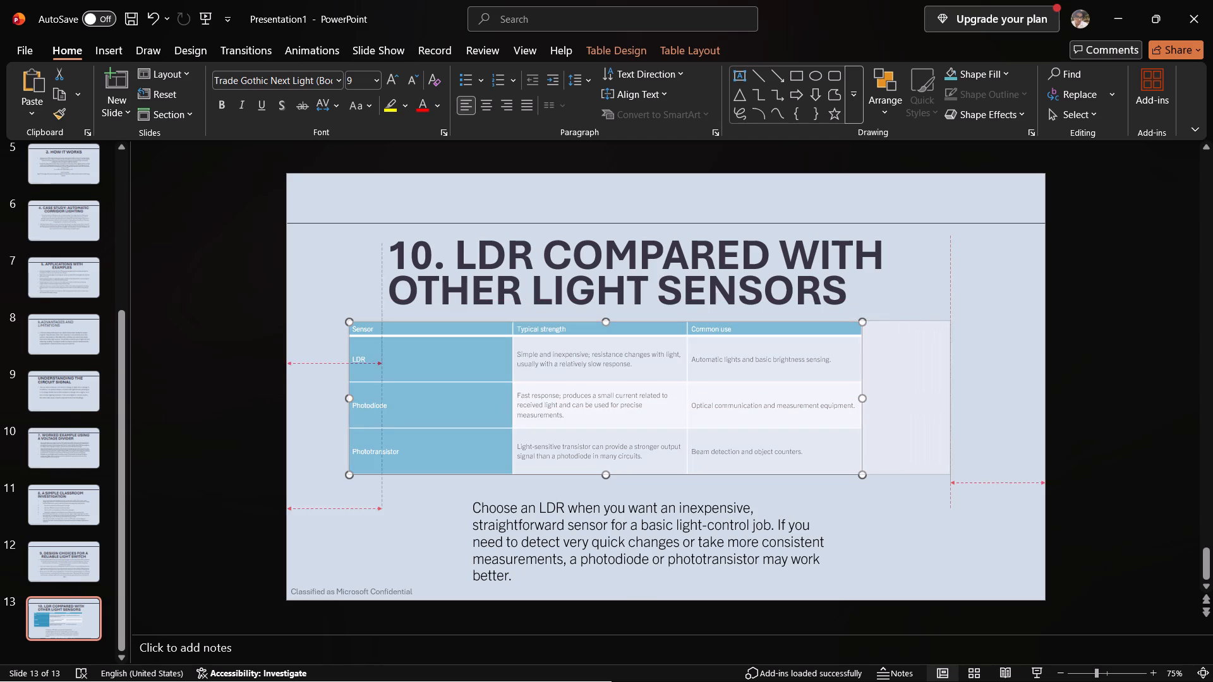
left_click_drag(950, 321, 967, 321)
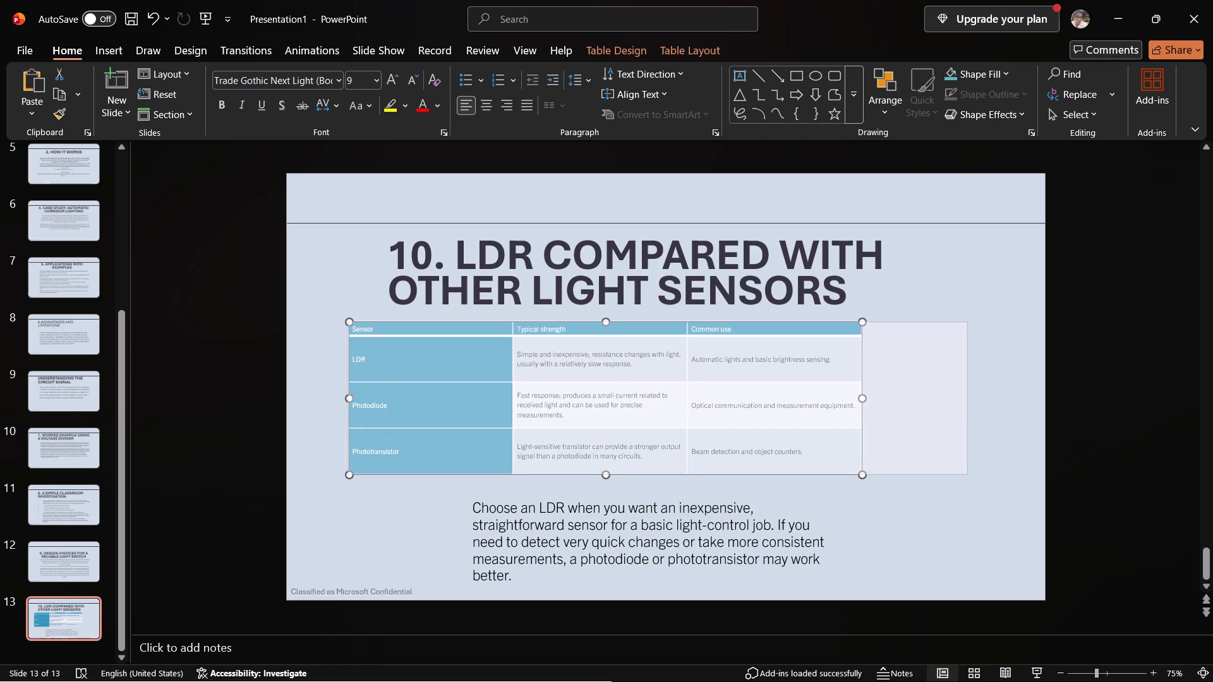
left_click_drag(967, 321, 972, 310)
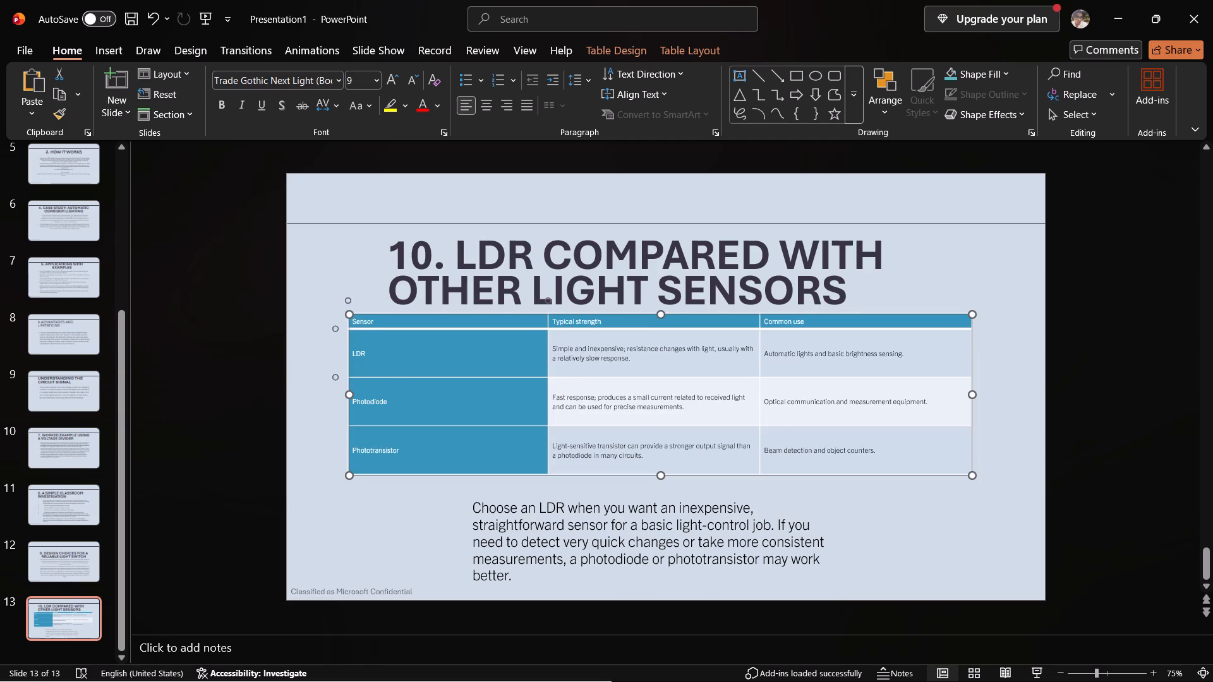
left_click(394, 349)
left_click(359, 327)
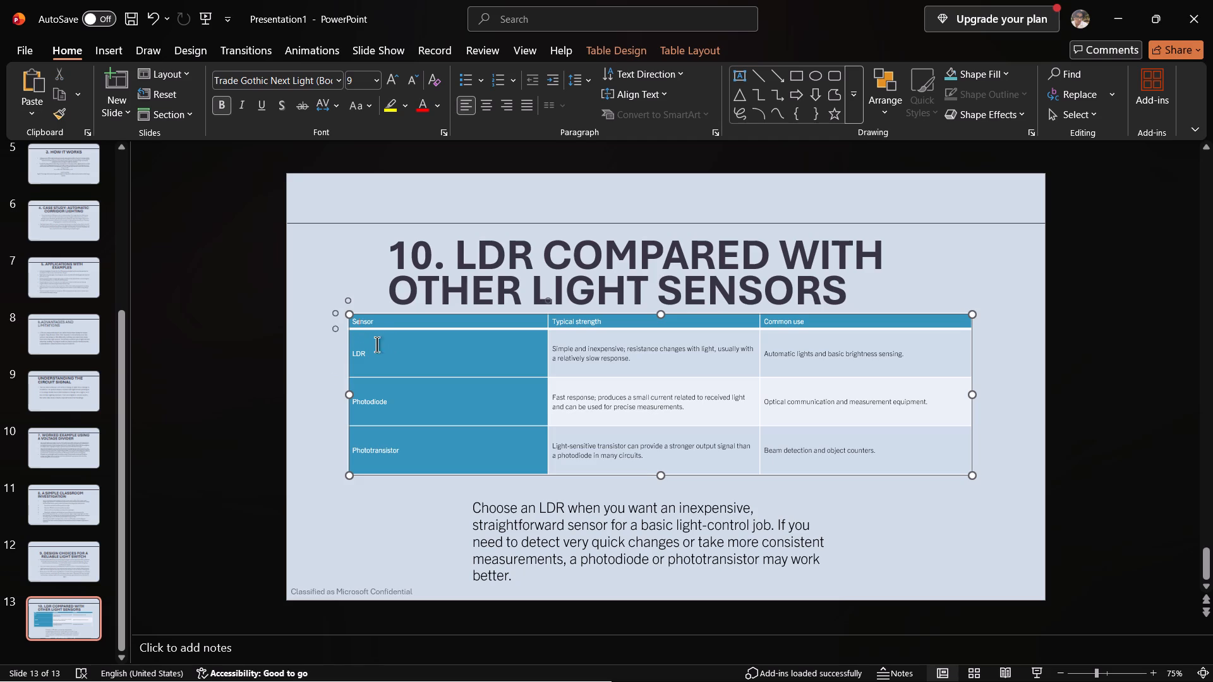
Nudge slide 13's "Choose an LDR" text box closer beneath the table and widen it leftward slightly past the table's left edge.
left_click_drag(469, 505, 528, 538)
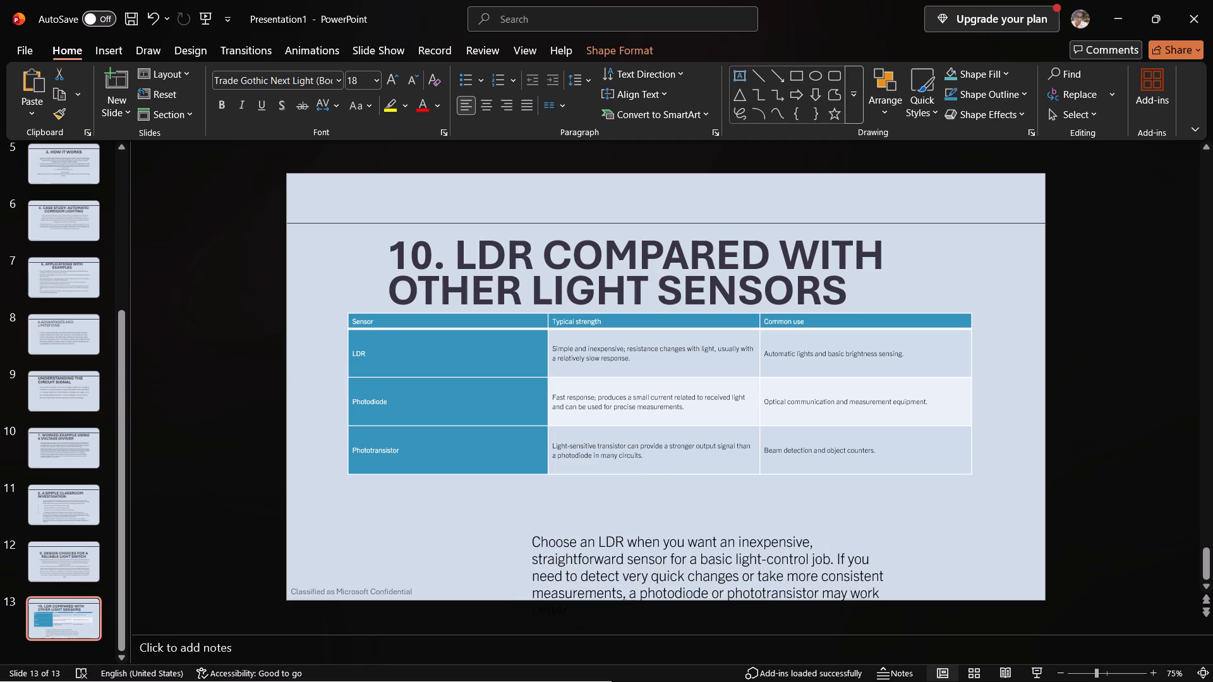
left_click_drag(528, 538, 486, 495)
left_click_drag(492, 499, 536, 547)
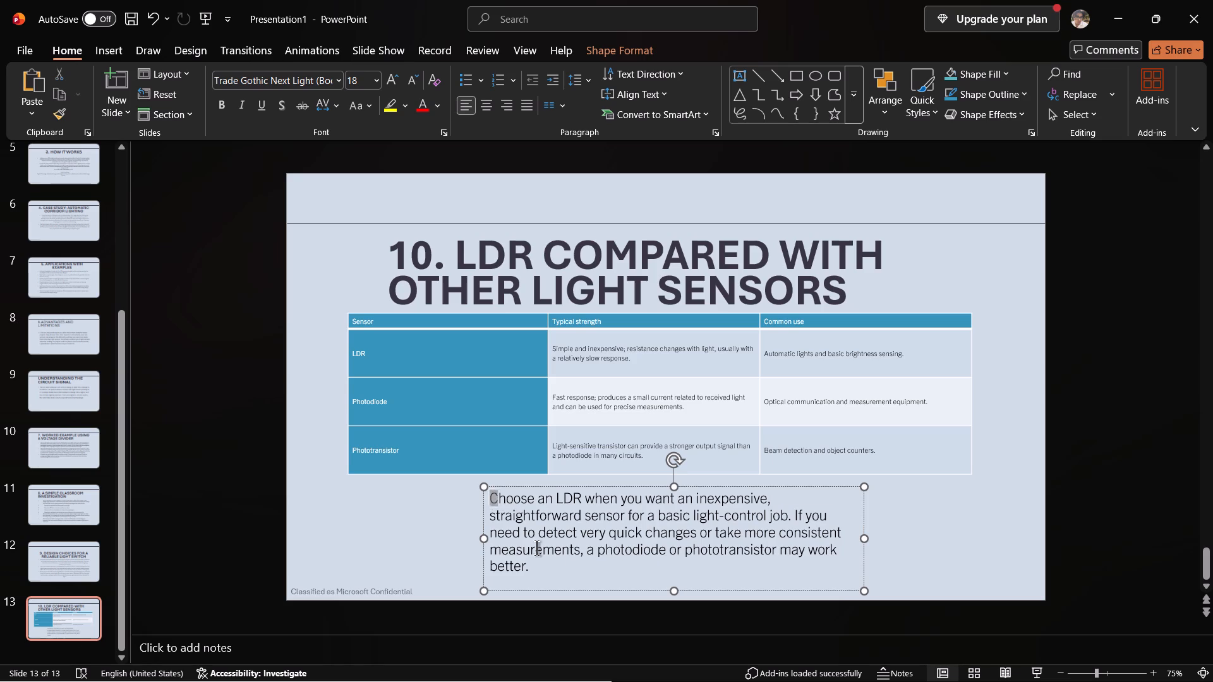
left_click_drag(536, 547, 569, 575)
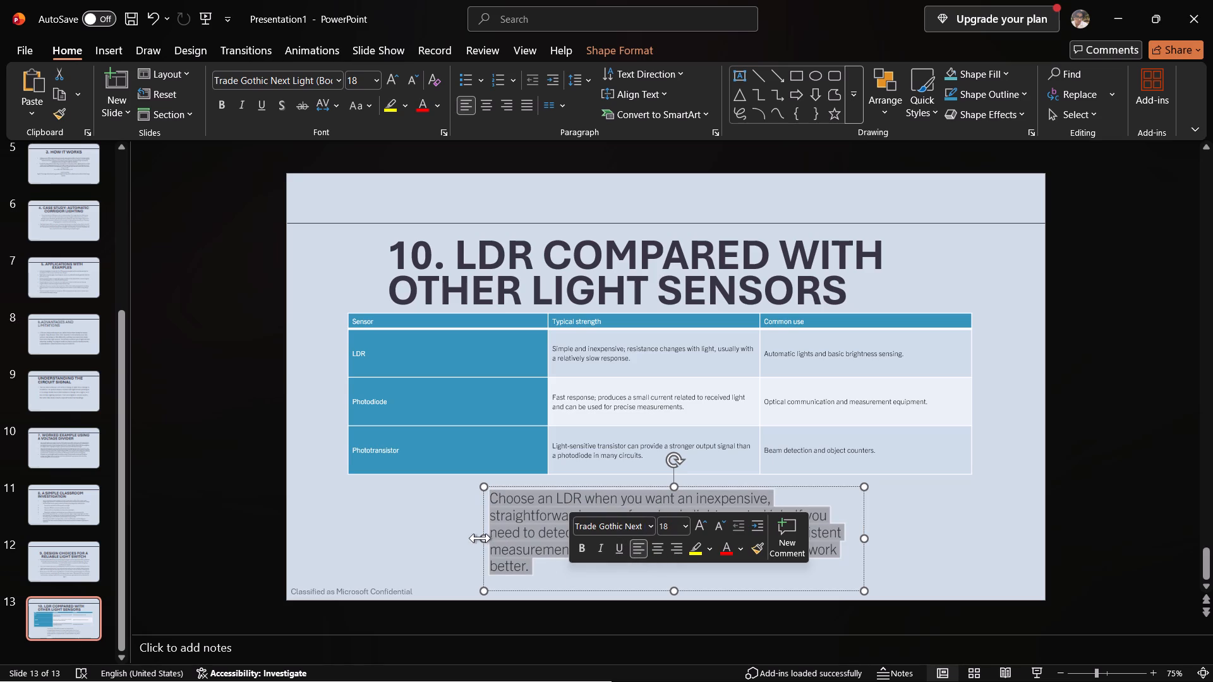
left_click_drag(483, 538, 356, 538)
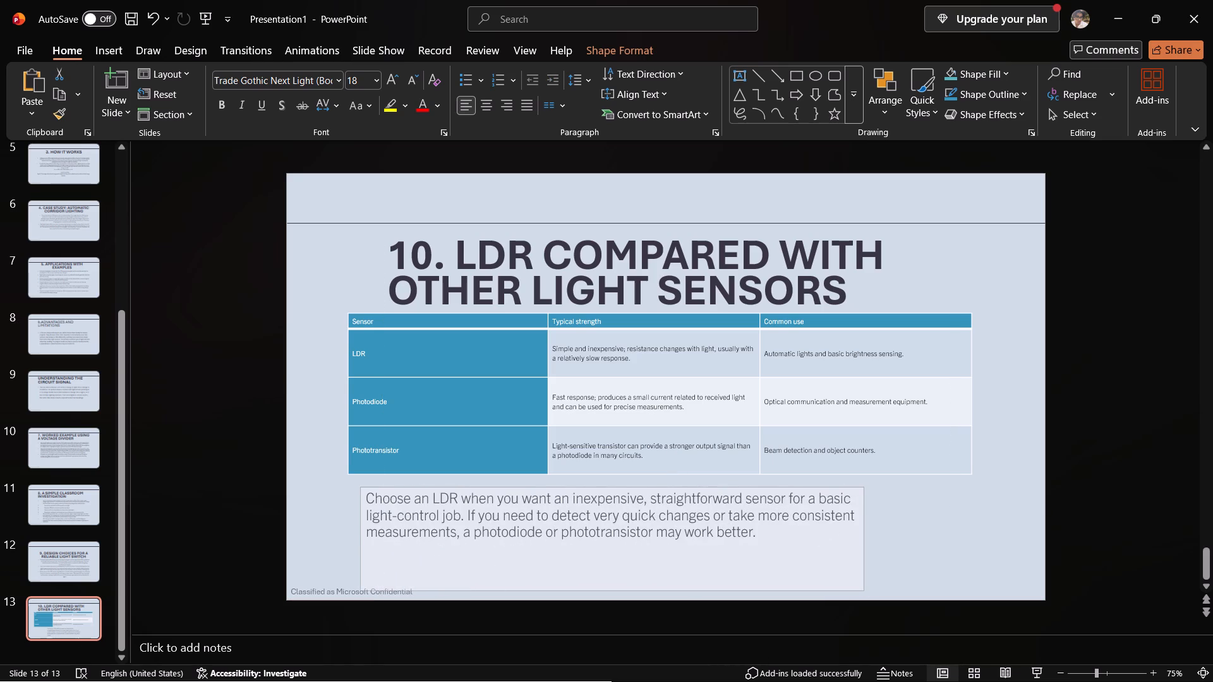
left_click_drag(356, 538, 330, 533)
Shift the sensor table slightly to the right so it sits horizontally centred on slide 13.
left_click_drag(577, 481, 558, 480)
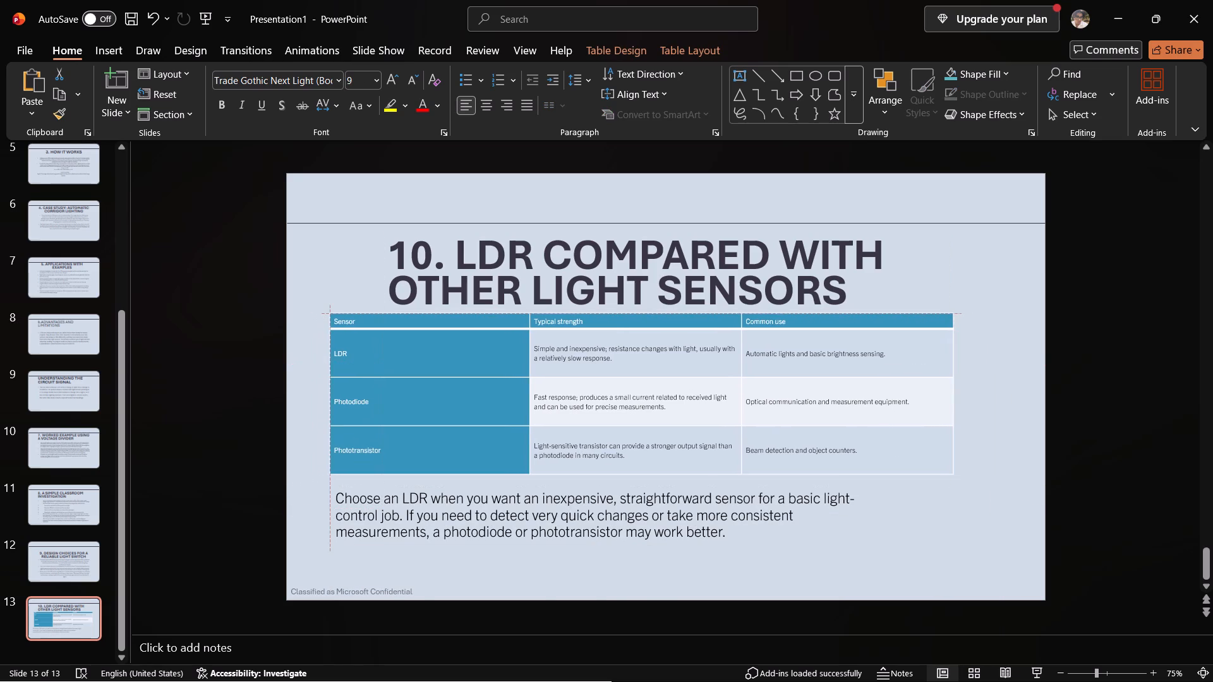
left_click_drag(558, 480, 595, 484)
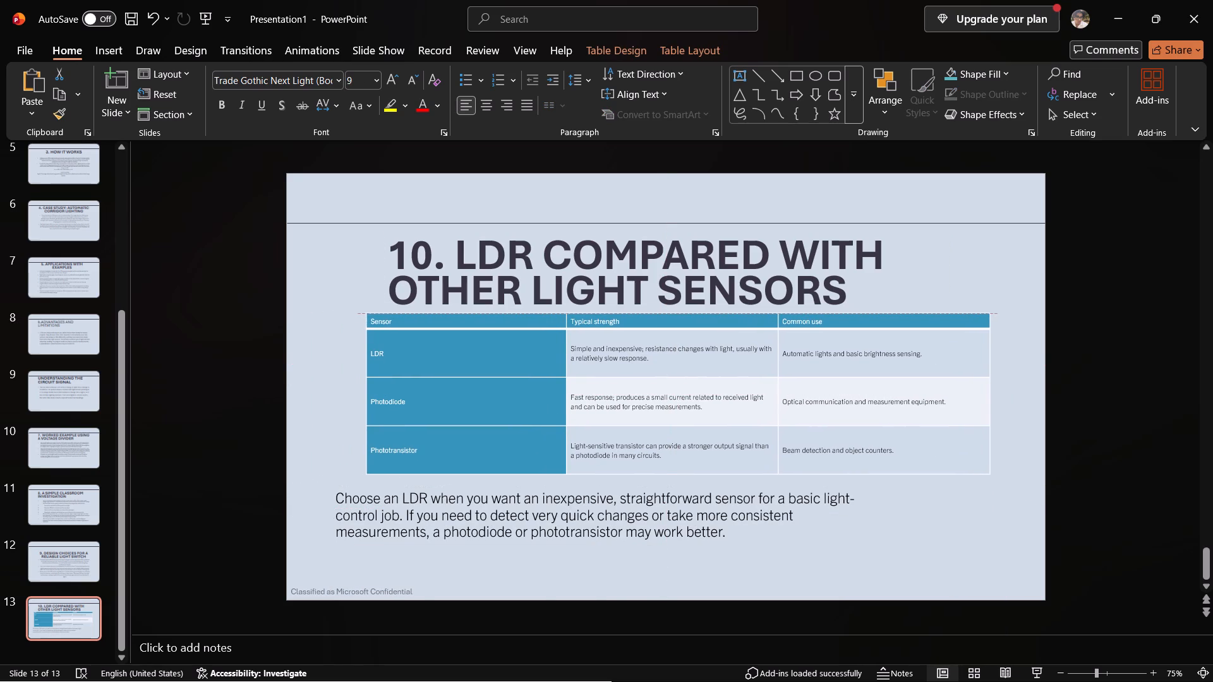
left_click_drag(595, 484, 585, 484)
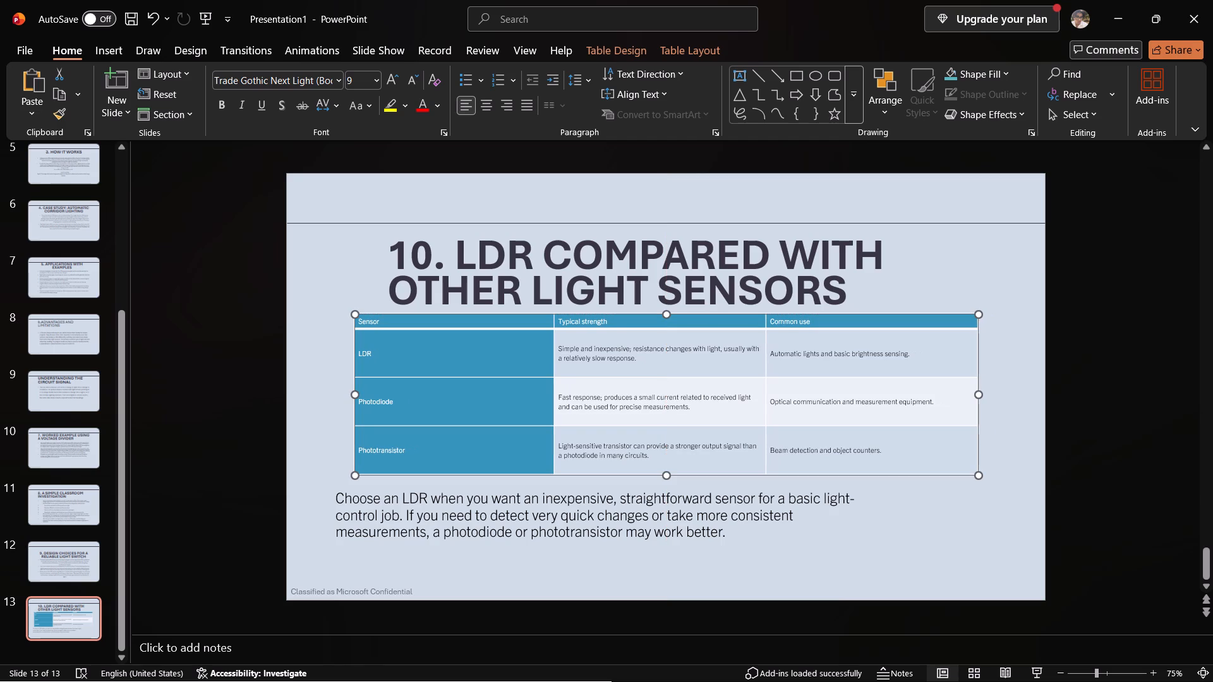
Move the "Choose an LDR" text box right so it is centred beneath the sensor table.
left_click(546, 500)
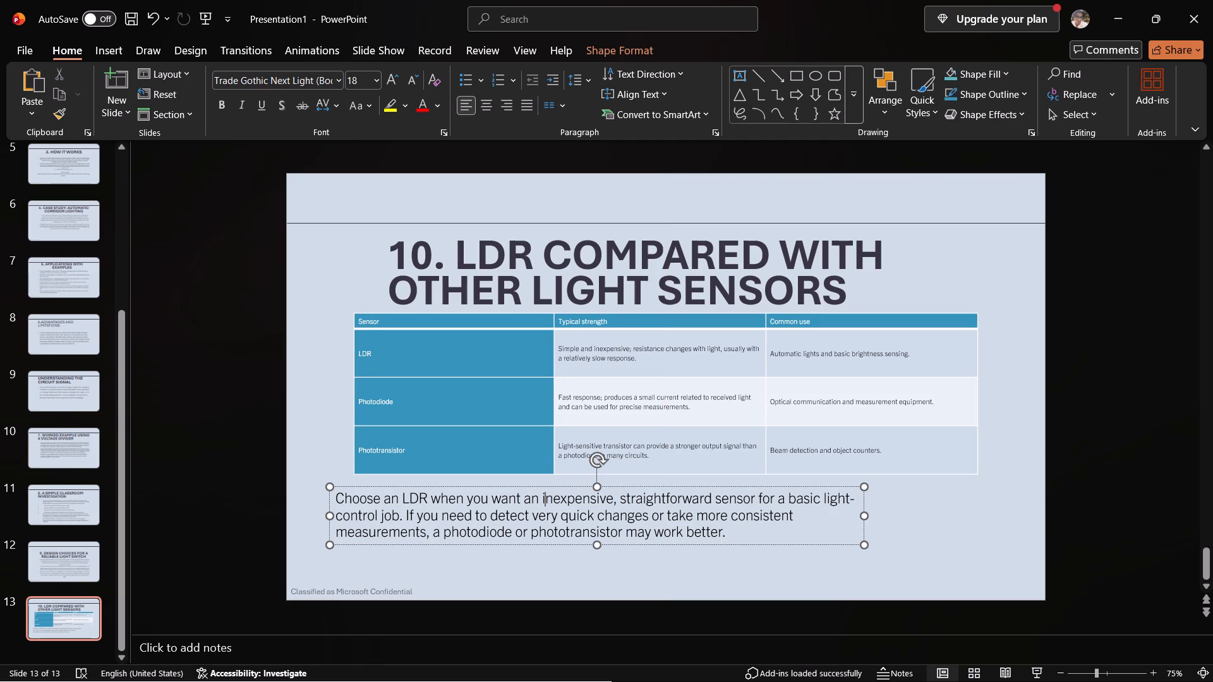
left_click_drag(577, 486, 652, 486)
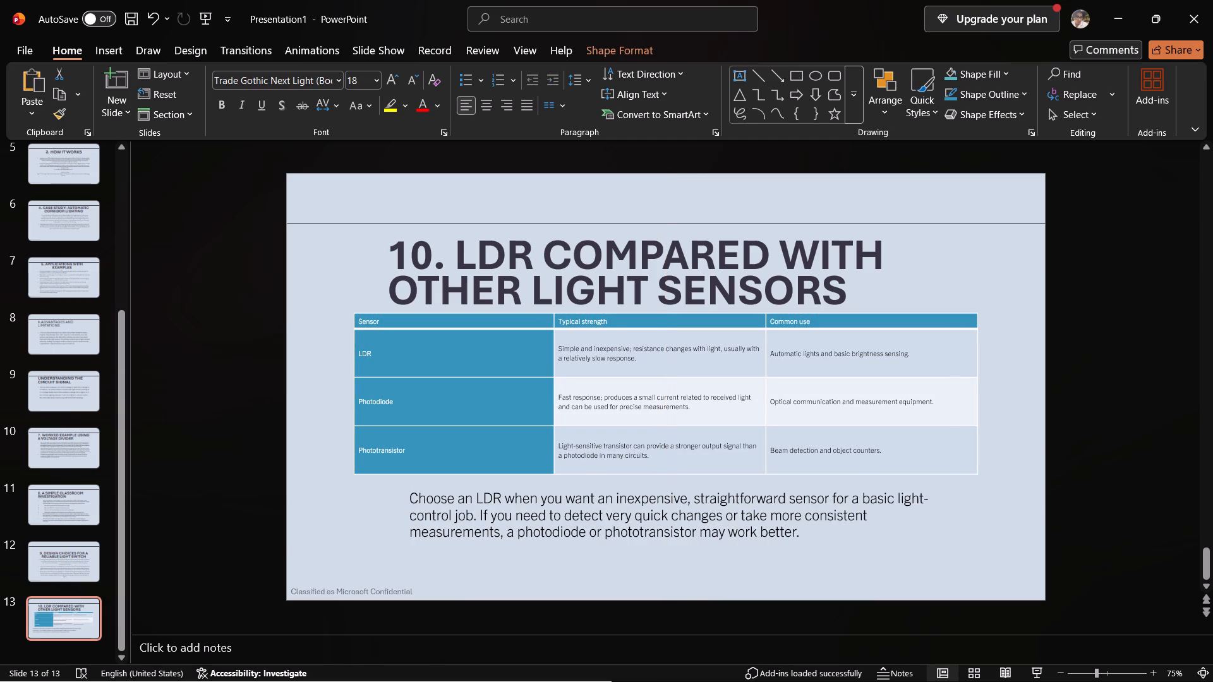
left_click_drag(652, 486, 648, 486)
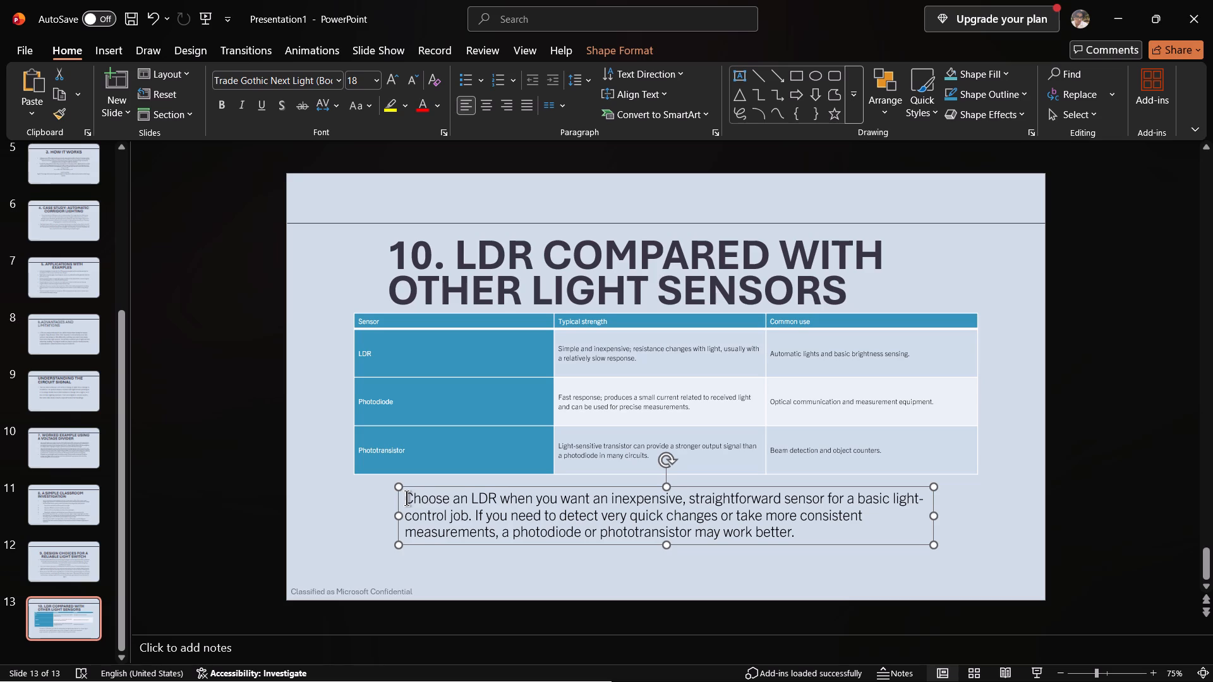
Format the "Choose an LDR" paragraph on slide 13 as a bullet point.
left_click(406, 498)
left_click(467, 88)
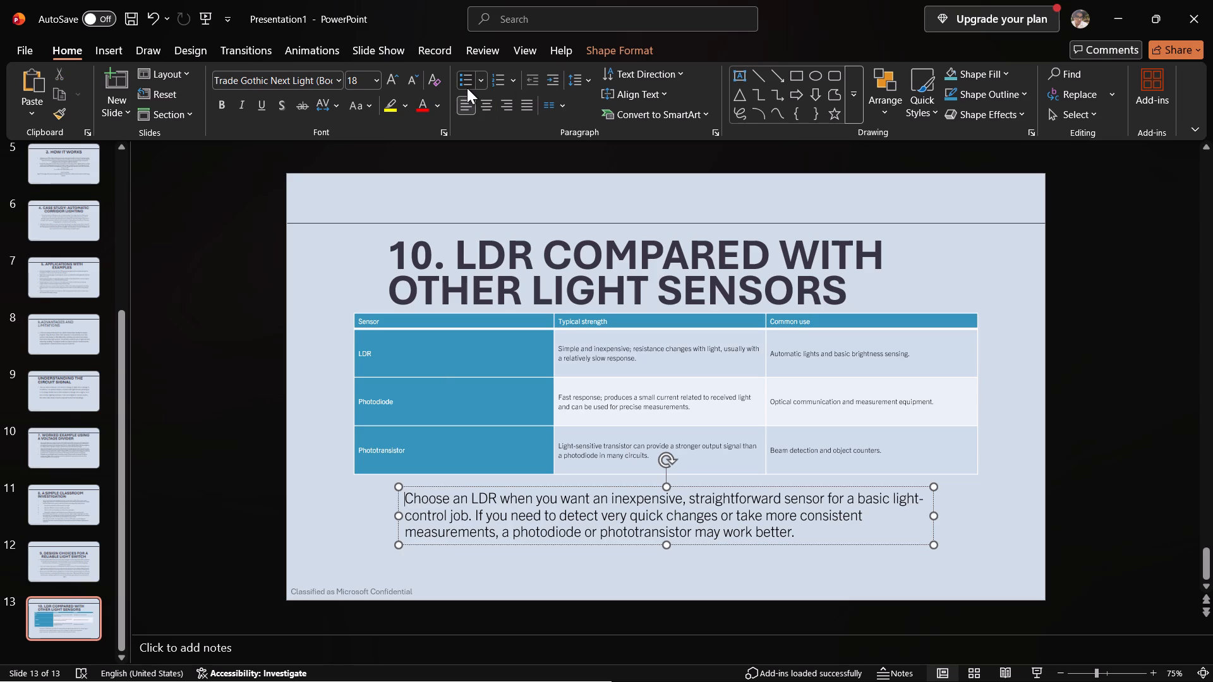
left_click(210, 450)
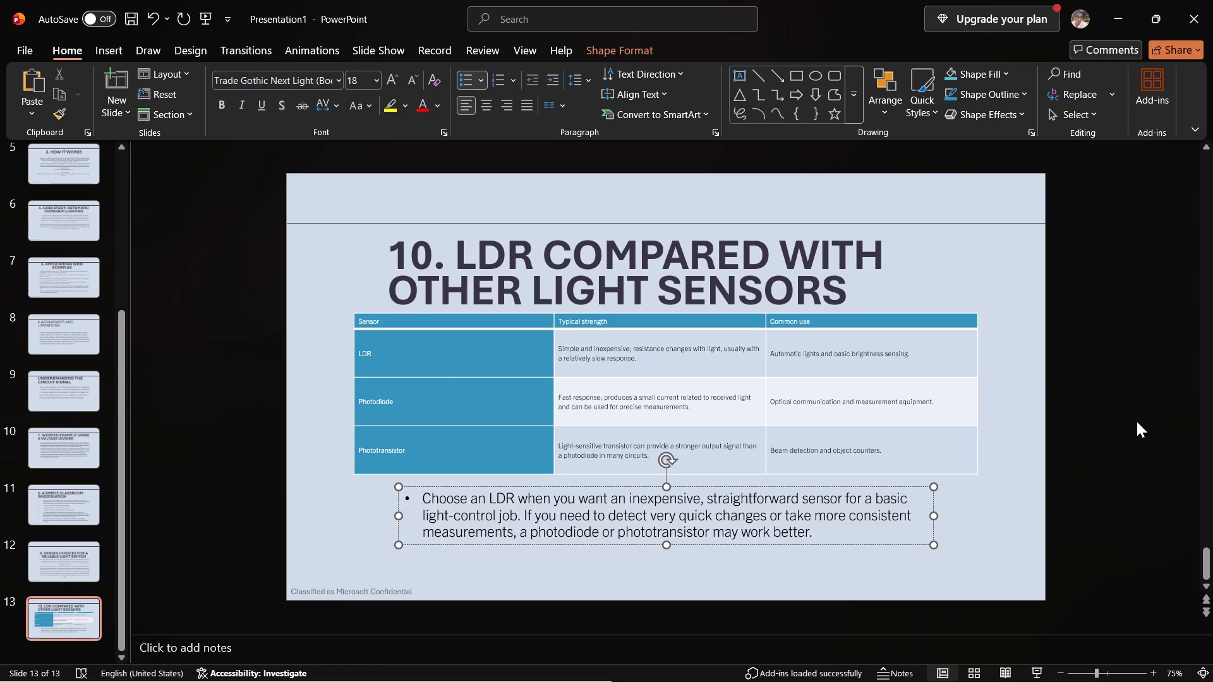
Add slide 14 and copy the heading "11. Troubleshooting common problems" from the ldr_case_study Word document into its title.
key("ctrl+m")
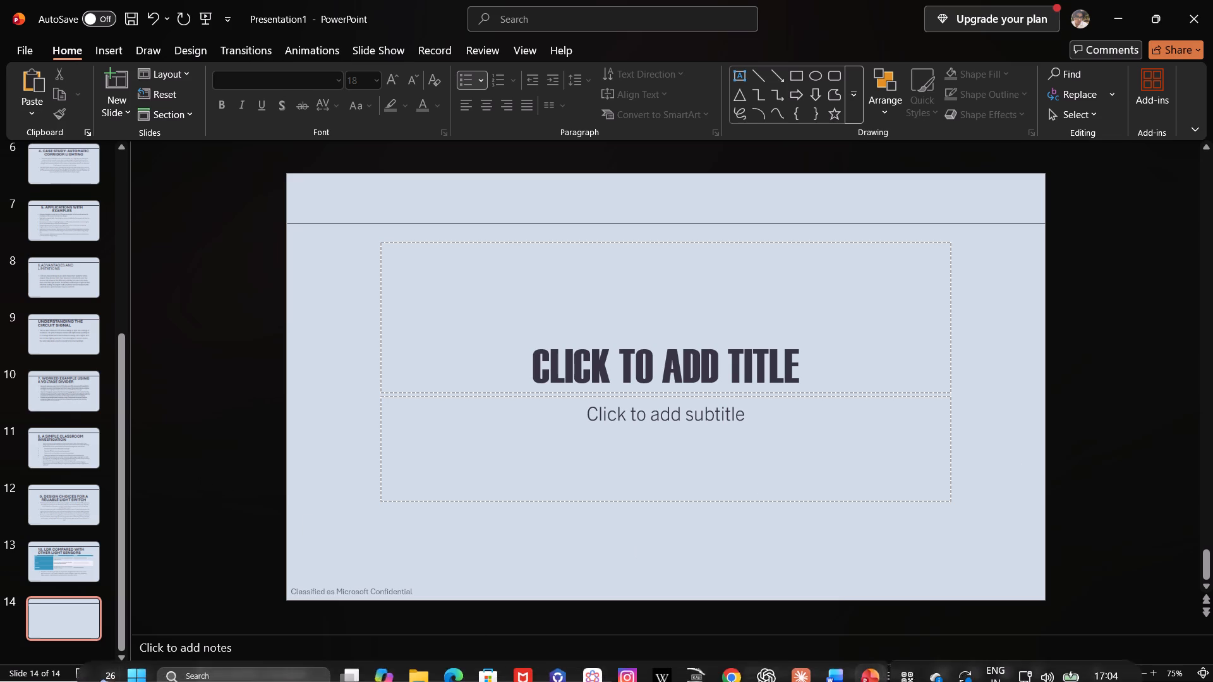
left_click(833, 672)
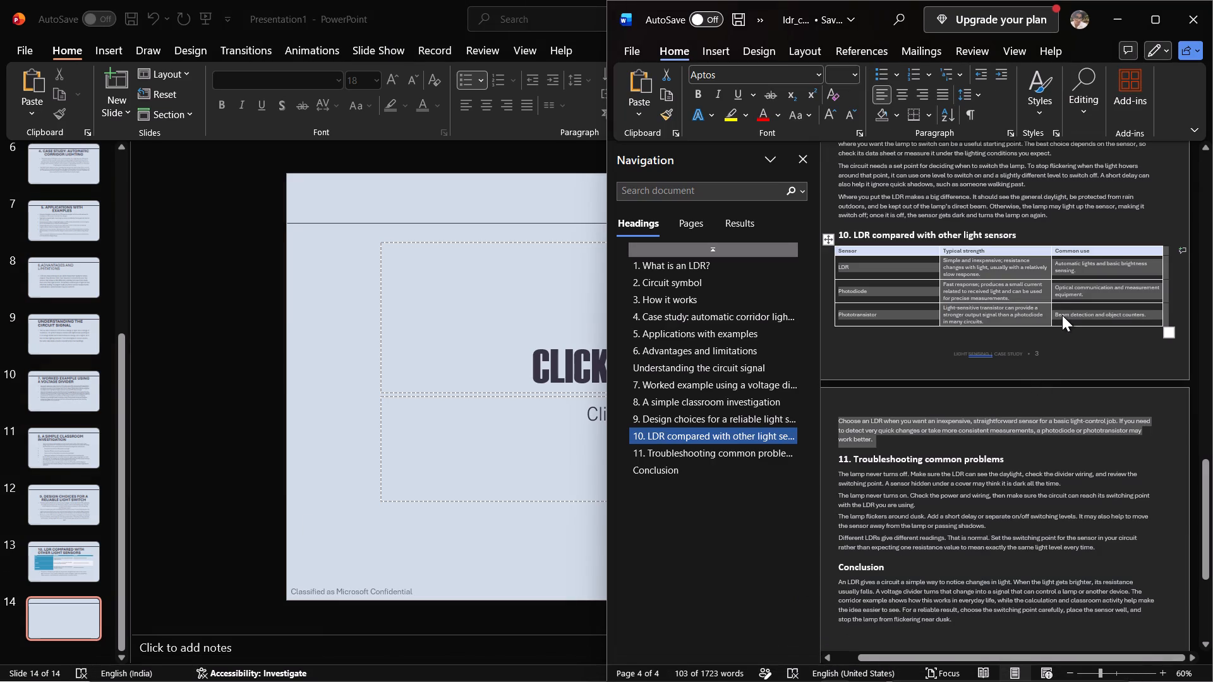
scroll(915, 481, "down", 3)
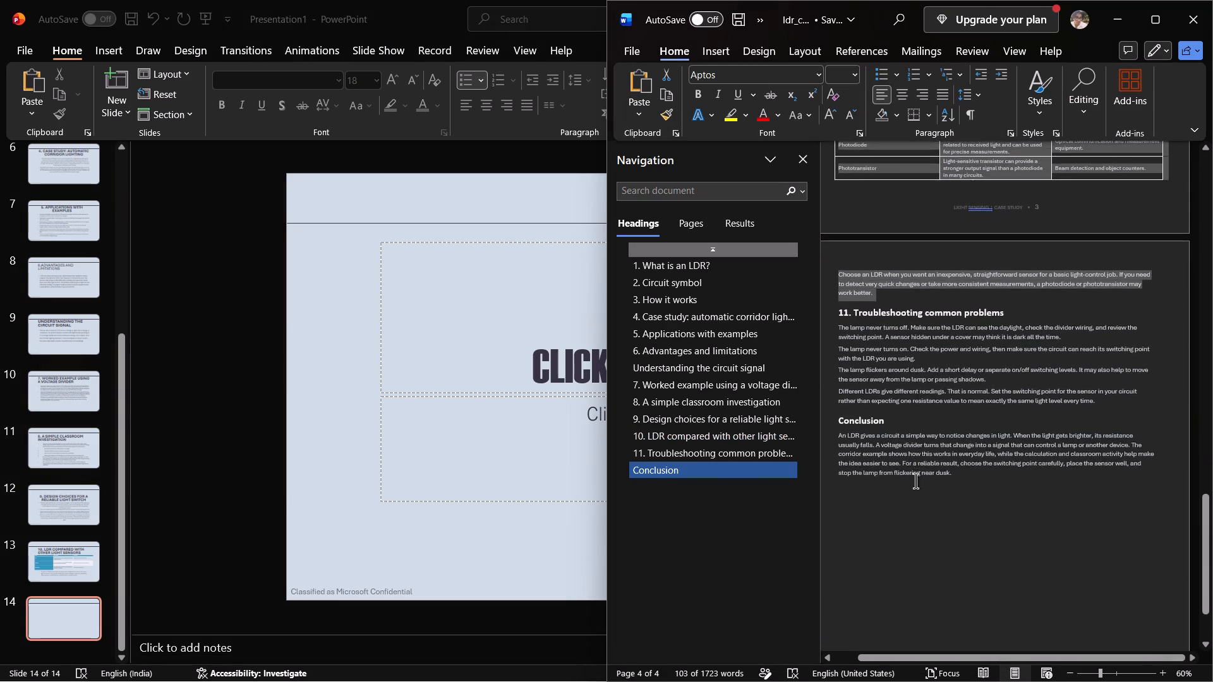
scroll(915, 481, "down", 1)
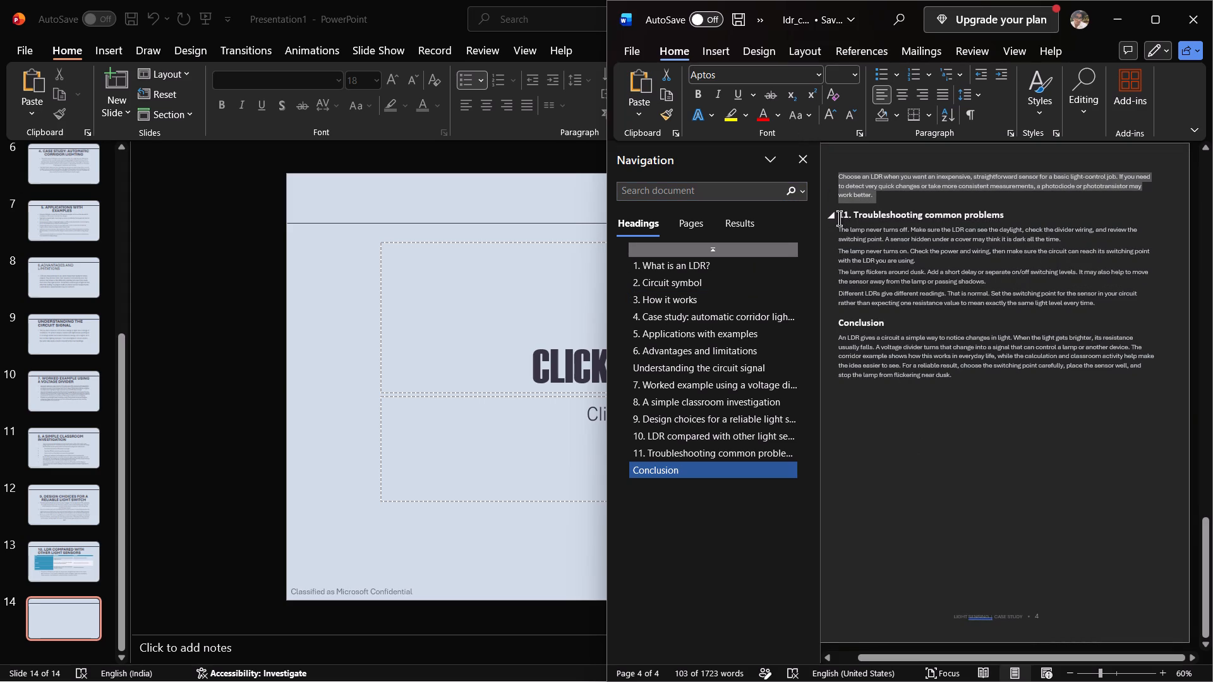
left_click_drag(839, 218, 1006, 220)
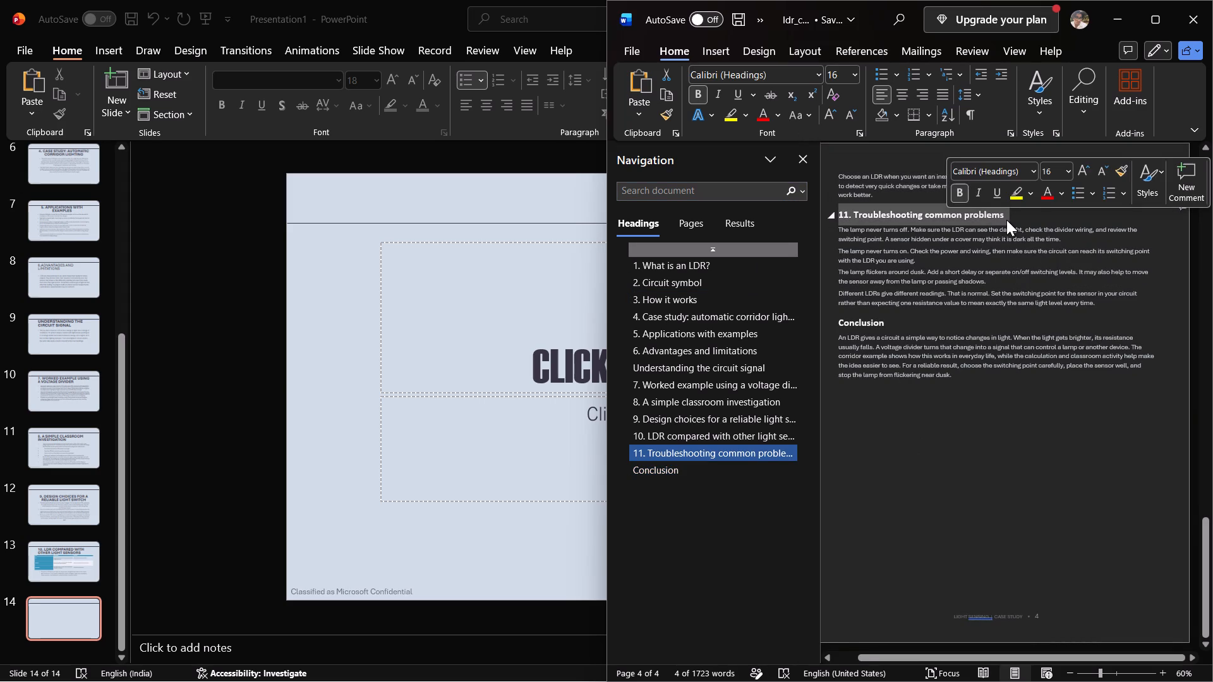
key("ctrl+c")
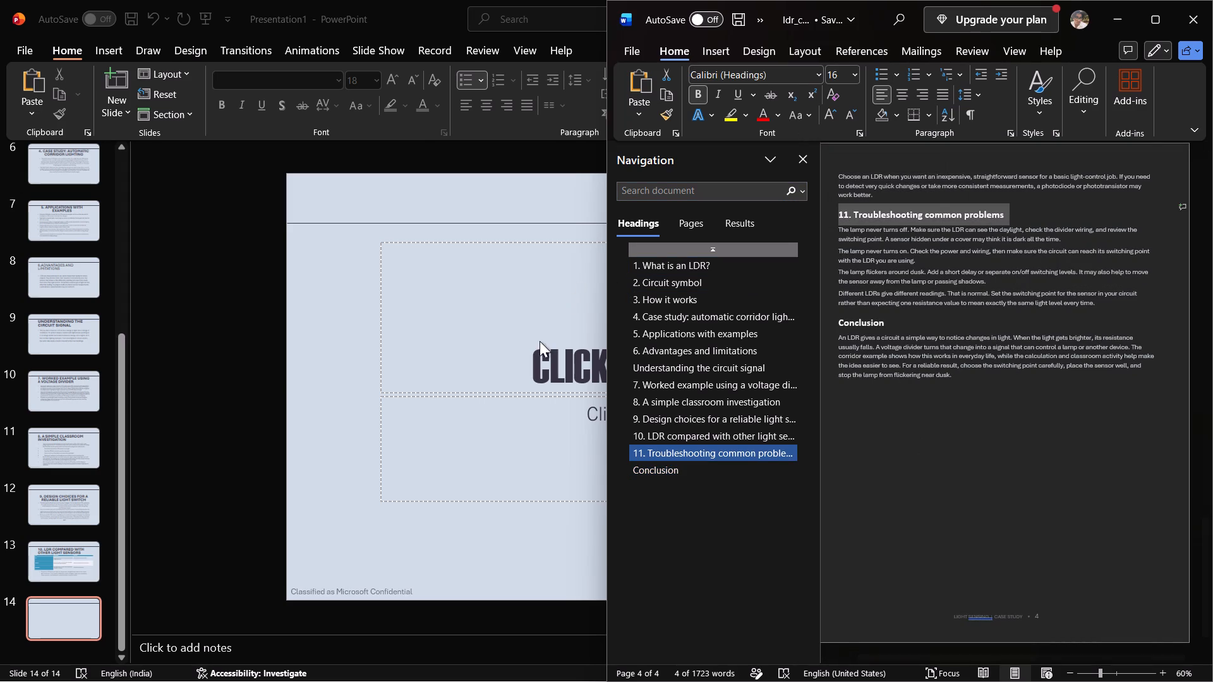
left_click(539, 344)
left_click(539, 344)
key("ctrl+v")
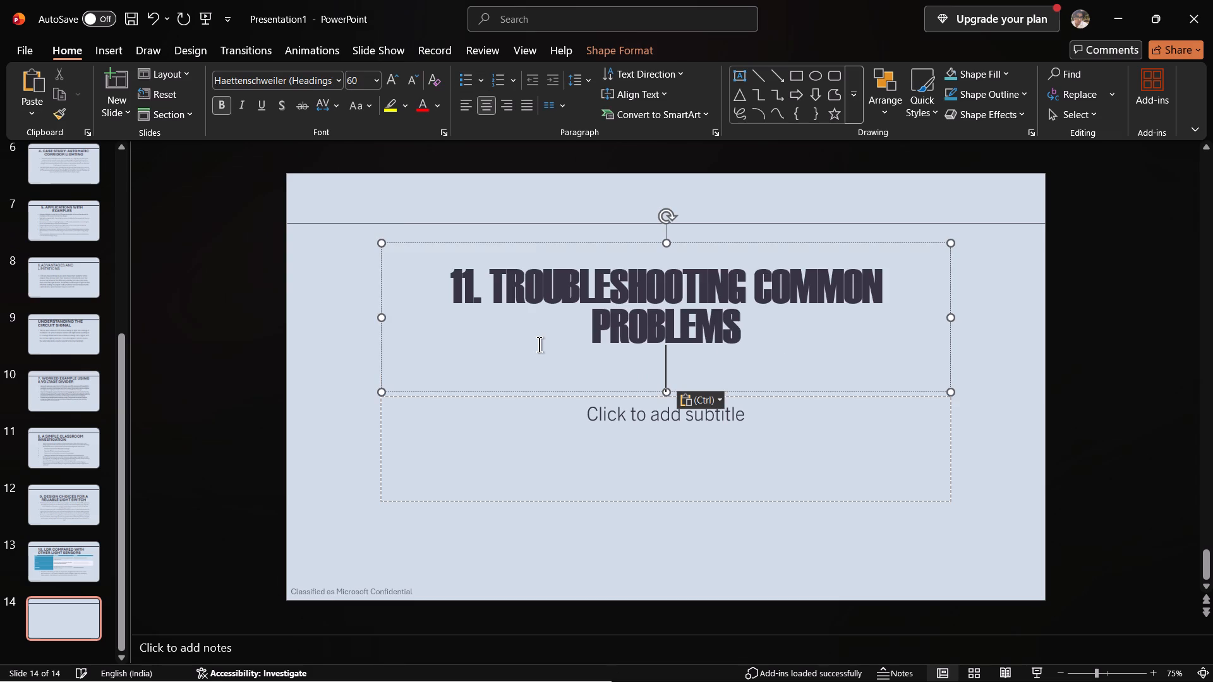
Set slide 14's title font to Aptos.
left_click_drag(437, 287, 801, 325)
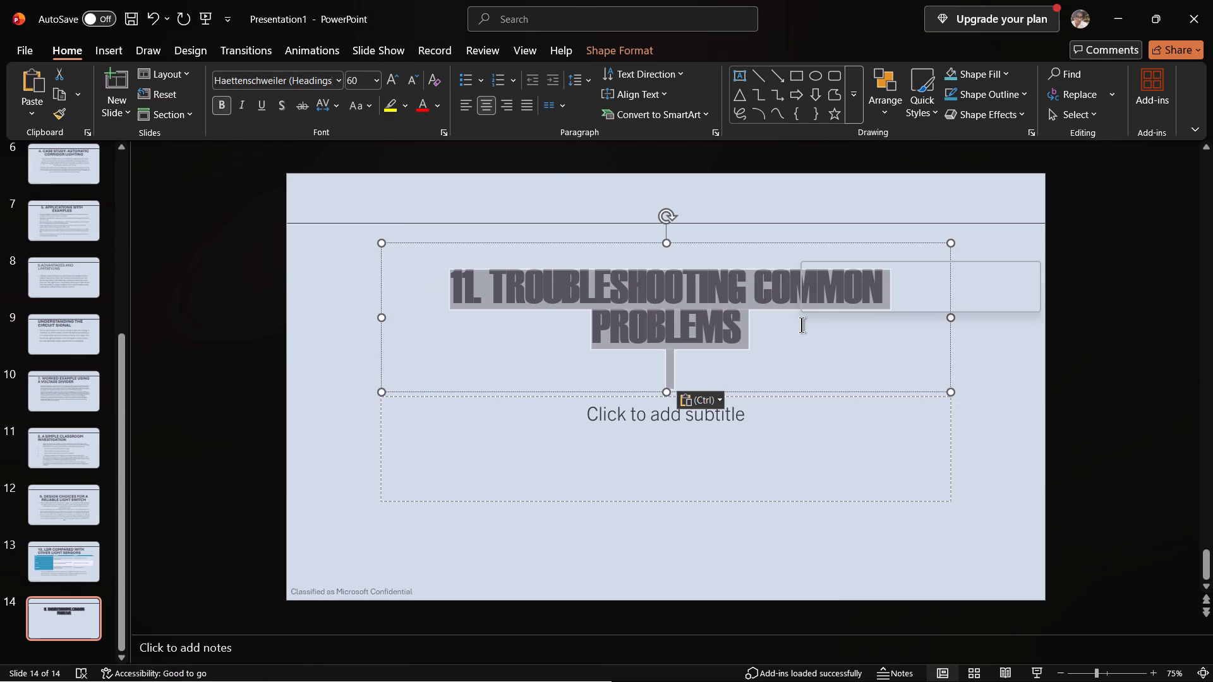
left_click(884, 278)
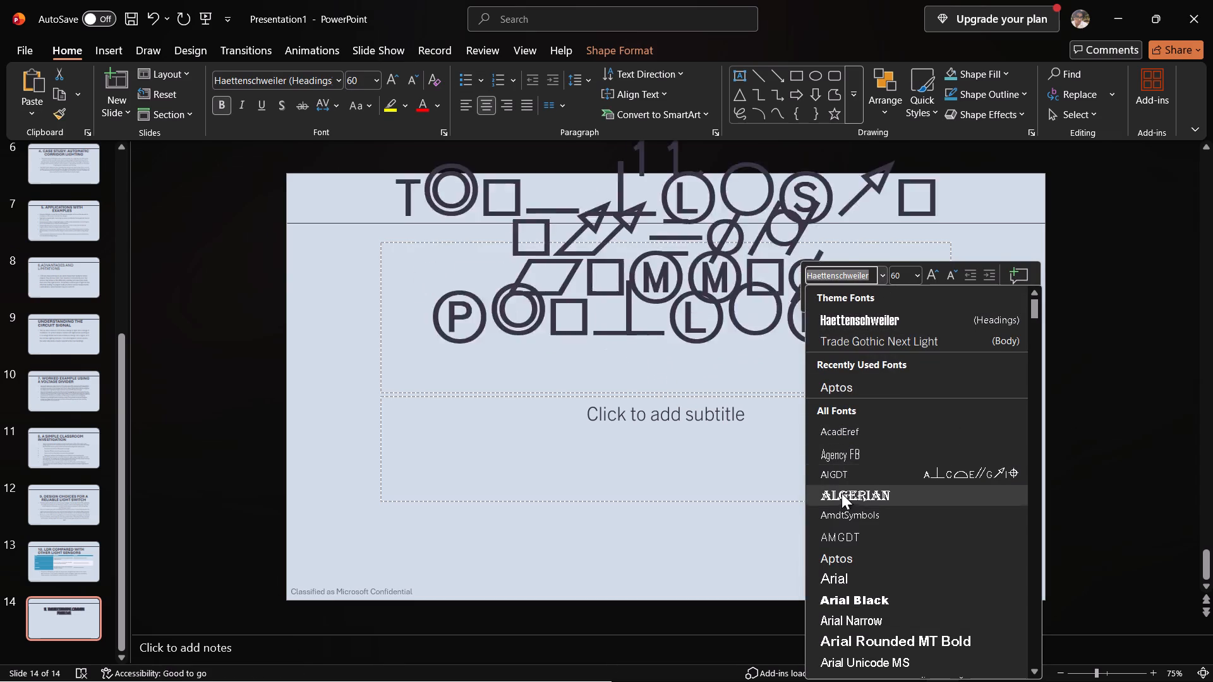
left_click(843, 553)
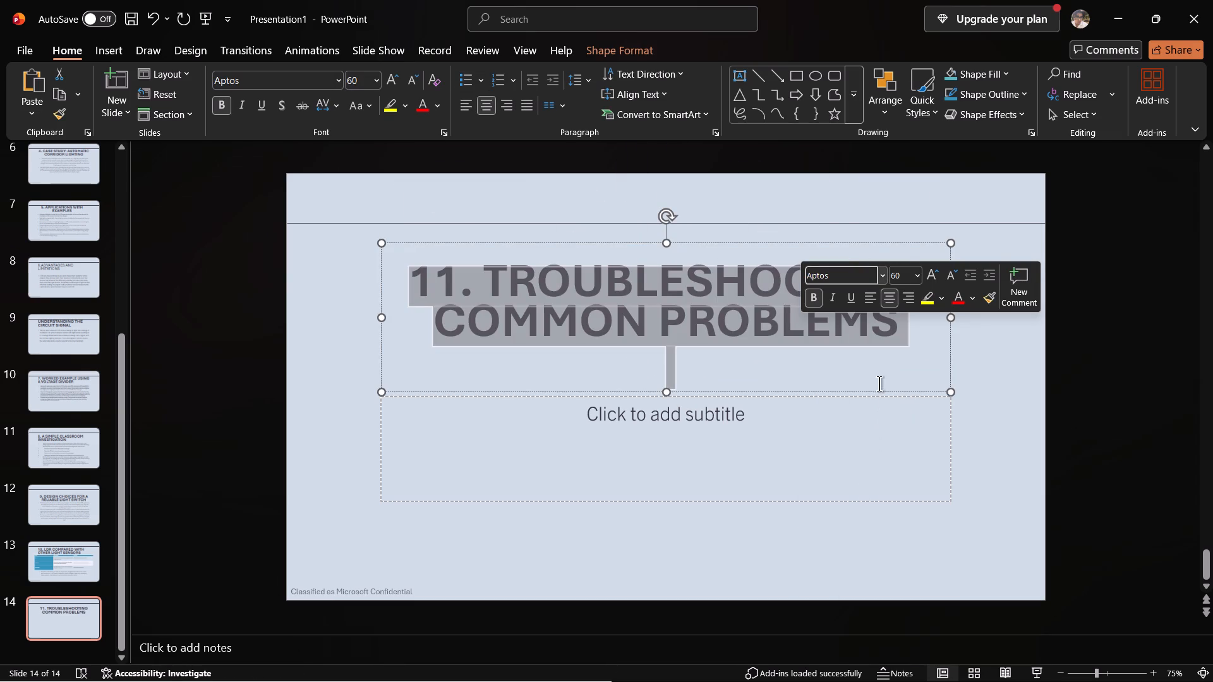
Shorten slide 14's title box from its bottom edge, keeping its full width.
left_click_drag(953, 391, 933, 367)
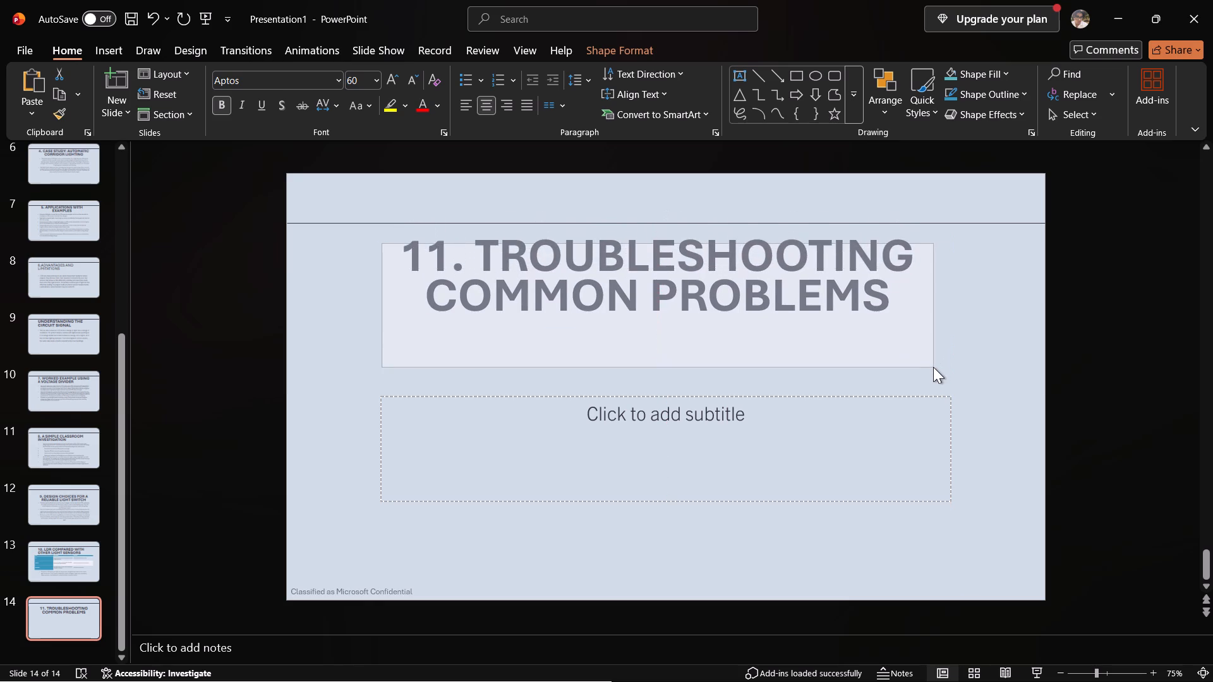
left_click_drag(933, 367, 950, 356)
Copy the four troubleshooting paragraphs under heading 11 in the Word document into slide 14's subtitle placeholder.
left_click(826, 446)
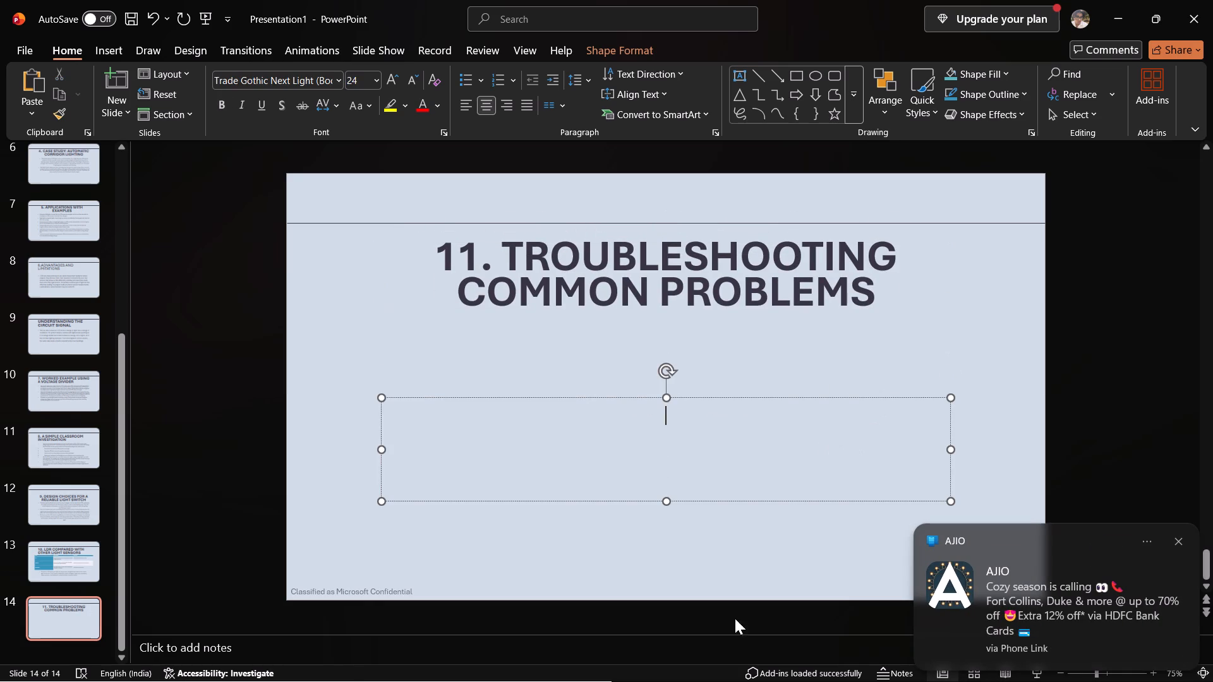
left_click(838, 670)
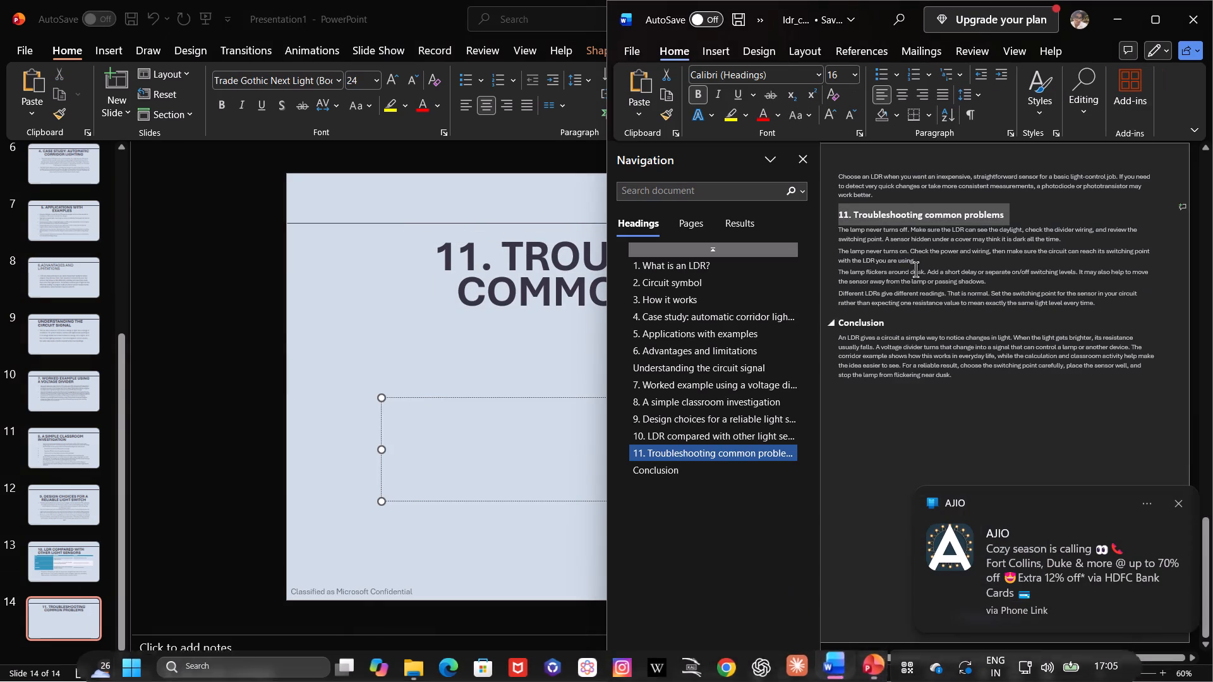
left_click_drag(837, 225, 1061, 312)
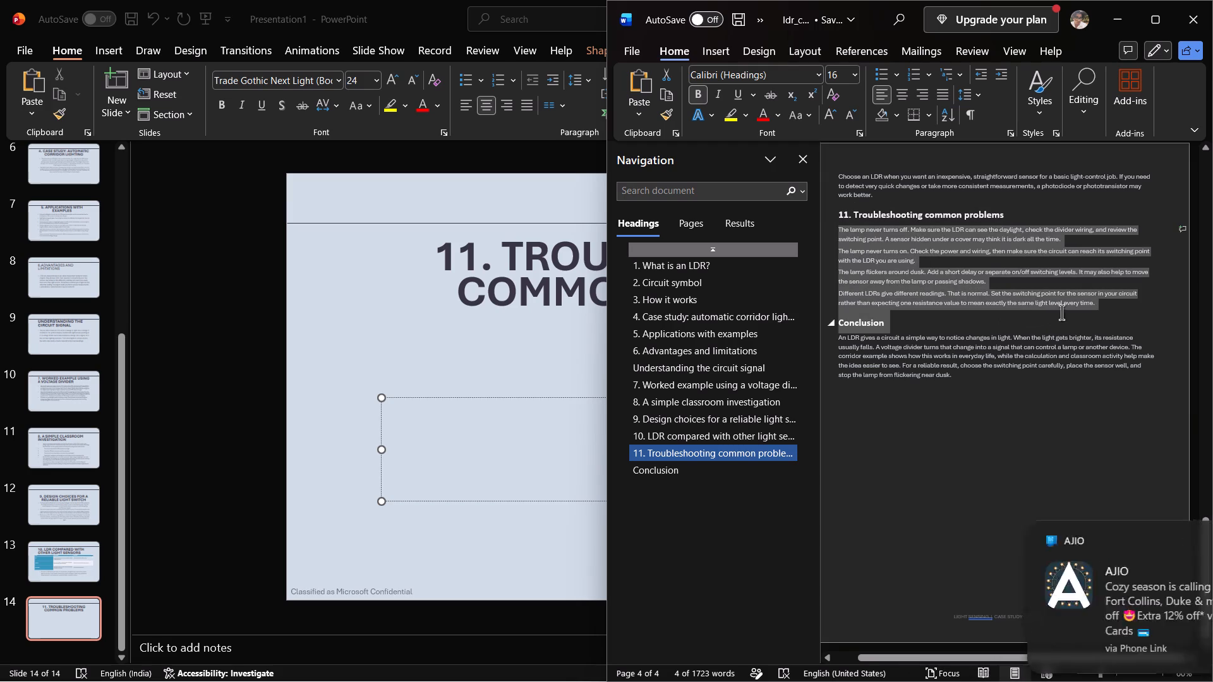
left_click_drag(1061, 312, 1104, 299)
key("ctrl+c")
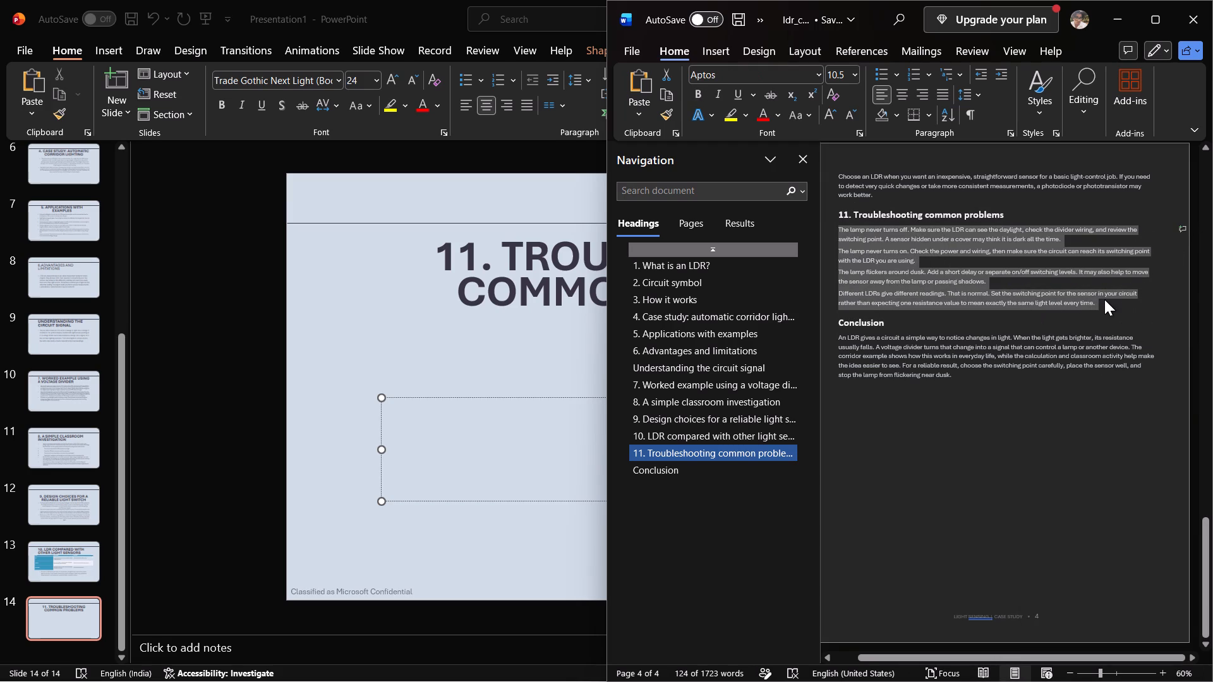
left_click(530, 414)
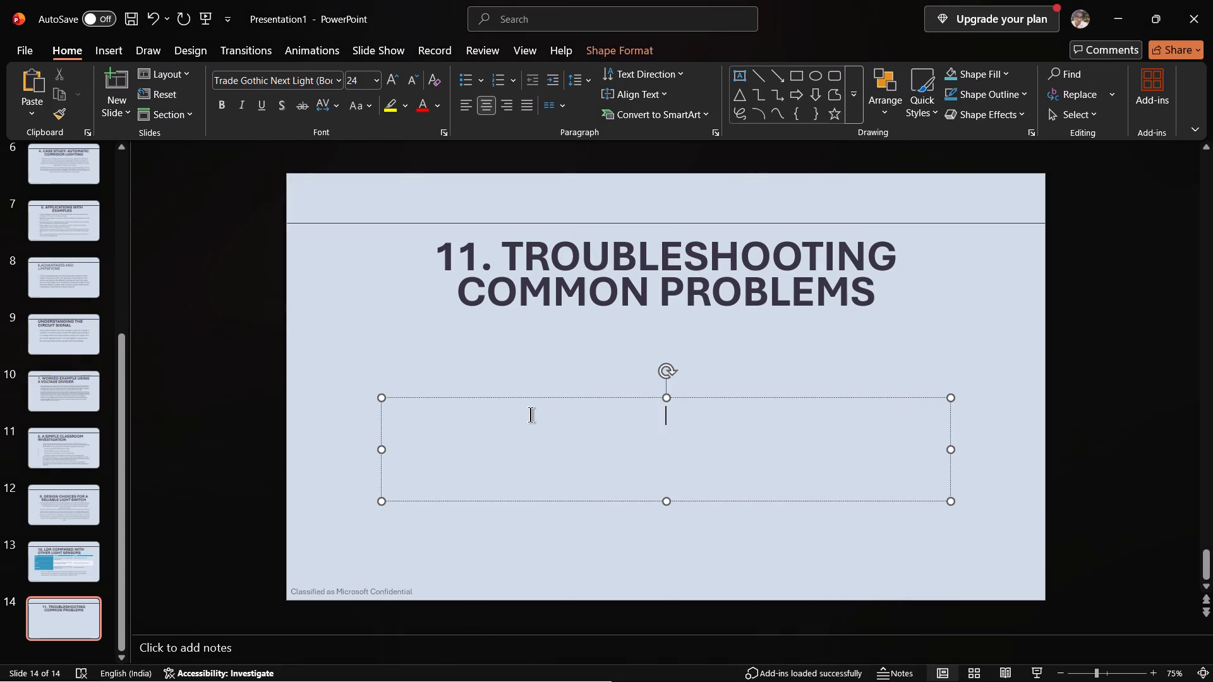
key("ctrl+v")
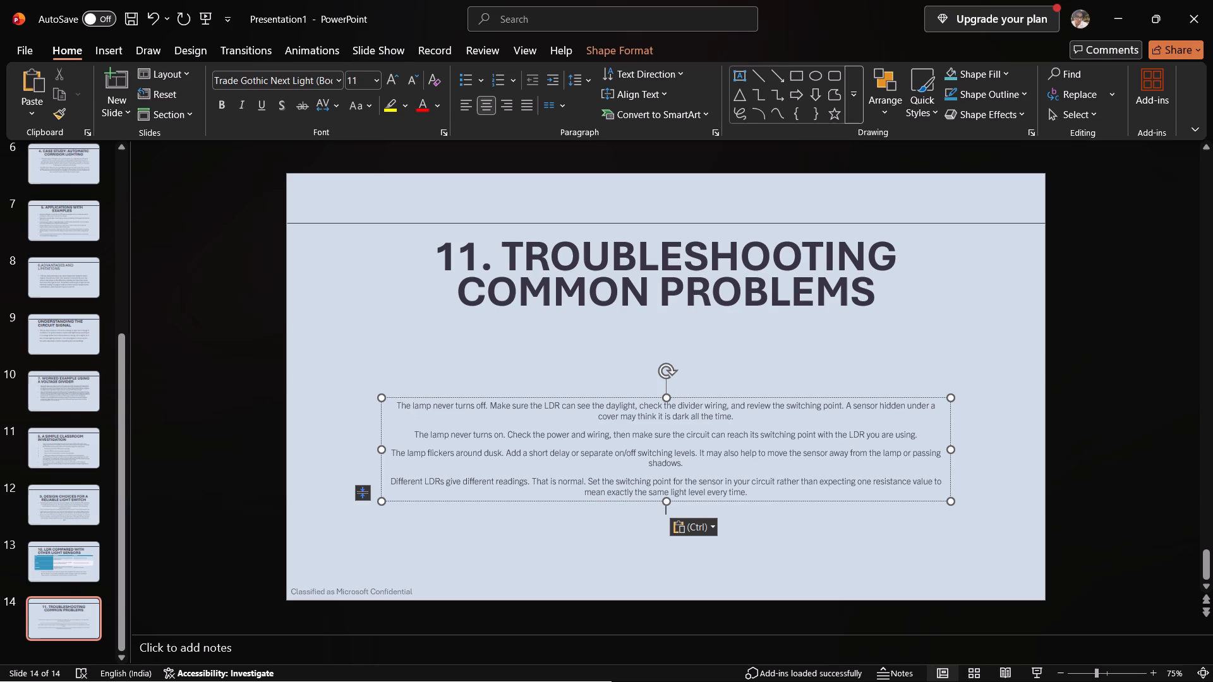
Extend slide 14's body text box upward to just below the title.
left_click_drag(666, 398, 678, 336)
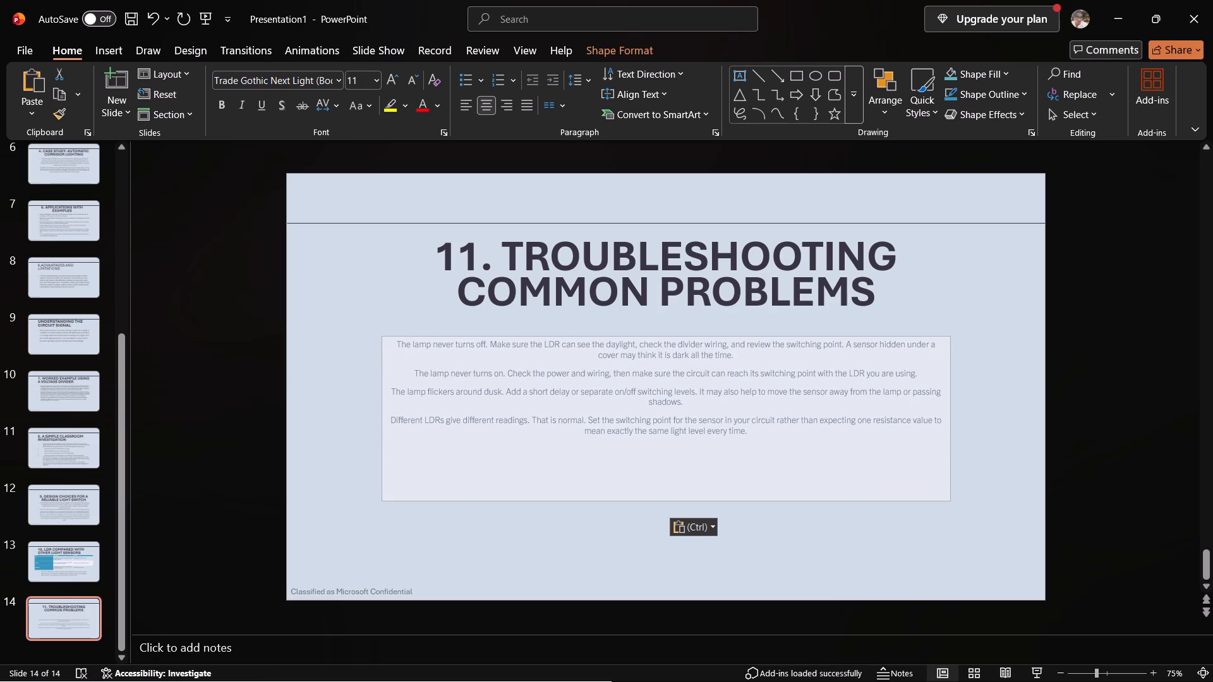
left_click_drag(678, 336, 679, 329)
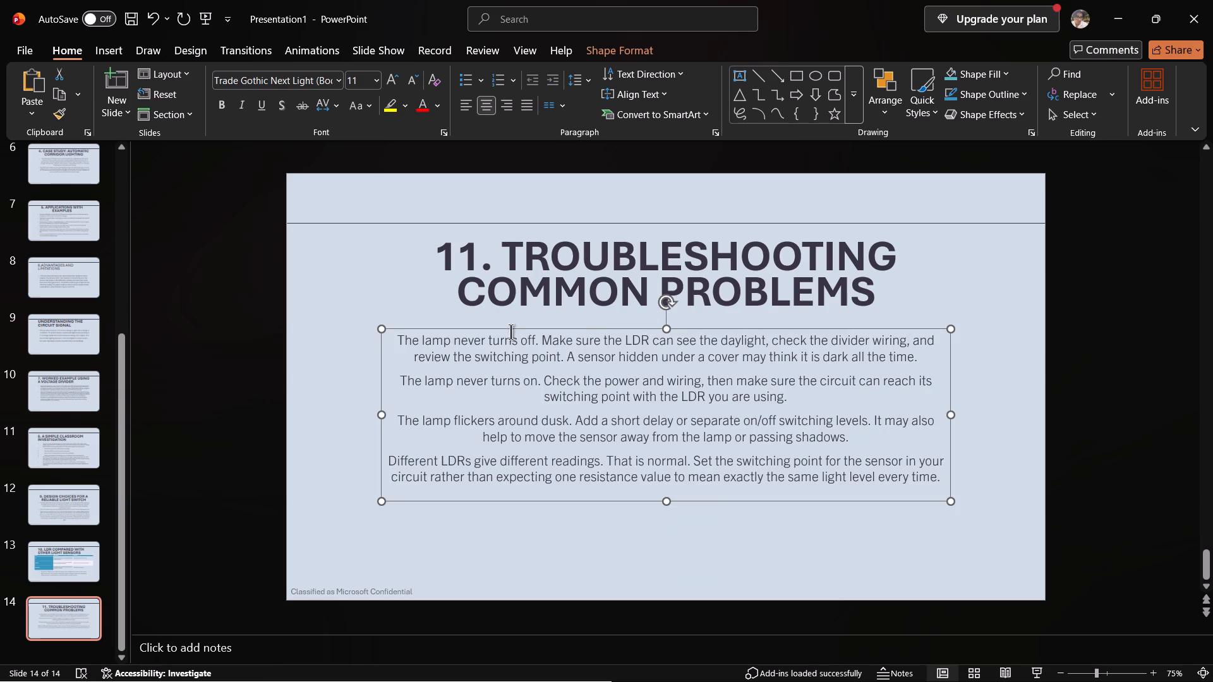
Format slide 14's first two paragraphs, on the lamp never turning off and never turning on, as bullets.
left_click(395, 340)
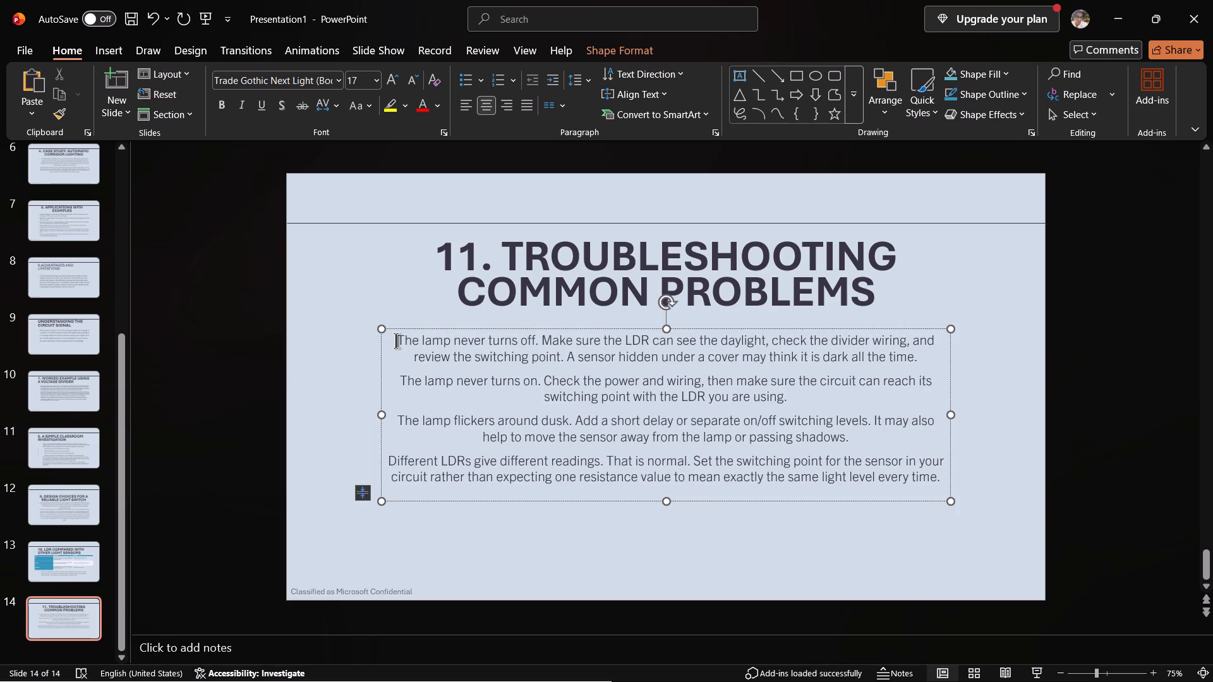
left_click(471, 73)
key("Down")
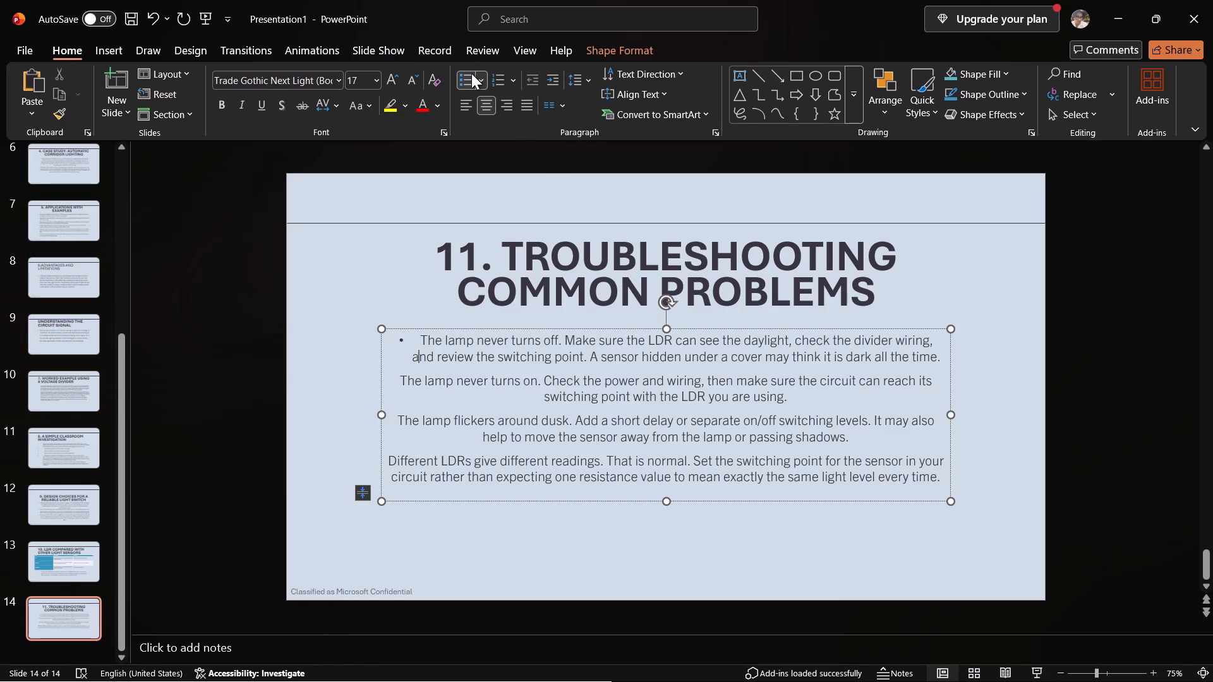
key("Down")
key("Left")
key("Left")
key("Left")
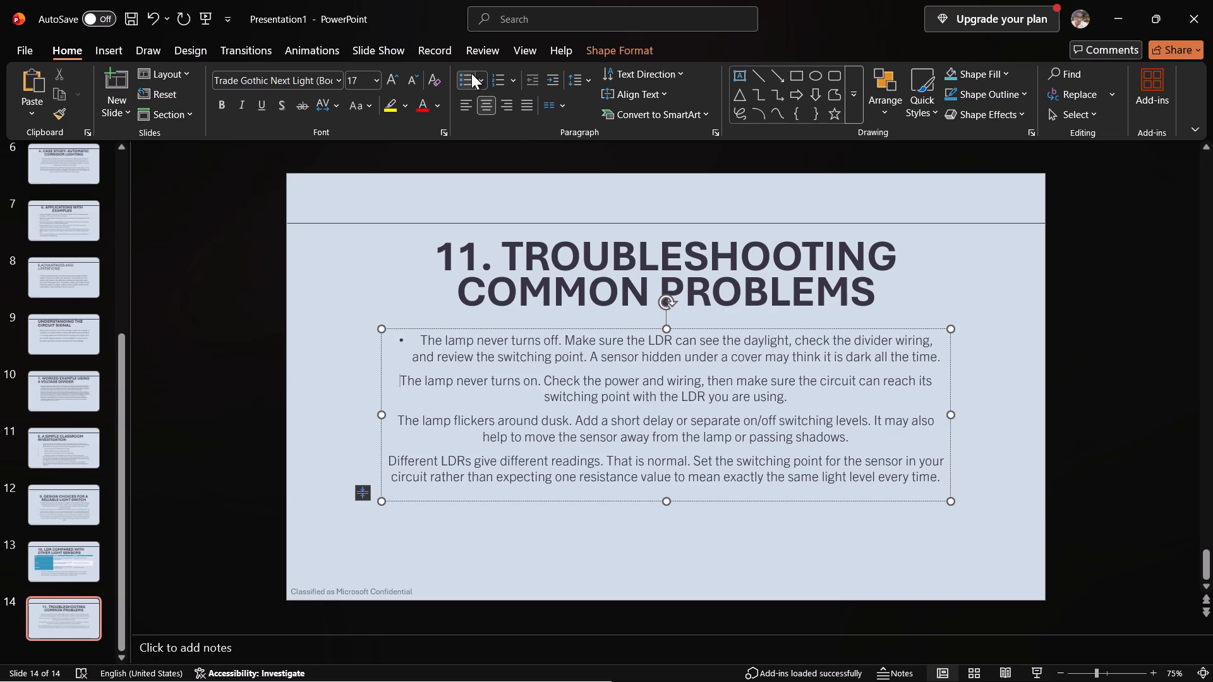
left_click(471, 73)
Format slide 14's last two paragraphs, on dusk flicker and differing LDR readings, as bullets.
key("Down")
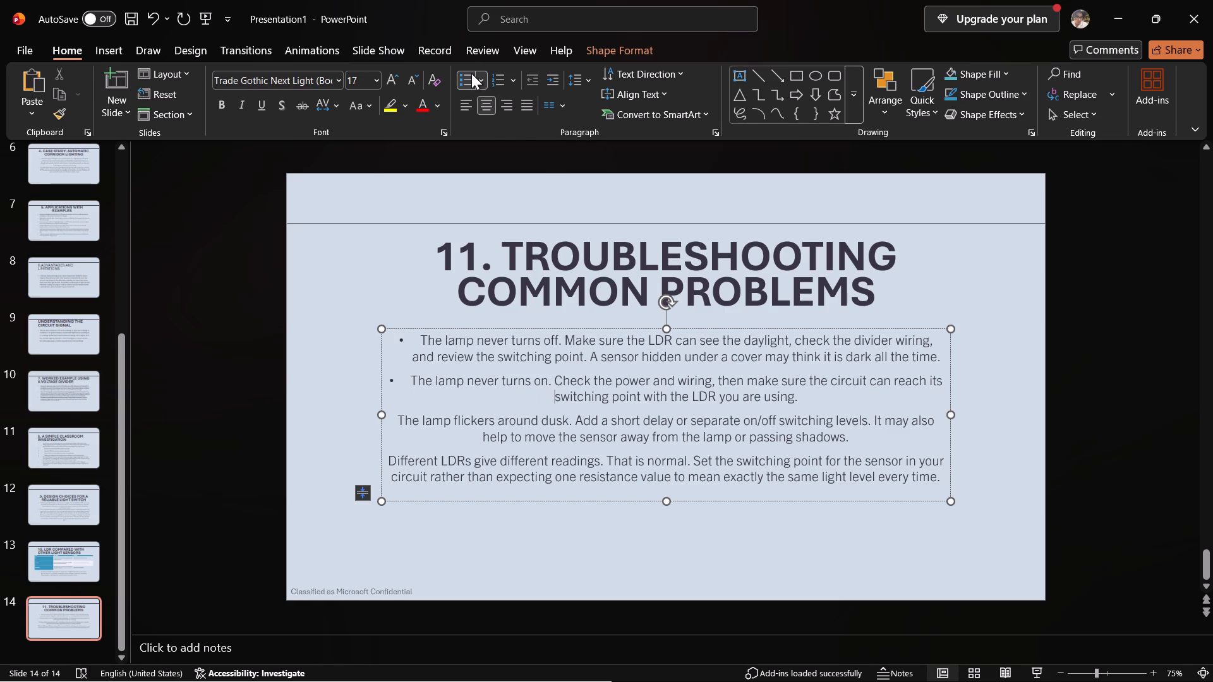
key("Down")
key("Down")
key("Up")
key("Left")
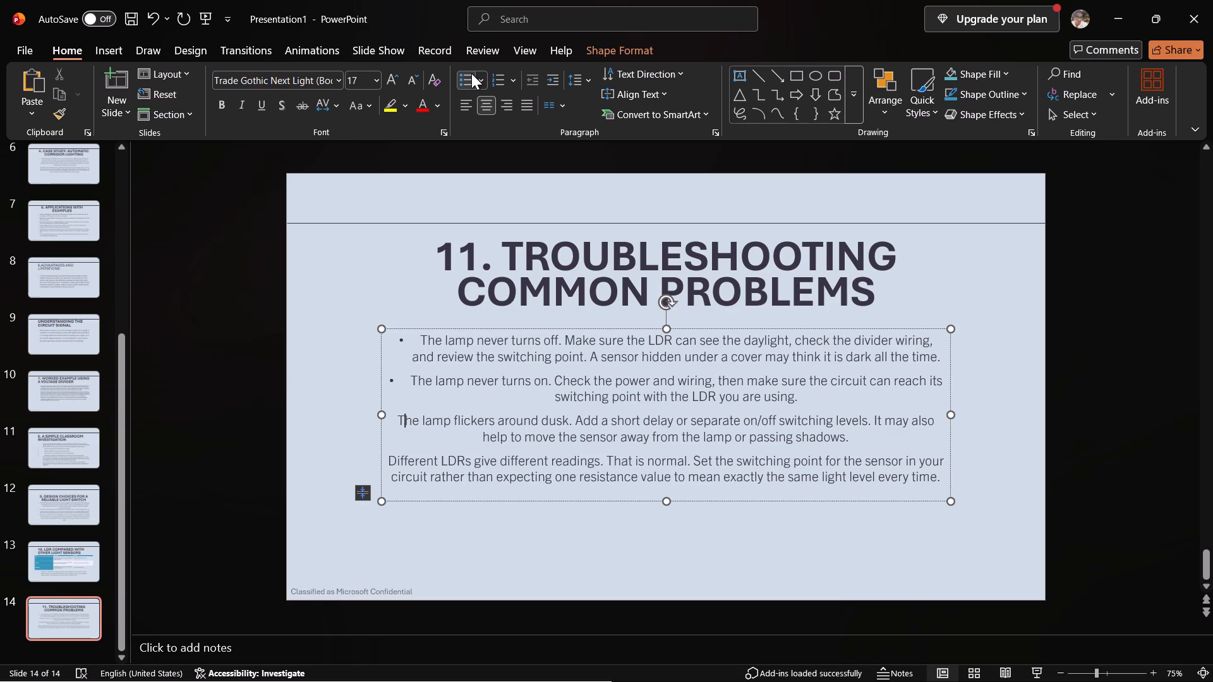
key("Left")
left_click(471, 73)
key("Down")
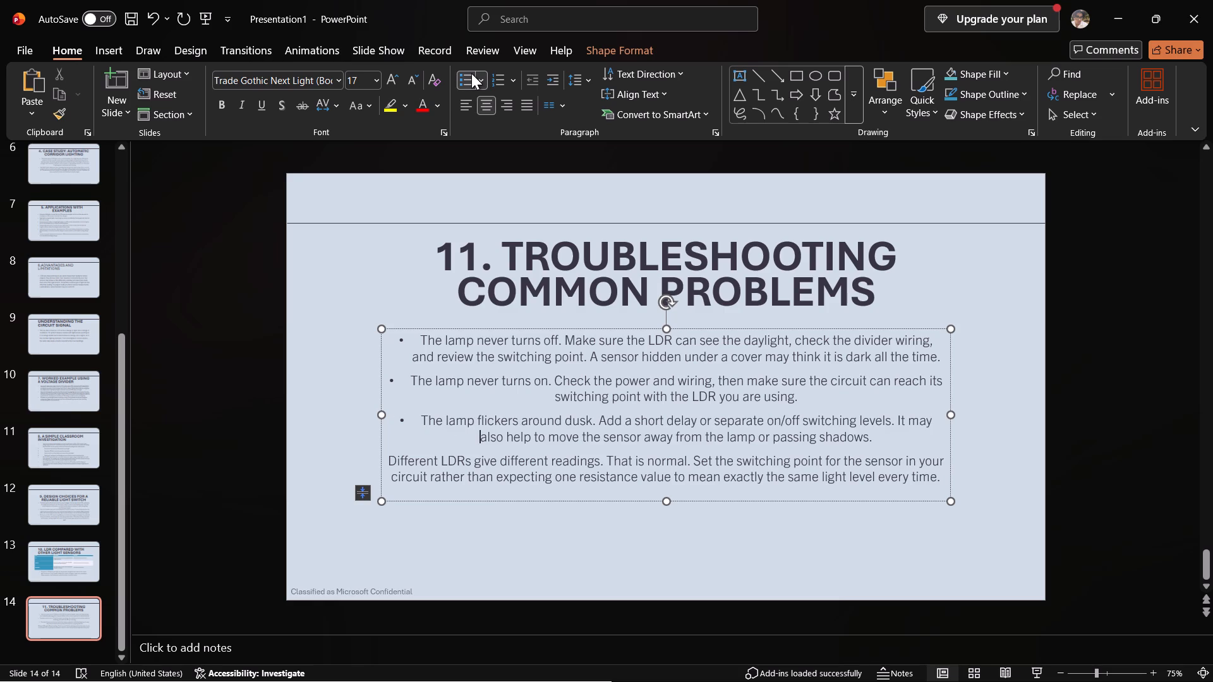
key("Down")
key("Left")
key("Left")
key("Left")
key("Left")
key("Left")
key("Left")
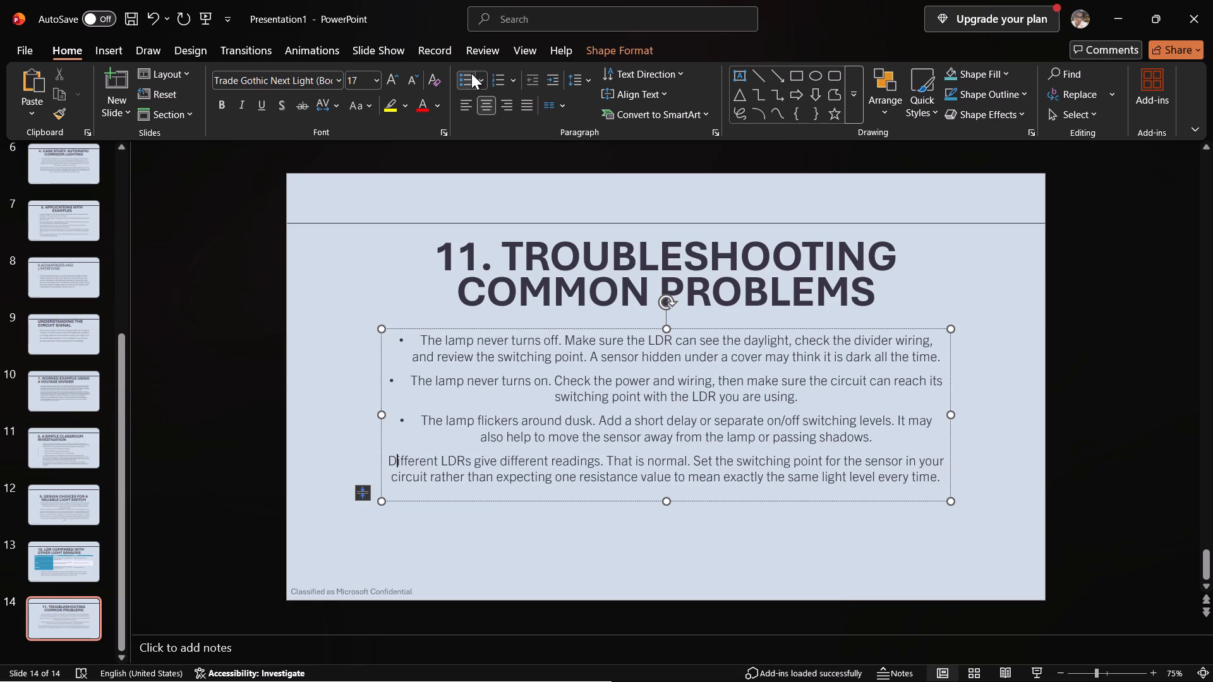
left_click(471, 73)
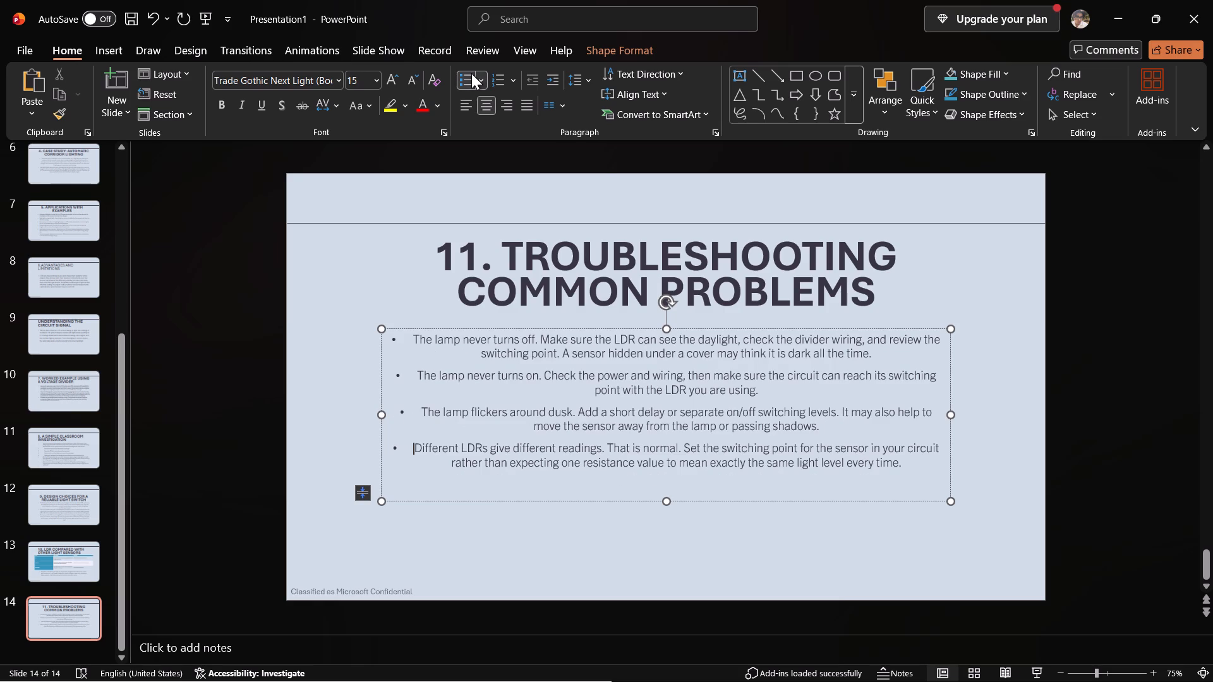
left_click(1094, 438)
Add slide 15 and copy the Conclusion heading from the Word document into its title placeholder.
key("ctrl+m")
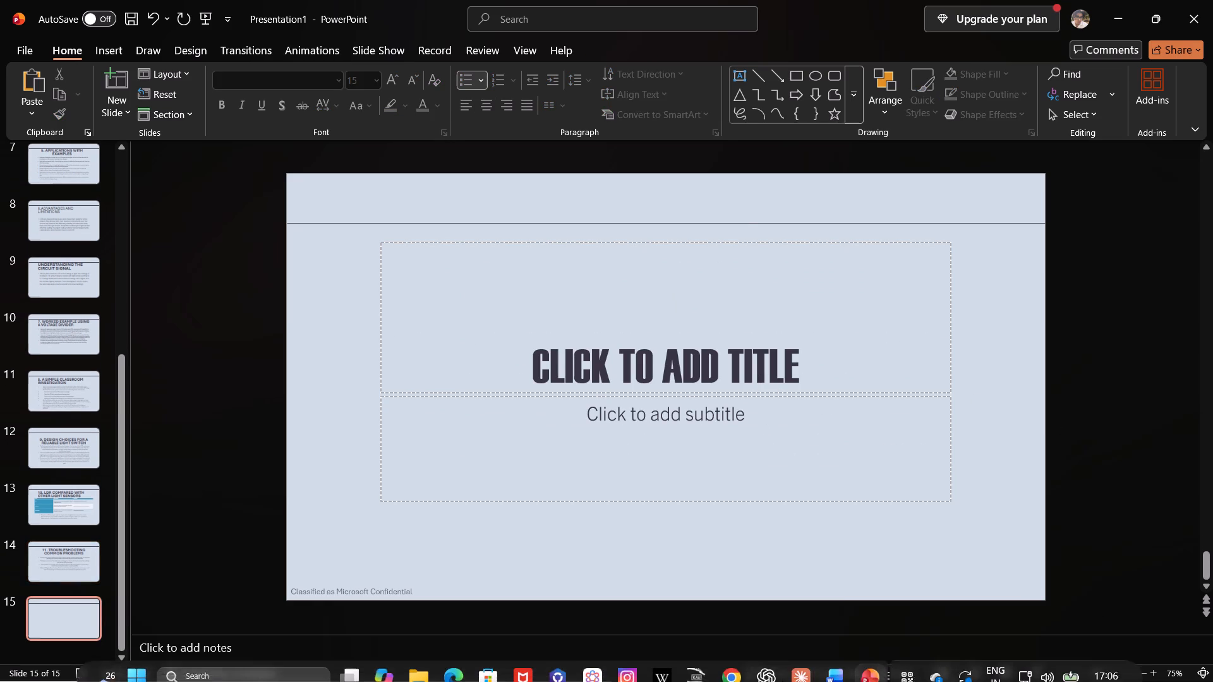
left_click(849, 664)
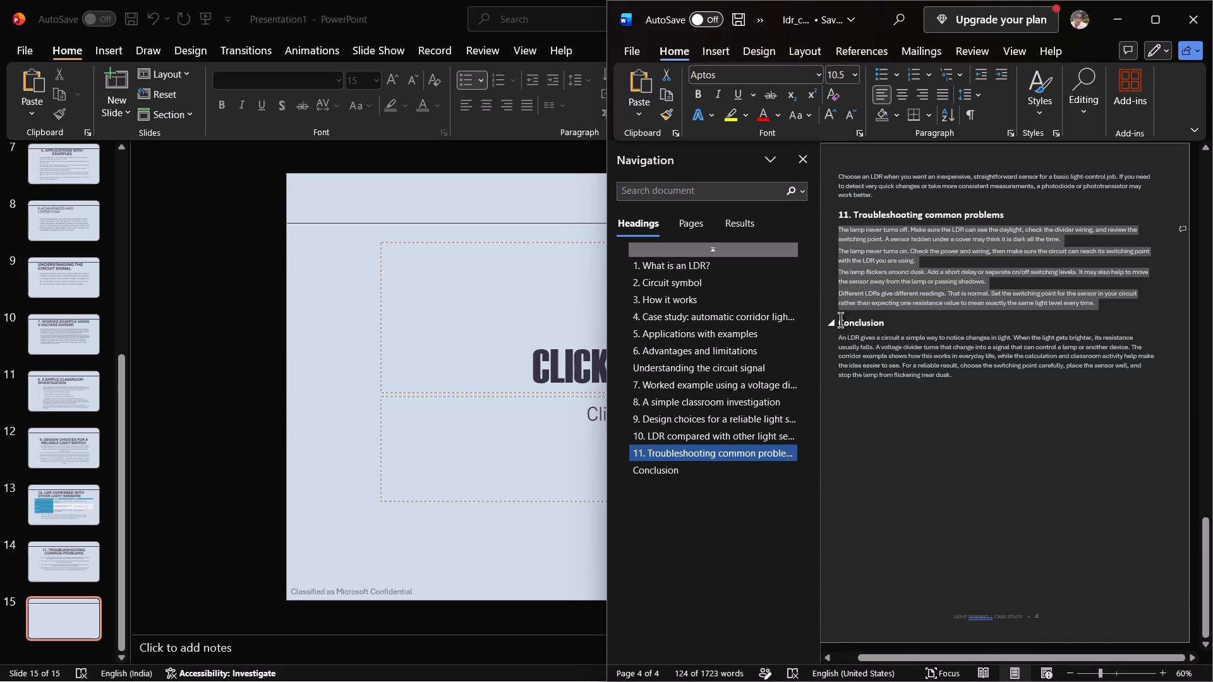
left_click_drag(840, 320, 926, 335)
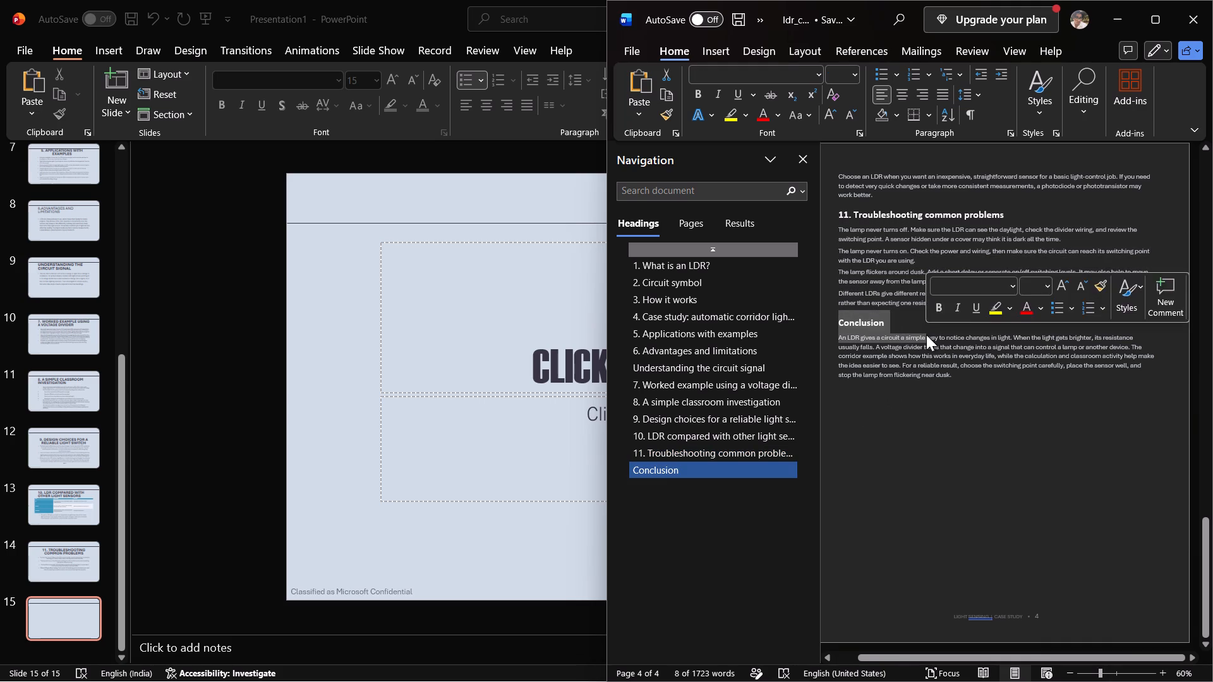
left_click(924, 430)
left_click(924, 430)
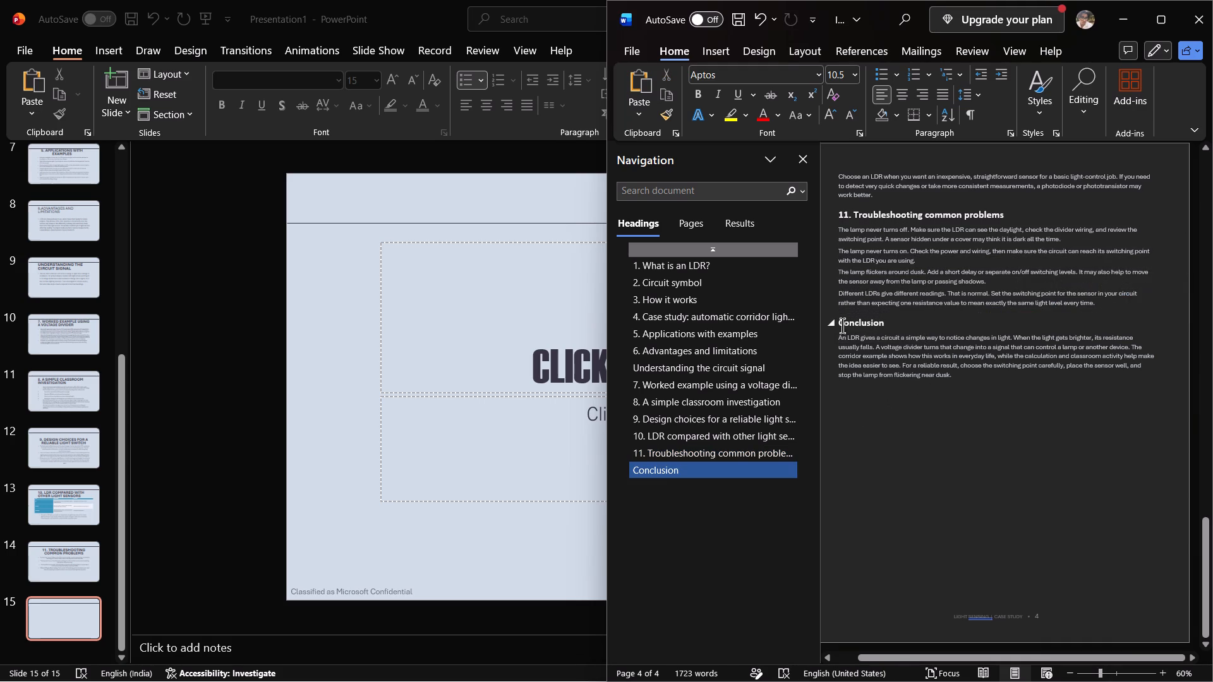
left_click_drag(840, 324, 902, 323)
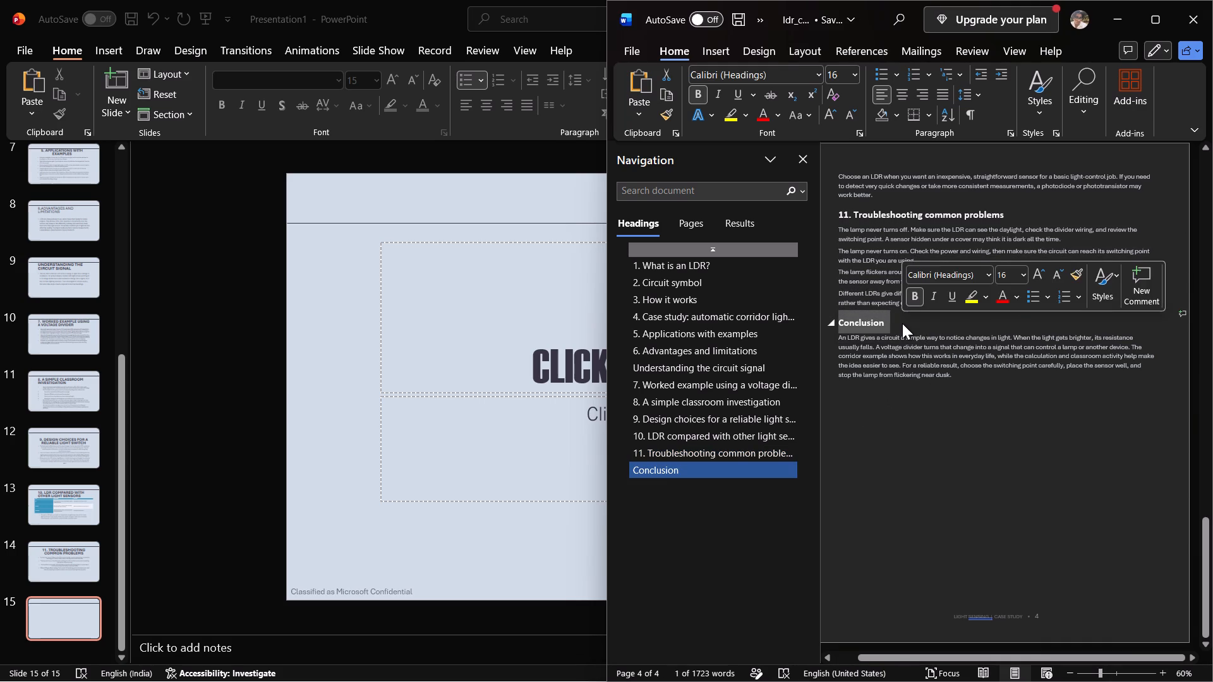
key("ctrl+c")
left_click(565, 369)
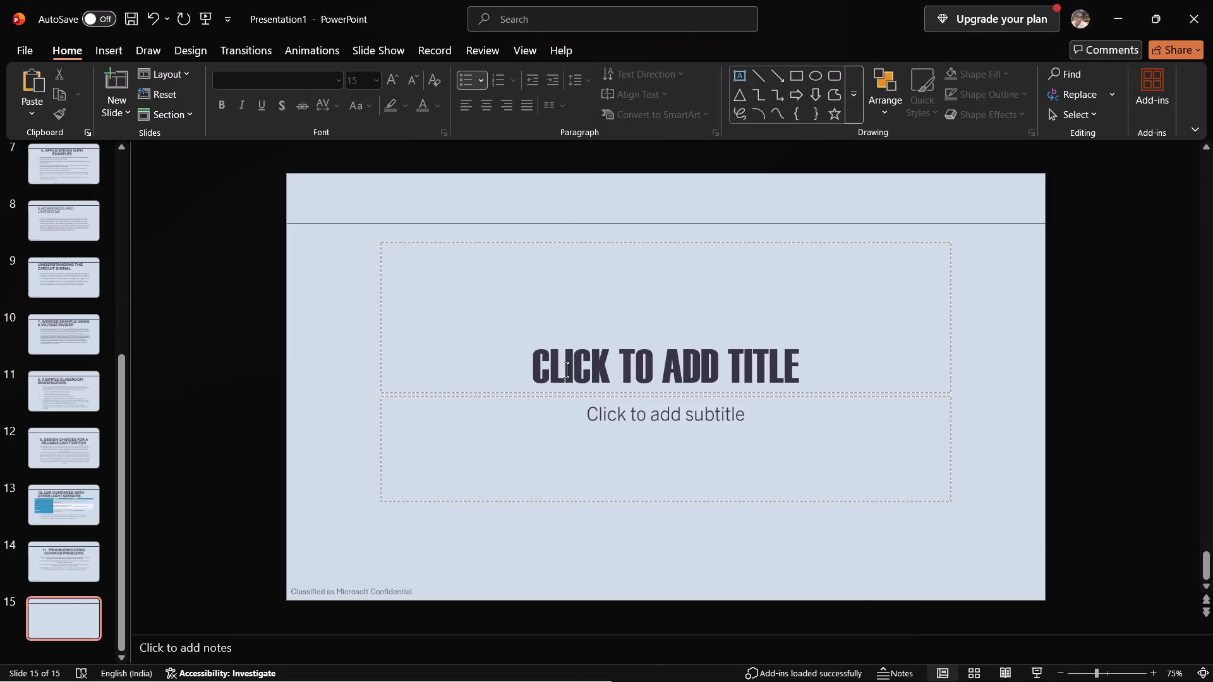
left_click(565, 369)
key("ctrl+v")
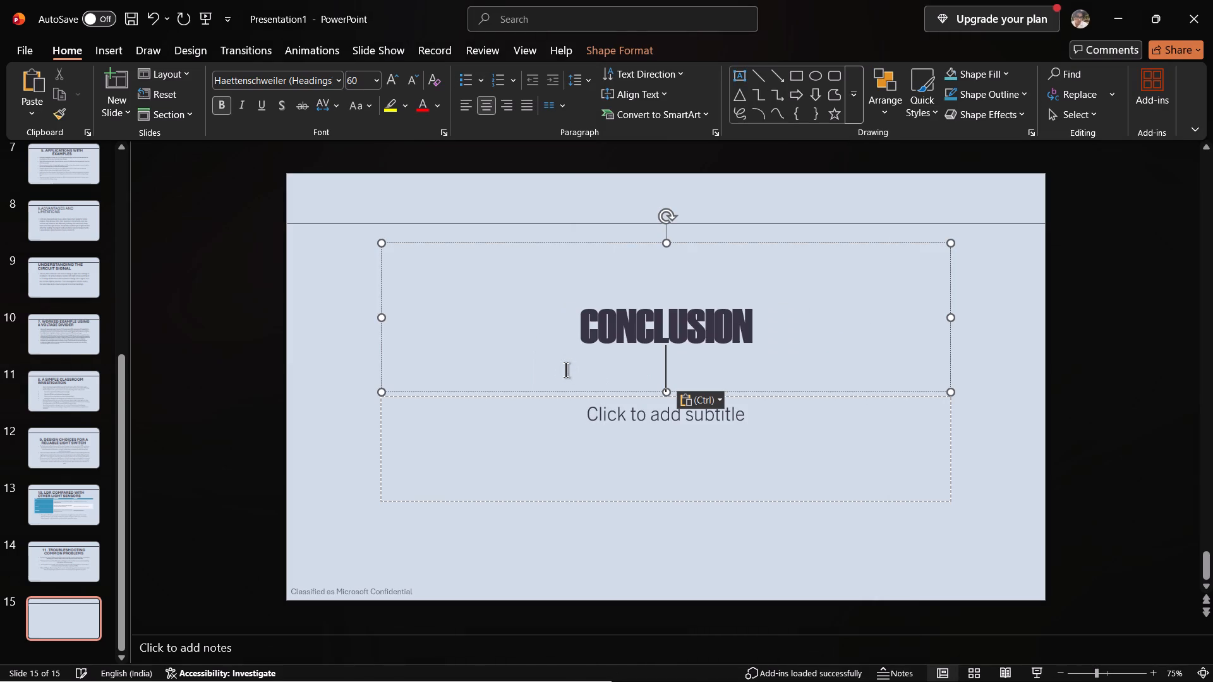
Set slide 15's title font to Aptos.
left_click_drag(584, 332, 749, 330)
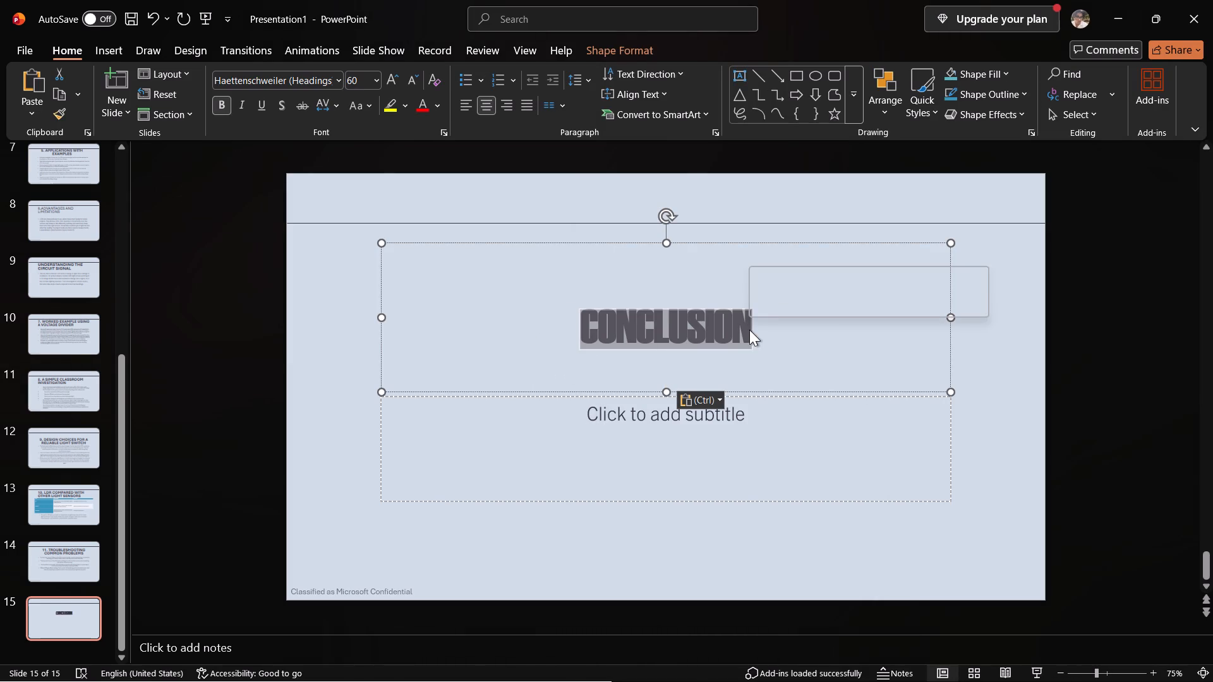
left_click(830, 280)
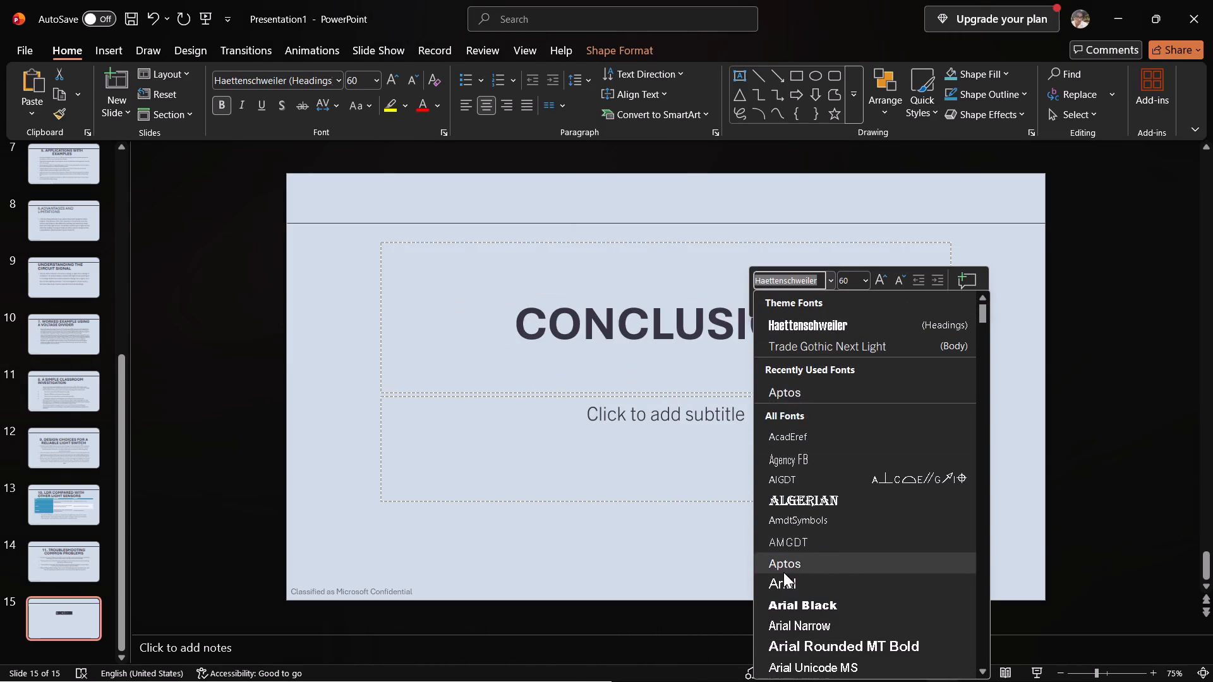
left_click(783, 572)
Copy the paragraph under the Conclusion heading in the Word document into slide 15's subtitle placeholder.
left_click(812, 443)
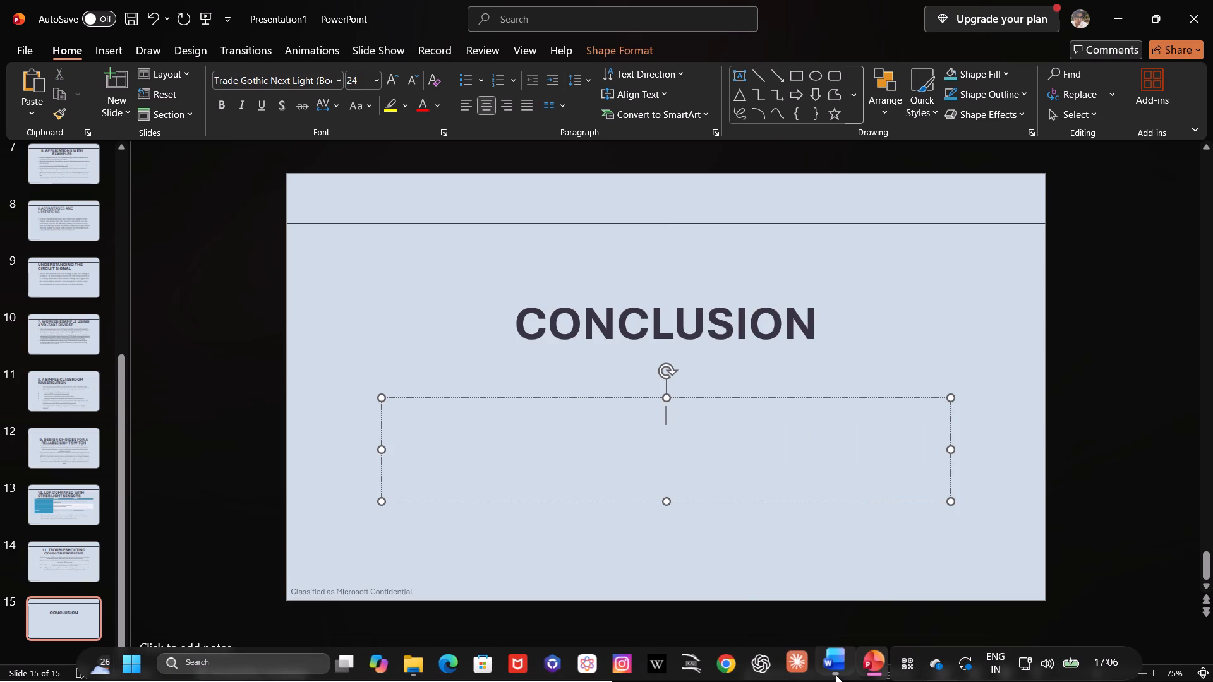
left_click(835, 613)
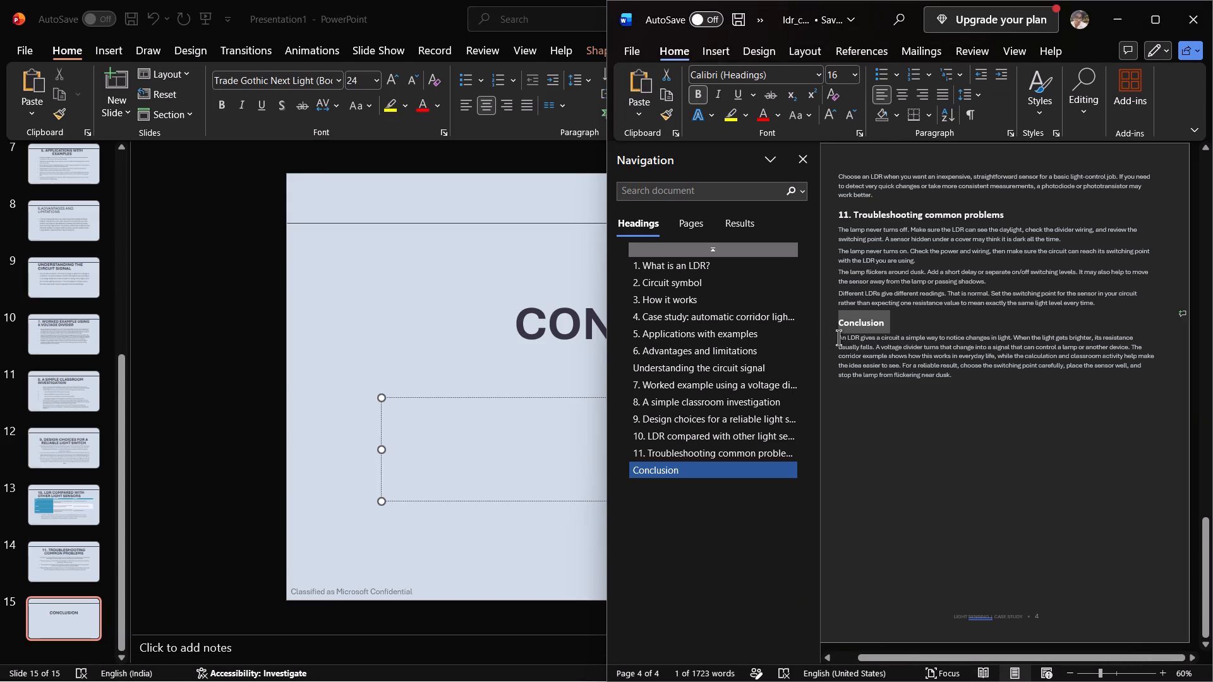
left_click_drag(838, 337, 982, 402)
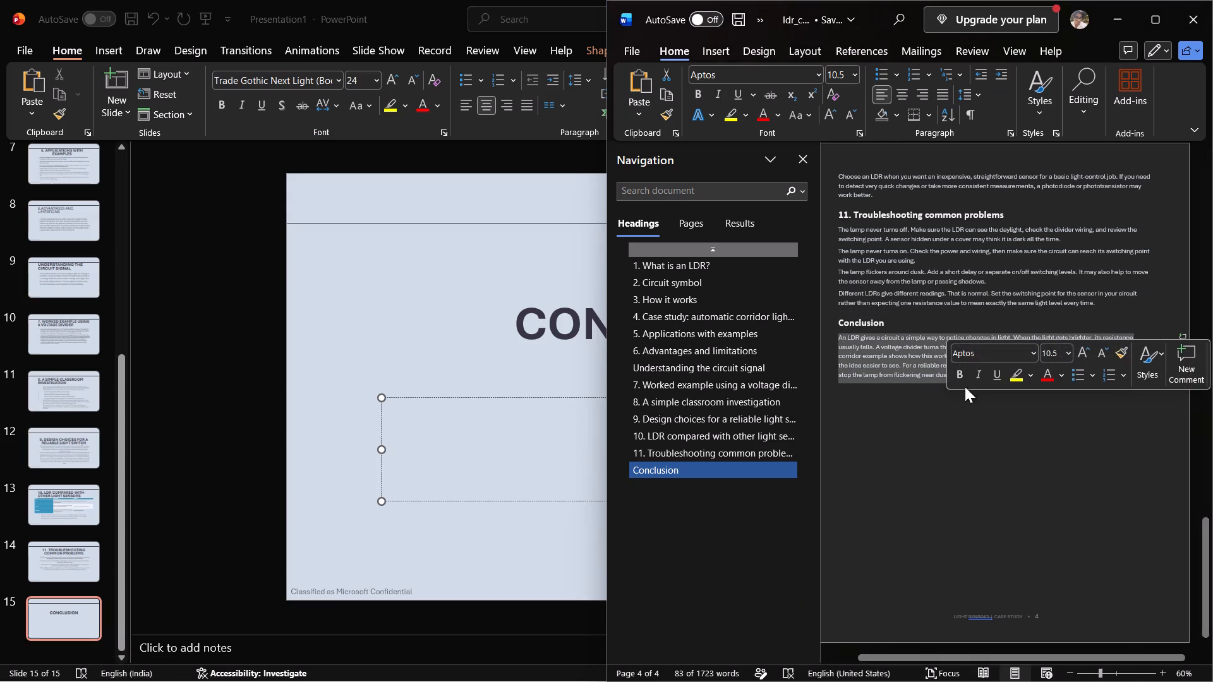
key("ctrl+c")
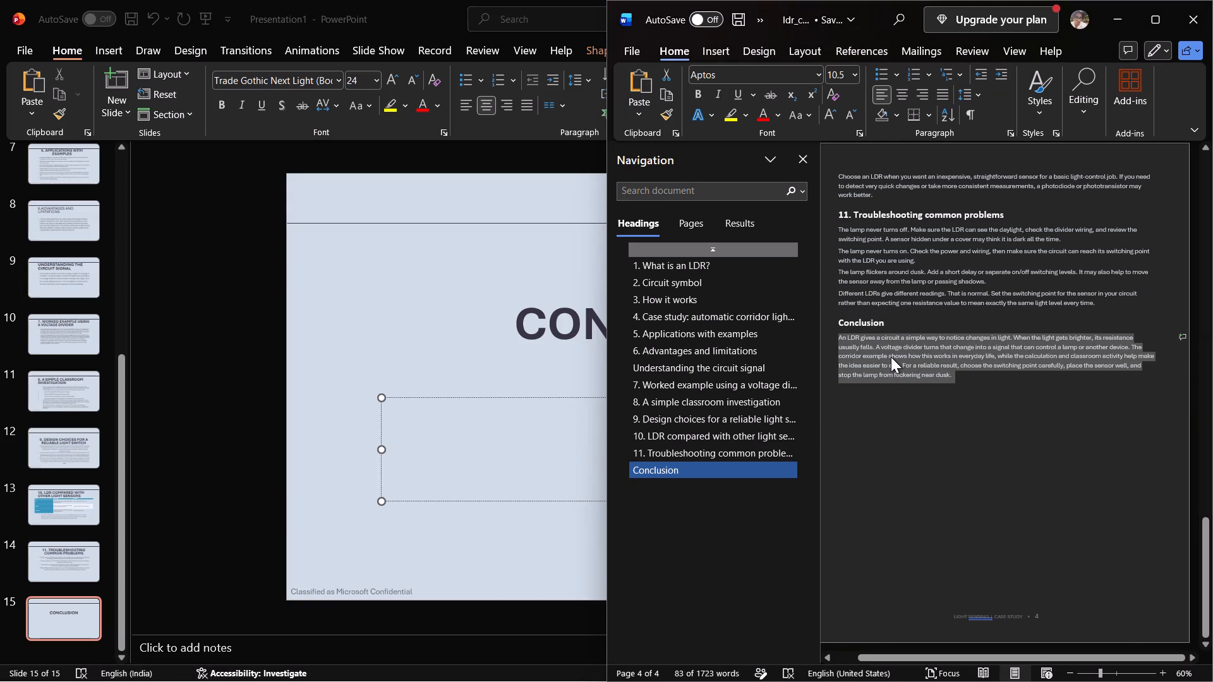
left_click(516, 399)
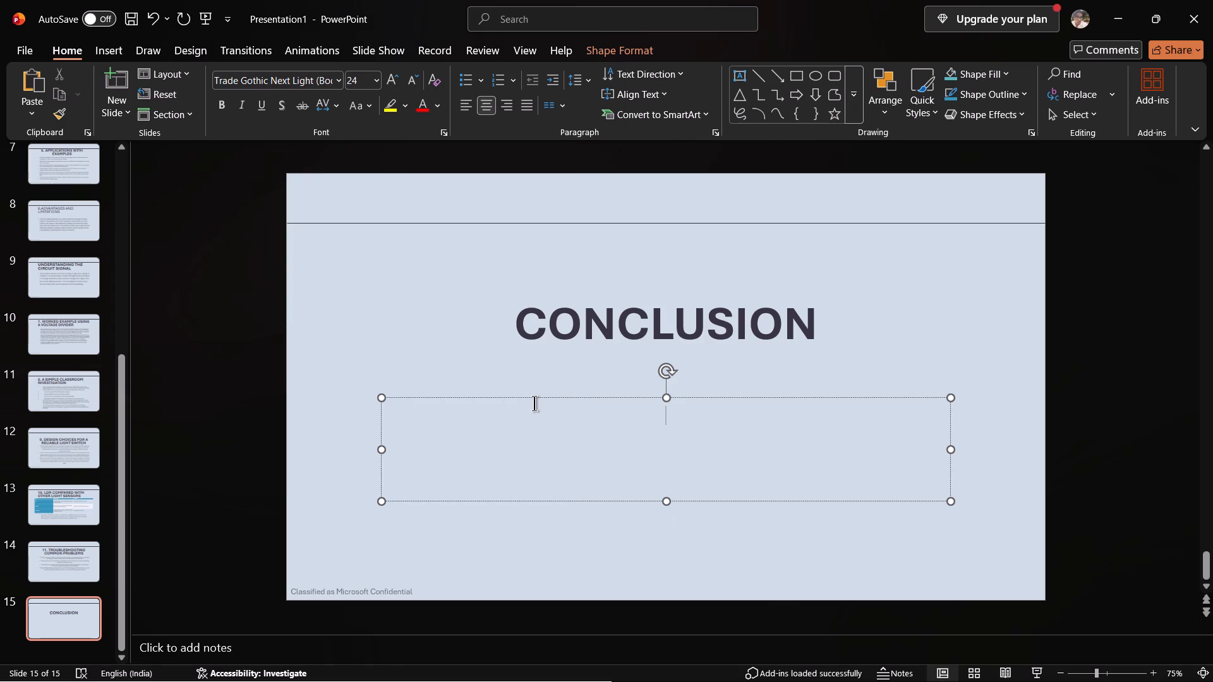
key("ctrl+v")
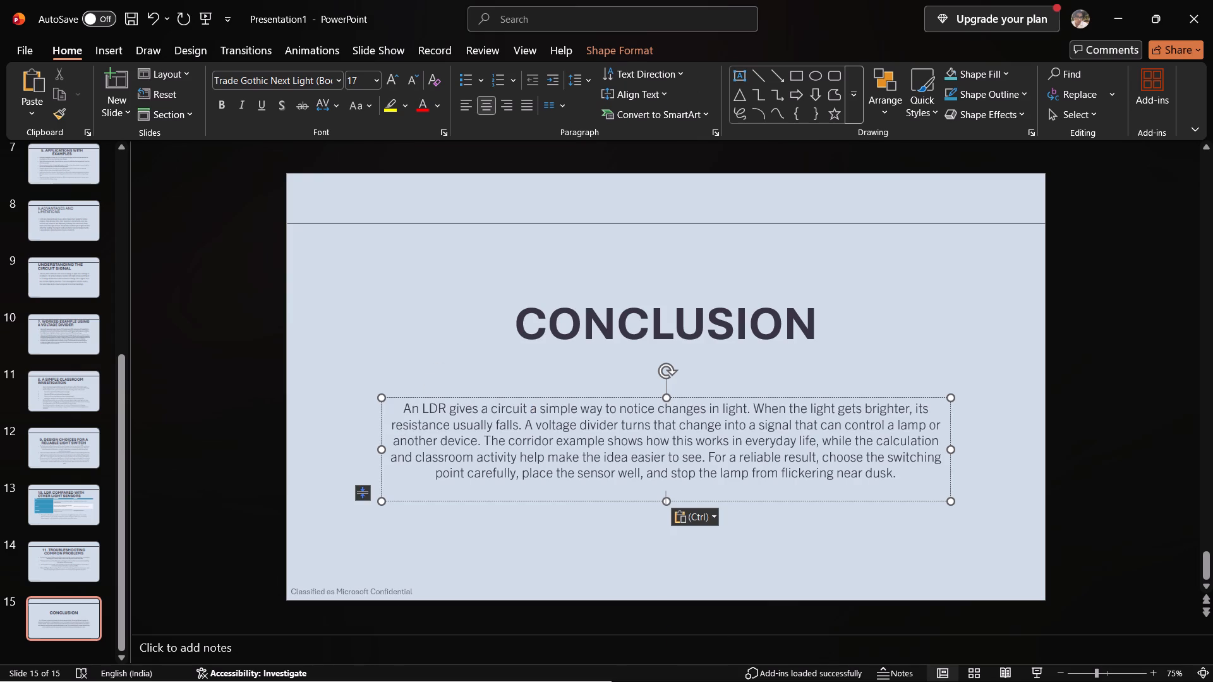
Format slide 15's conclusion paragraph as a bullet.
left_click(401, 410)
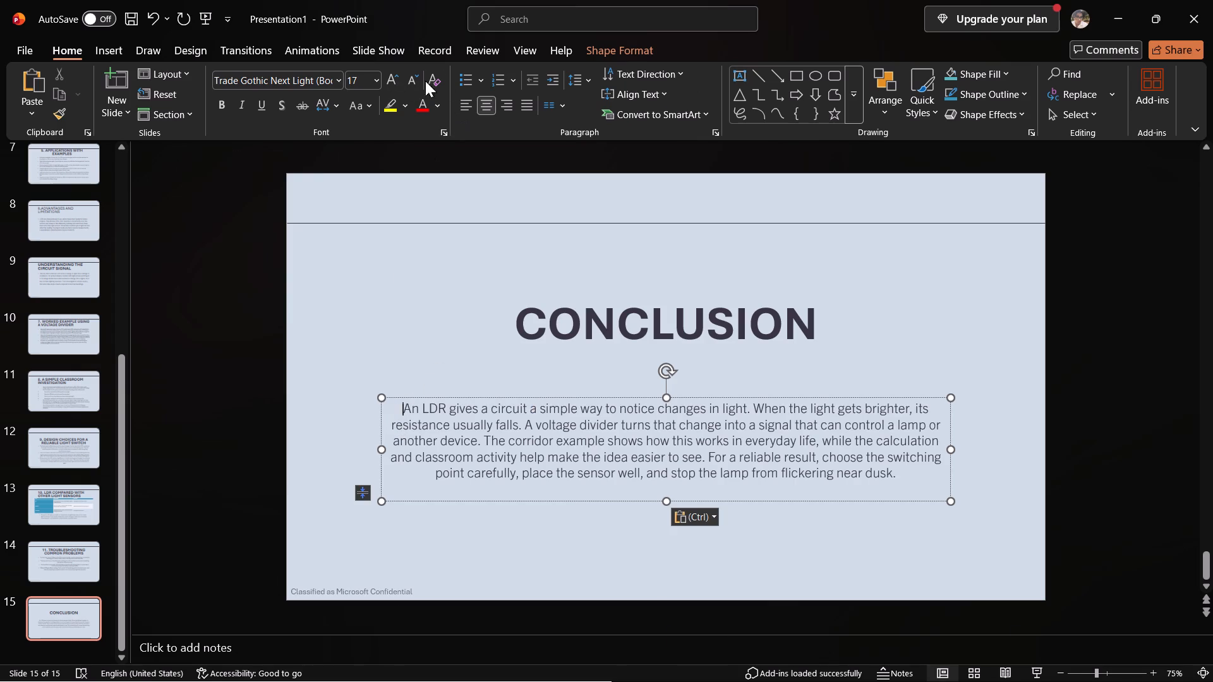
left_click(466, 81)
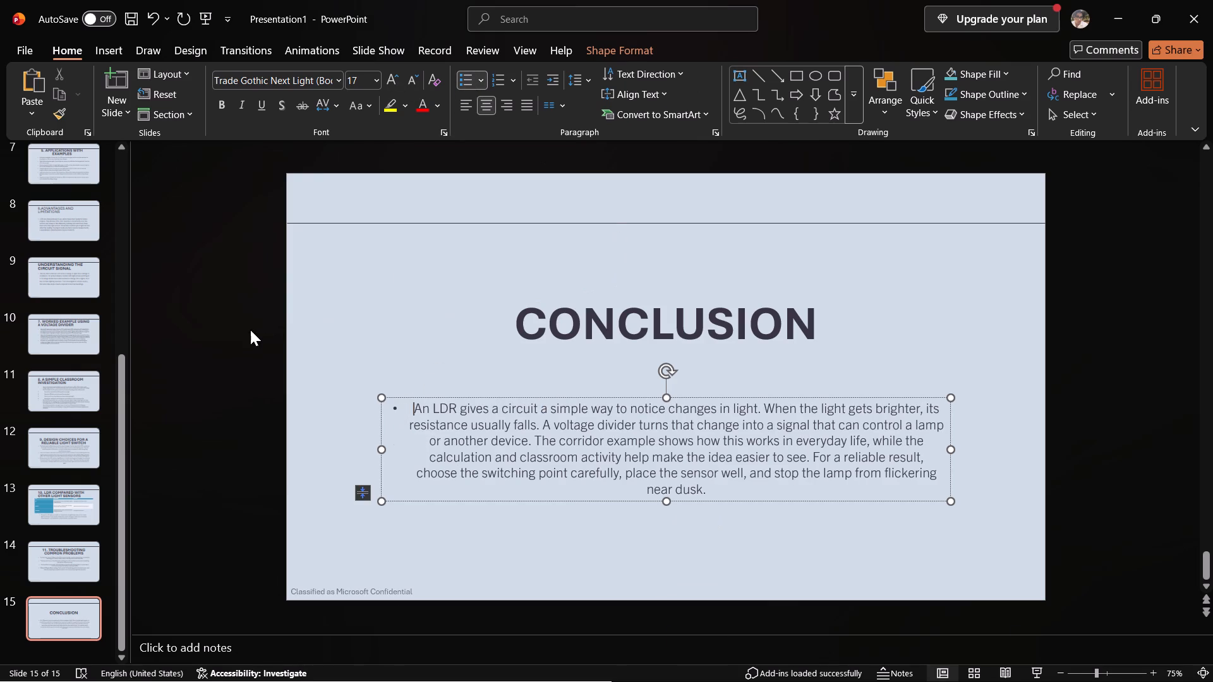
left_click(240, 335)
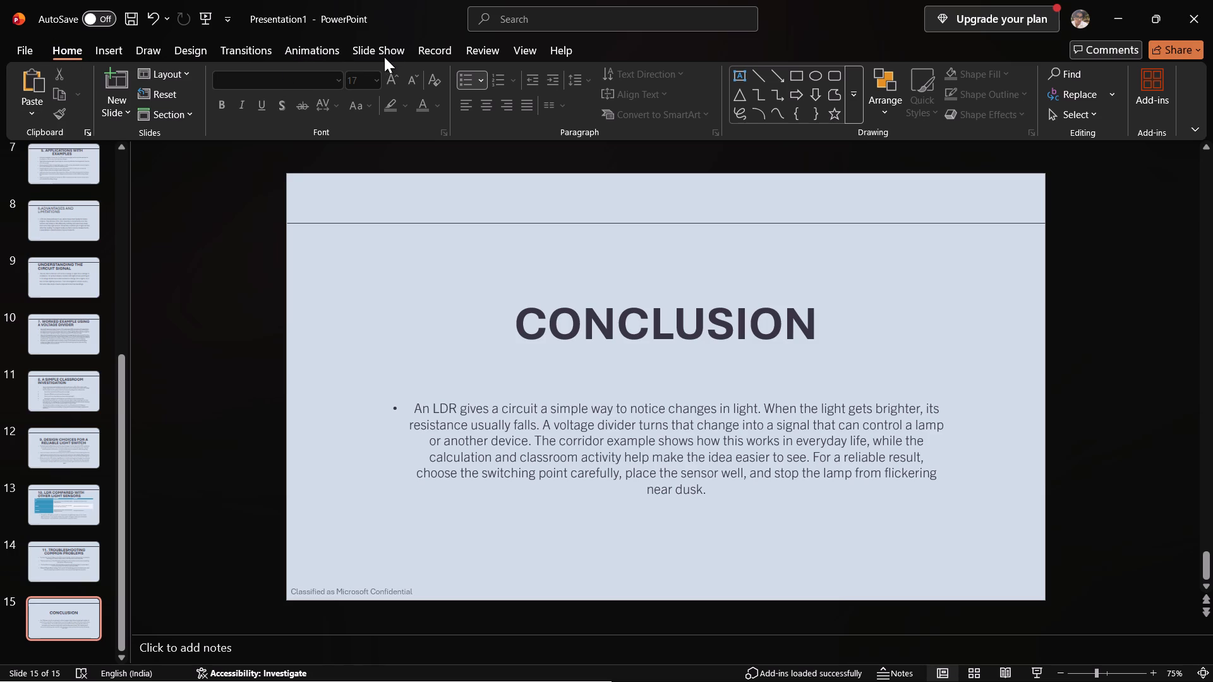
Apply the dark grey-to-black gradient background style to the whole presentation.
left_click(301, 47)
left_click(236, 45)
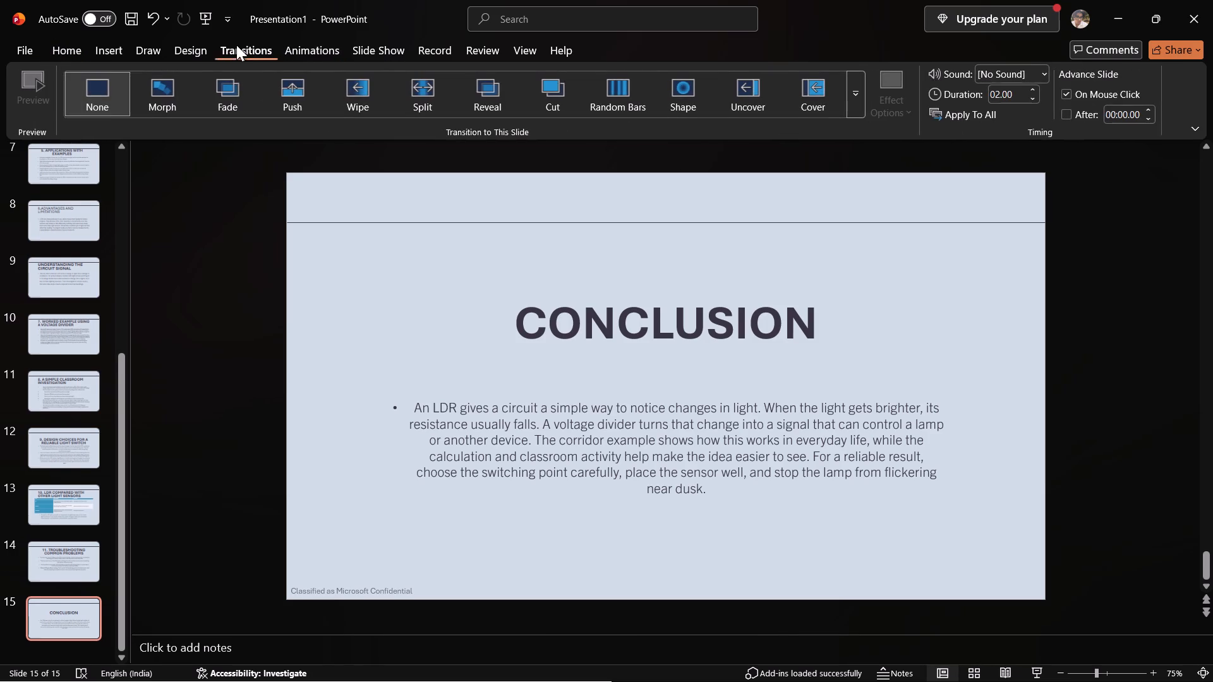
left_click(172, 47)
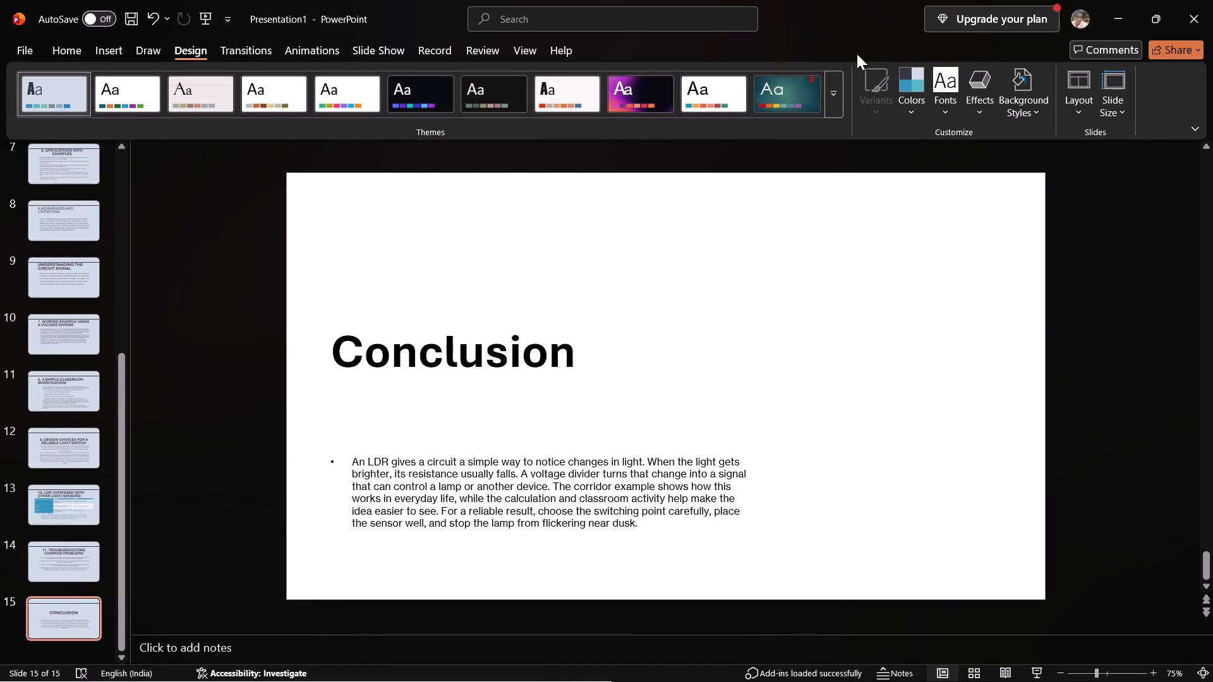
left_click(1070, 107)
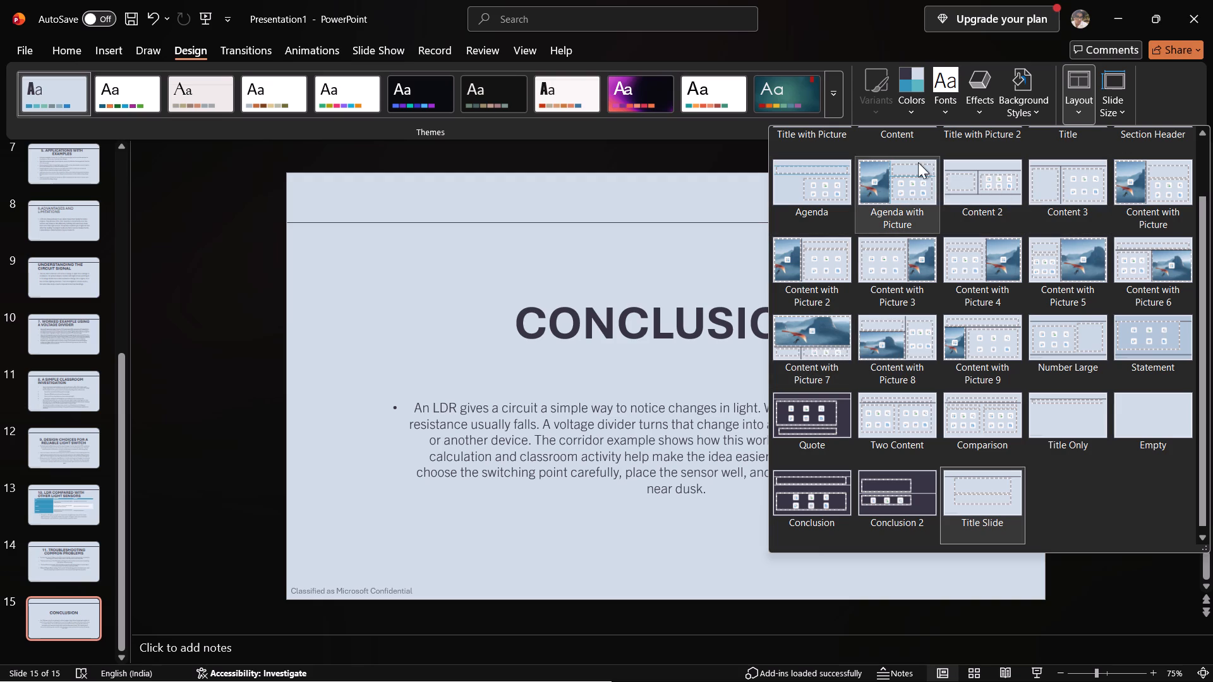
left_click(1025, 112)
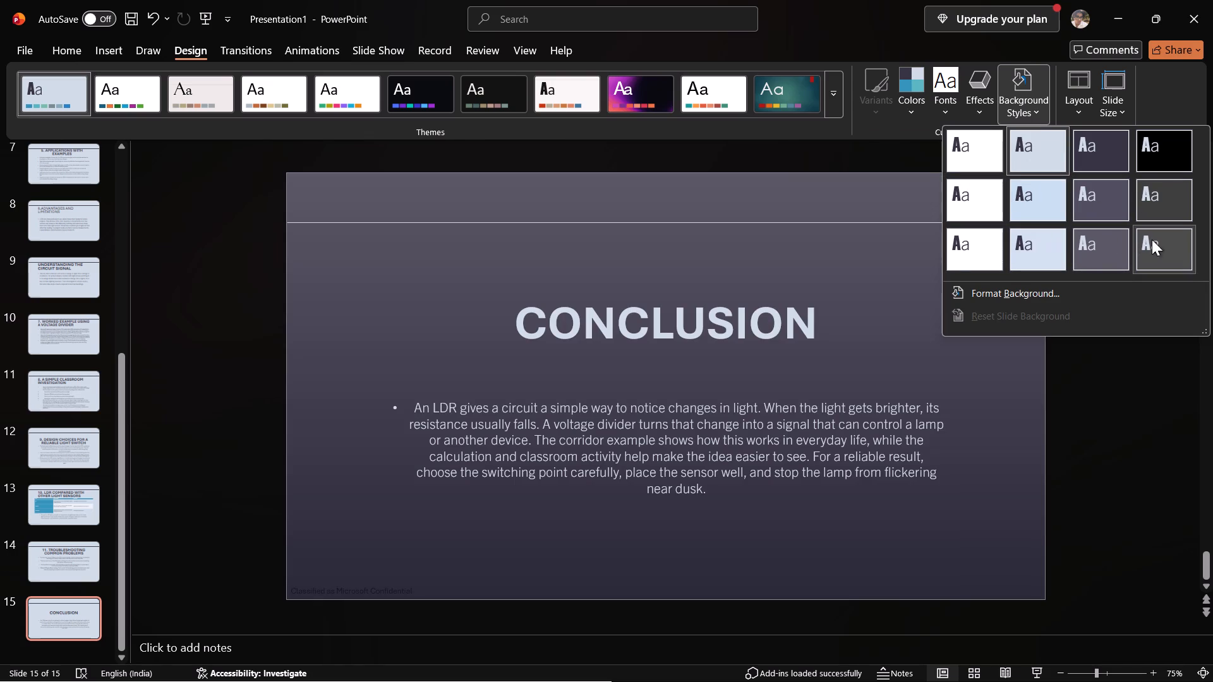
left_click(1171, 246)
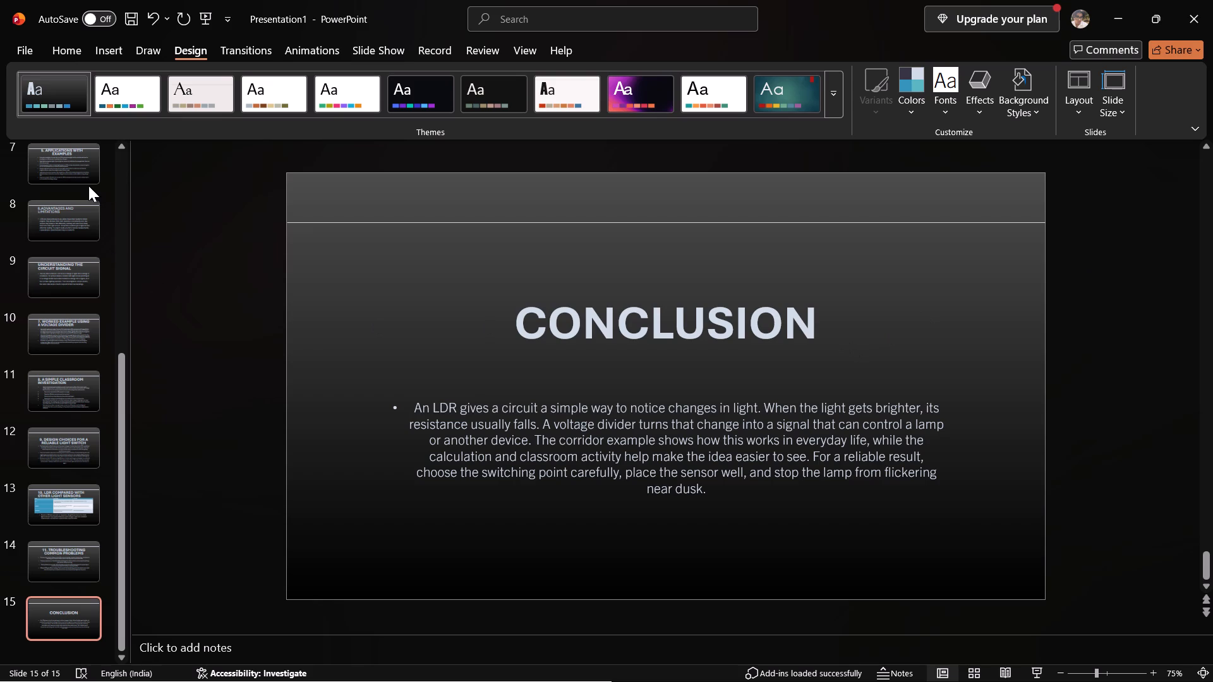
Look through the slide deck, including slides 1, 2 and 8, to check how the dark gradient background looks.
left_click(83, 162)
left_click(87, 224)
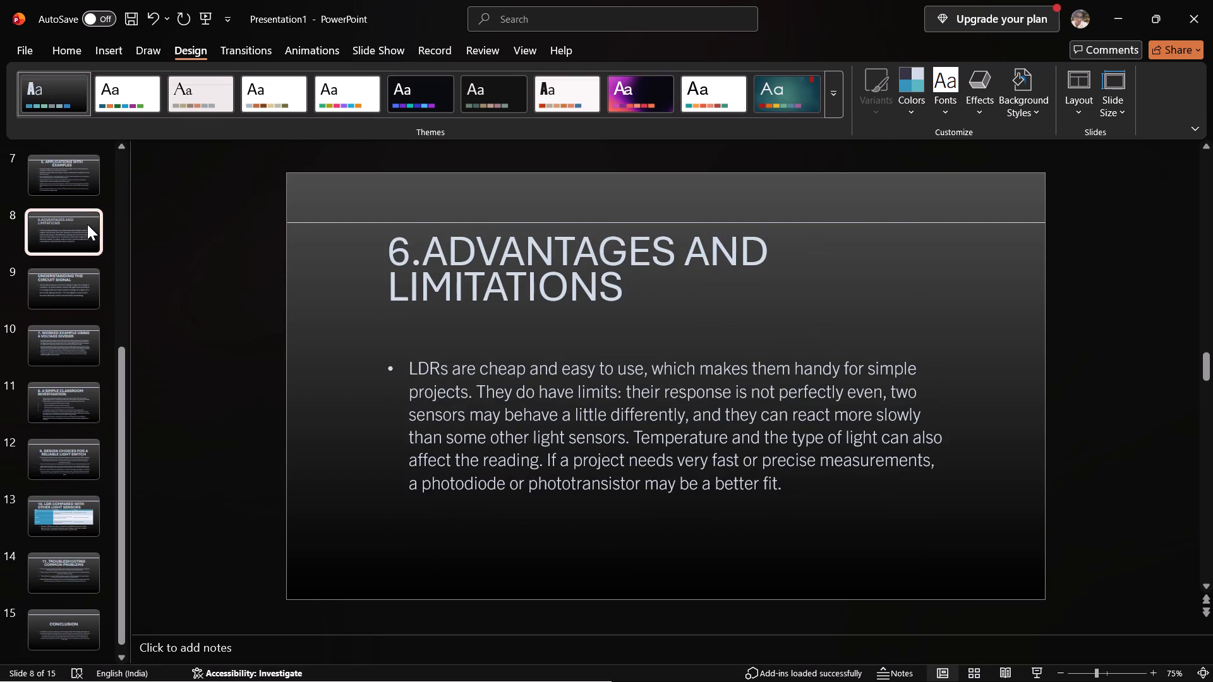
scroll(69, 225, "up", 9)
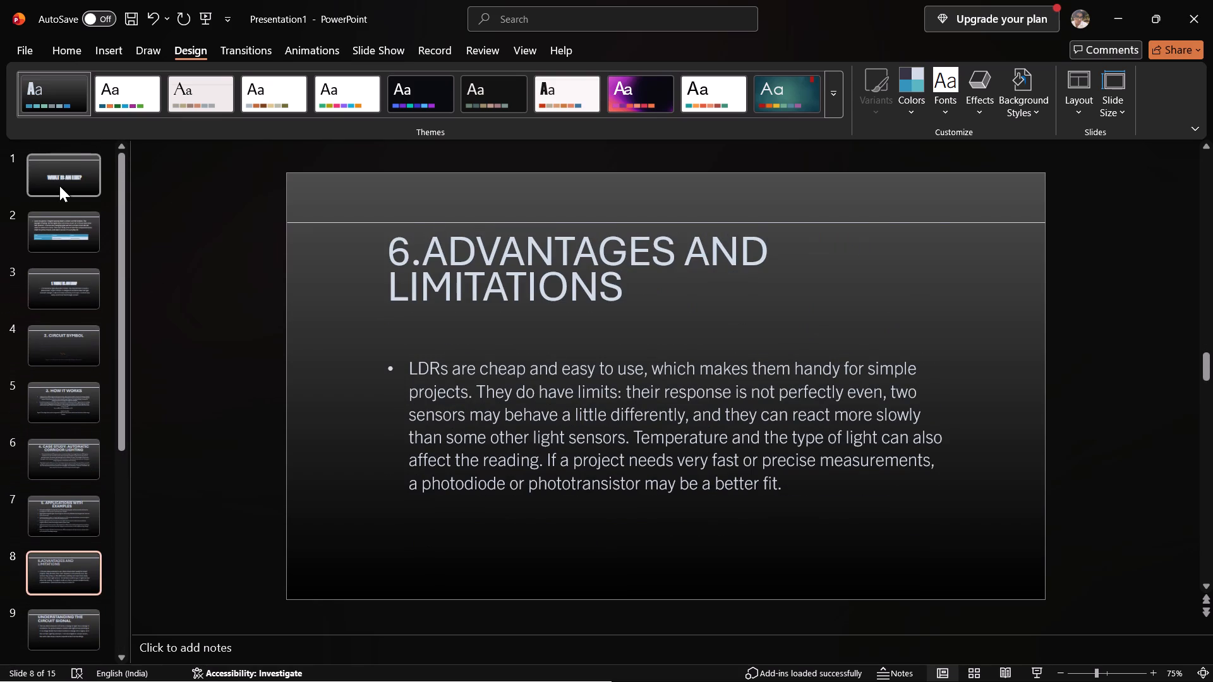
left_click(59, 186)
left_click(133, 280)
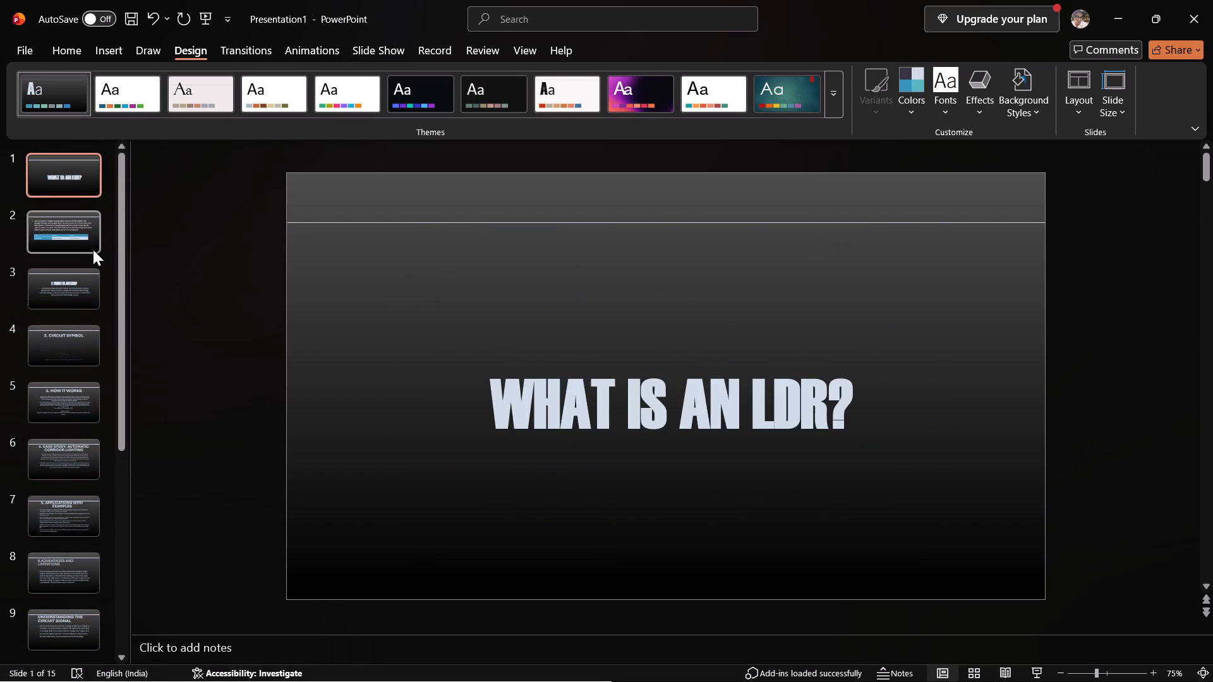
left_click_drag(93, 249, 87, 295)
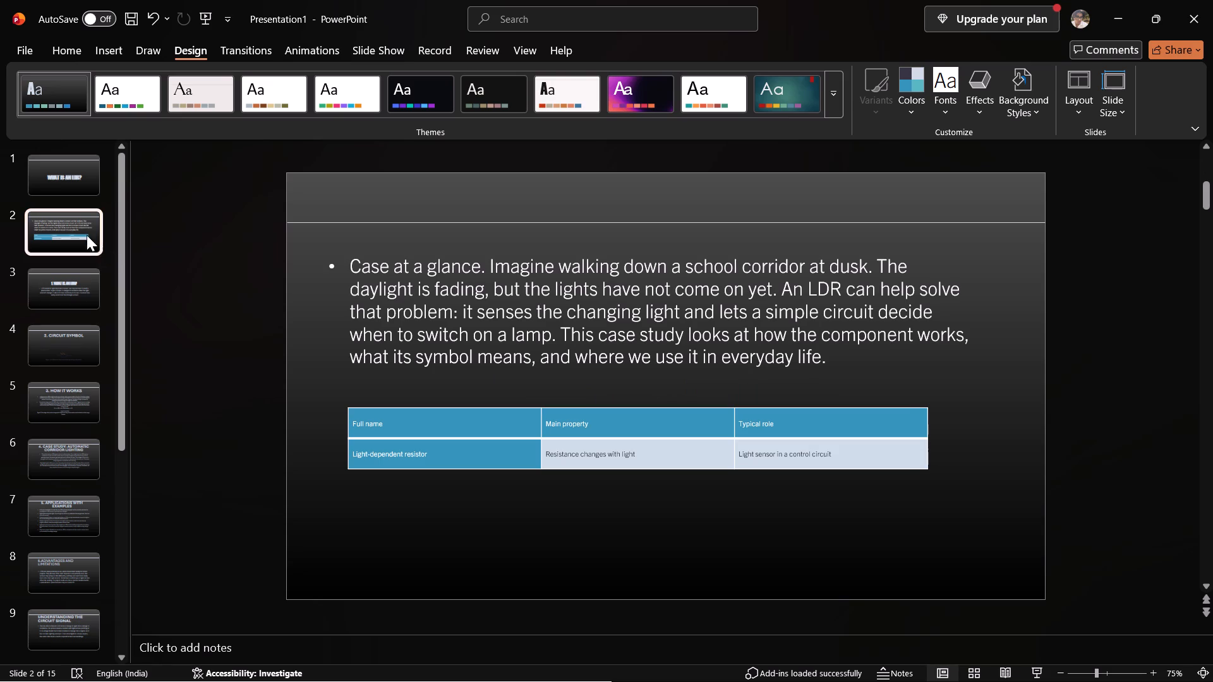
scroll(79, 206, "up", 1)
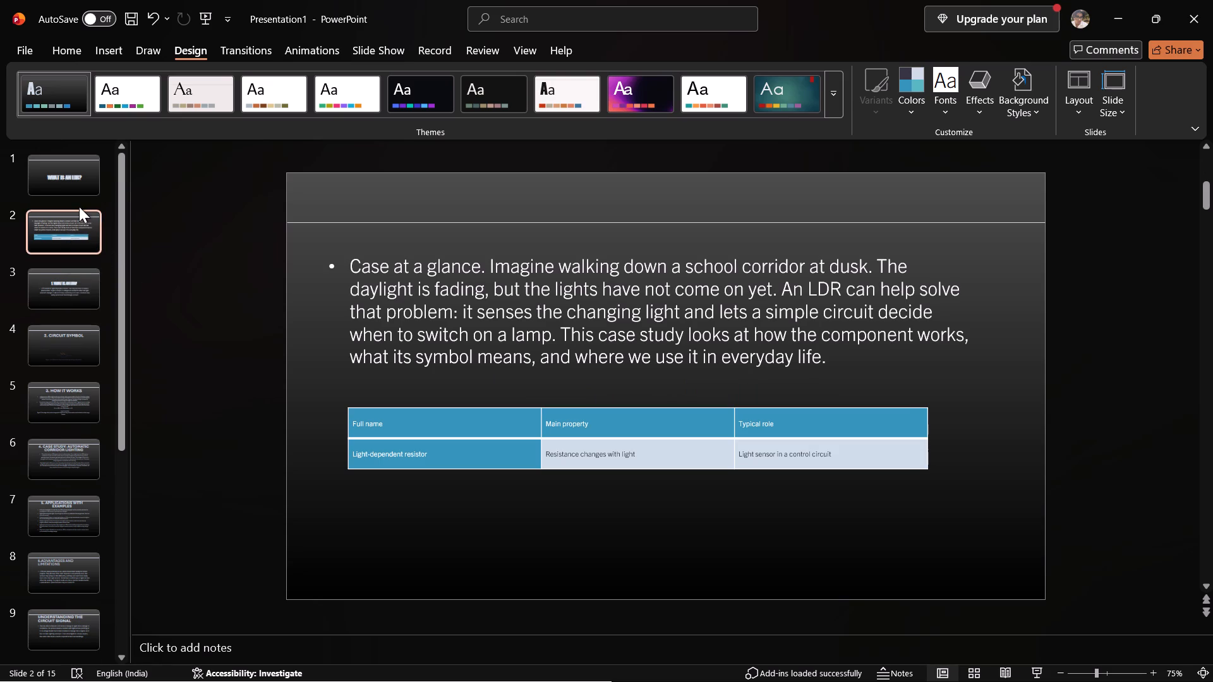
scroll(79, 206, "up", 1)
scroll(79, 206, "down", 5)
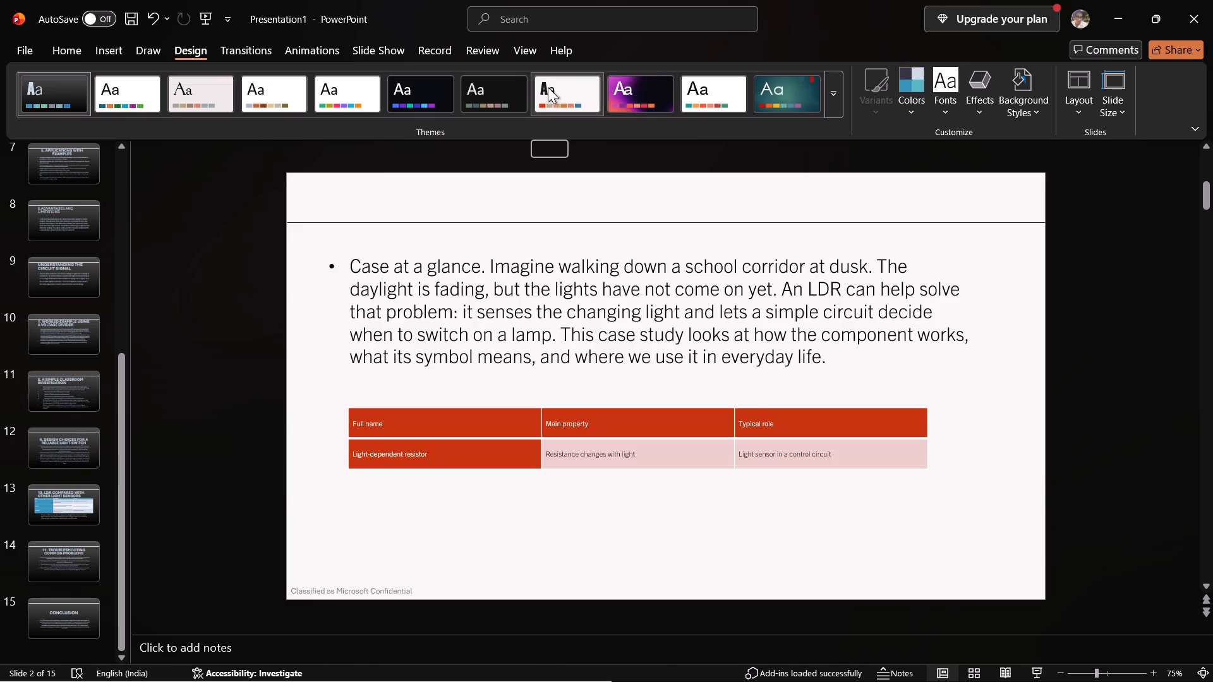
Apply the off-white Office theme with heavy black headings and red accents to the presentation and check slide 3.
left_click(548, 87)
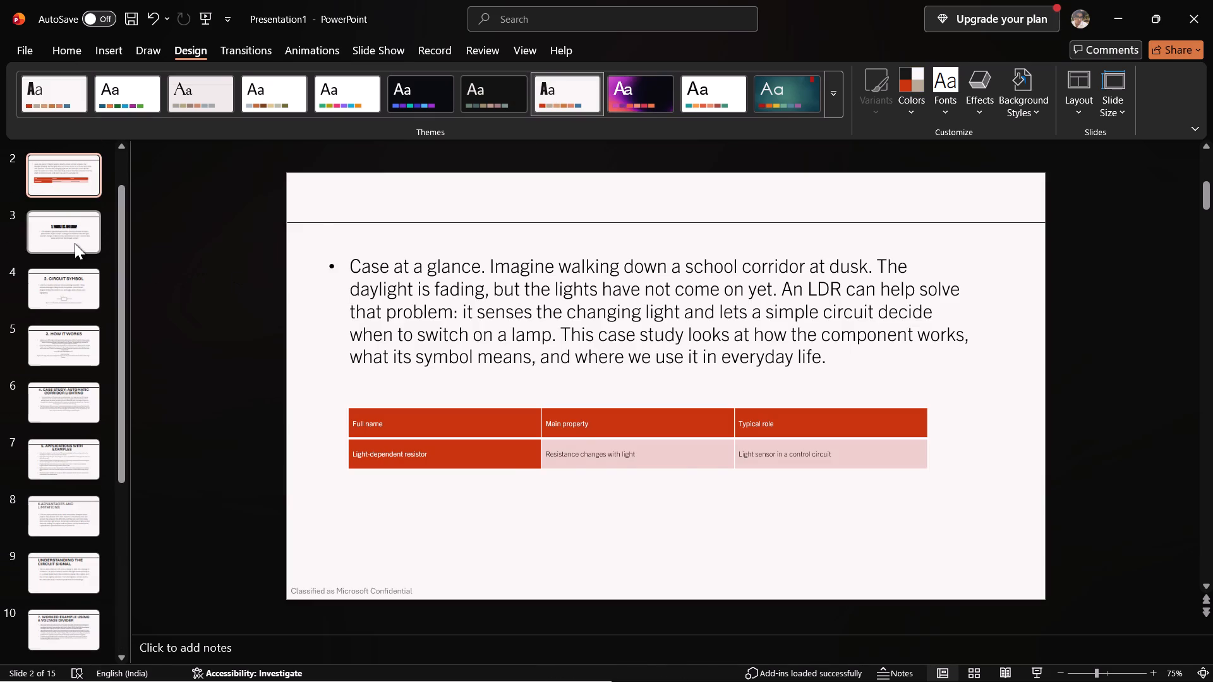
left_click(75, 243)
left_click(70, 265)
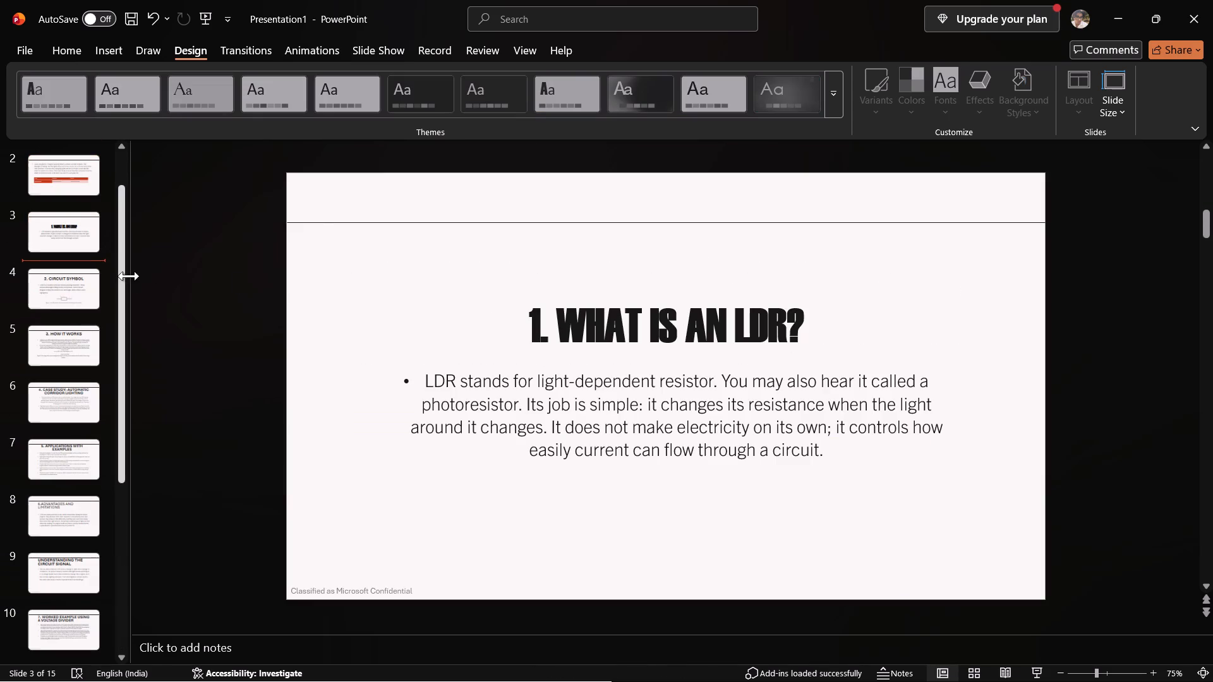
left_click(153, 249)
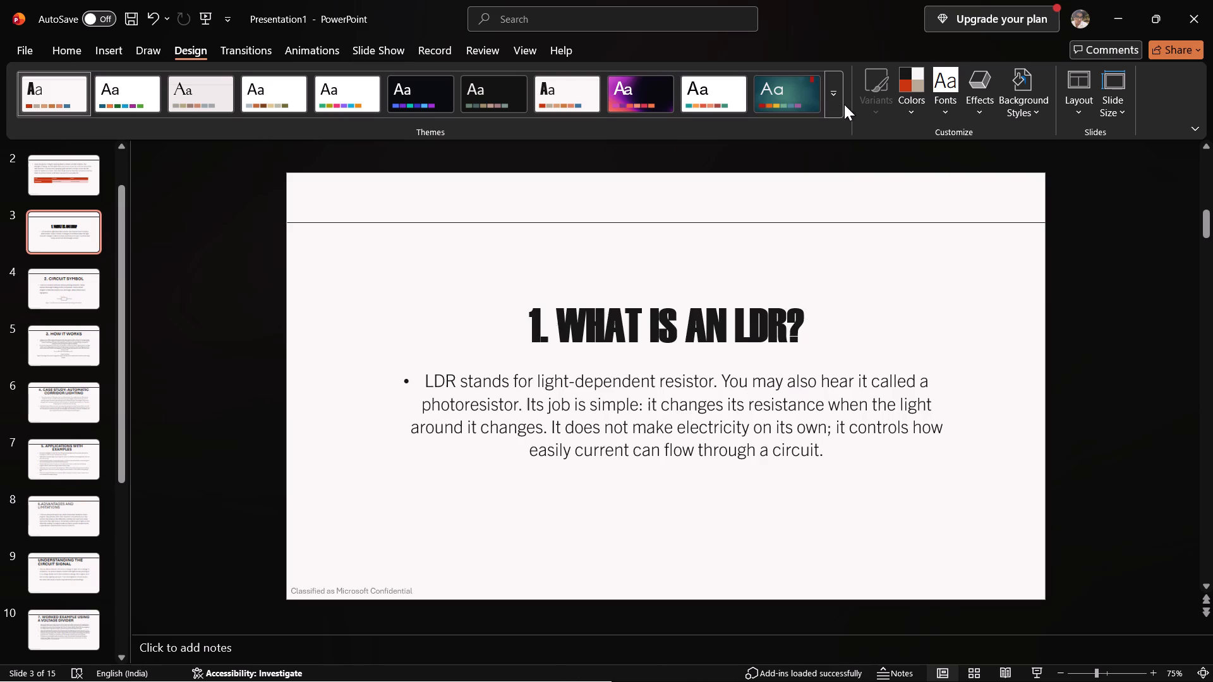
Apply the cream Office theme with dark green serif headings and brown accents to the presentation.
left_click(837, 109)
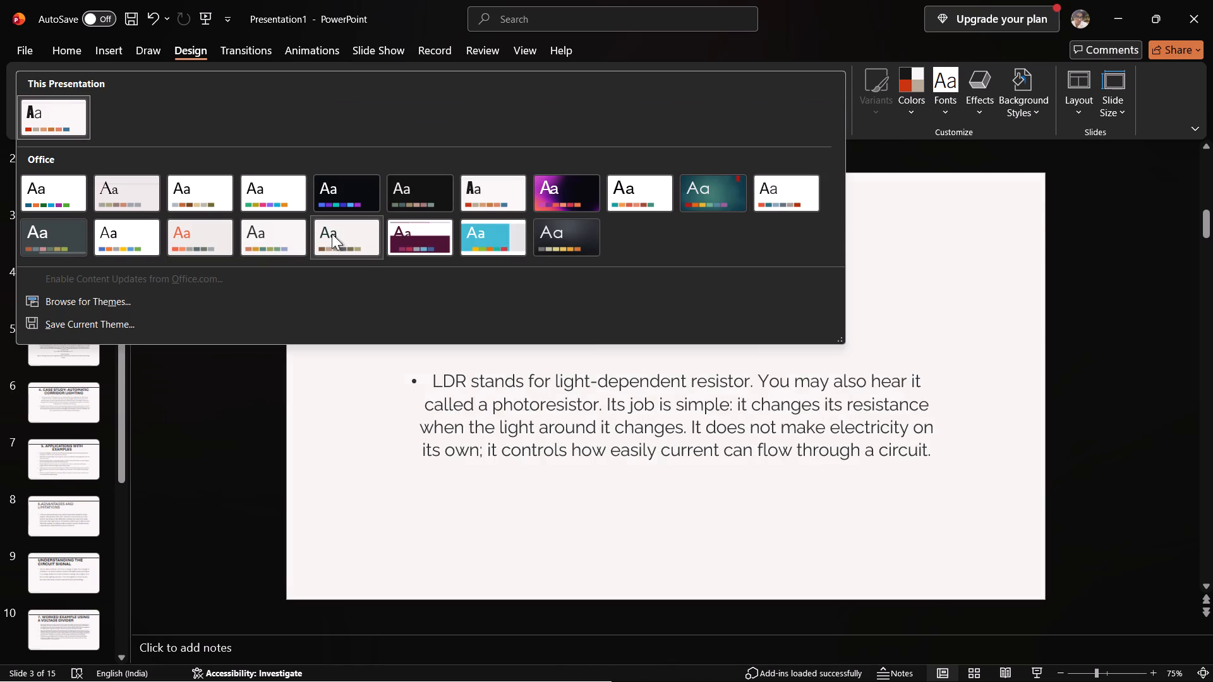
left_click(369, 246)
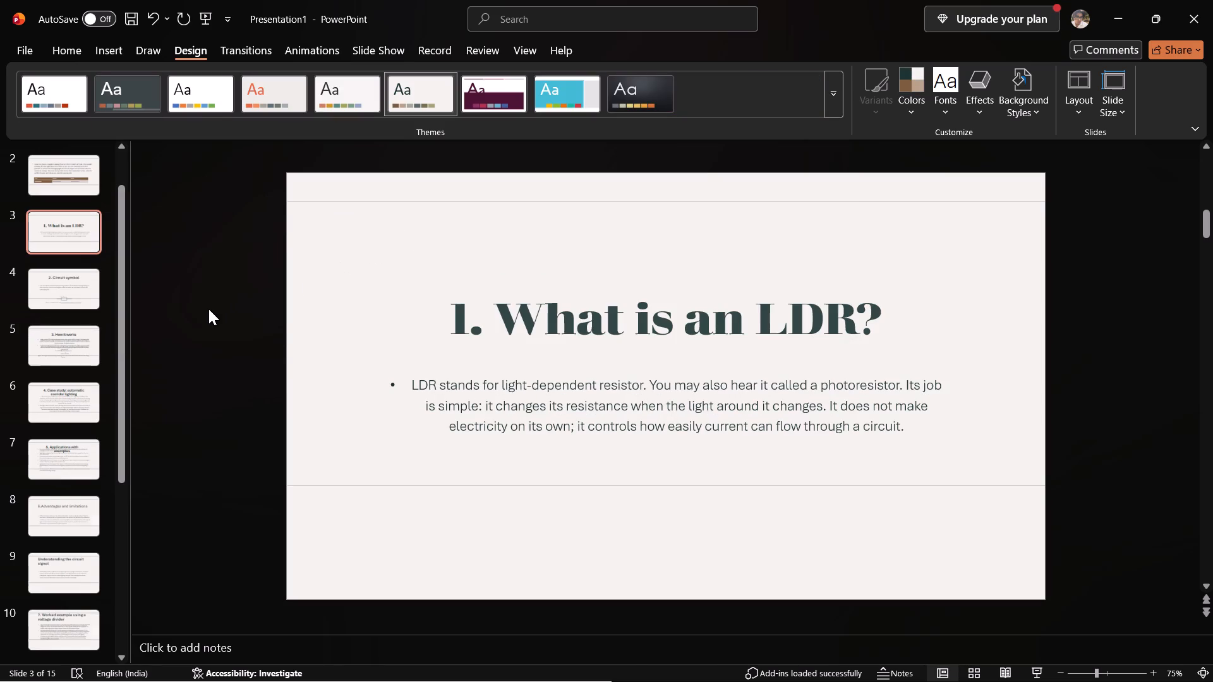
Page through the slides from the title slide to the Conclusion slide to check the layout under the cream theme.
key("Up")
key("Down")
key("Up")
key("Up")
key("Down")
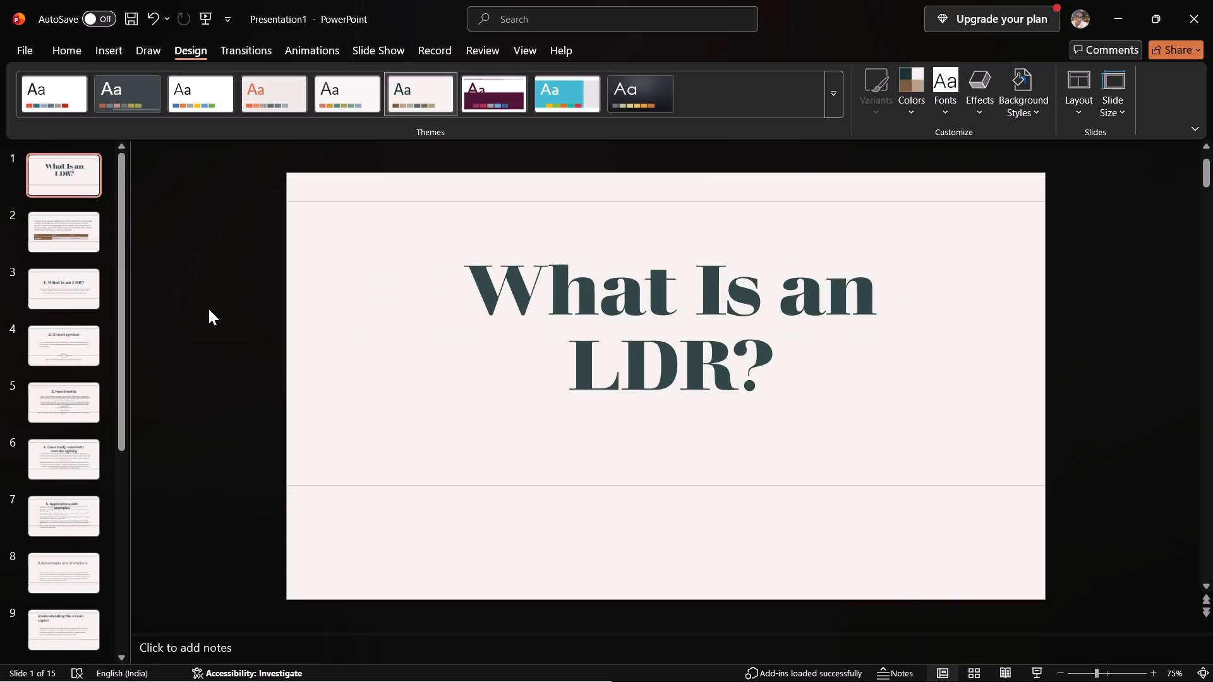
key("Down")
key("Down")
key("Down")
key("Down")
key("Up")
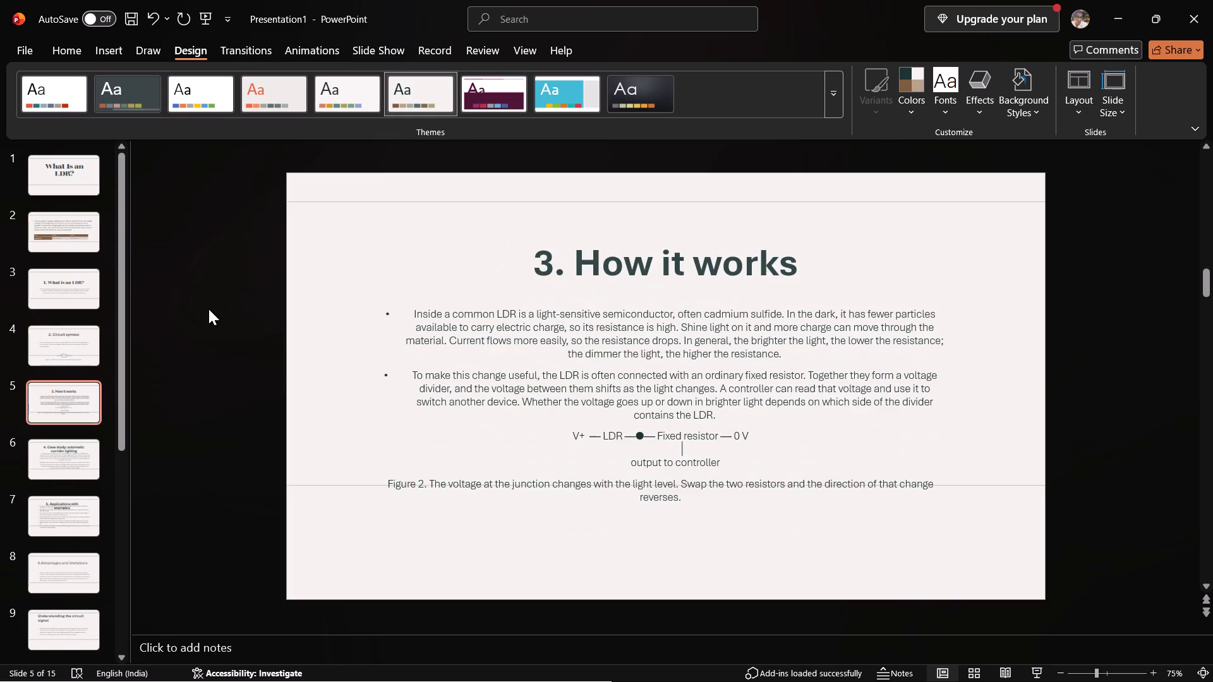
key("Up")
key("Down")
key("Down")
key("Down")
key("Down")
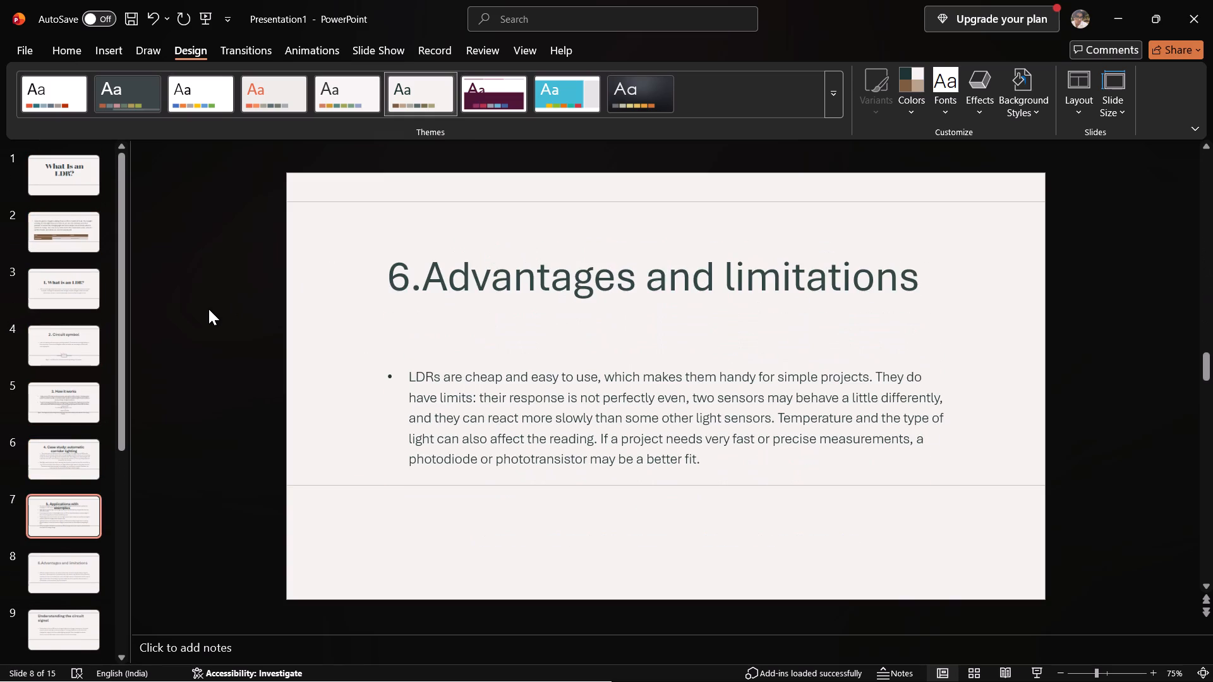
key("Up")
key("Down")
key("Down")
key("Up")
key("Up")
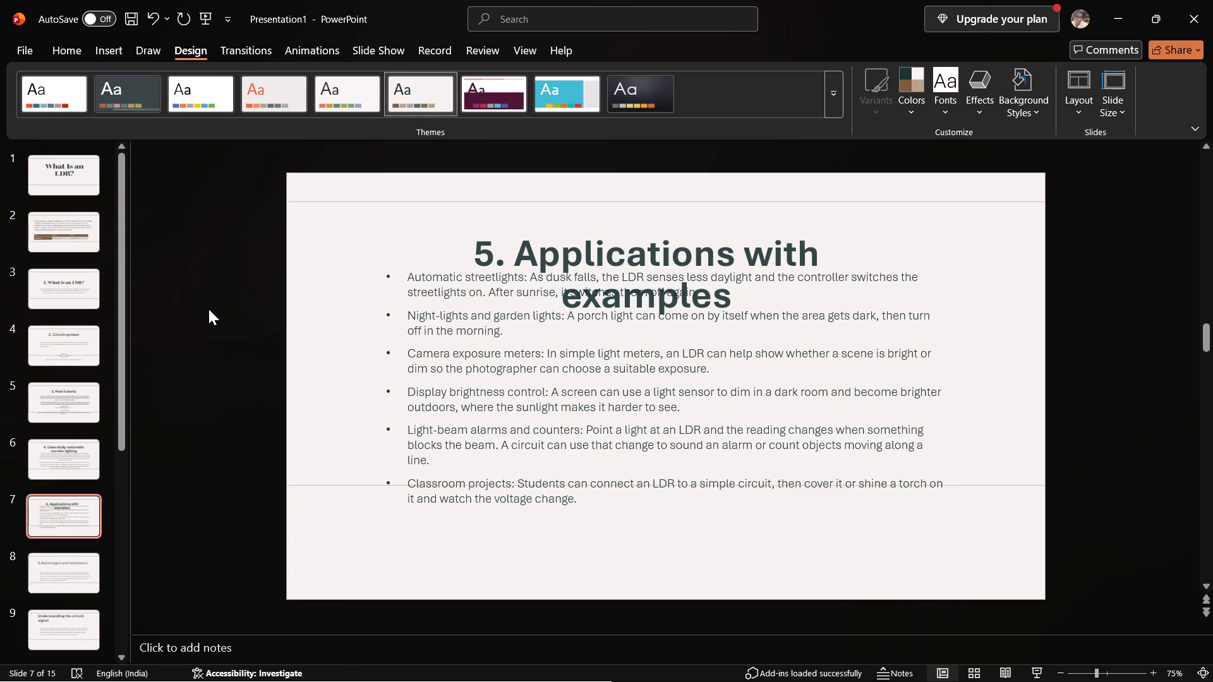
key("Down")
key("Down")
key("Down")
key("Down")
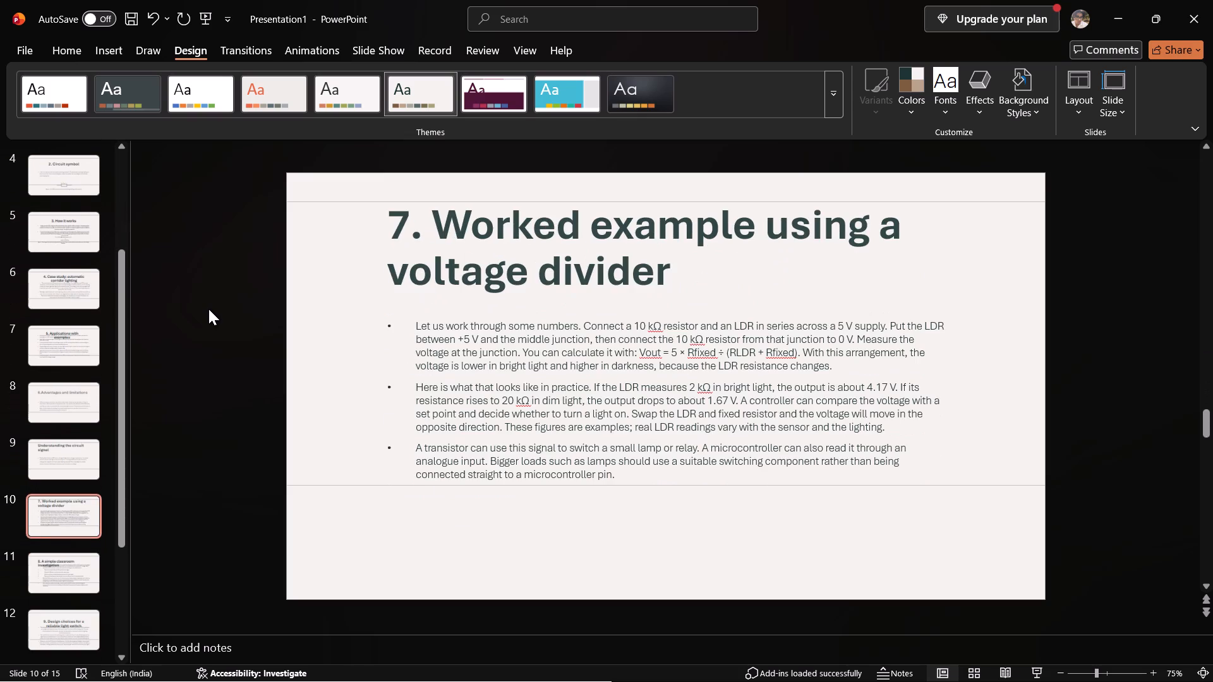
key("Down")
key("Down")
key("Down")
key("Up")
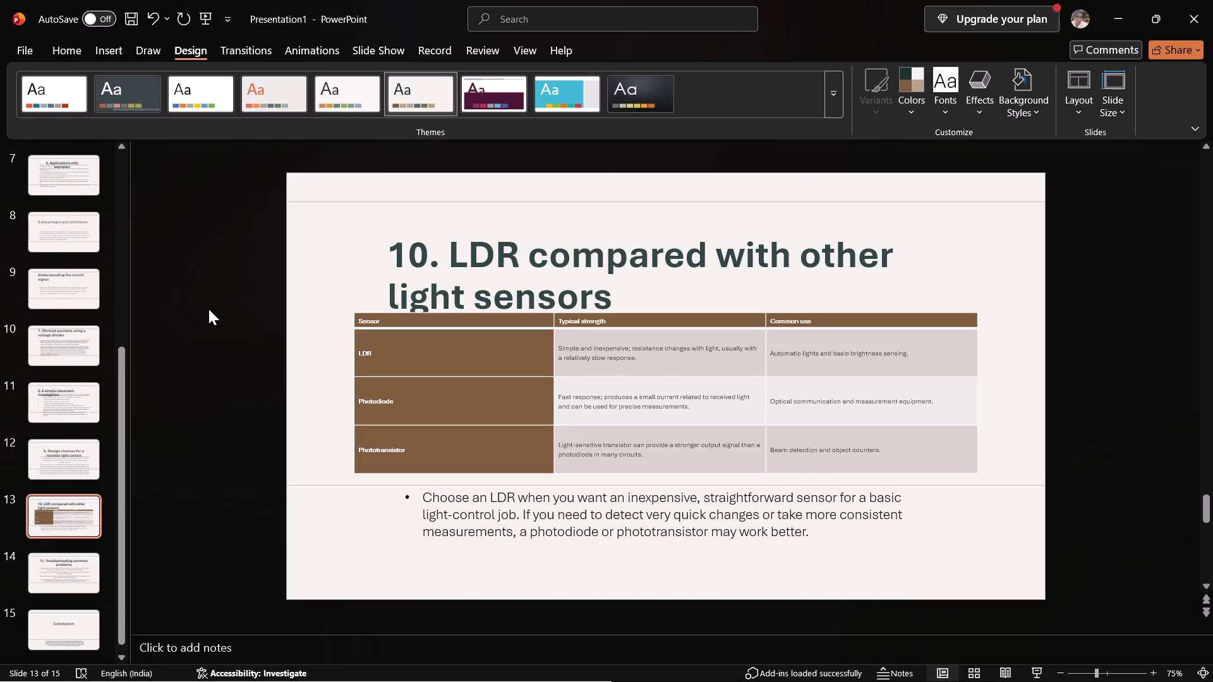
key("Down")
key("Down")
key("Down")
key("Down")
key("Down")
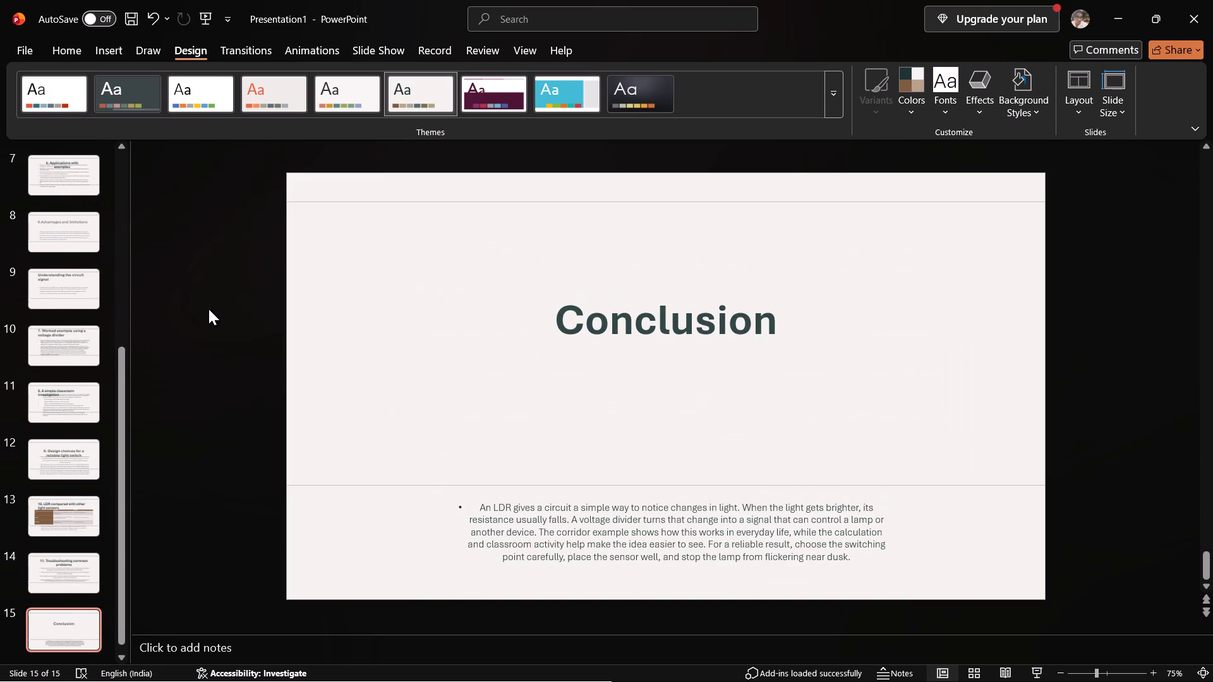
key("Down")
key("Up")
key("Up")
key("Down")
key("Down")
Page back from the Conclusion slide to slide 2, rechecking headings, tables and text under the cream theme.
key("Up")
key("Up")
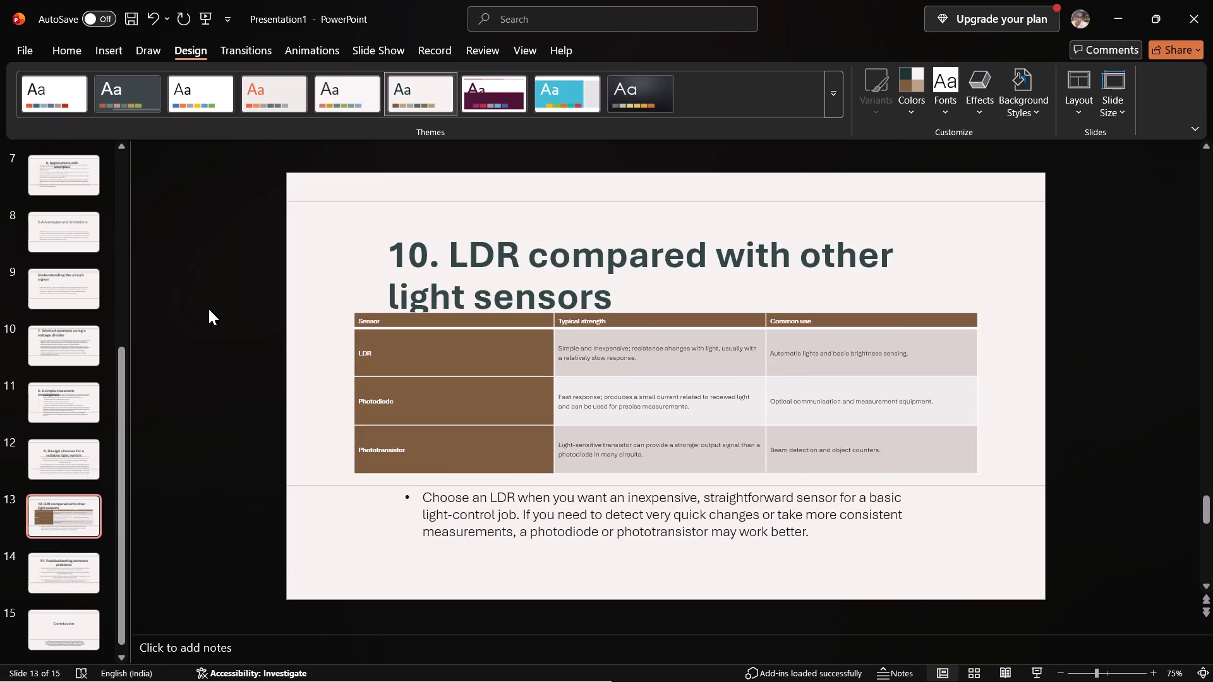
key("Up")
key("Up")
key("Up")
key("Up")
key("Up")
key("Up")
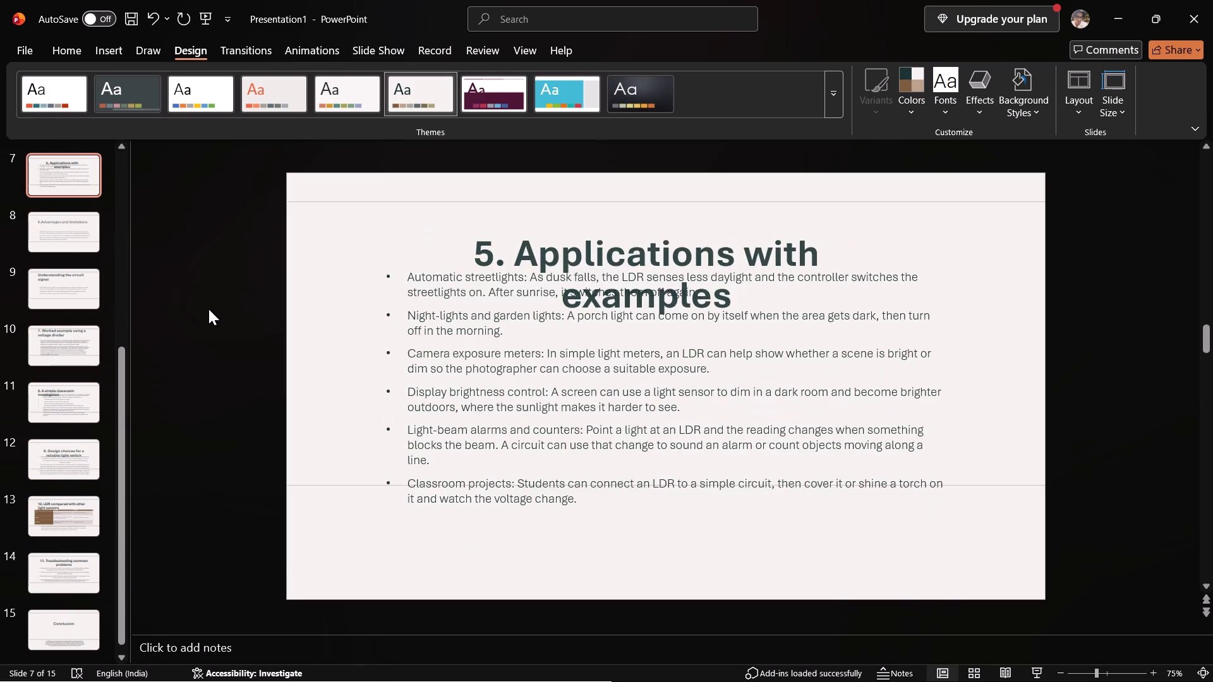
key("Up")
key("Up")
key("Up")
key("Up")
key("Up")
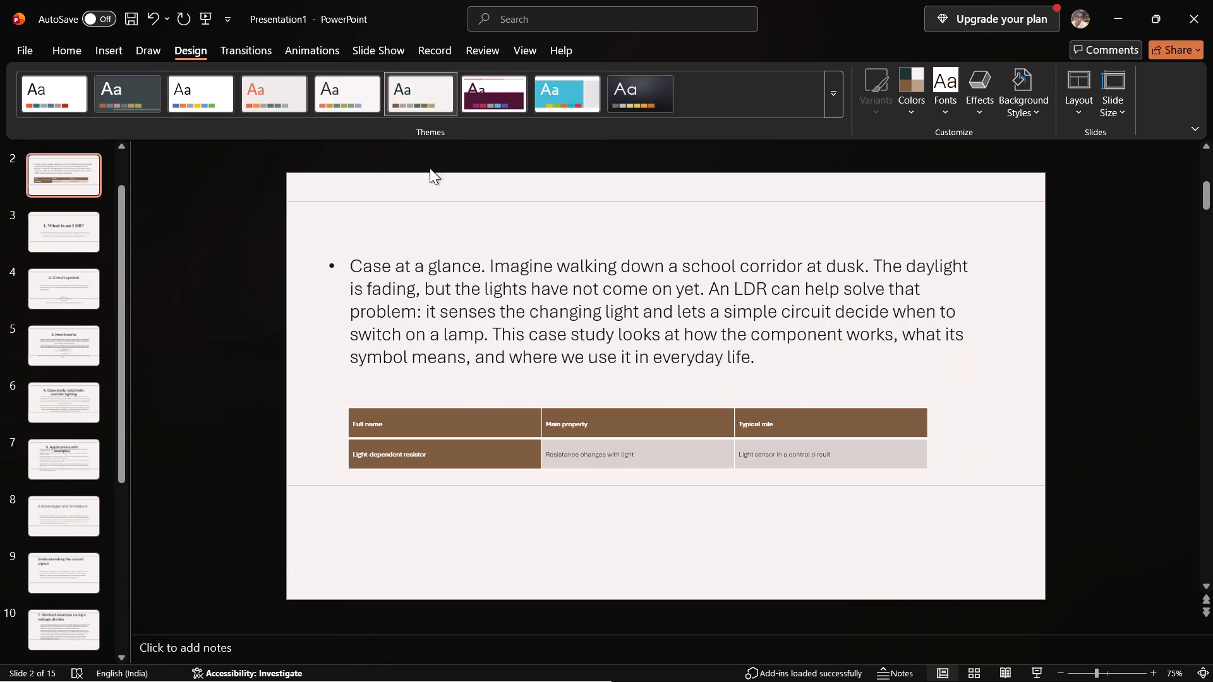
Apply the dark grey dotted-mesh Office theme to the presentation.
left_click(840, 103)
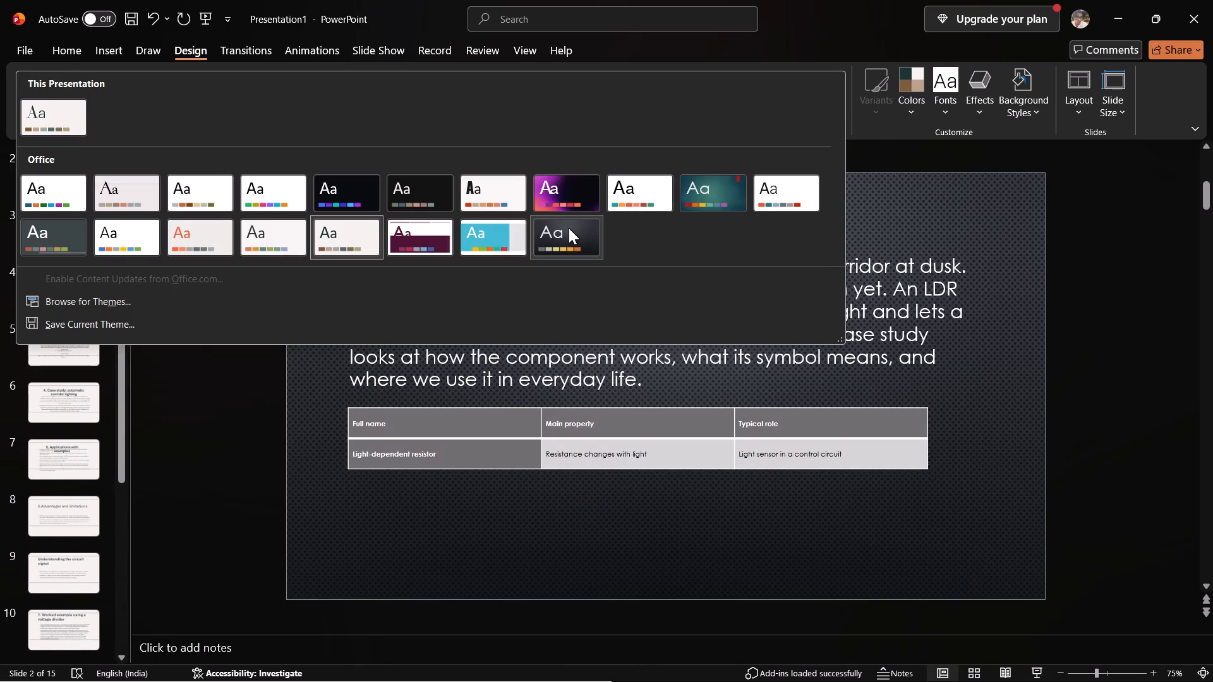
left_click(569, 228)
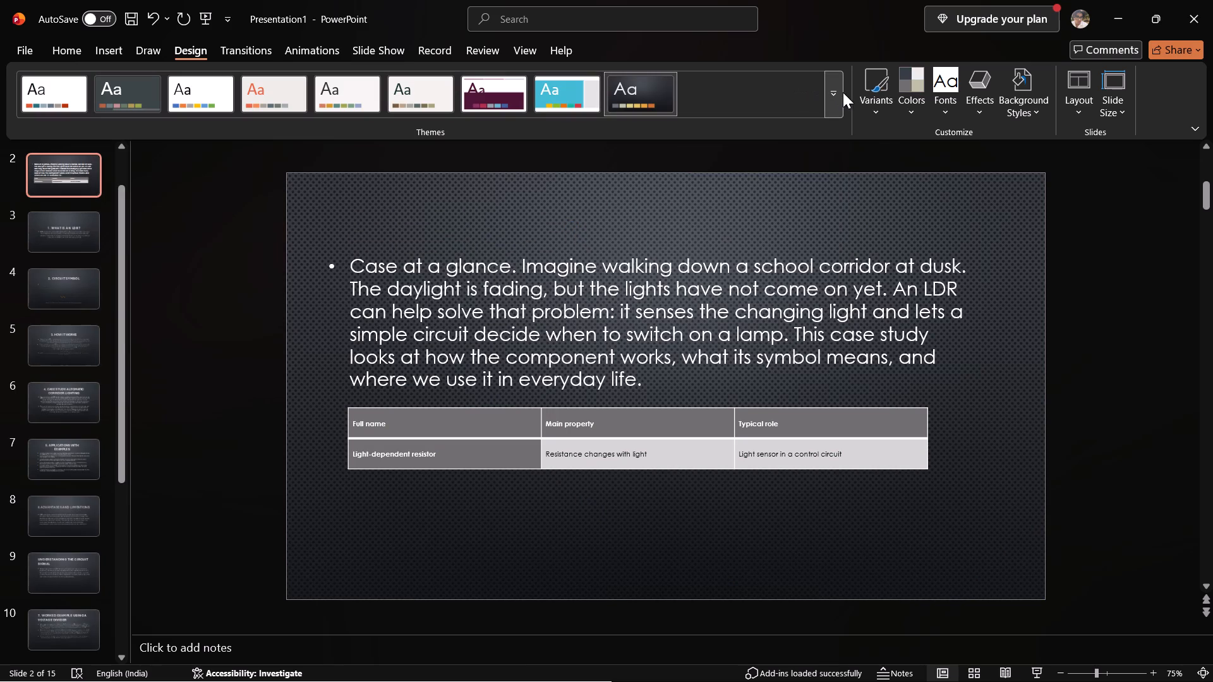
Apply the cream Office theme with thin horizontal lines, dark green headings and brown accents to the presentation.
left_click(838, 95)
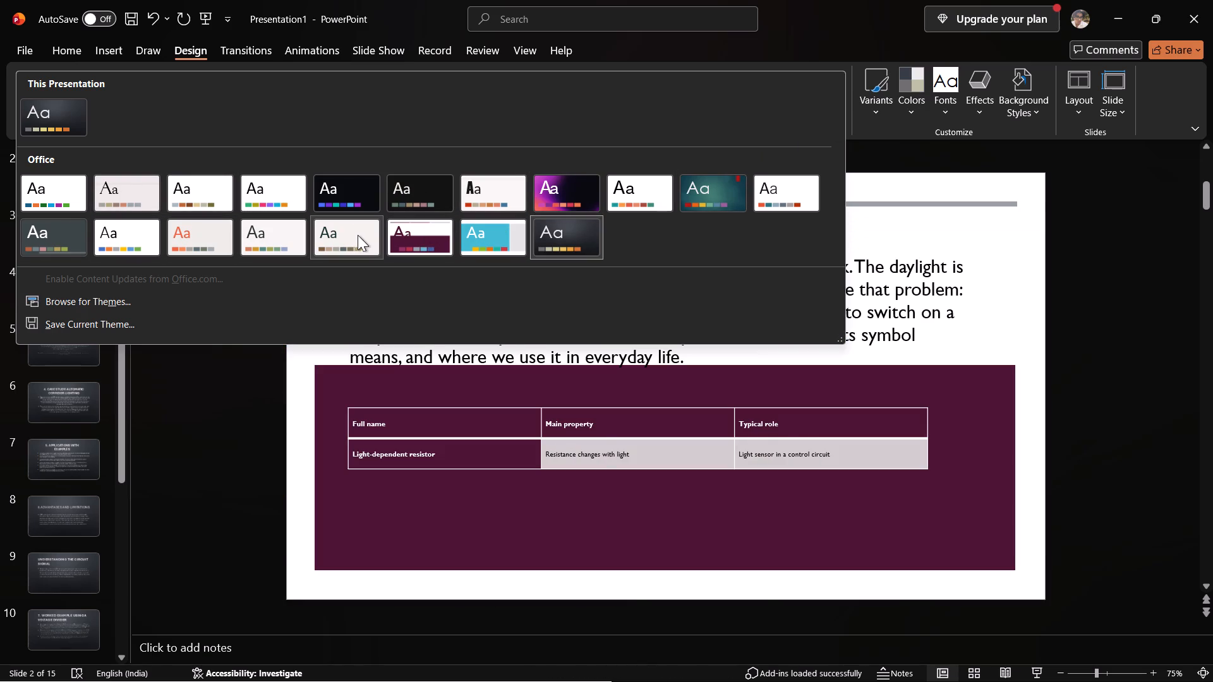
left_click(360, 235)
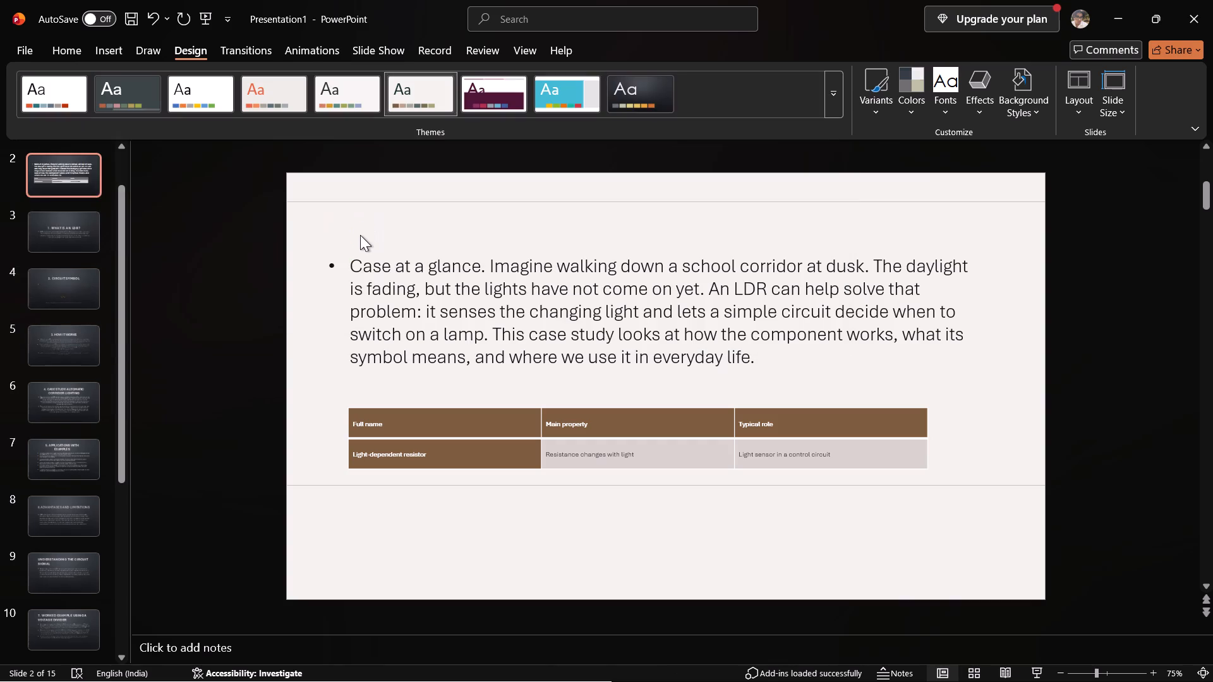
Review slides 3 to 15 under the cream theme, checking how headings, body text and the comparison table fit.
left_click(88, 239)
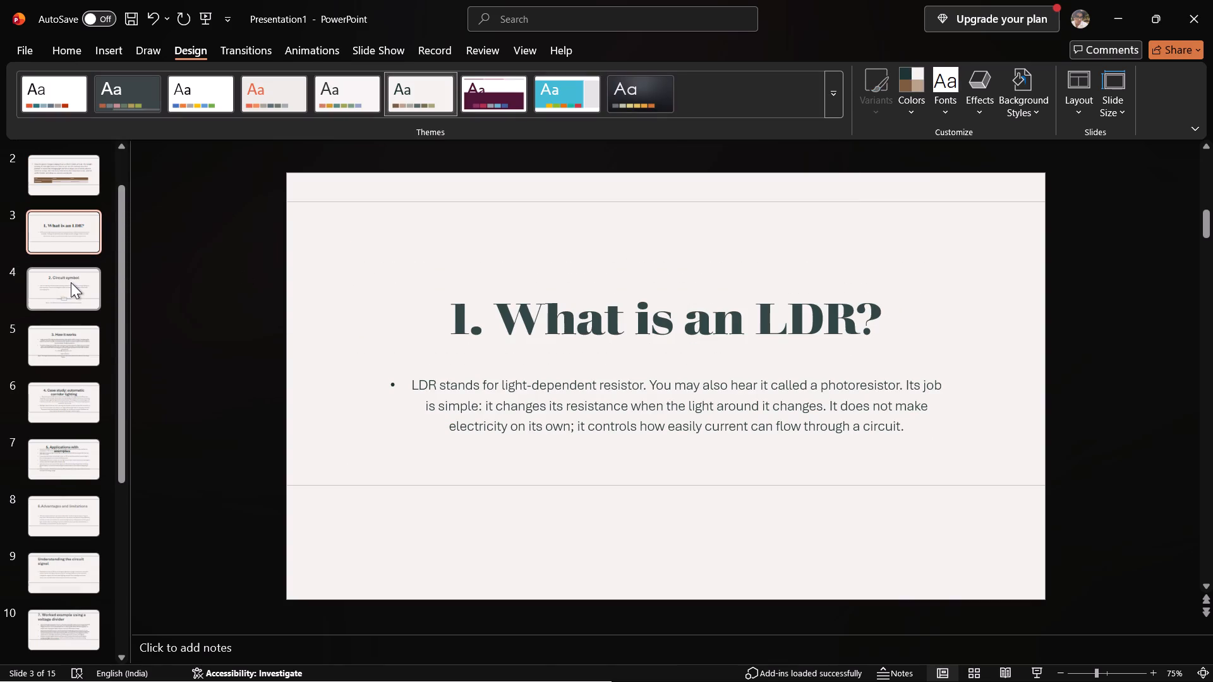
key("Down")
key("Down")
key("Down")
key("Down")
key("Down")
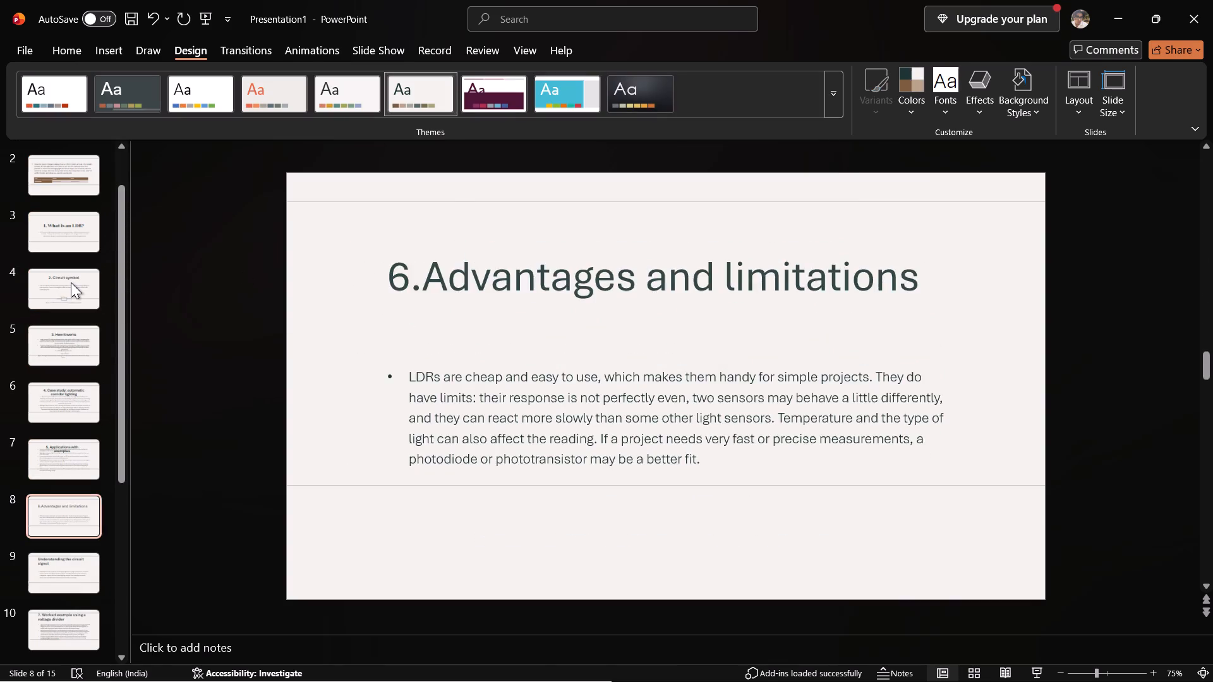
key("Down")
key("Down")
key("Down")
key("Down")
key("Down")
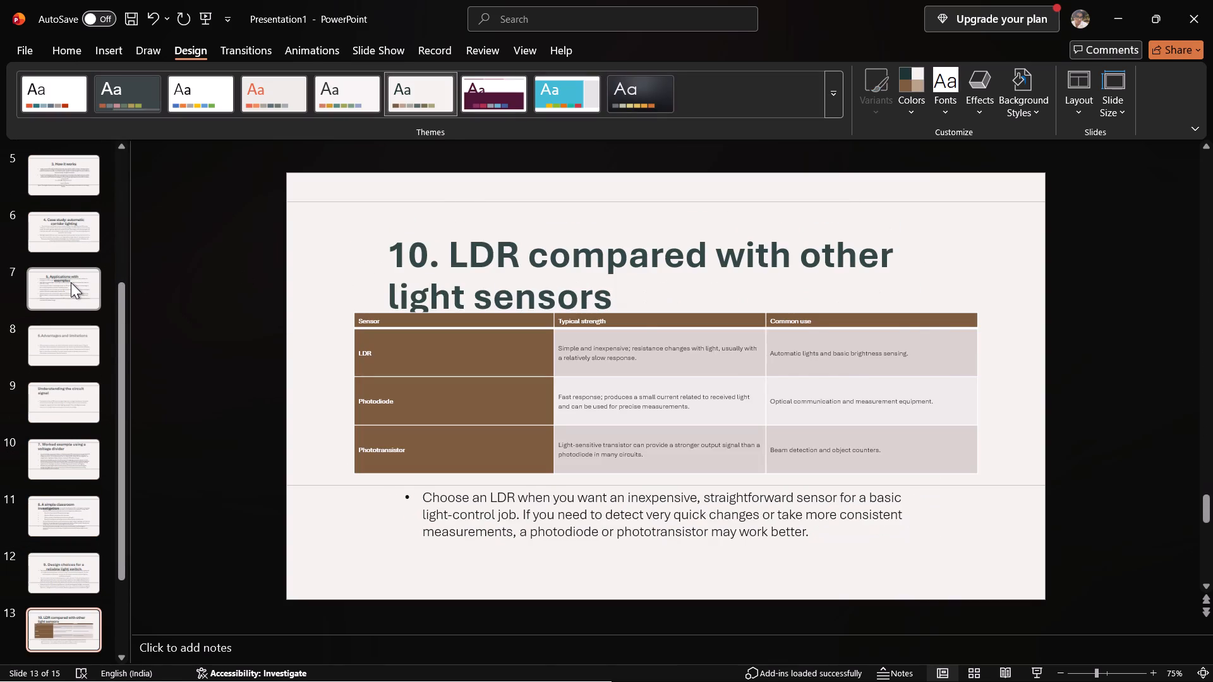
key("Up")
key("Down")
key("Down")
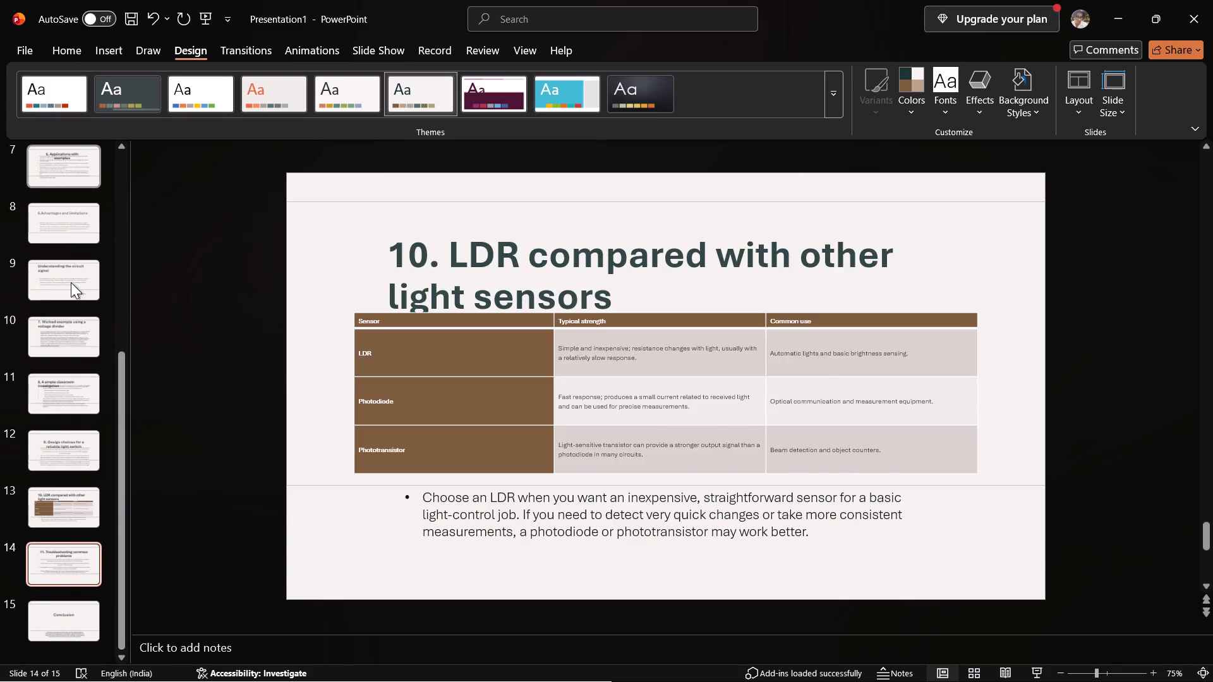
key("Down")
key("Down")
key("Up")
key("Up")
key("Up")
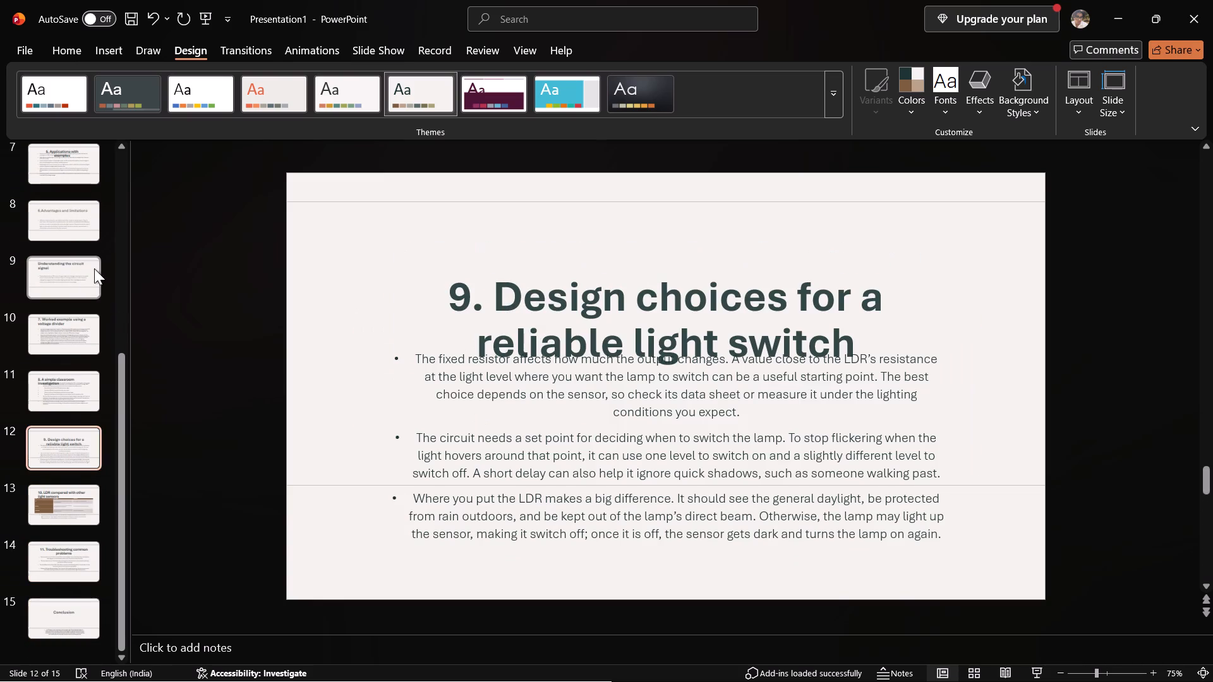
Apply the white-to-light-grey gradient background style to the whole presentation.
left_click(910, 112)
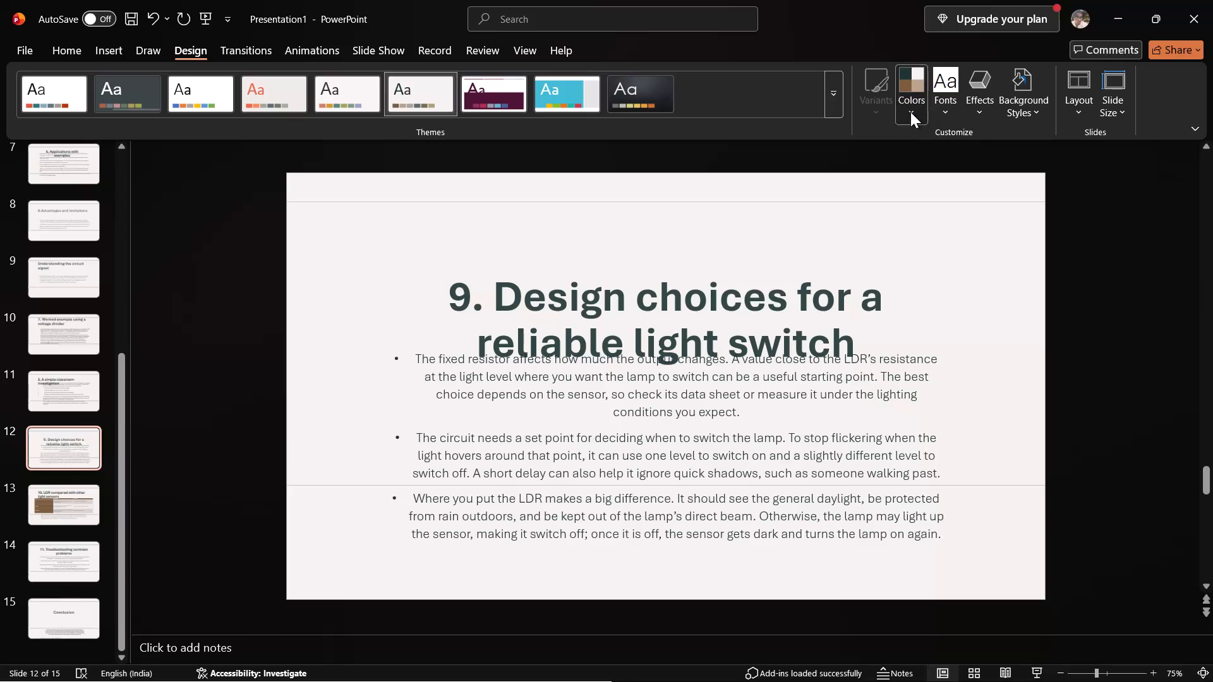
left_click(1028, 112)
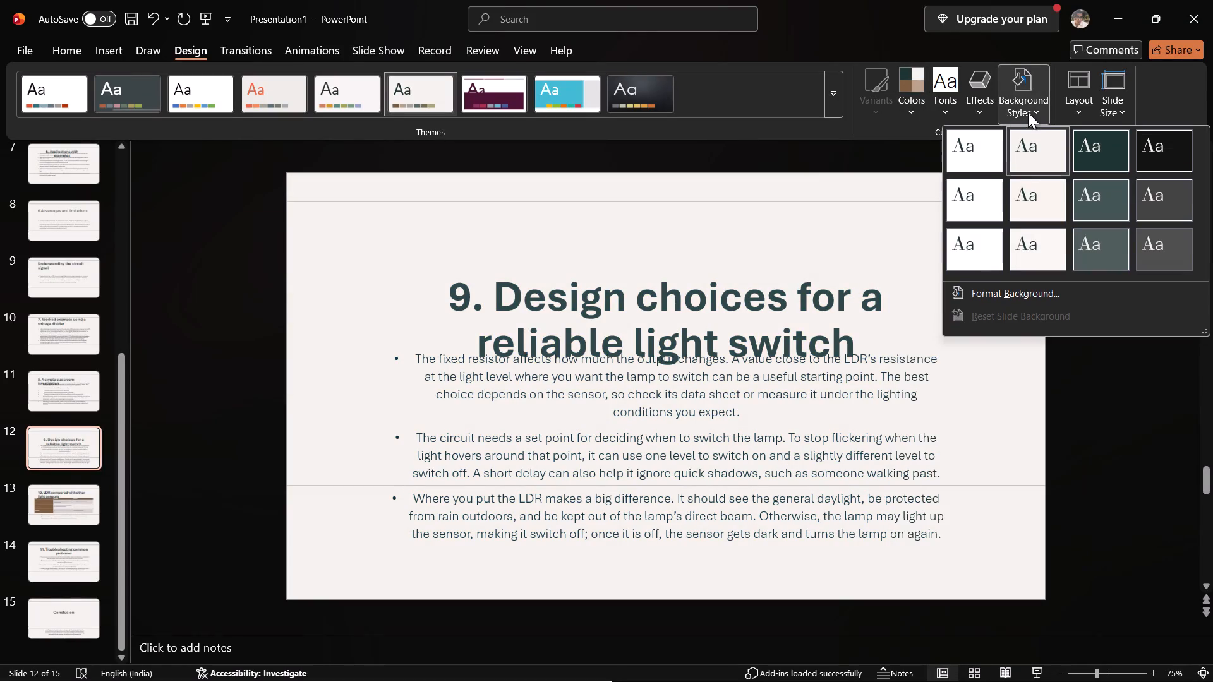
left_click(983, 242)
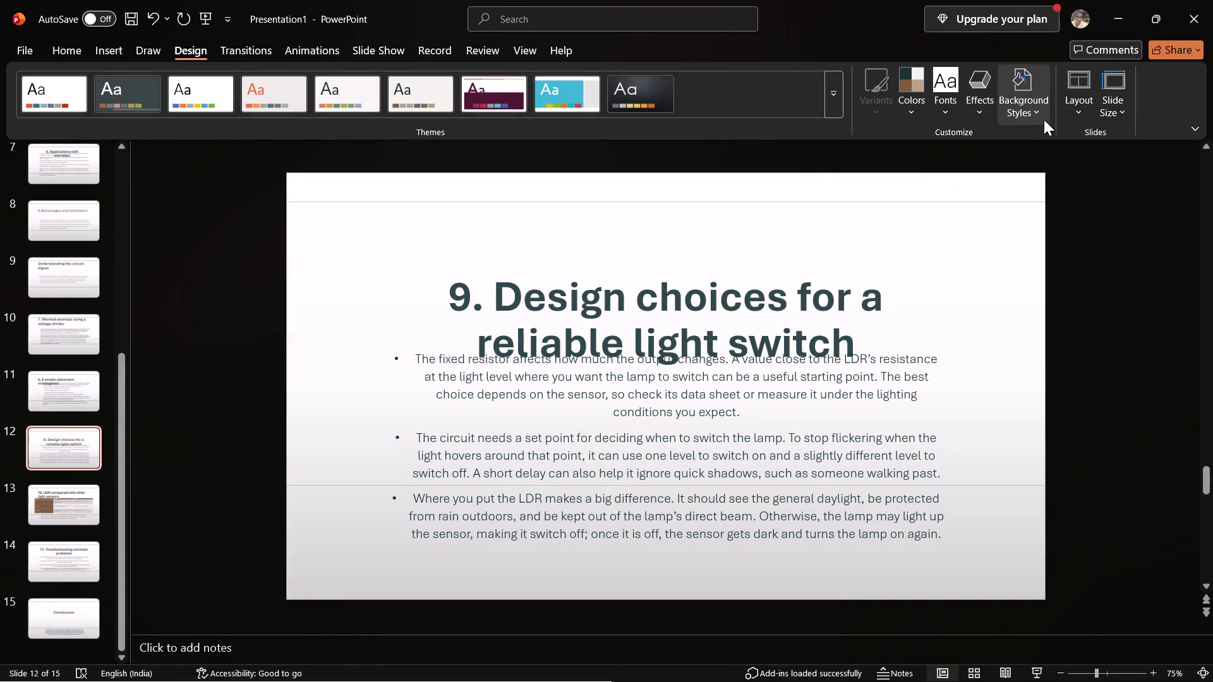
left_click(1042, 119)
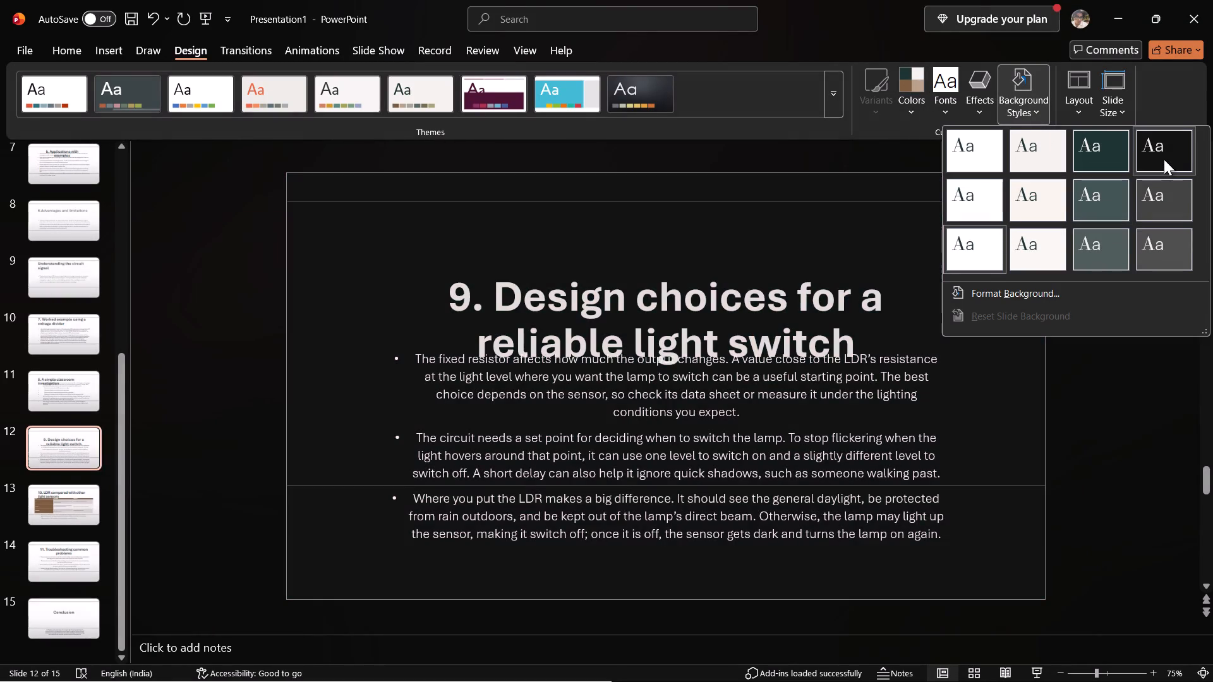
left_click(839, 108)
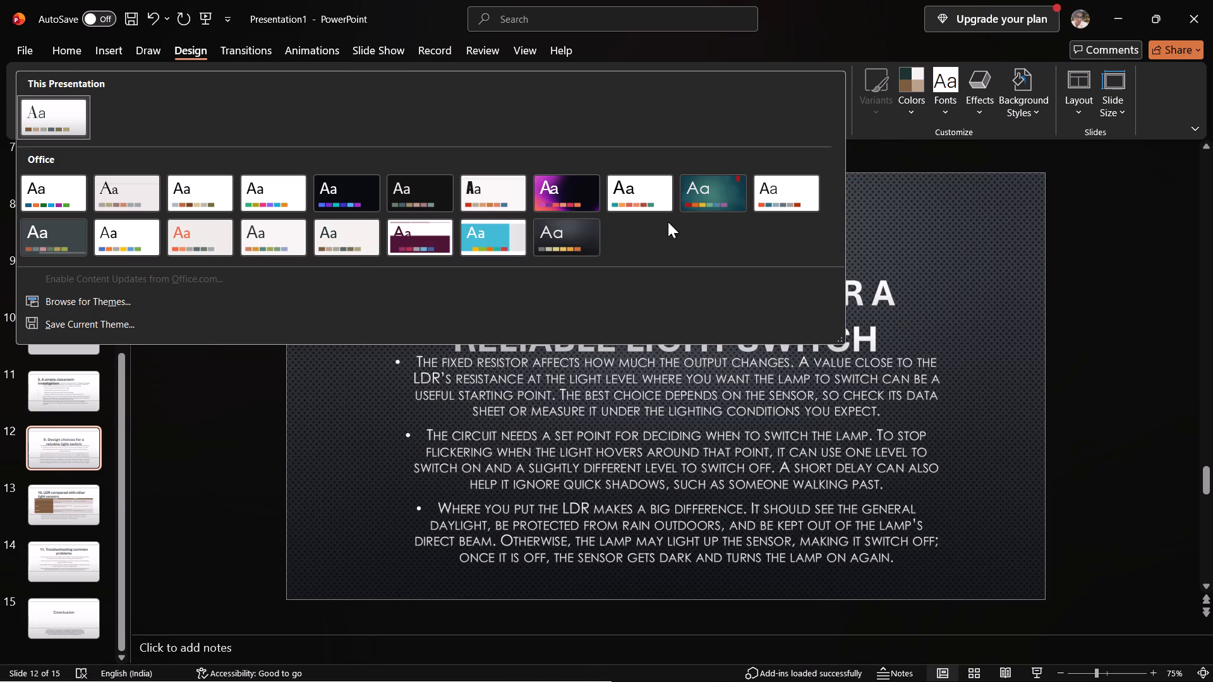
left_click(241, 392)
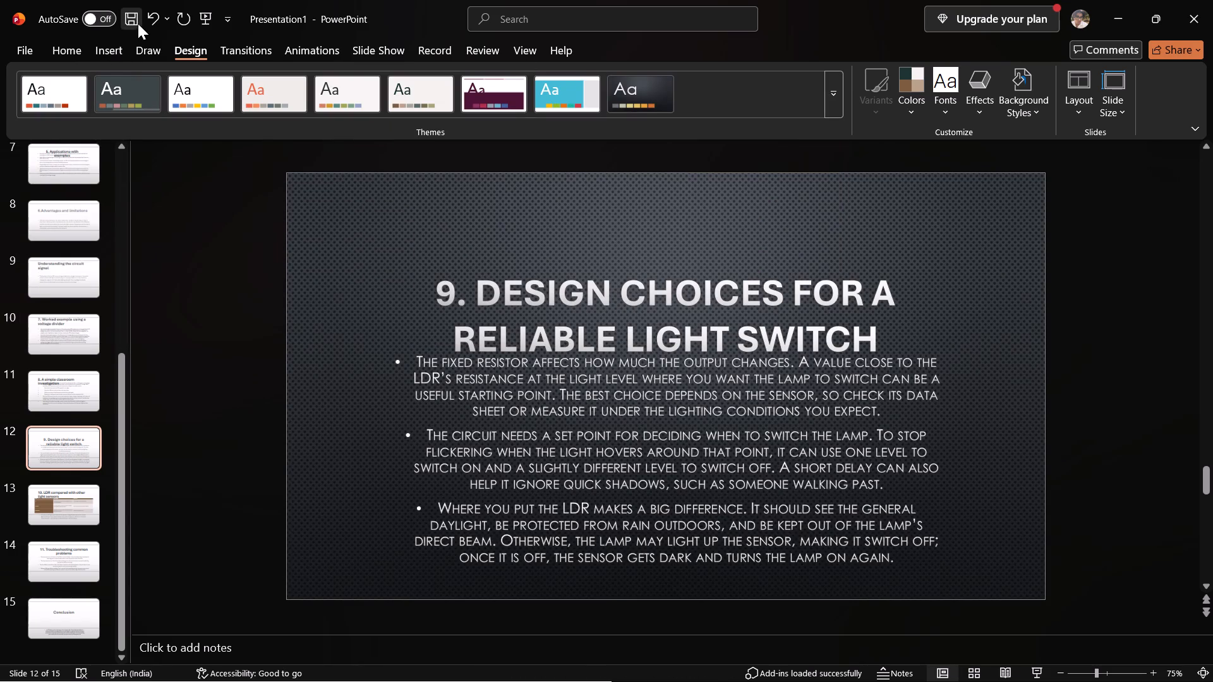
Undo the recent theme and background changes back to the Blue Green coloured theme with the plain light blue background.
left_click(145, 21)
left_click(145, 21)
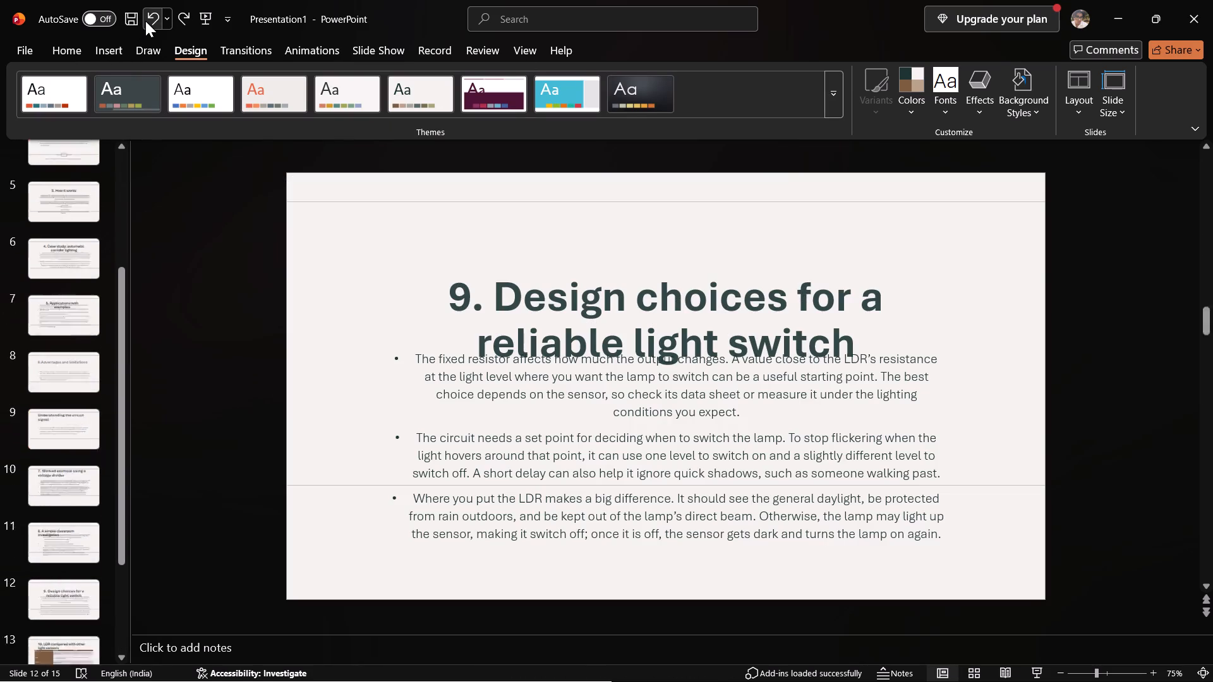
left_click(145, 21)
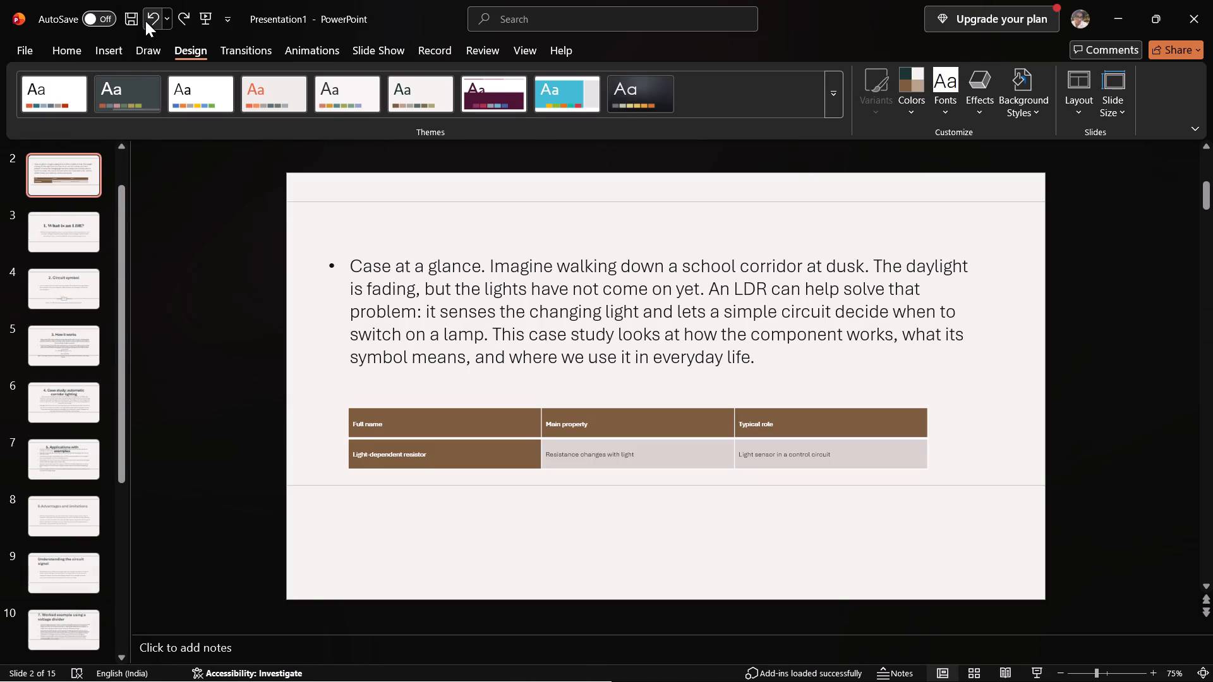
left_click(145, 21)
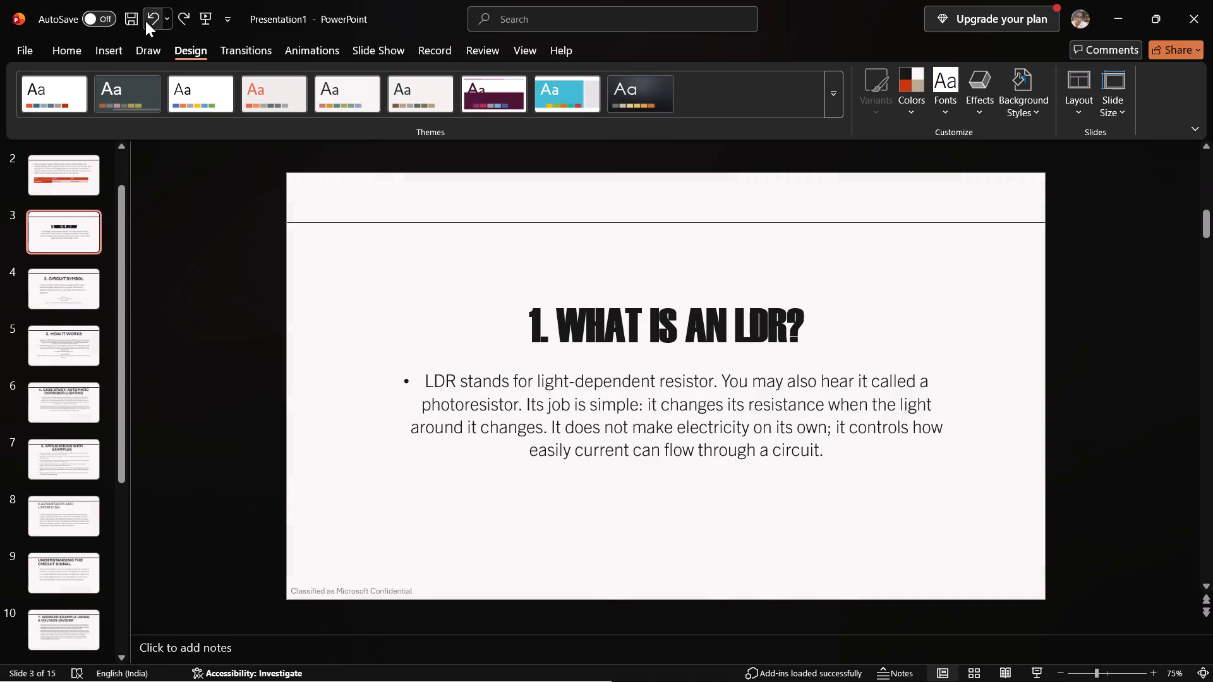
left_click(145, 21)
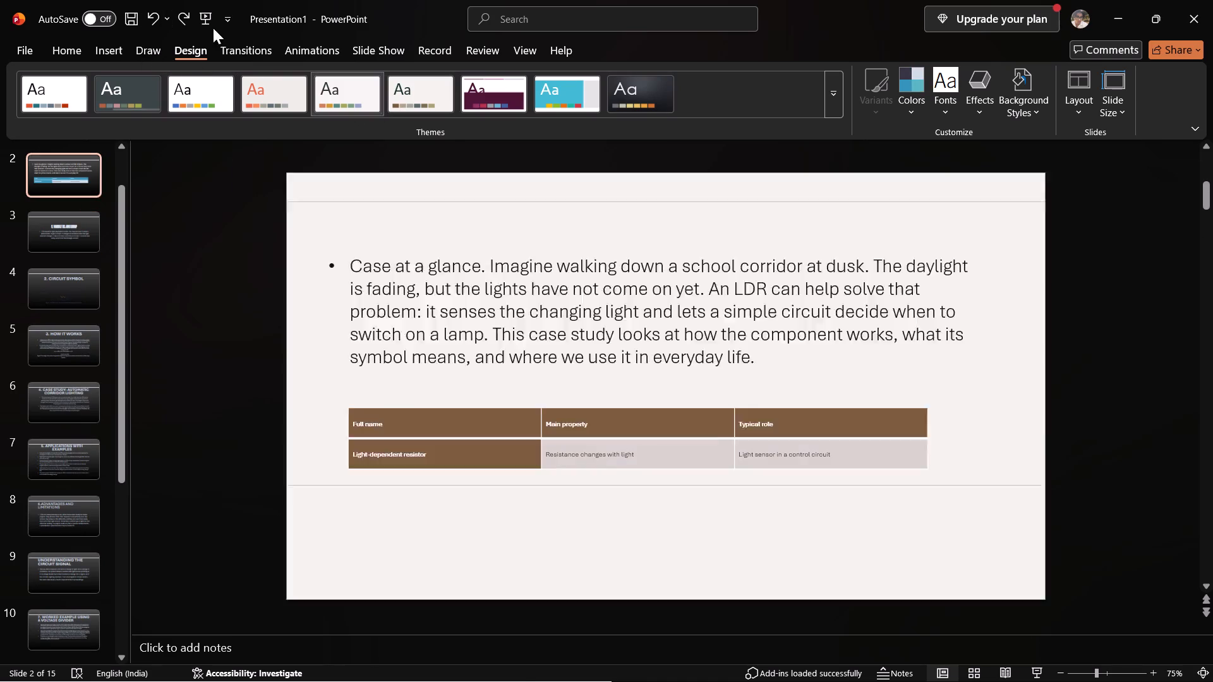
left_click(151, 16)
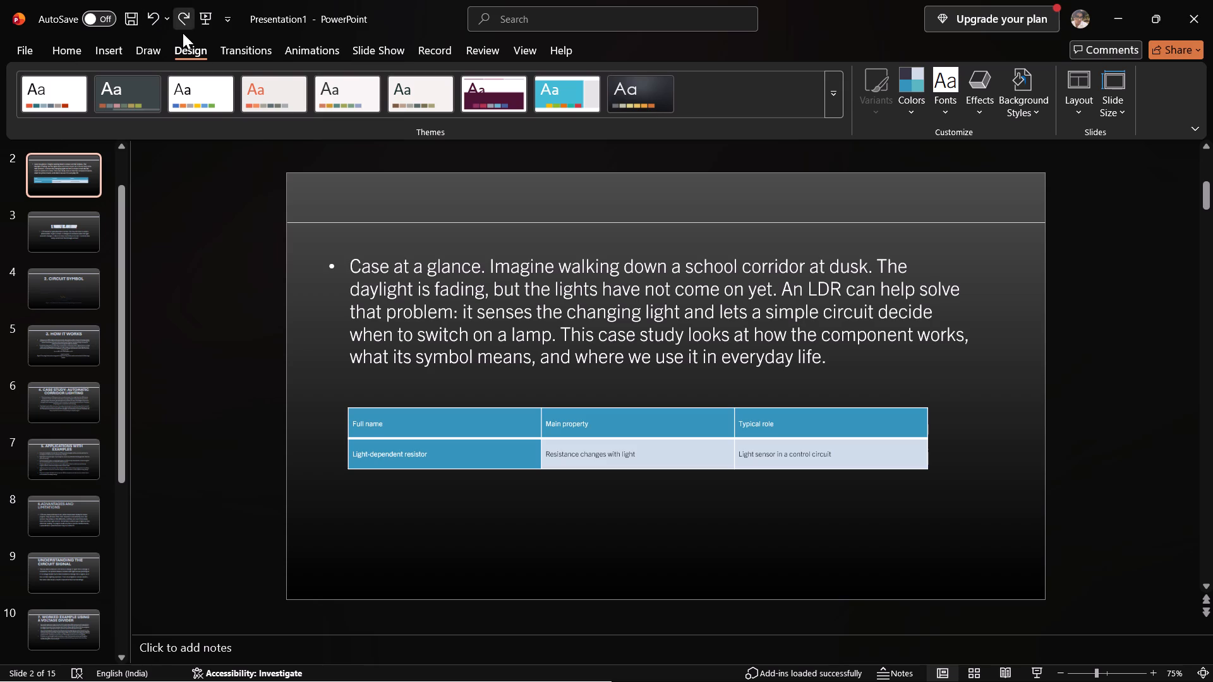
left_click(155, 21)
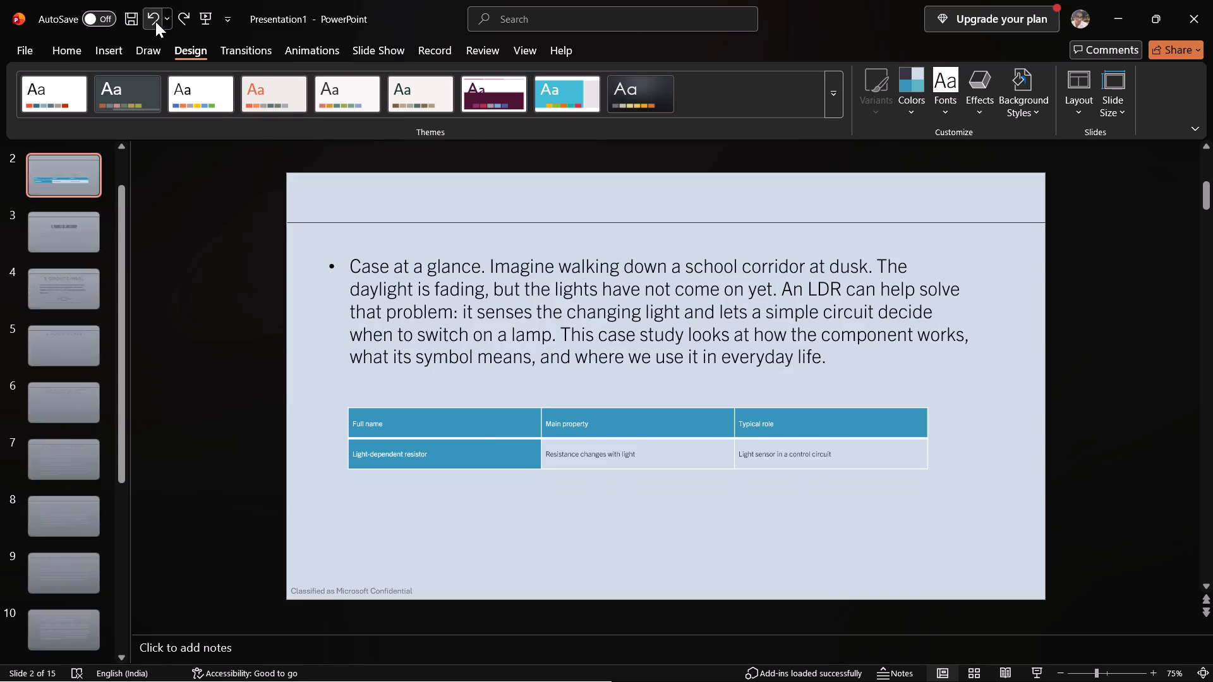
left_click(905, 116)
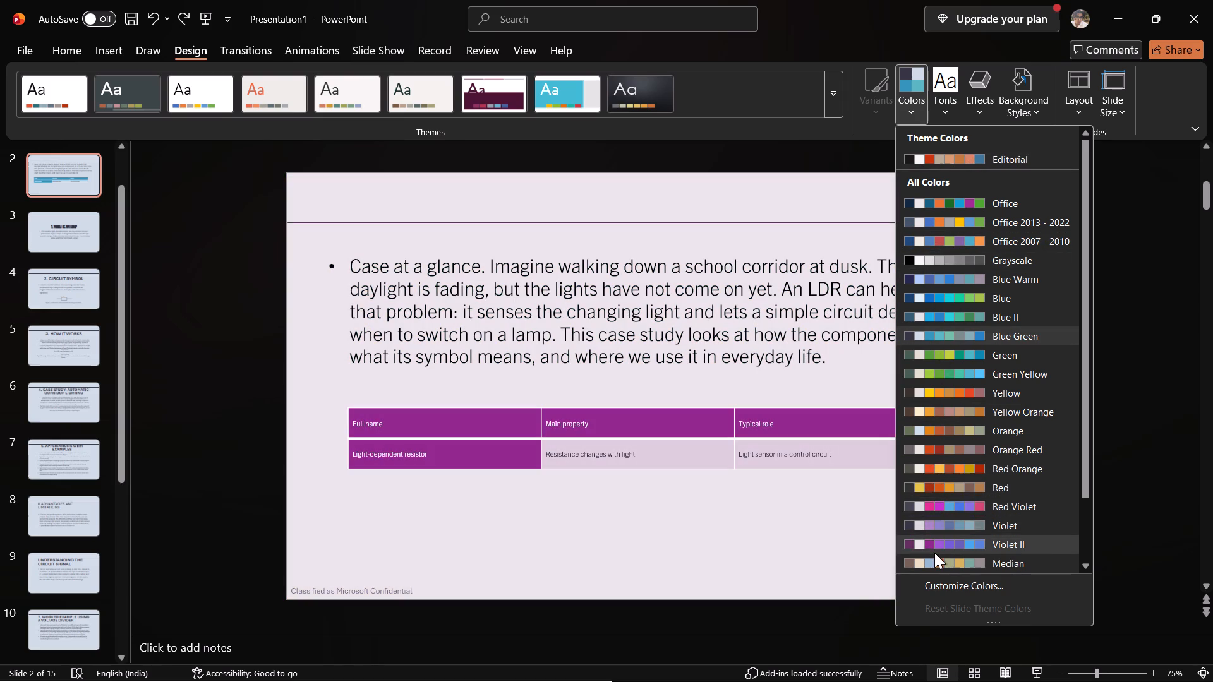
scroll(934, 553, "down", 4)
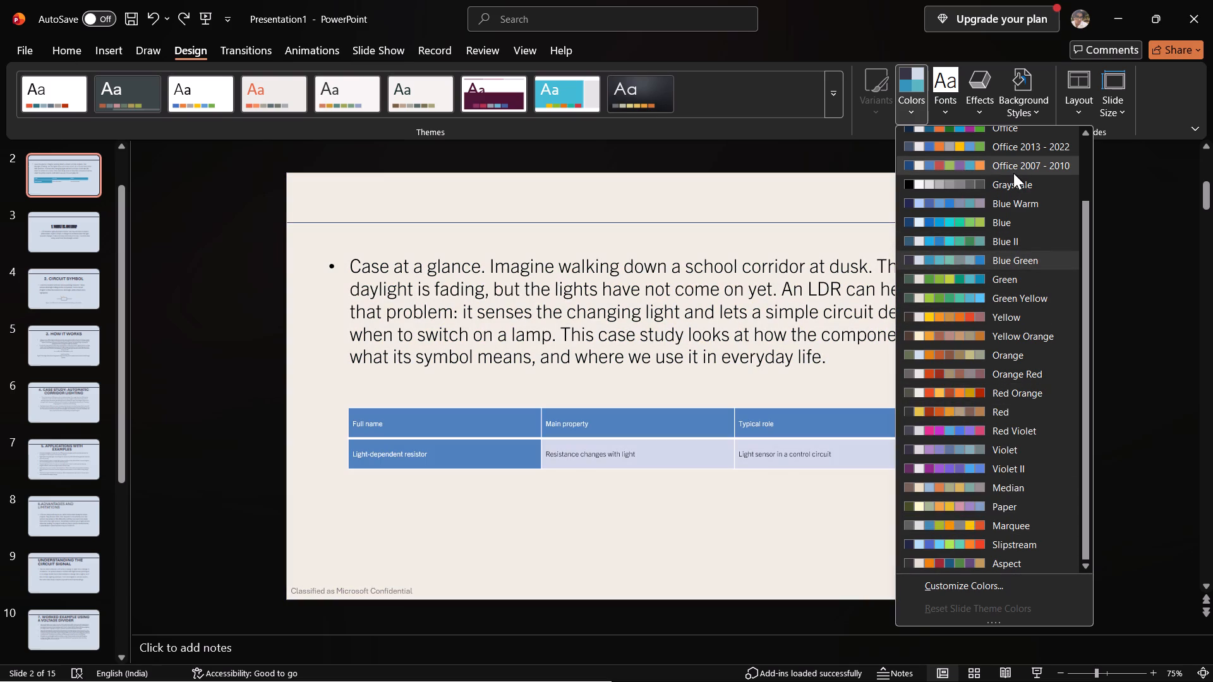
Apply the dark grey-to-black gradient background style to the whole presentation.
left_click(1027, 104)
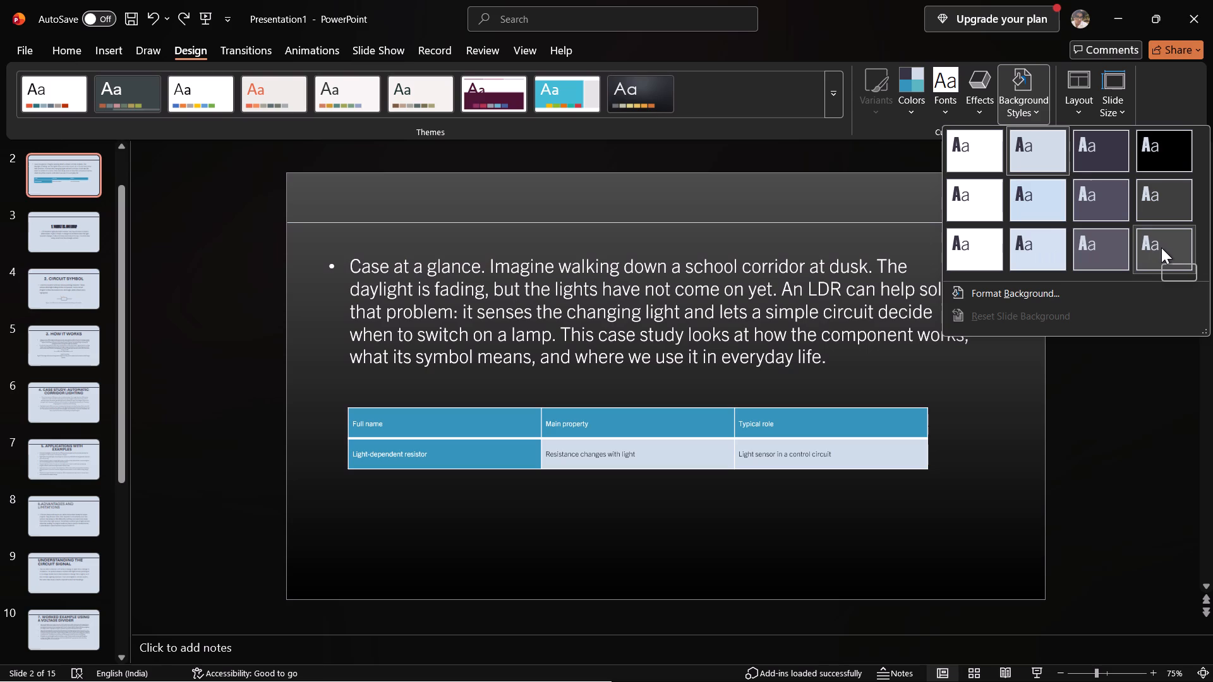
left_click(1161, 248)
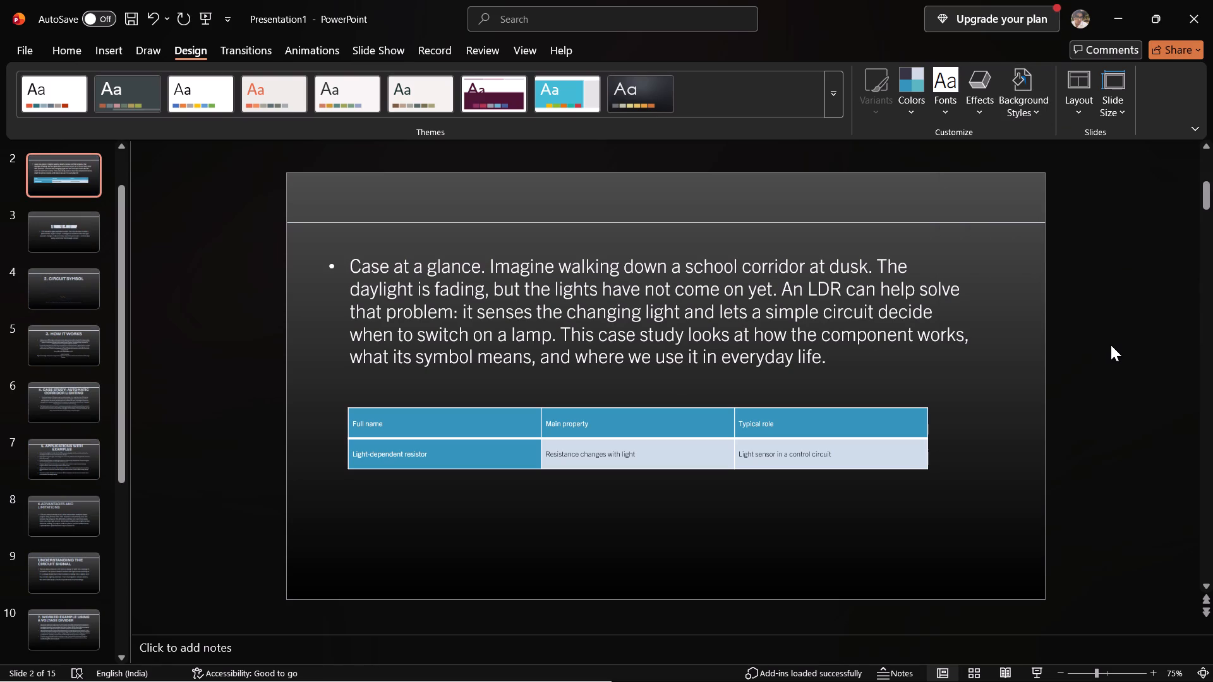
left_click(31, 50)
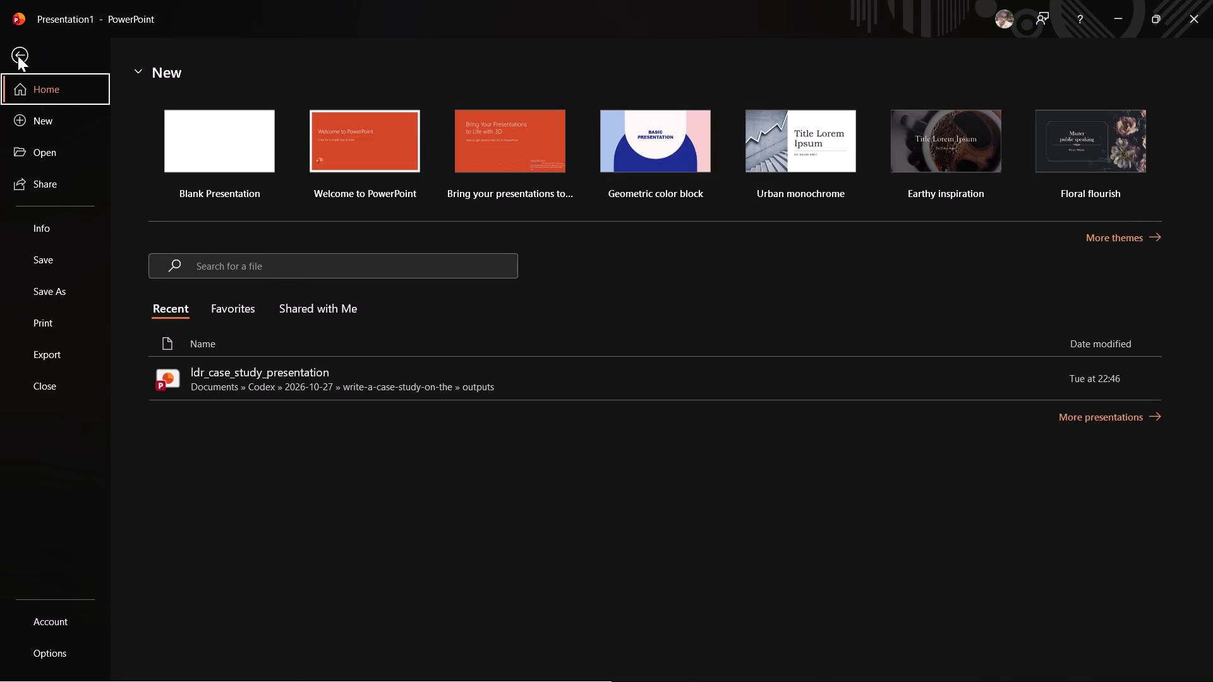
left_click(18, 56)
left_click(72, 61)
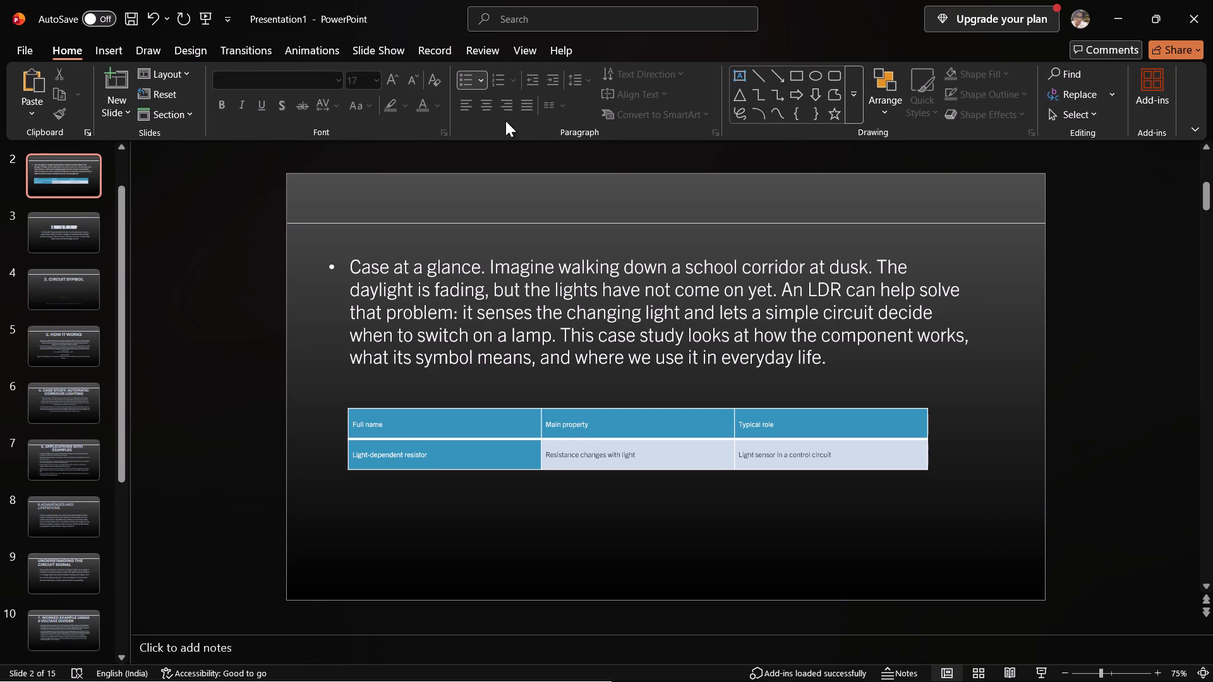
From the title slide, search the available commands for "ideas".
scroll(215, 363, "up", 14)
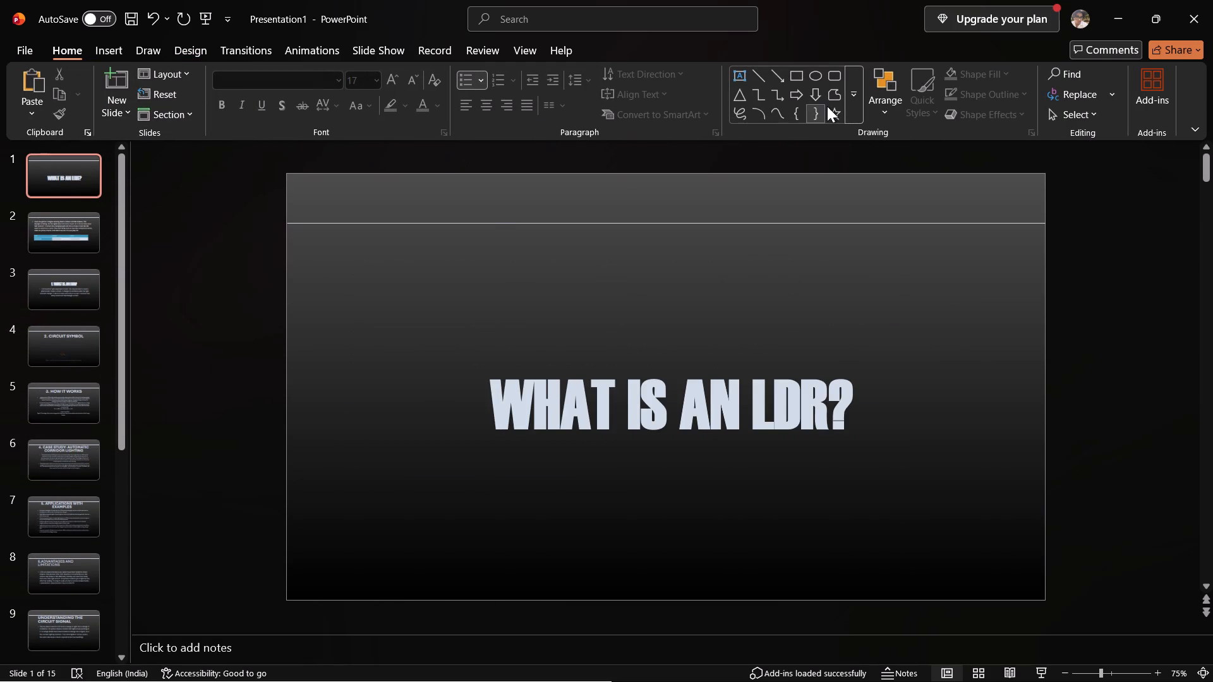
left_click(675, 15)
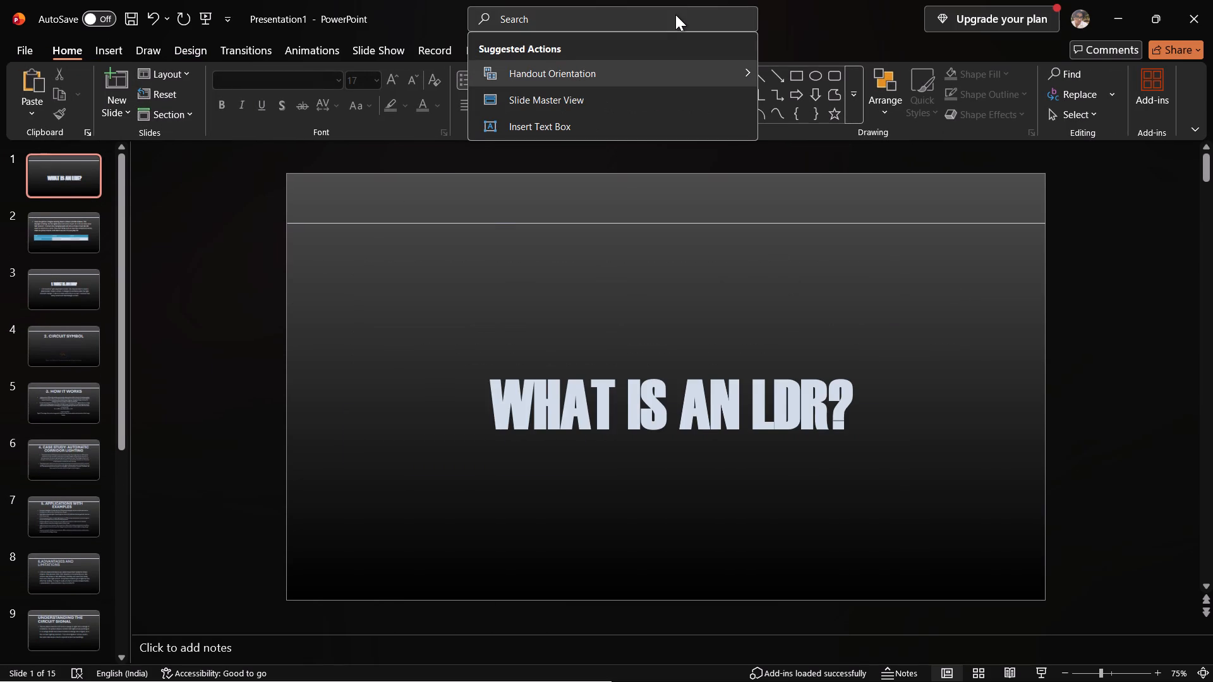
type("ideas")
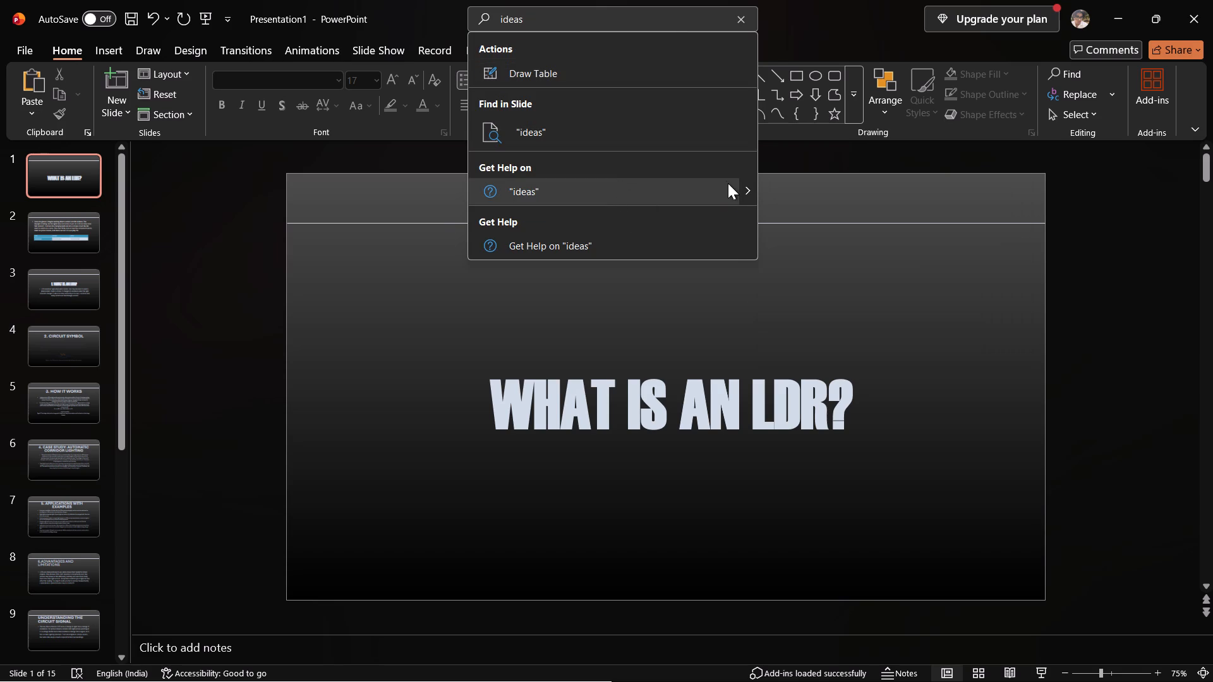
left_click(1188, 280)
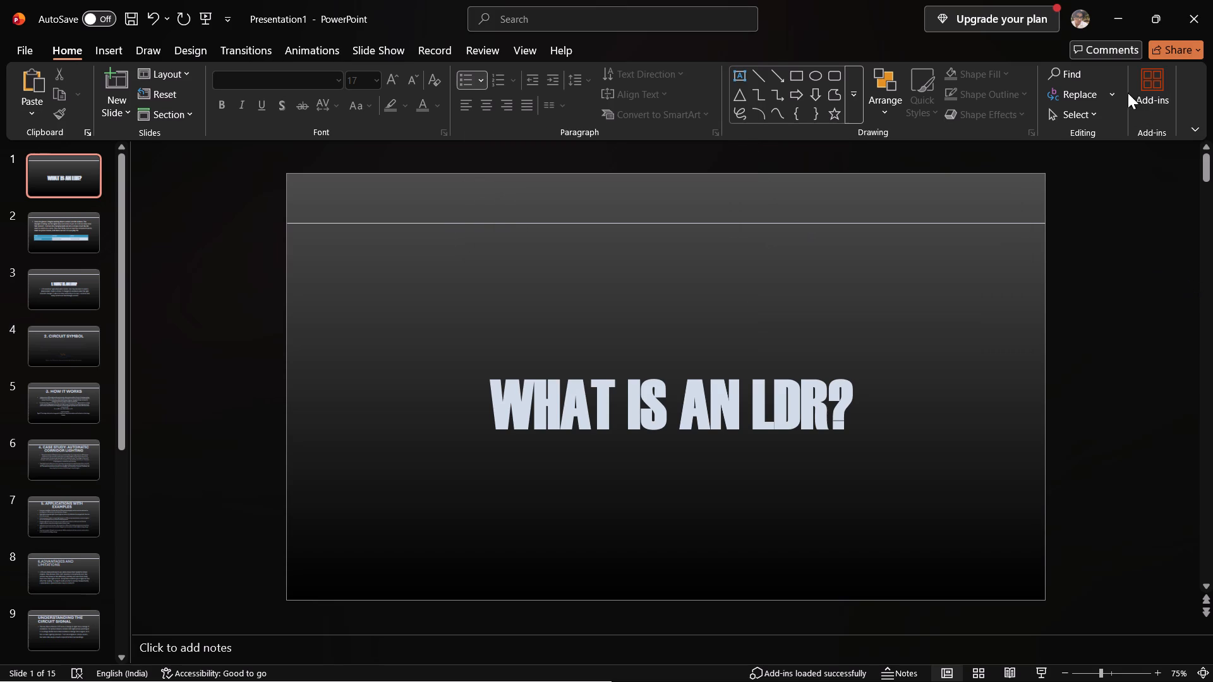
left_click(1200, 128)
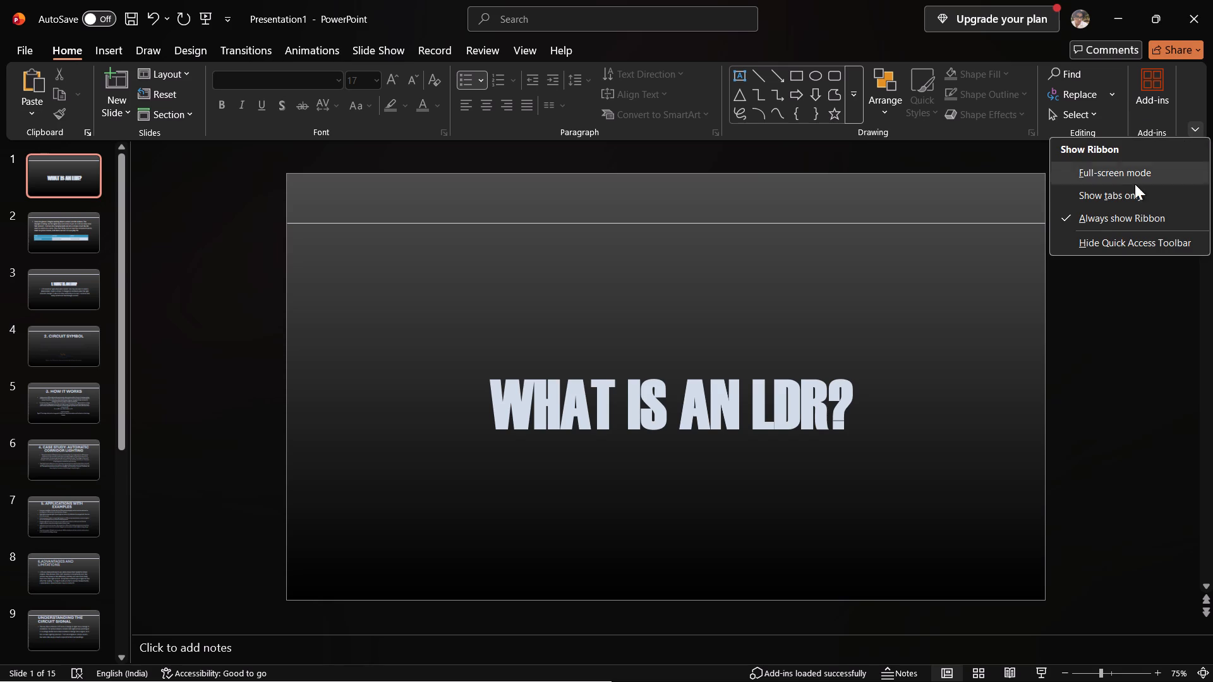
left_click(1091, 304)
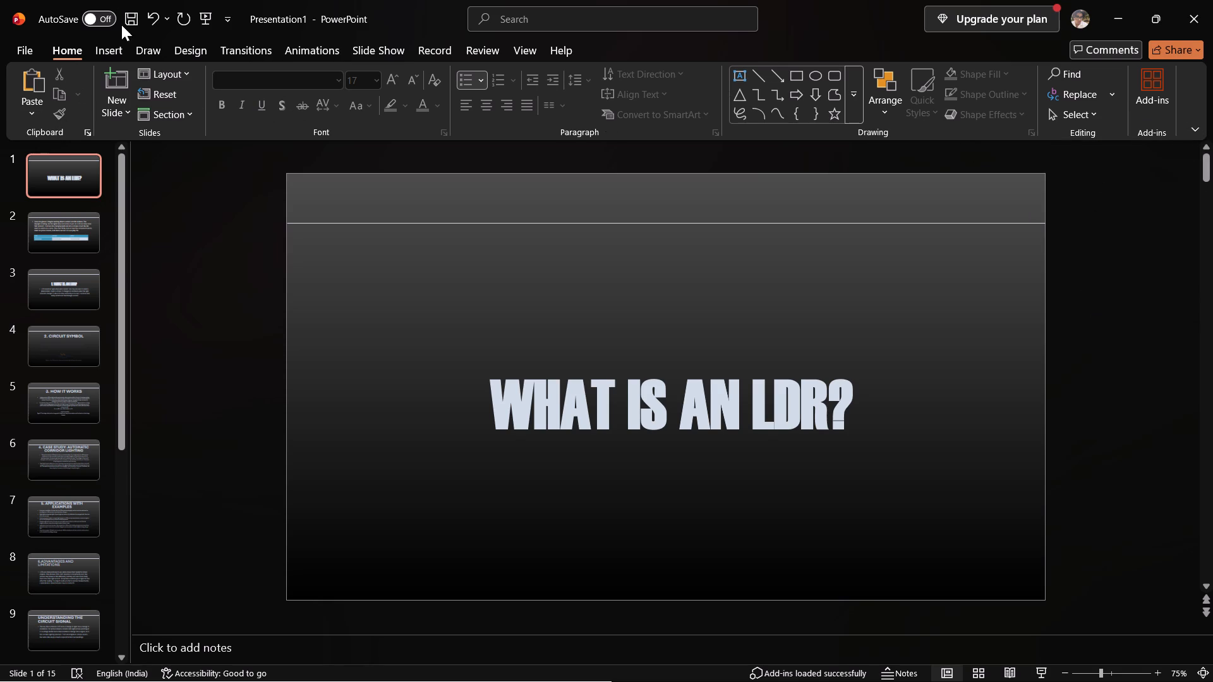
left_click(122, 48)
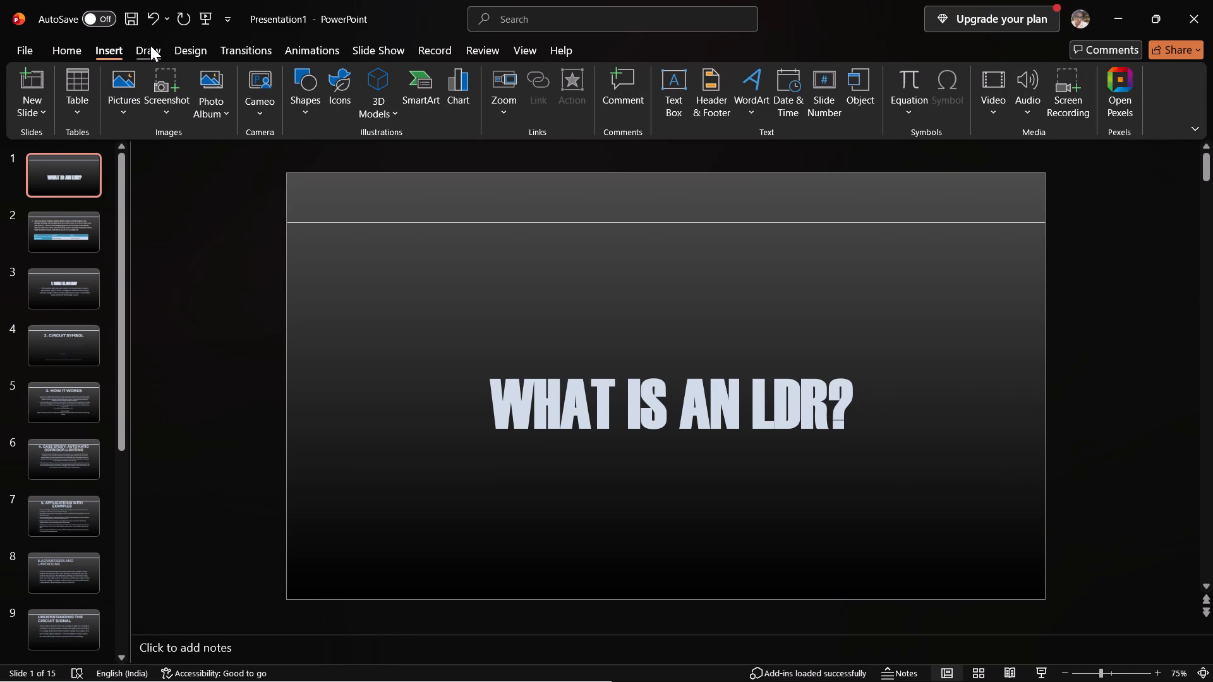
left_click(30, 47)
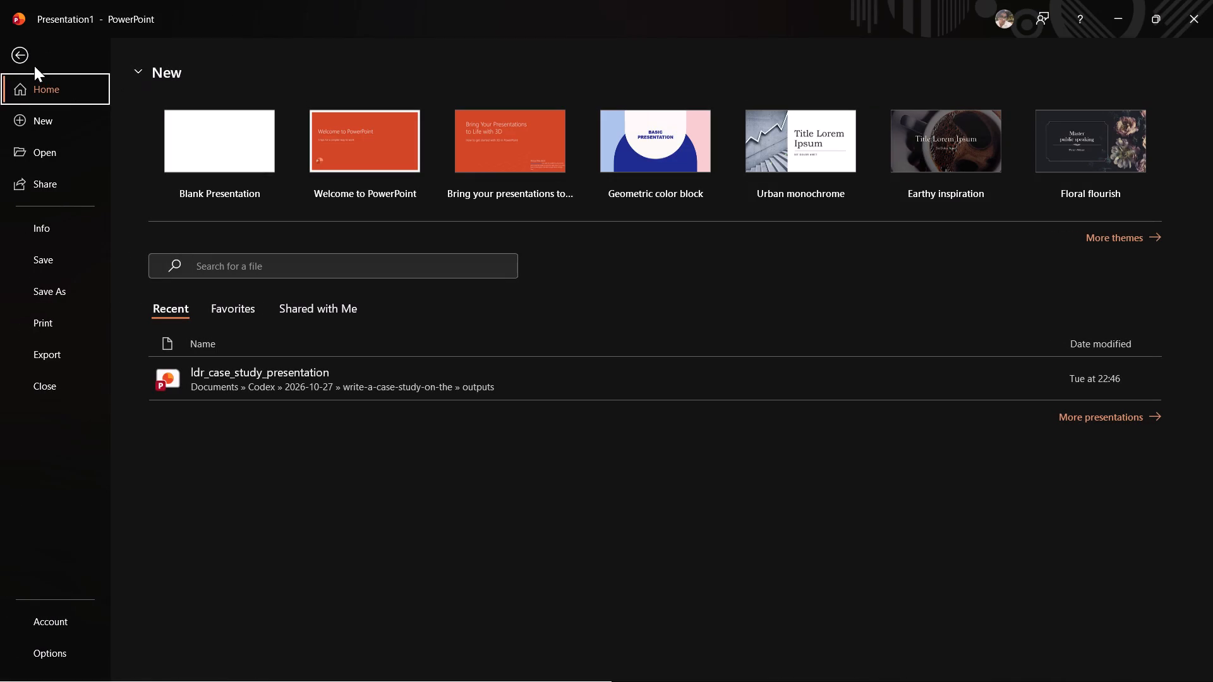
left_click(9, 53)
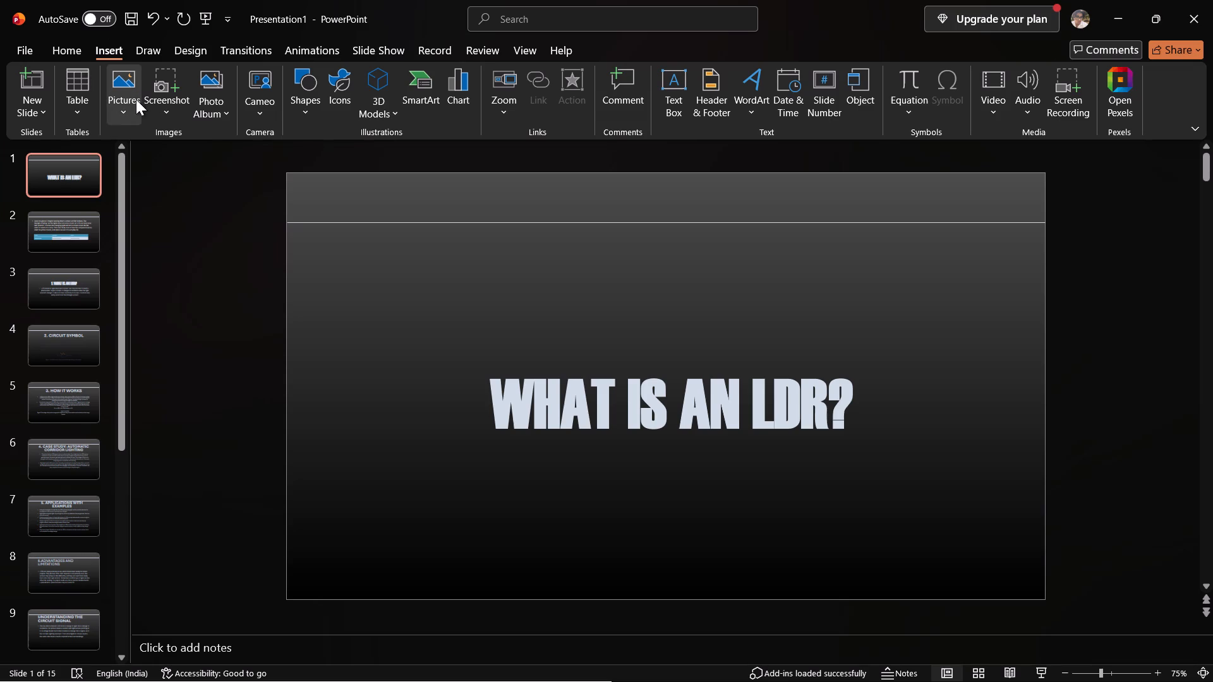
Search online pictures for "LDR" and insert the white-background photo of one LDR with two long leads on the title slide.
left_click(136, 99)
left_click(155, 196)
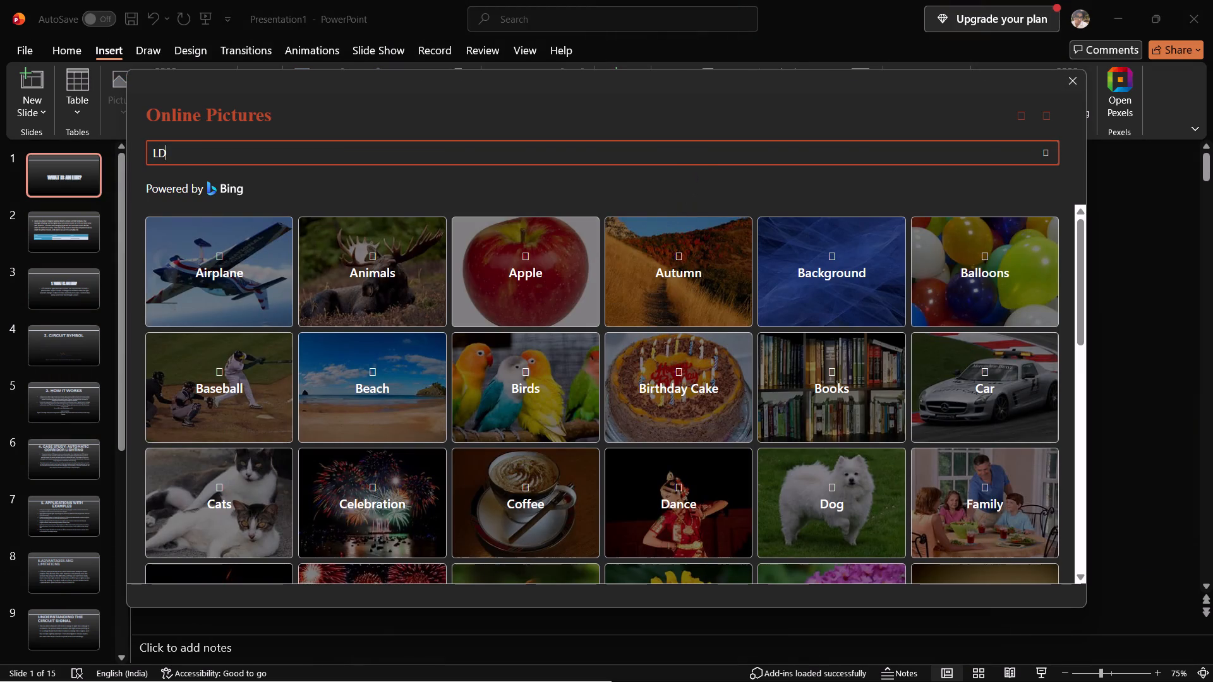
key("BackSpace")
key("Return")
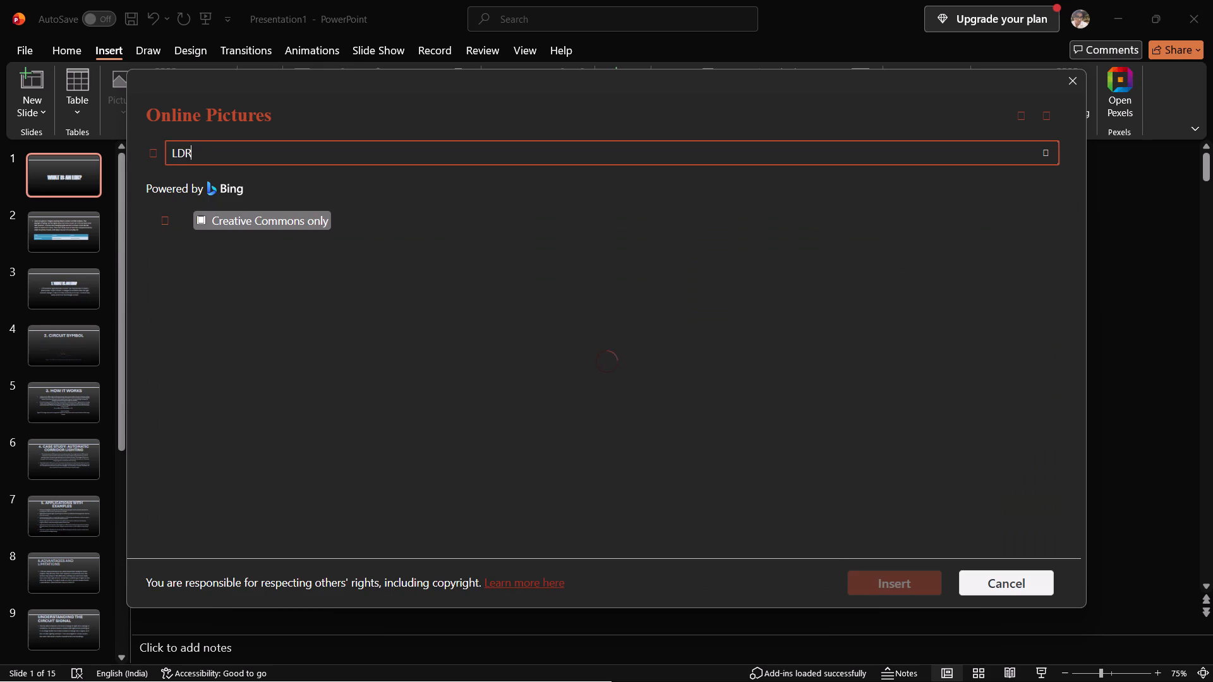
scroll(713, 436, "down", 1)
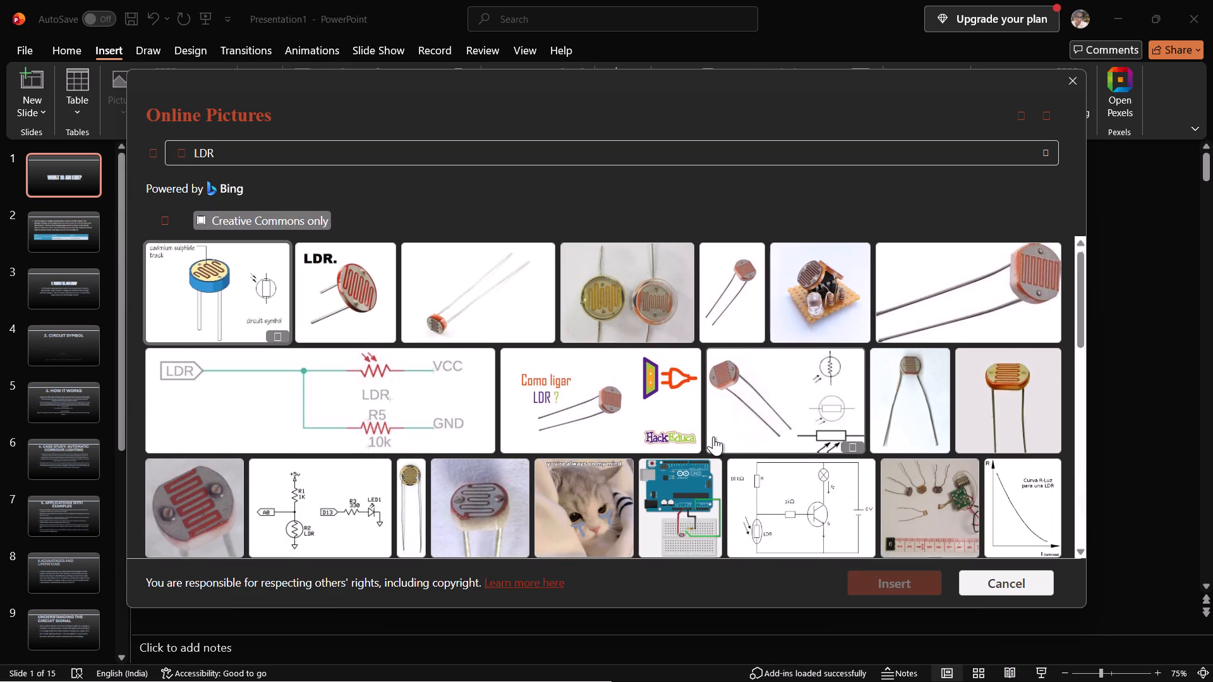
scroll(713, 436, "down", 1)
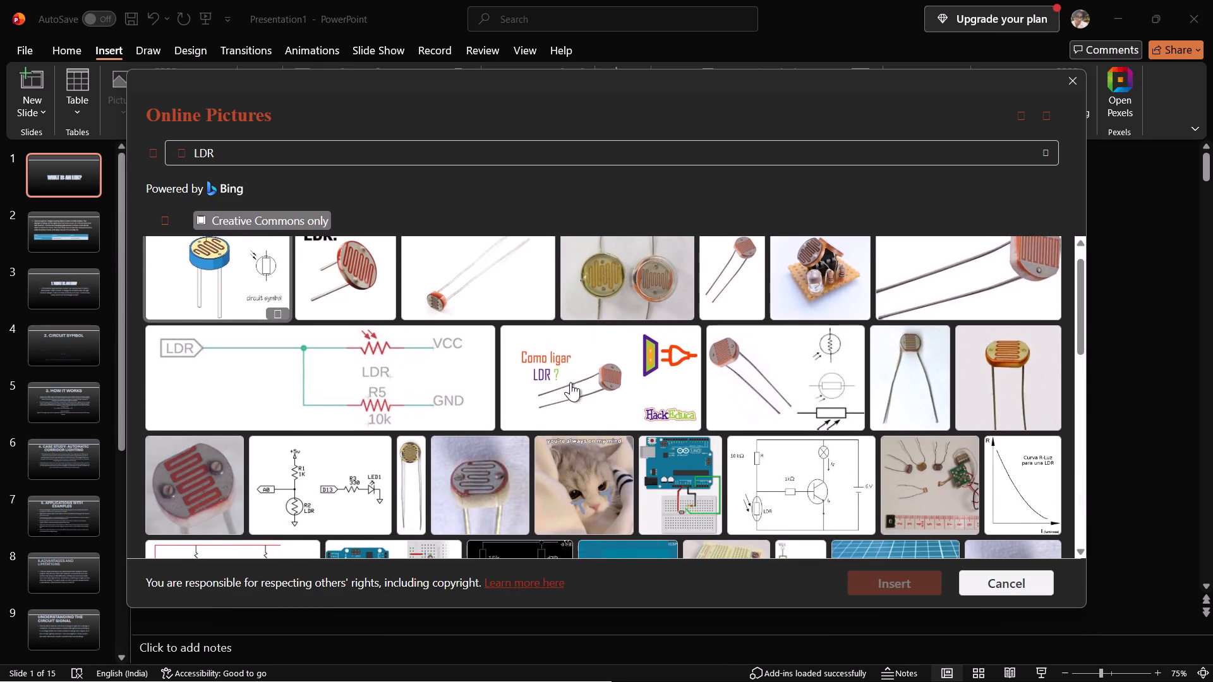
scroll(509, 376, "up", 2)
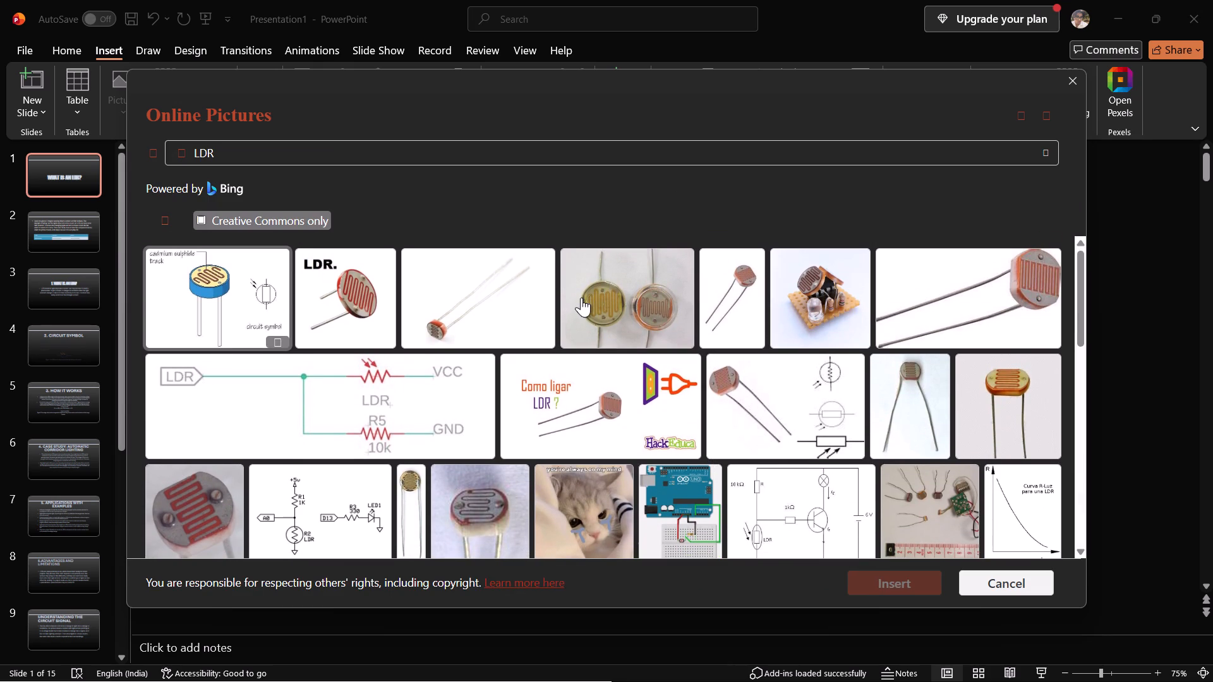
left_click(522, 306)
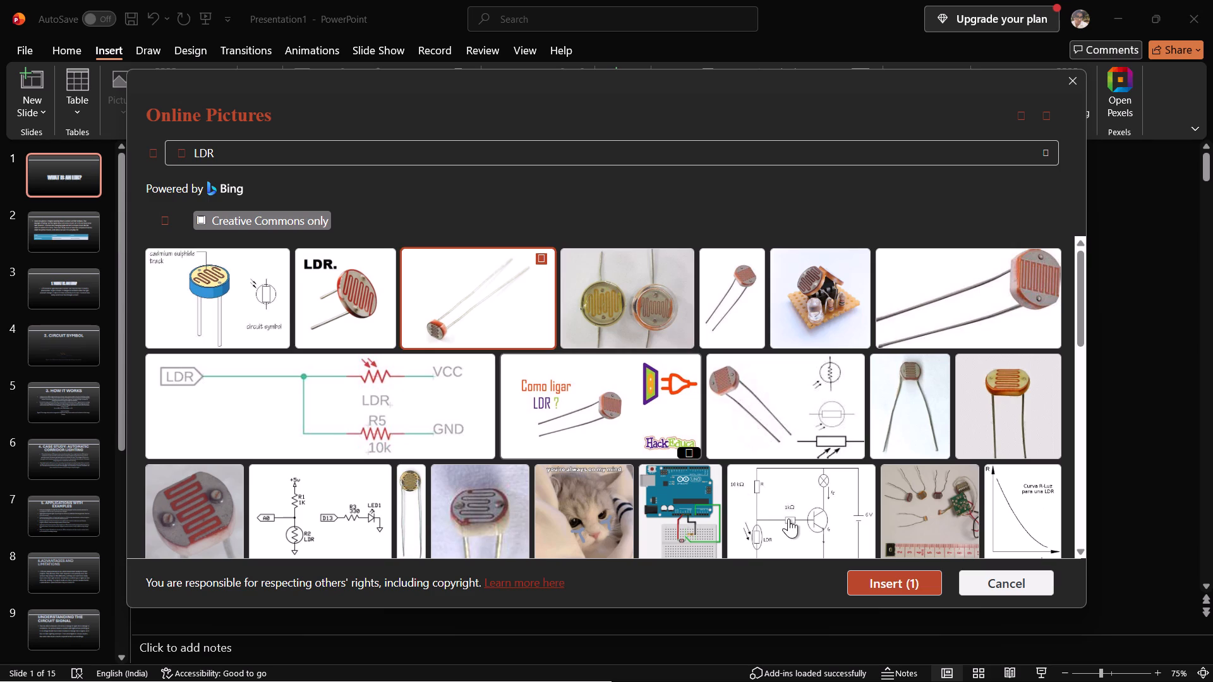
left_click(883, 578)
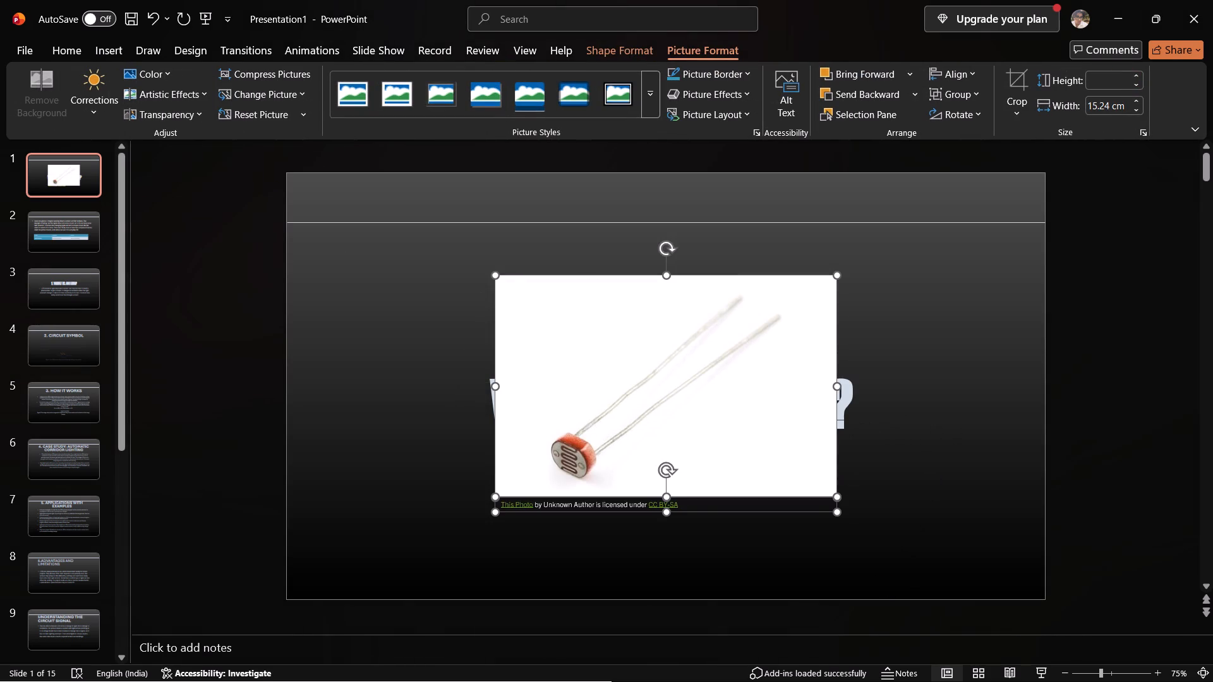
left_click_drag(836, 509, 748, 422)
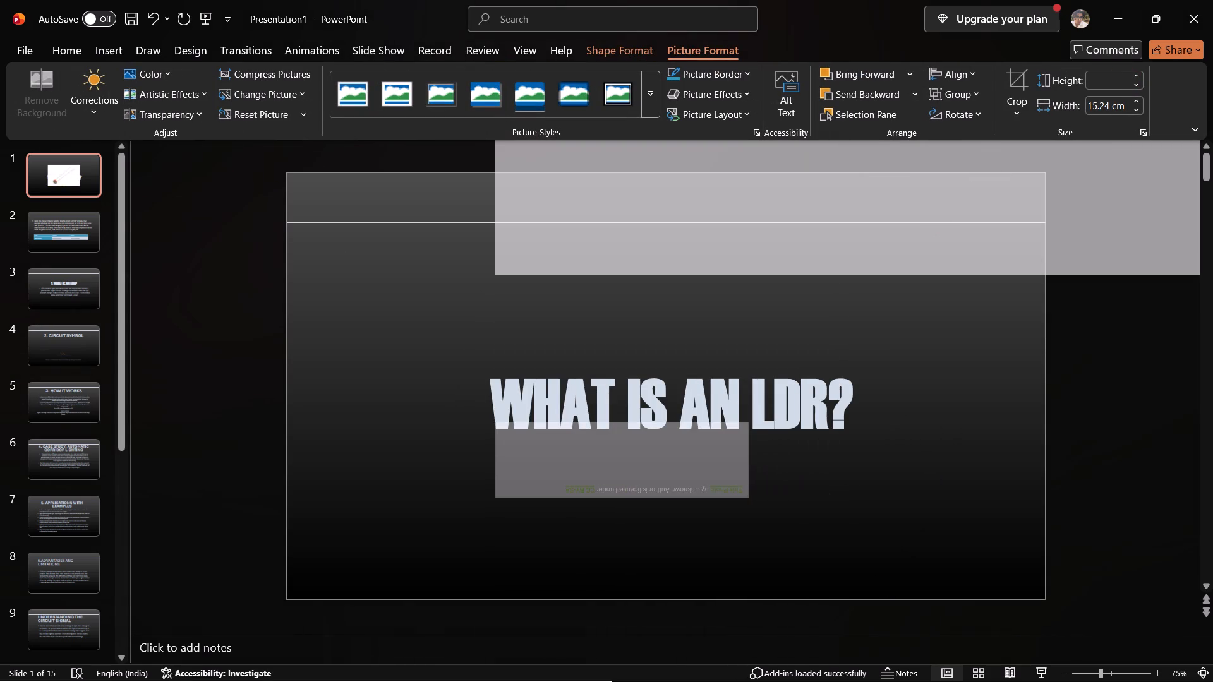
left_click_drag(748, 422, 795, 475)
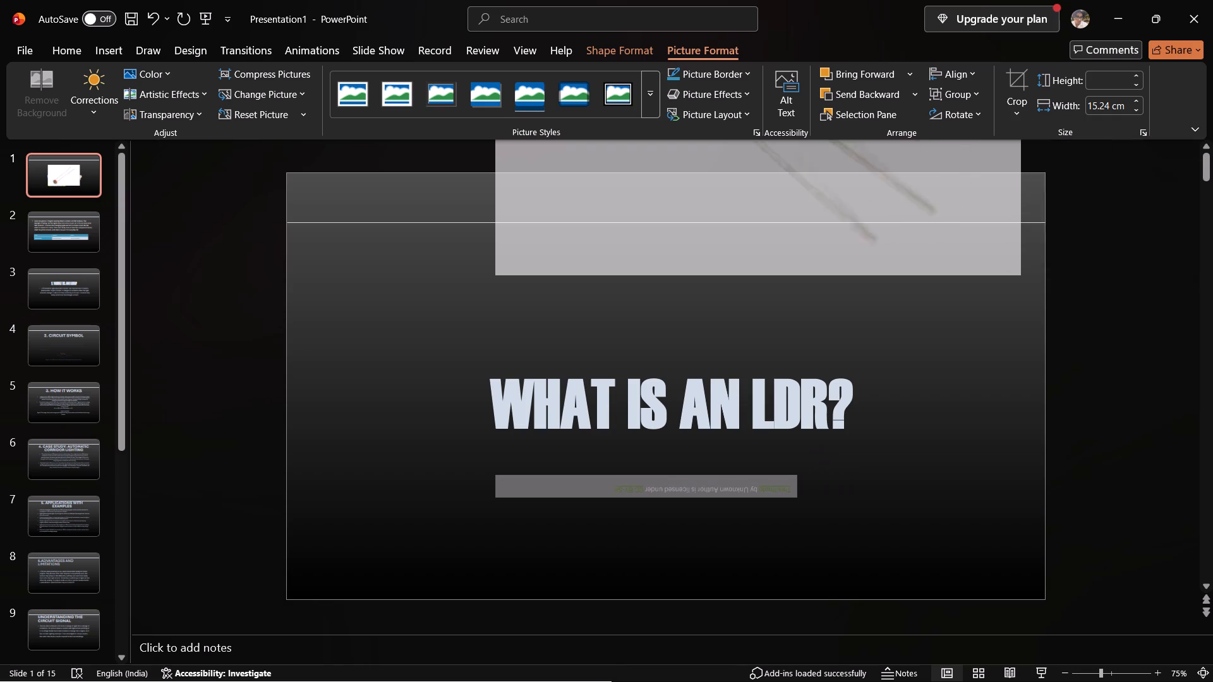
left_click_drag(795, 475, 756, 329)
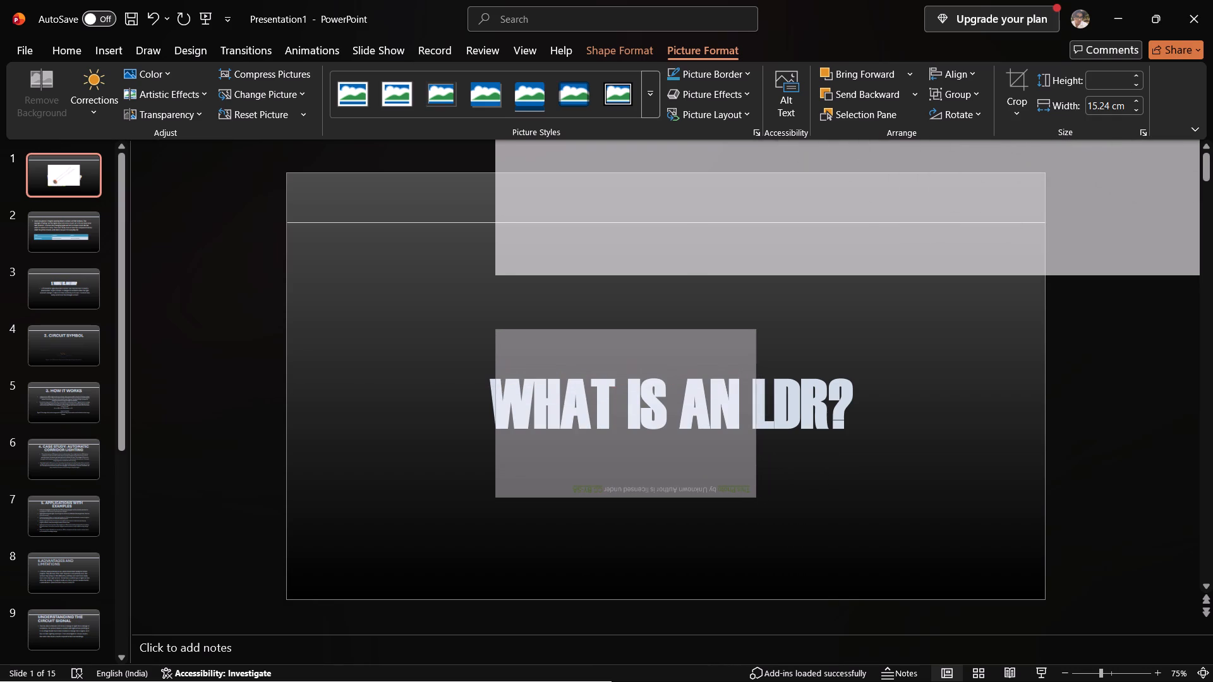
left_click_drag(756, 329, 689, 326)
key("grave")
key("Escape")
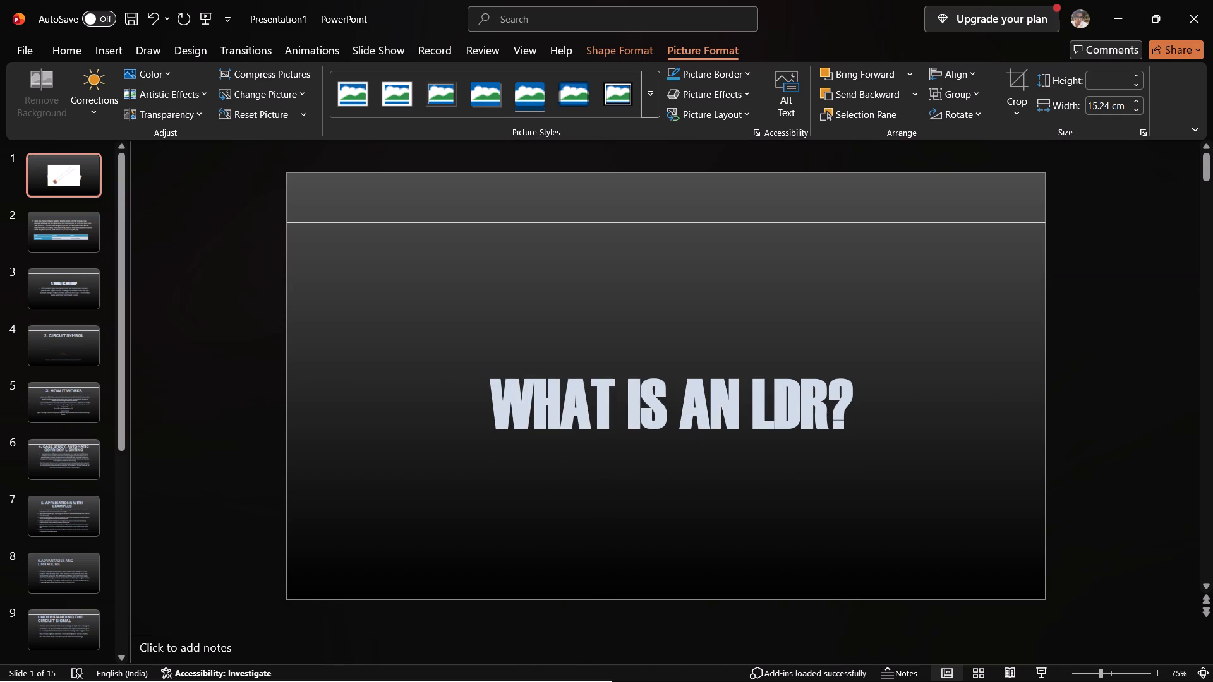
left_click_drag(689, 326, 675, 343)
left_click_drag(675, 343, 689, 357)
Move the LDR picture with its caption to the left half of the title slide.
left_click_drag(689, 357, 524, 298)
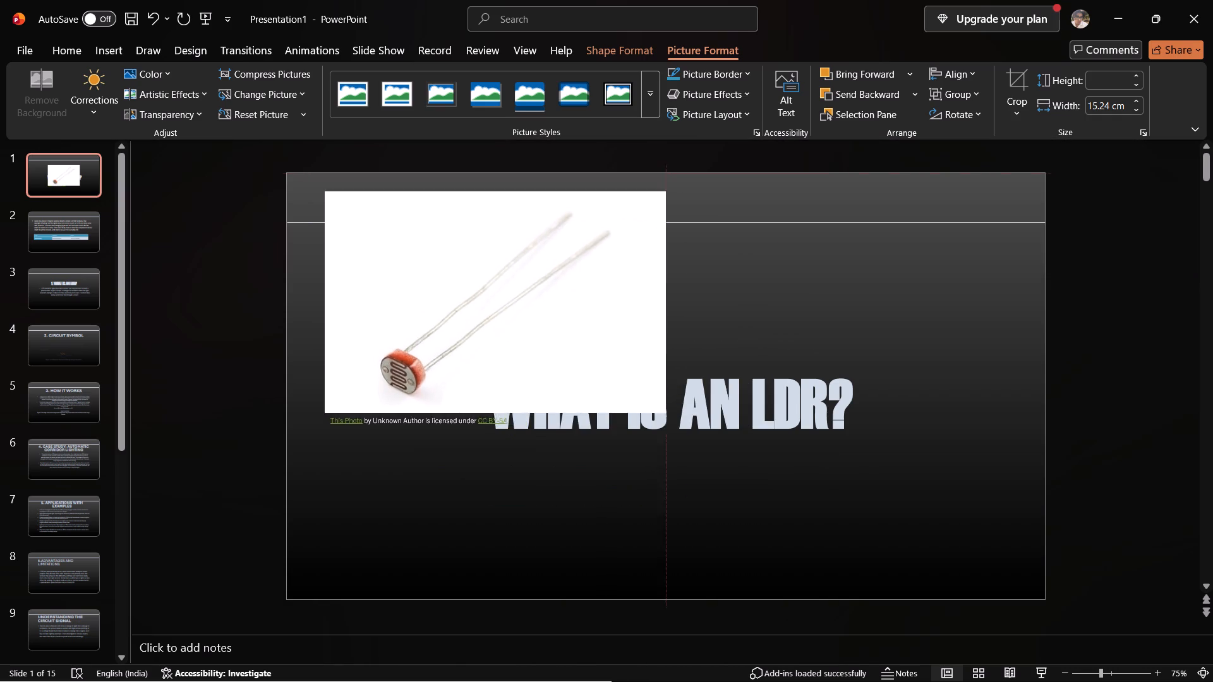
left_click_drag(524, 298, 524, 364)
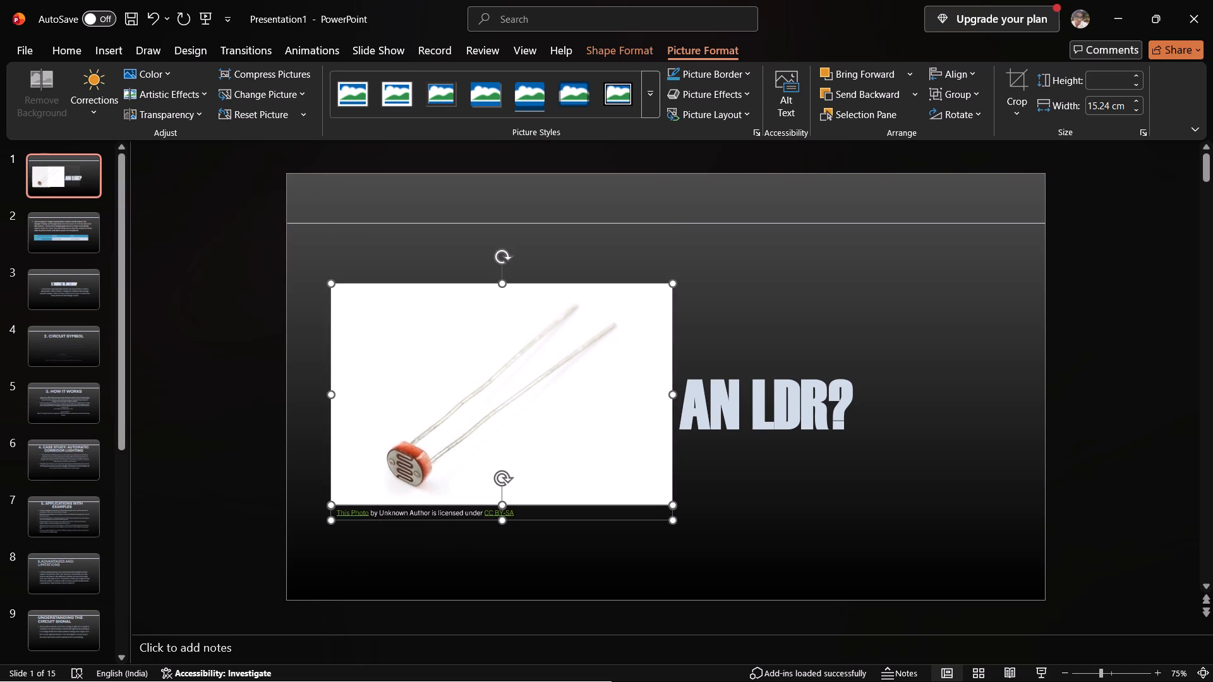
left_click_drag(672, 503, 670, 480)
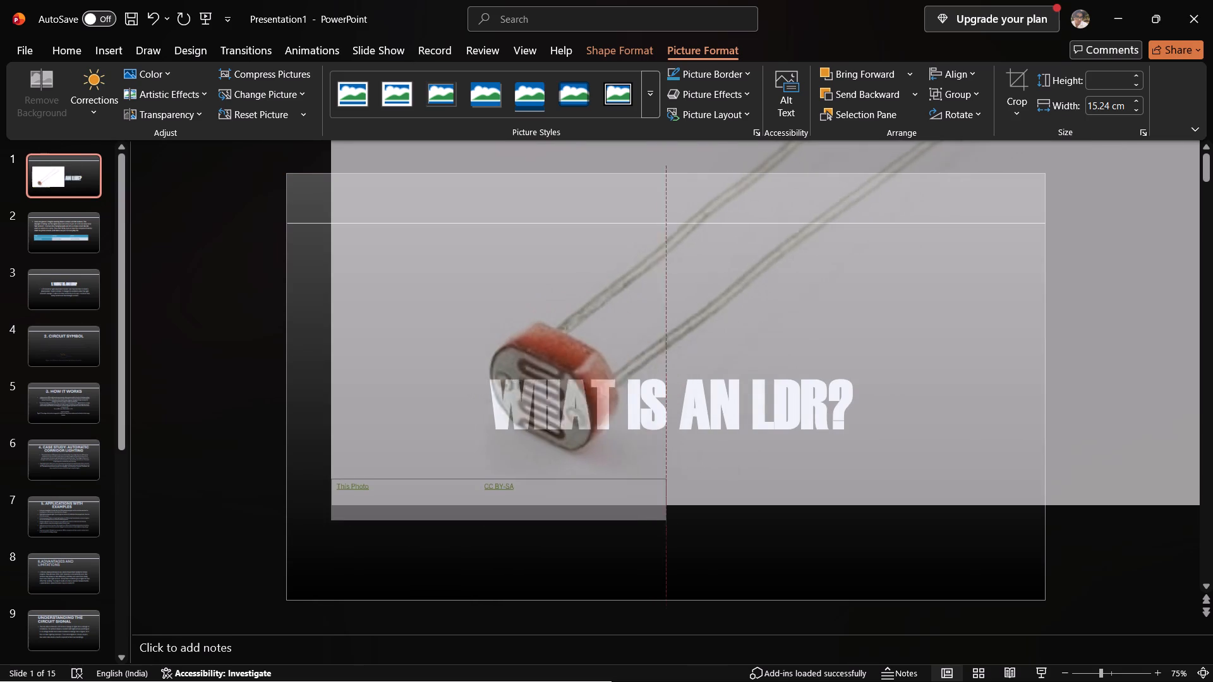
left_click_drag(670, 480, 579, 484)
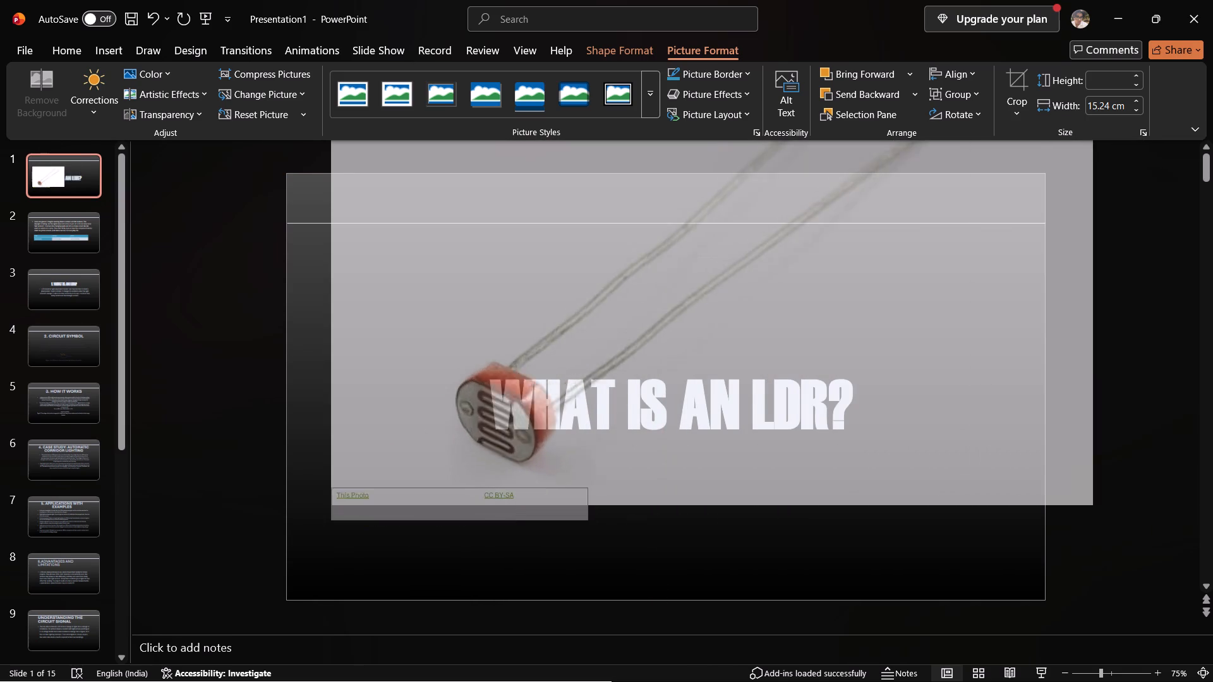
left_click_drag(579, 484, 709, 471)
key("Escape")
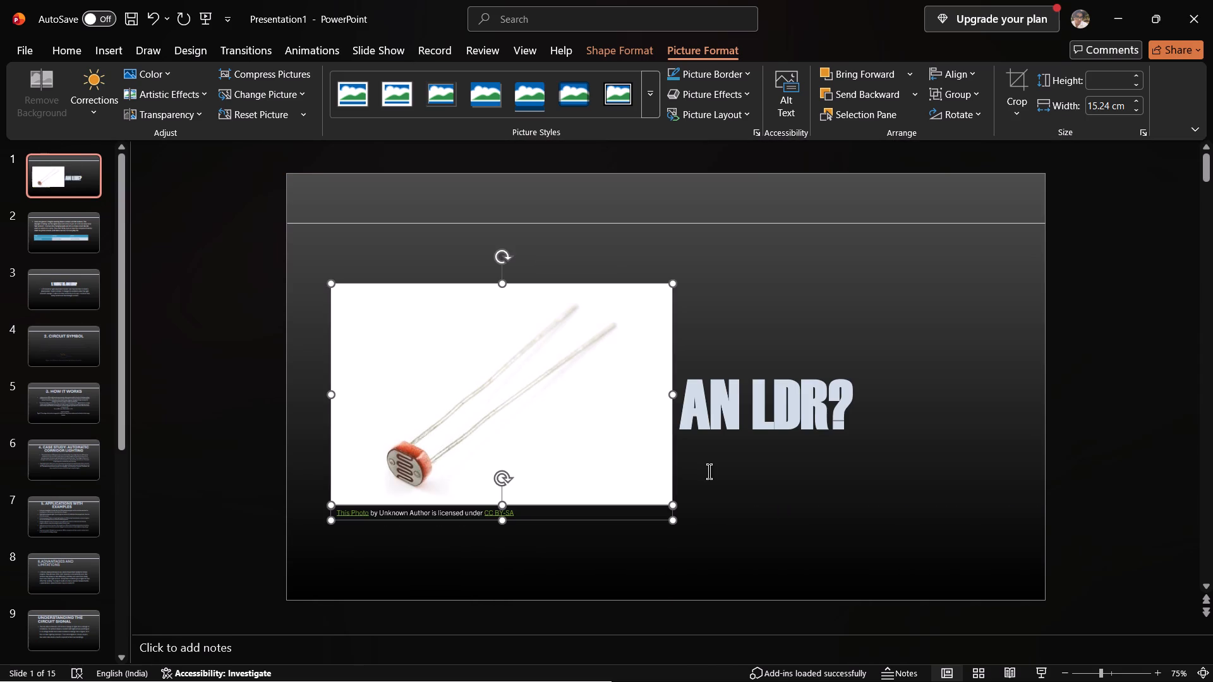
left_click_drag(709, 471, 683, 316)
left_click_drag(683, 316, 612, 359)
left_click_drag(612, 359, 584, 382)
Shrink the LDR picture and its caption to 8.89 cm wide and place them in the slide's upper-right corner, just below the horizontal line.
left_click_drag(501, 284, 507, 378)
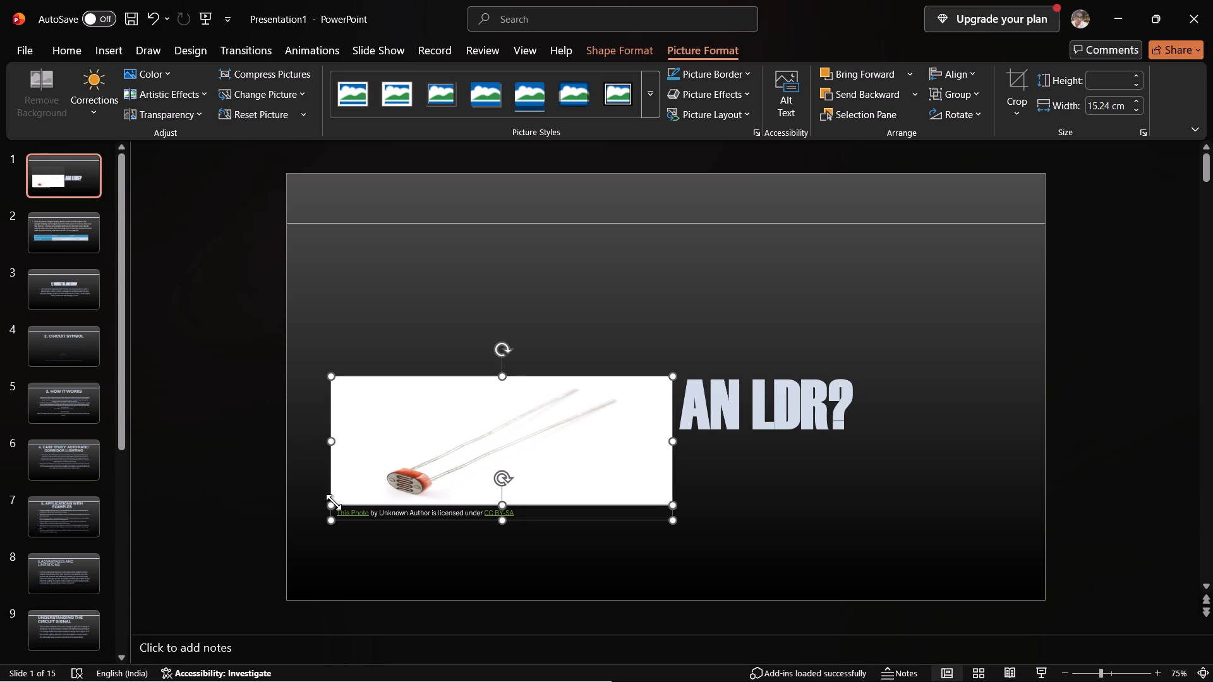
left_click_drag(328, 443, 413, 445)
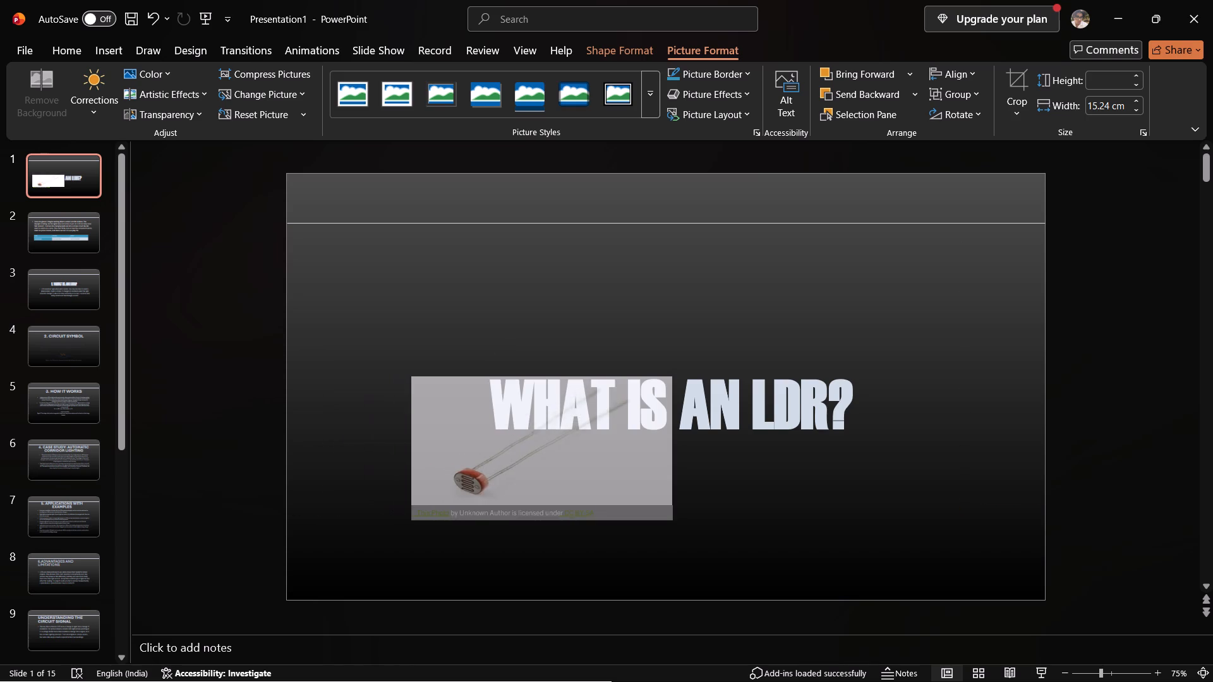
left_click_drag(413, 445, 473, 449)
left_click_drag(567, 462, 900, 368)
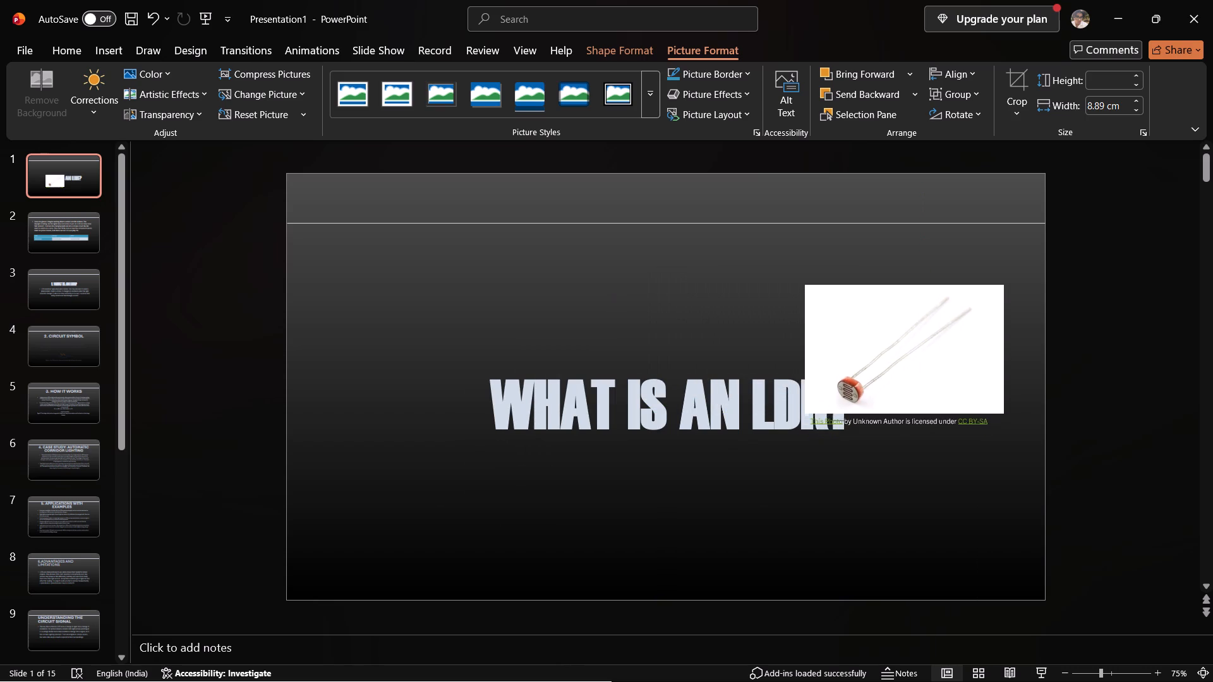
left_click_drag(900, 368, 929, 314)
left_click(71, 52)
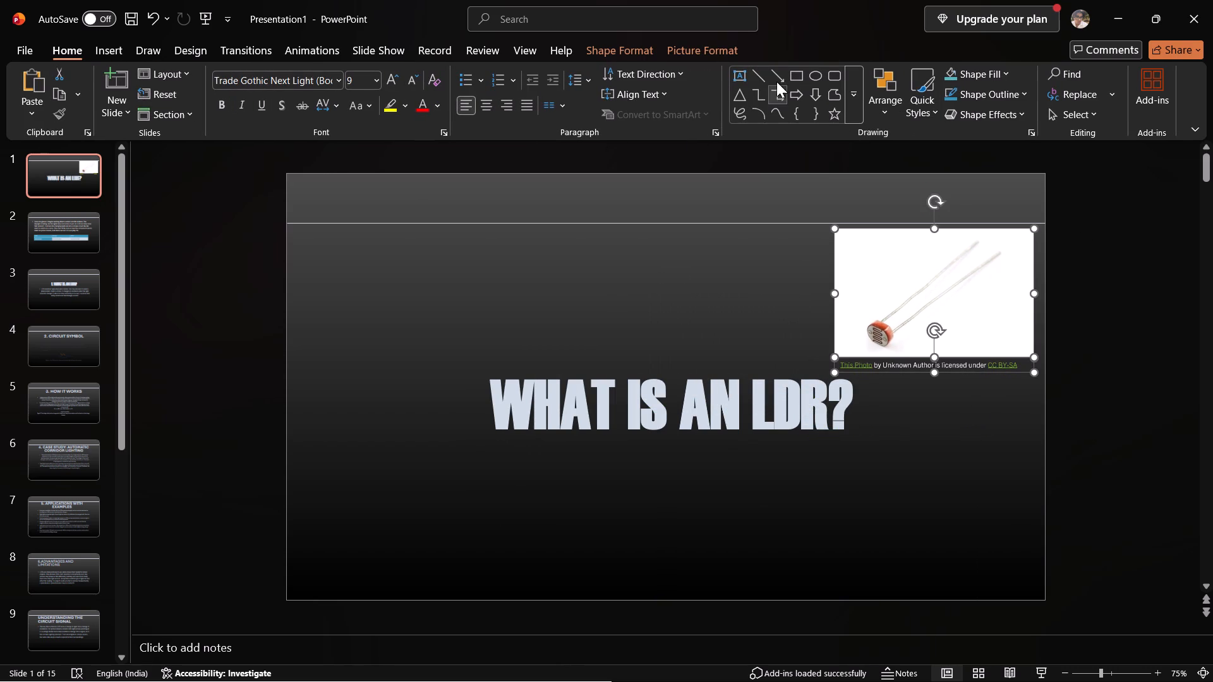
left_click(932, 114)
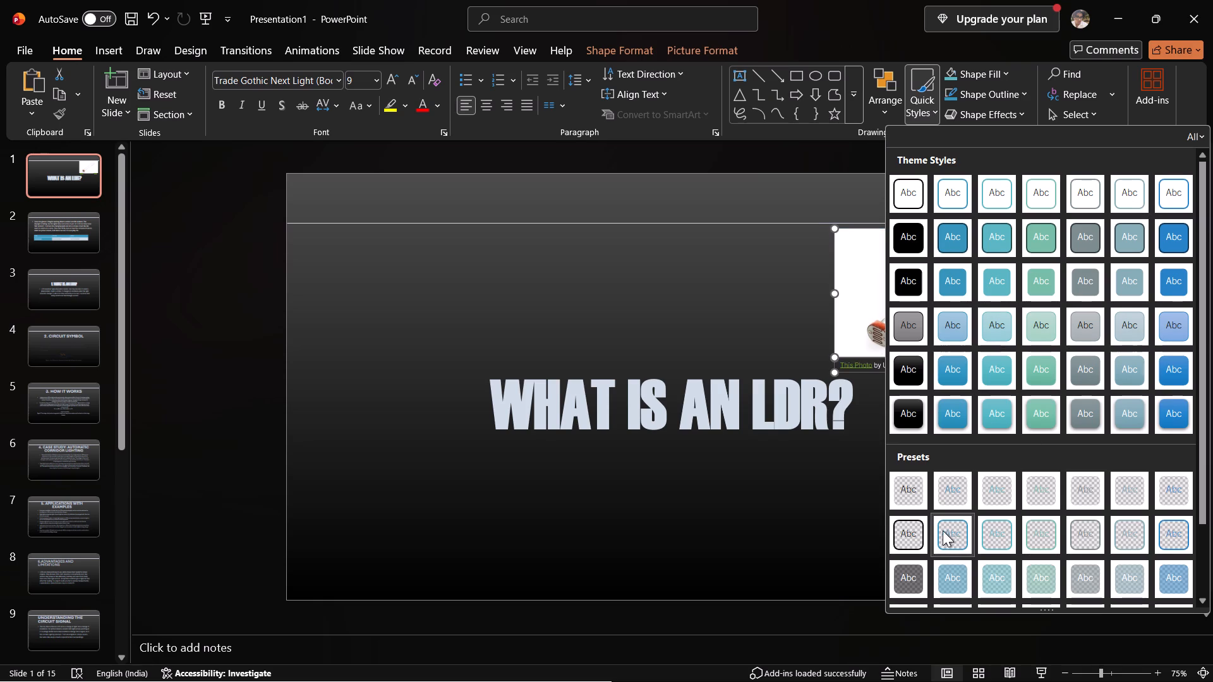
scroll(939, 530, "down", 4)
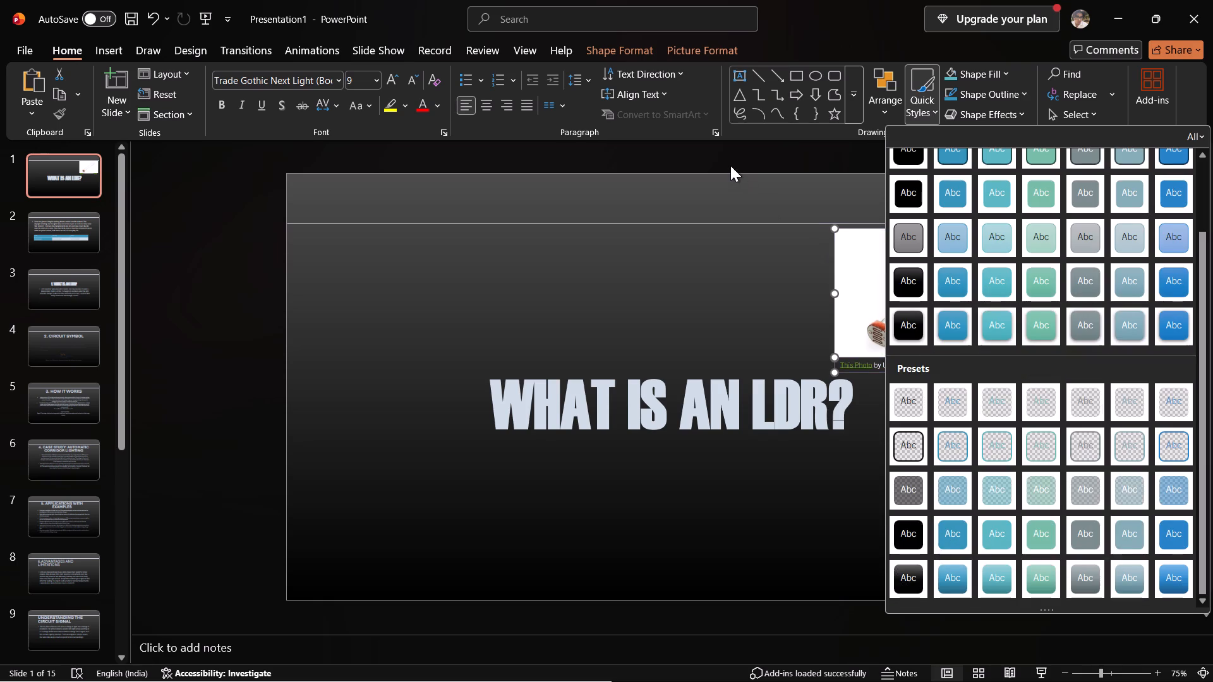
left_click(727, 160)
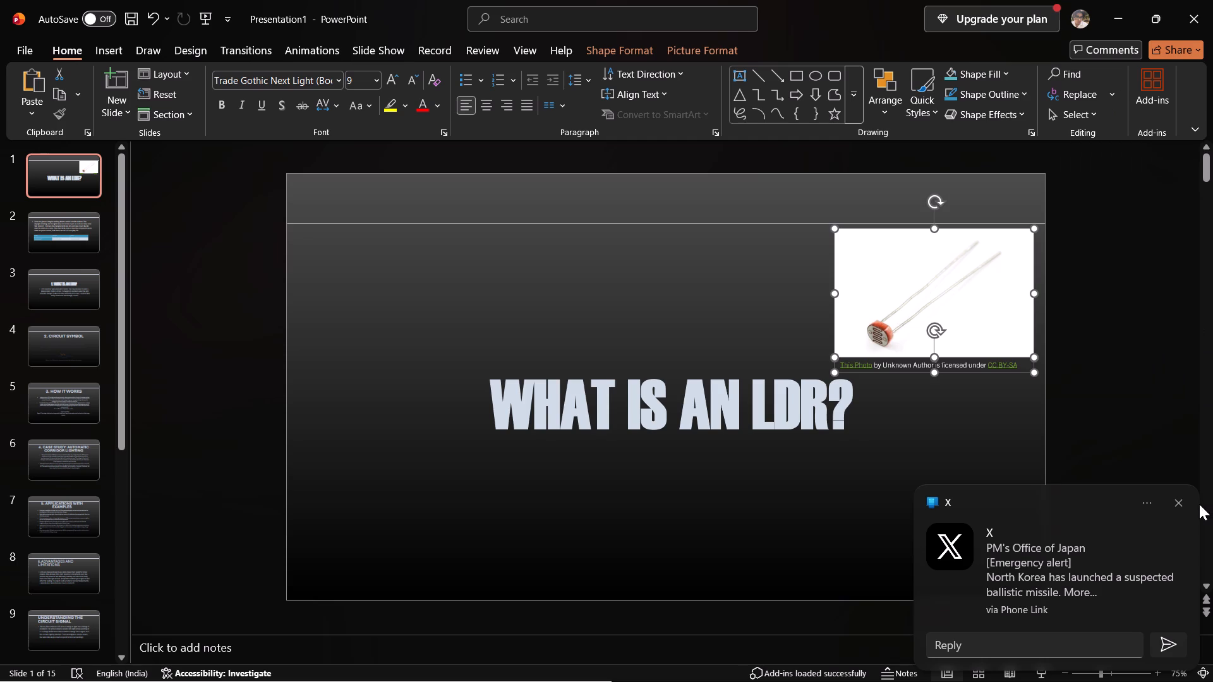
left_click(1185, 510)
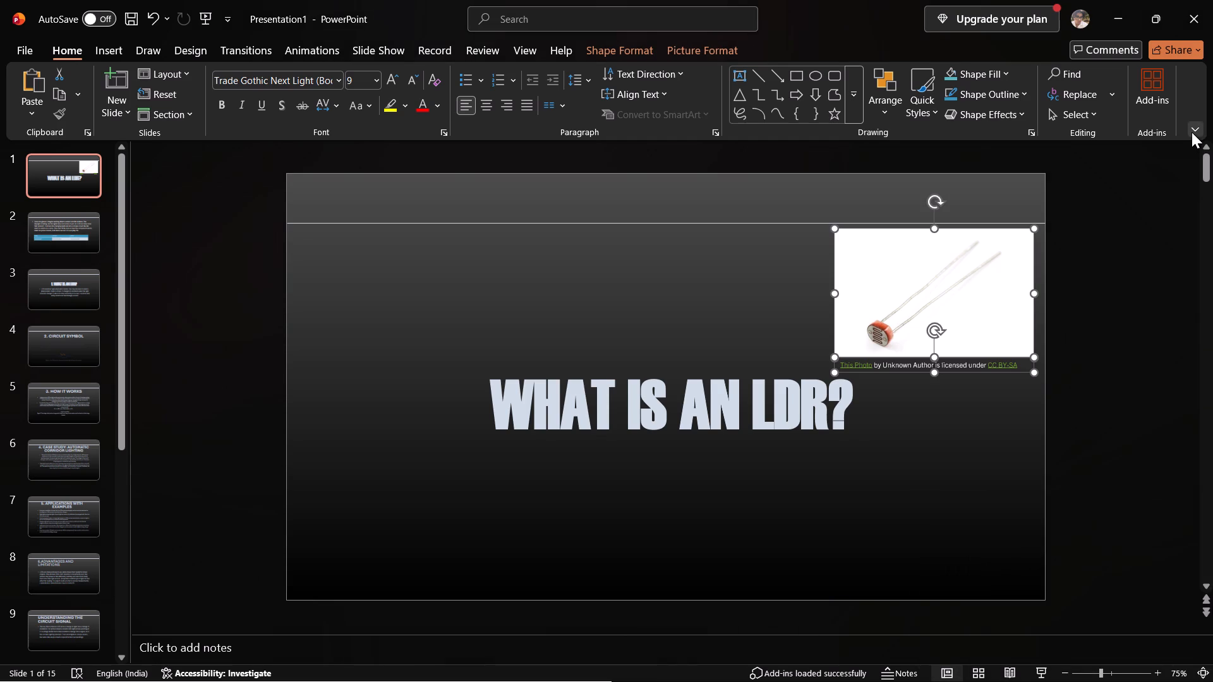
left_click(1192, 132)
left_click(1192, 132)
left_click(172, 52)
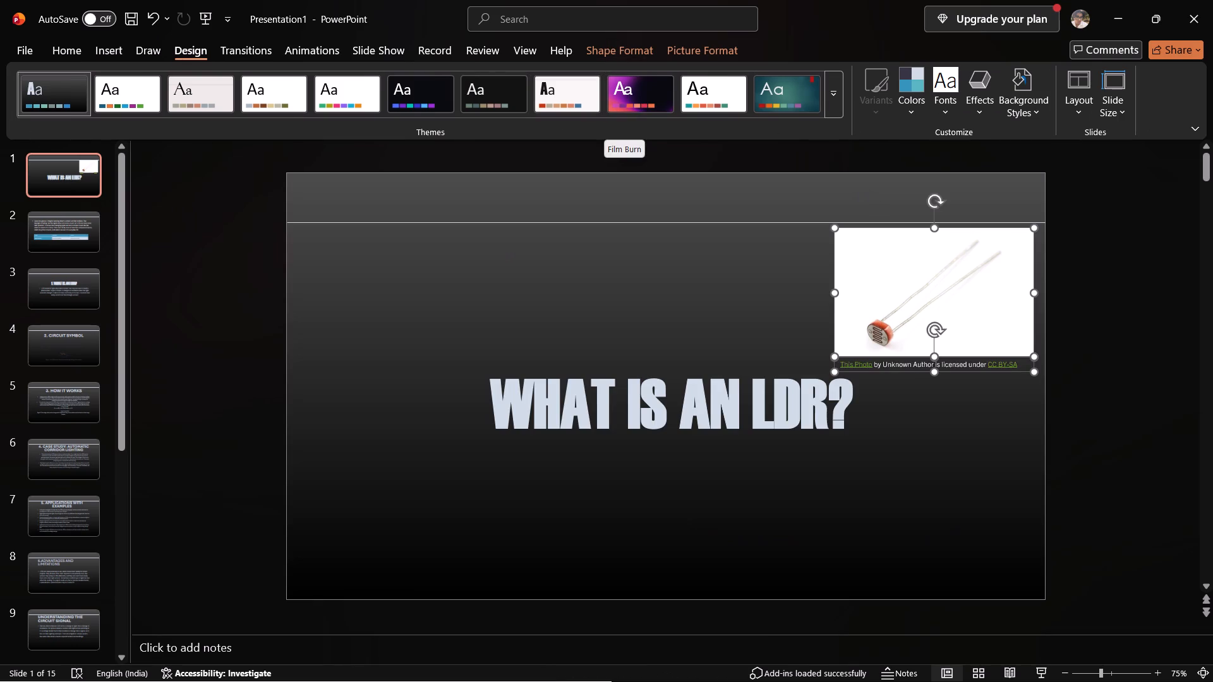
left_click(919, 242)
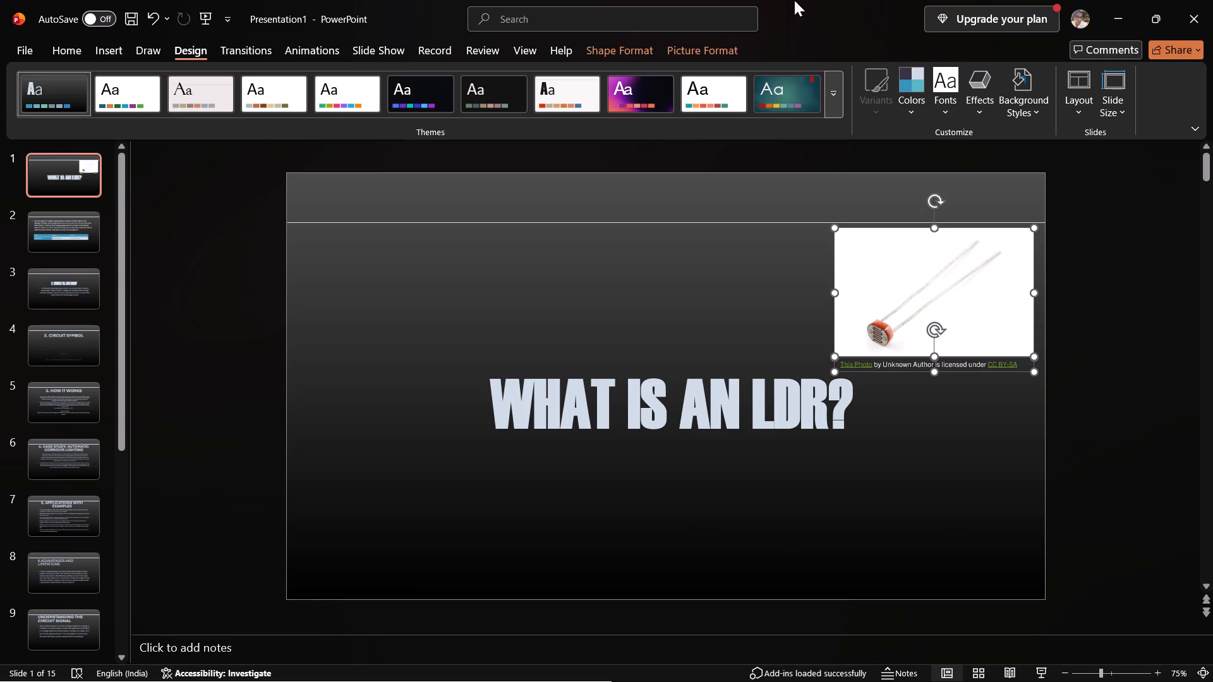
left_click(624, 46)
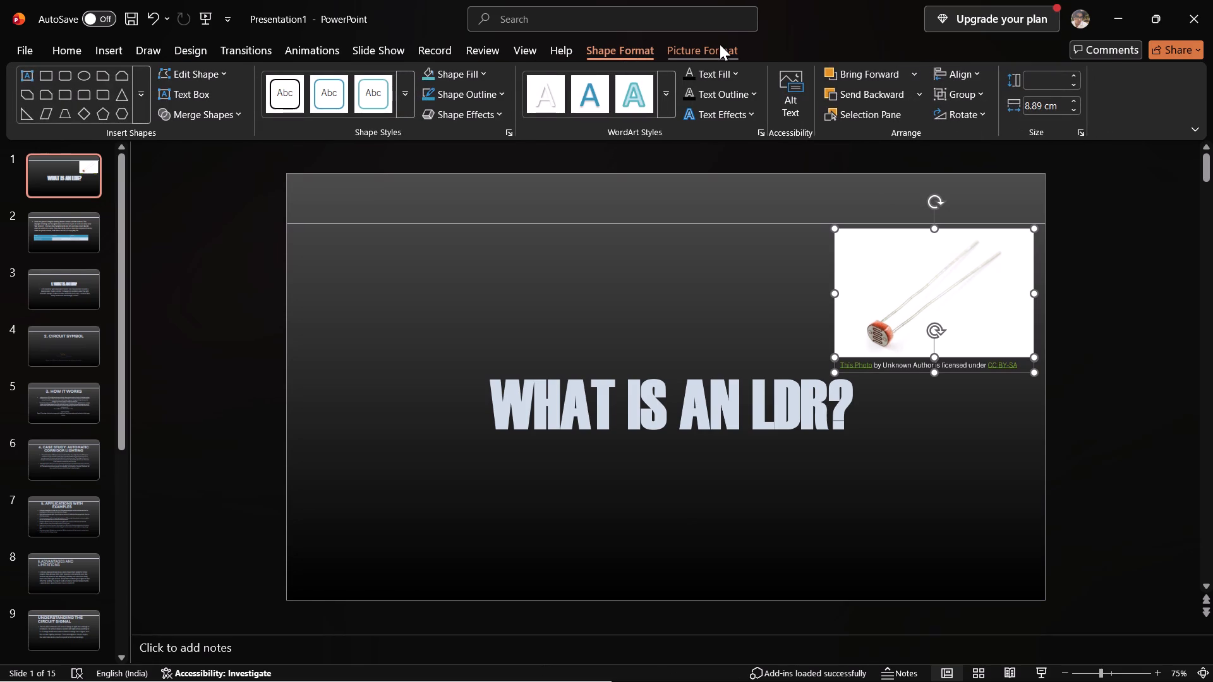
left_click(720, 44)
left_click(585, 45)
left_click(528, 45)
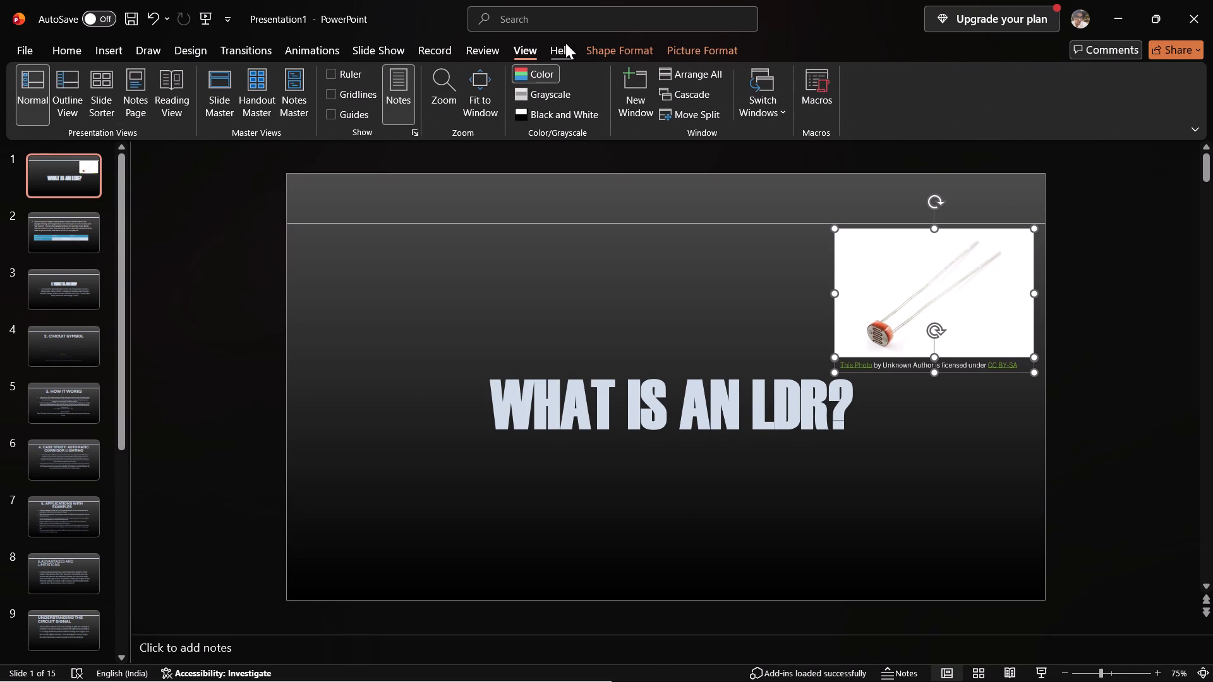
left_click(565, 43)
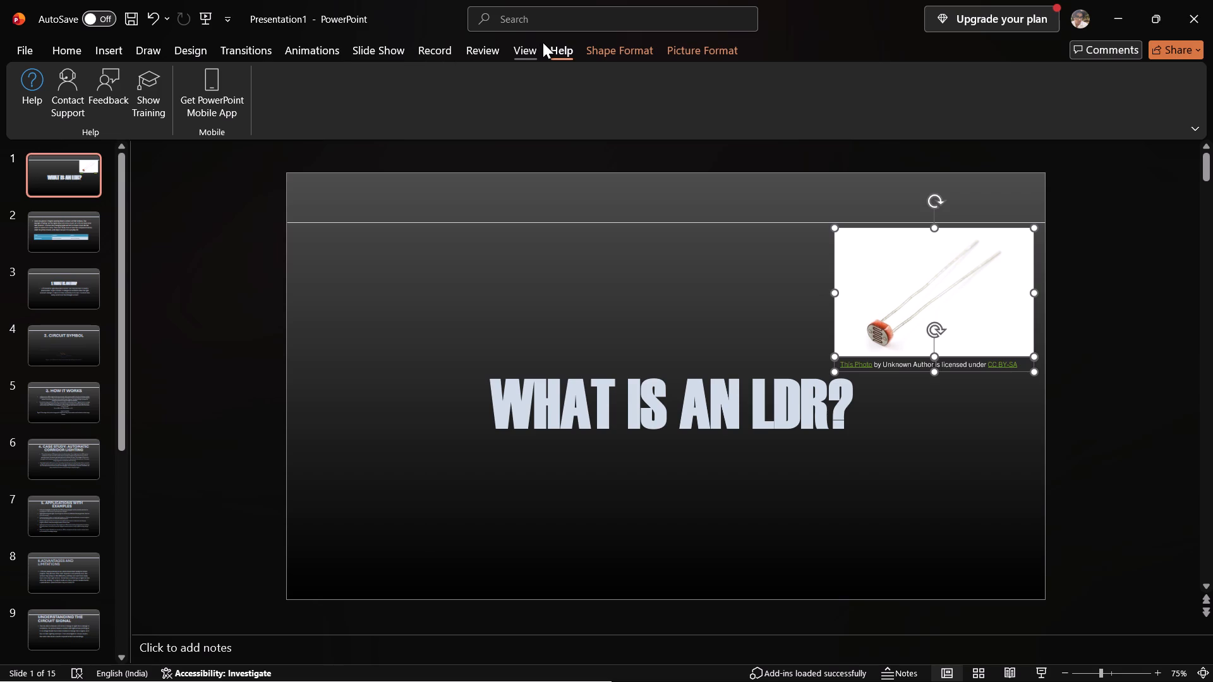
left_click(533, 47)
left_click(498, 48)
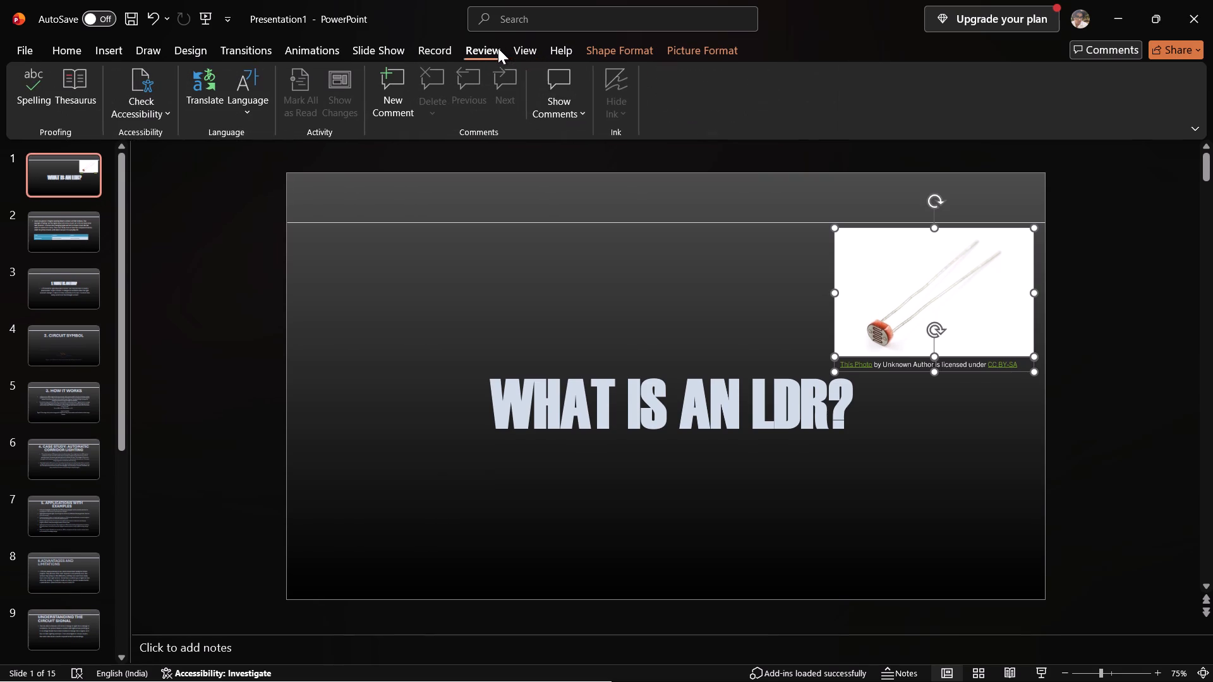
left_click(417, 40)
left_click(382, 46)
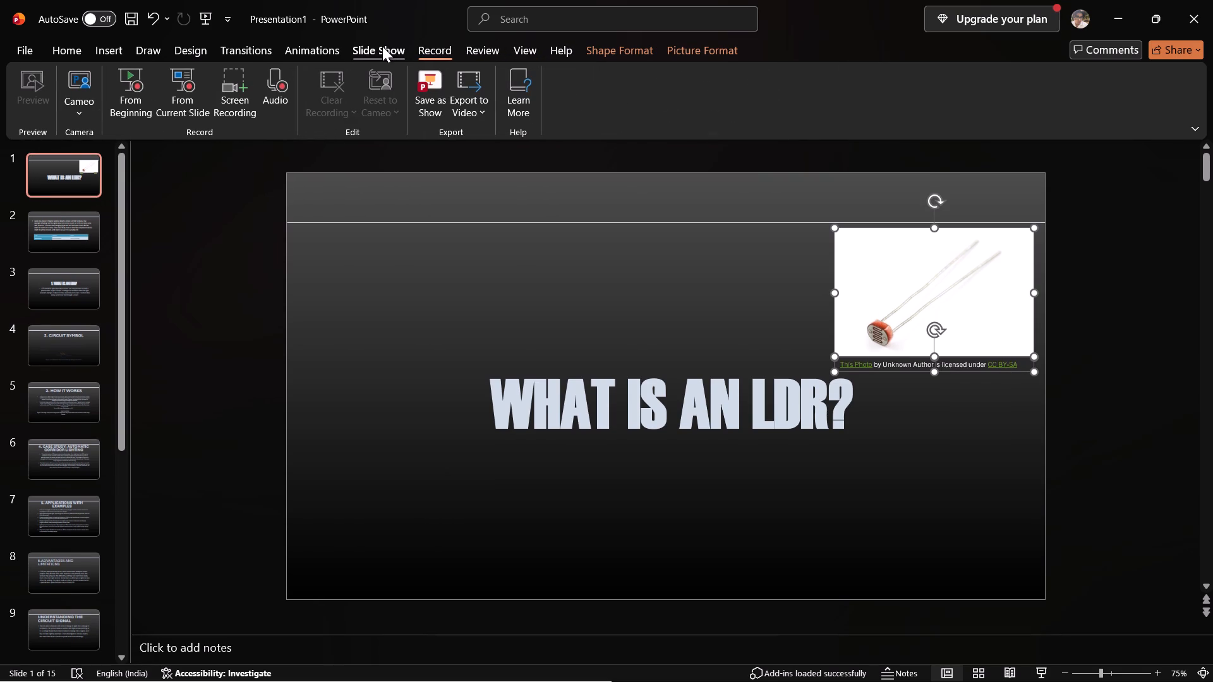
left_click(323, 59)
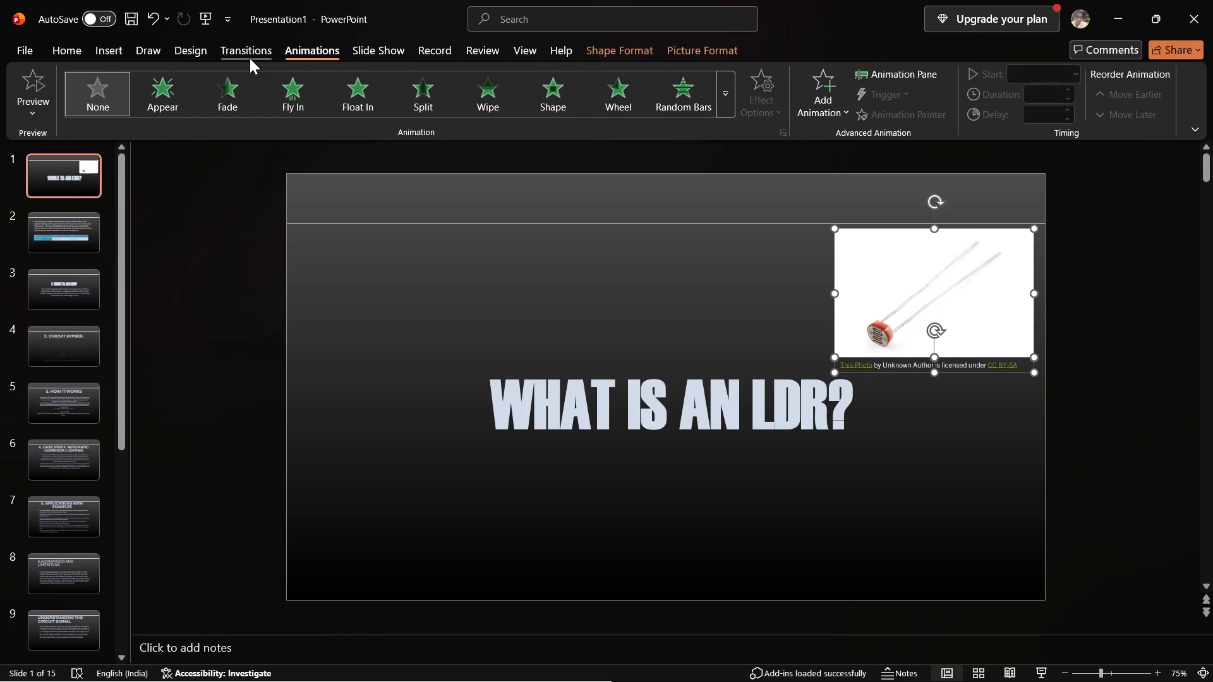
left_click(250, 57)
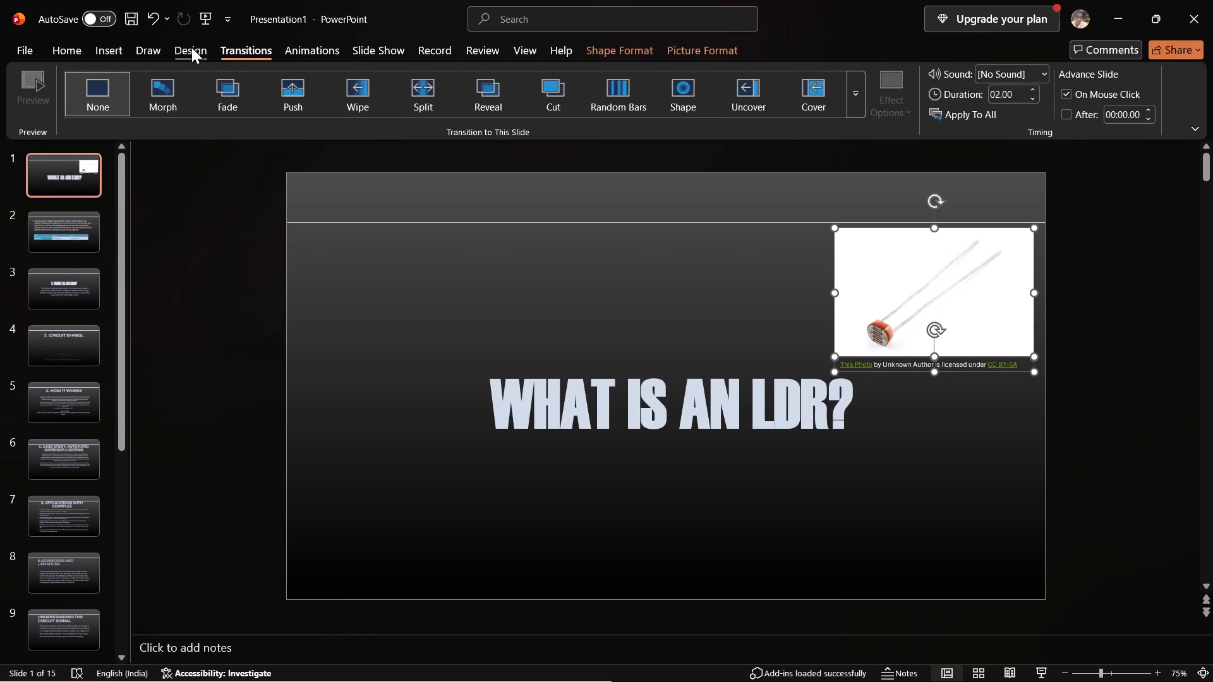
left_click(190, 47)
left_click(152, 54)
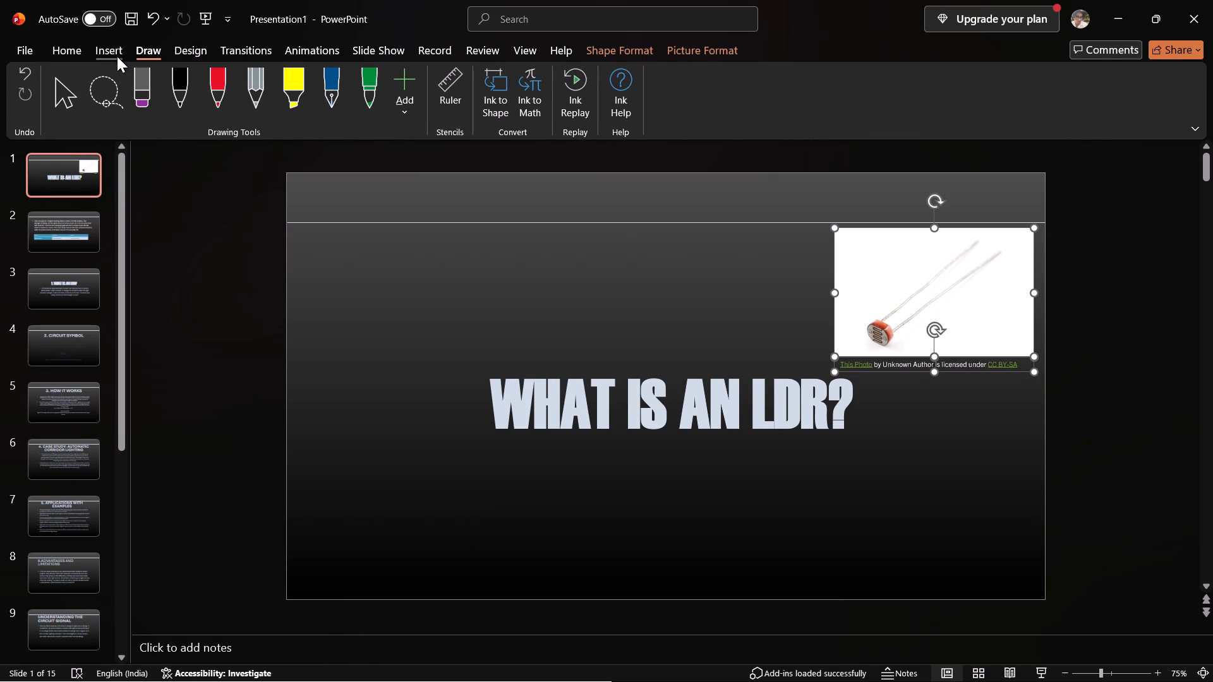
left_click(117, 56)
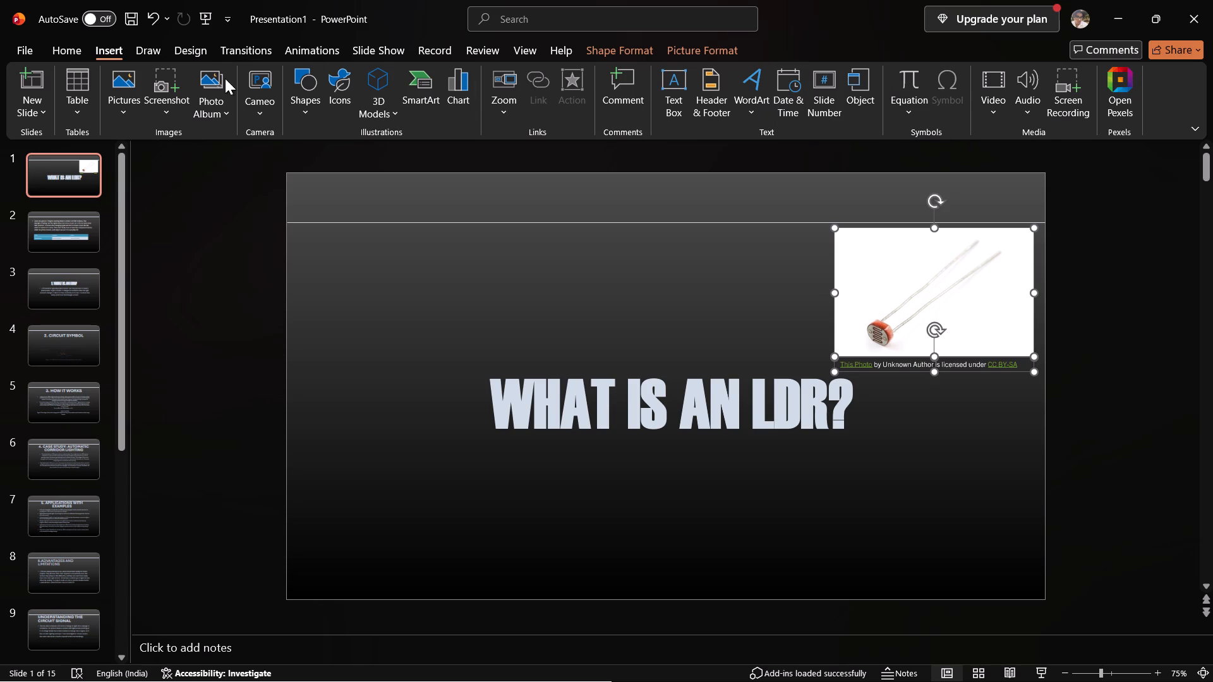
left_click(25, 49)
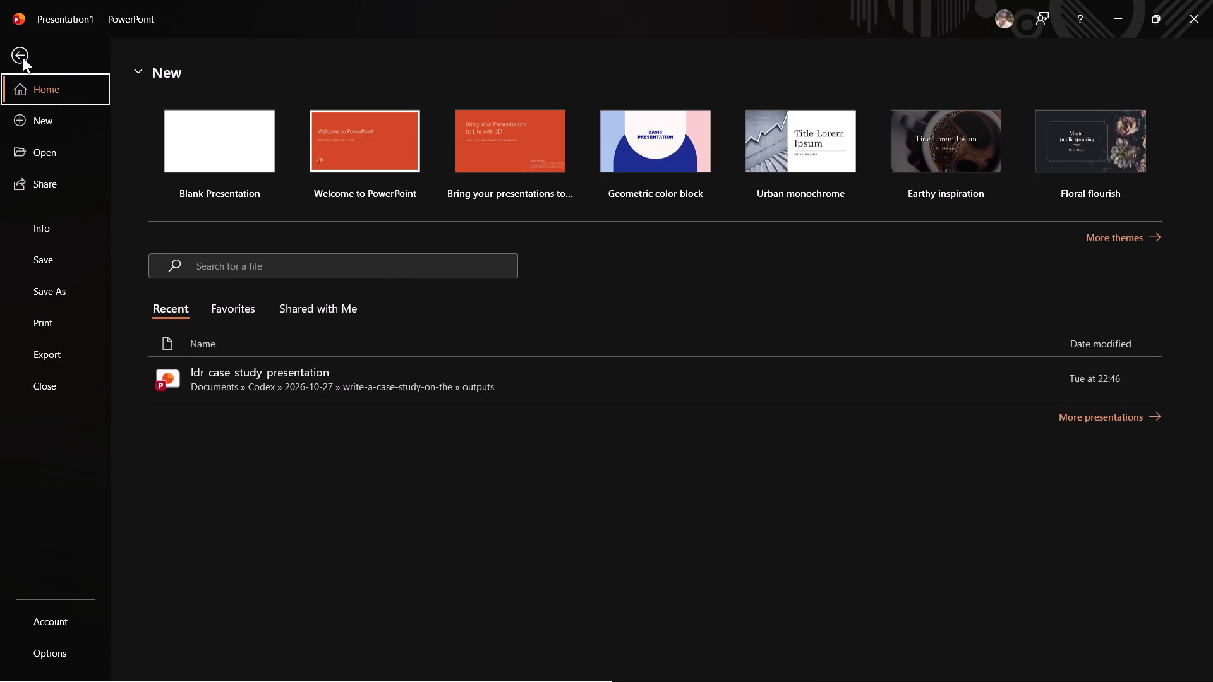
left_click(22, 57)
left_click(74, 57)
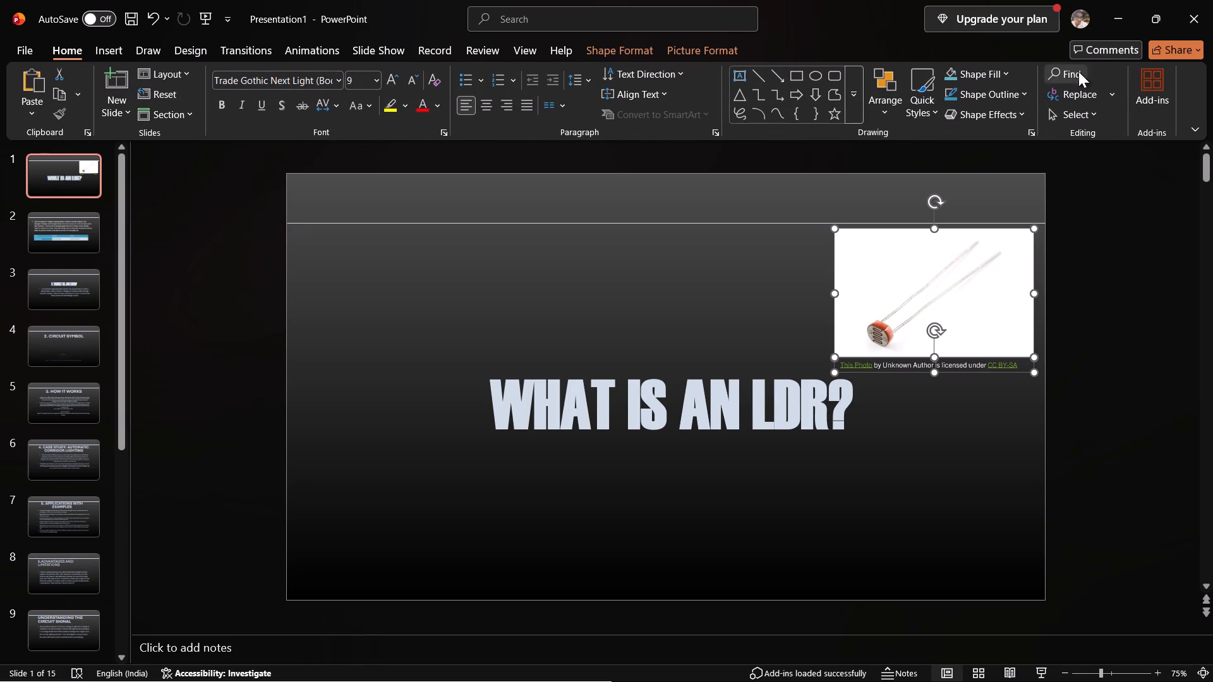
Add the Plus AI For PowerPoint add-in from the popular add-ins.
left_click(1136, 87)
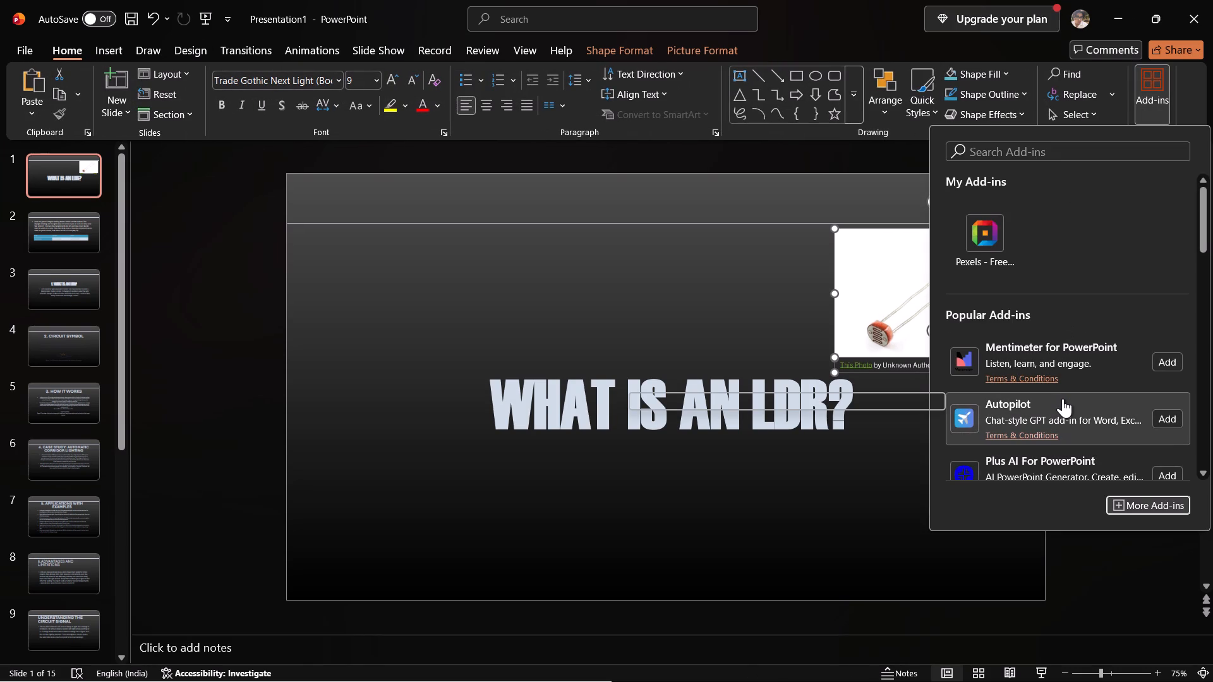
scroll(1063, 398, "down", 2)
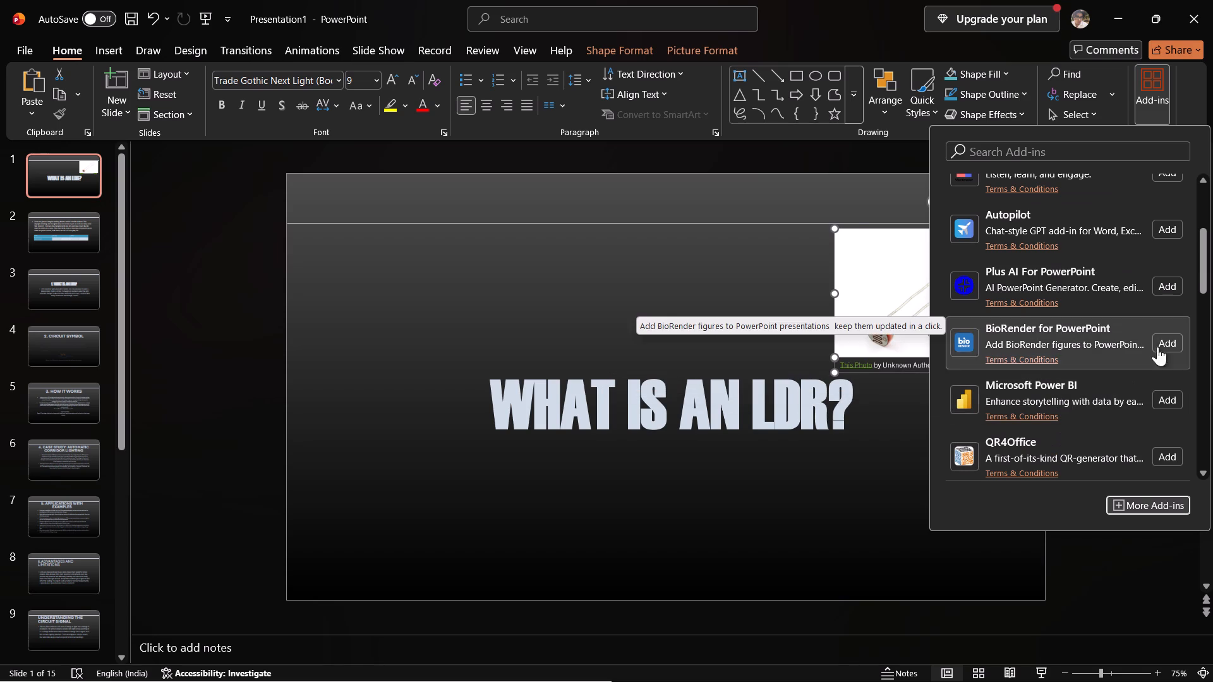
left_click(1179, 287)
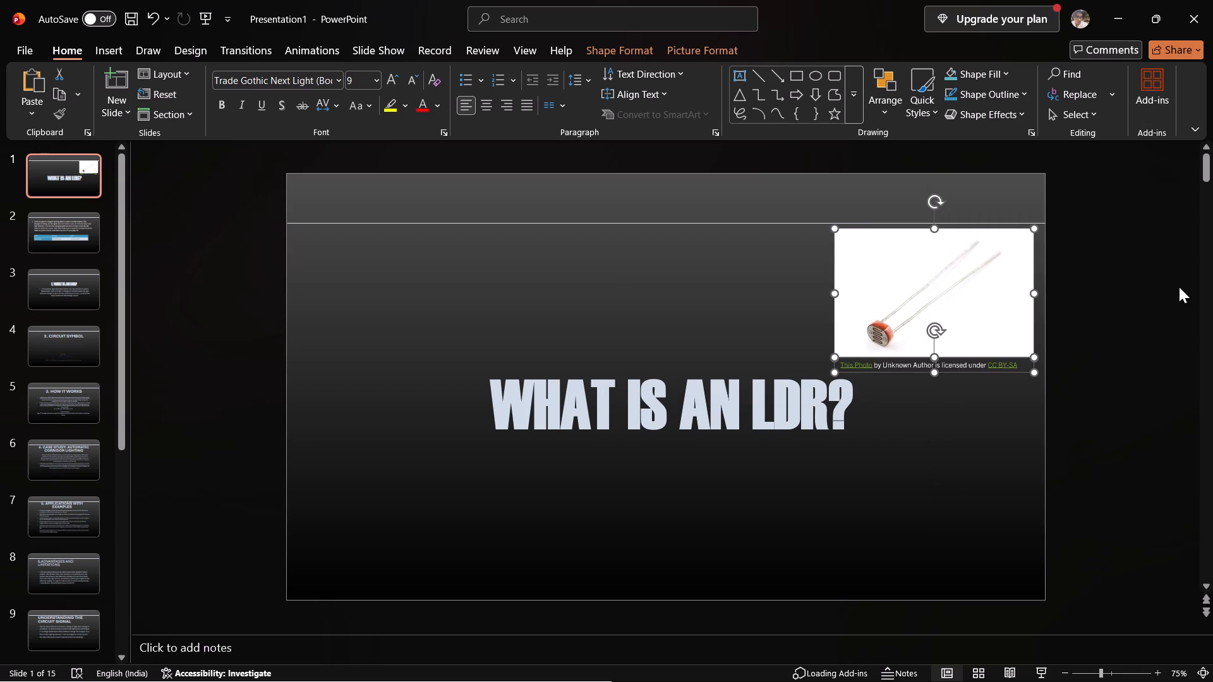
left_click(1194, 135)
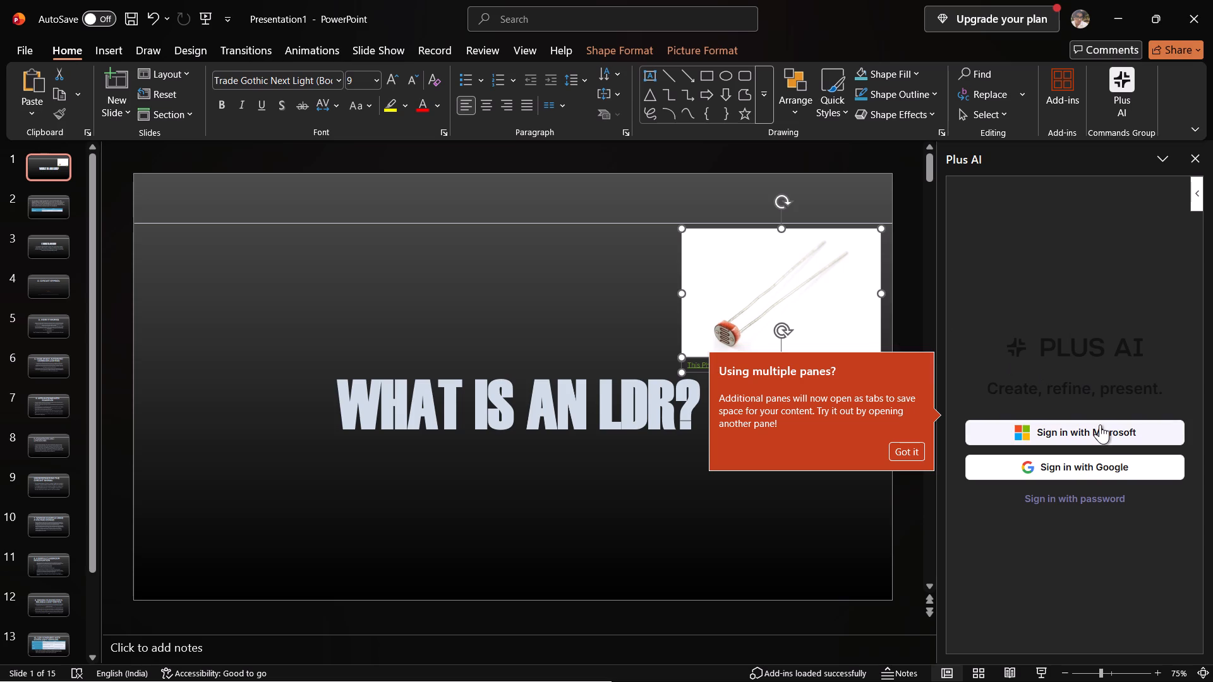
Start signing in to Plus AI with a Microsoft account.
left_click(1100, 424)
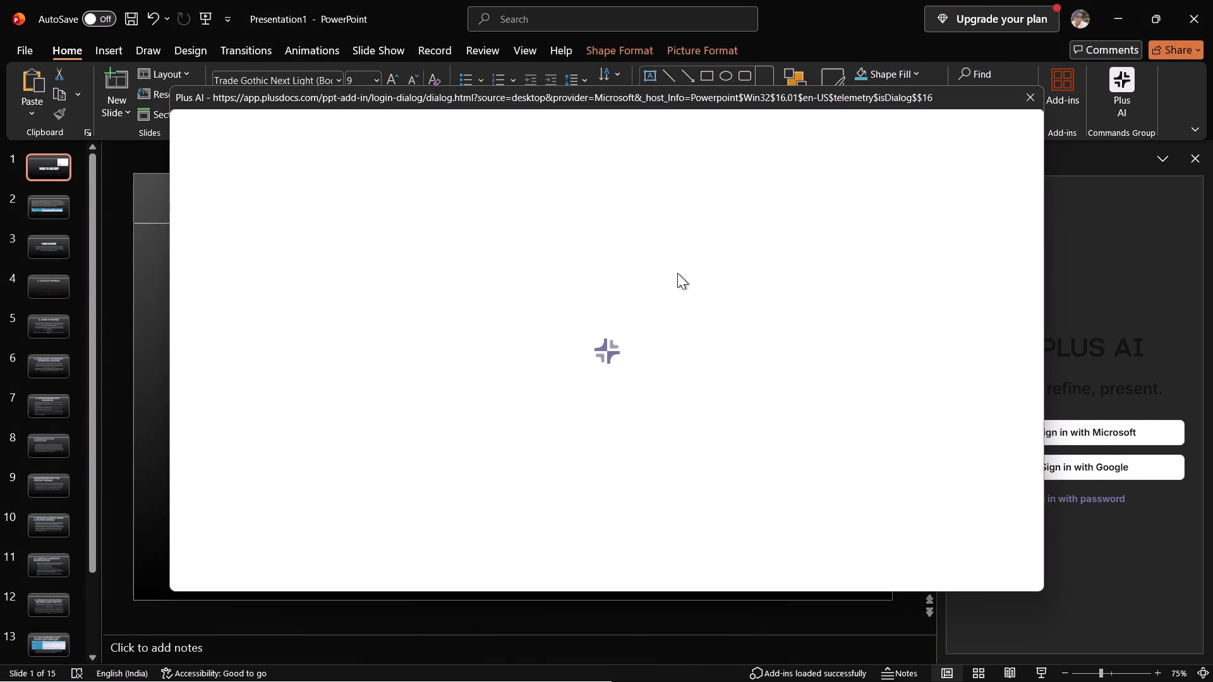
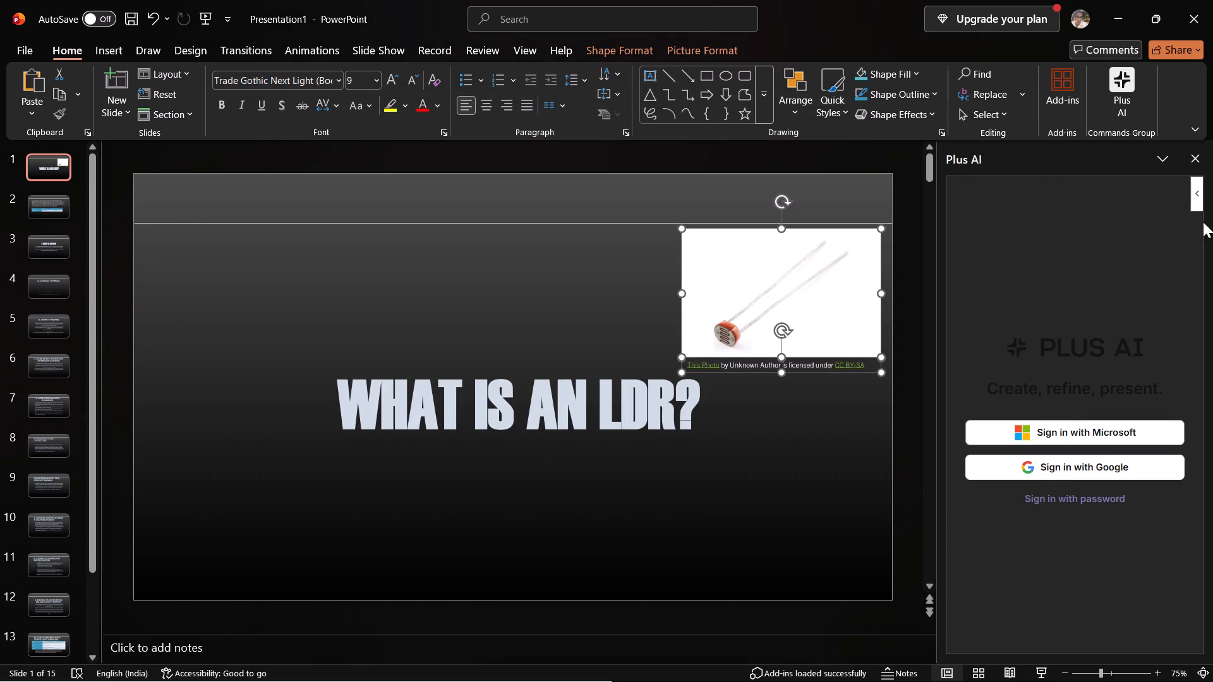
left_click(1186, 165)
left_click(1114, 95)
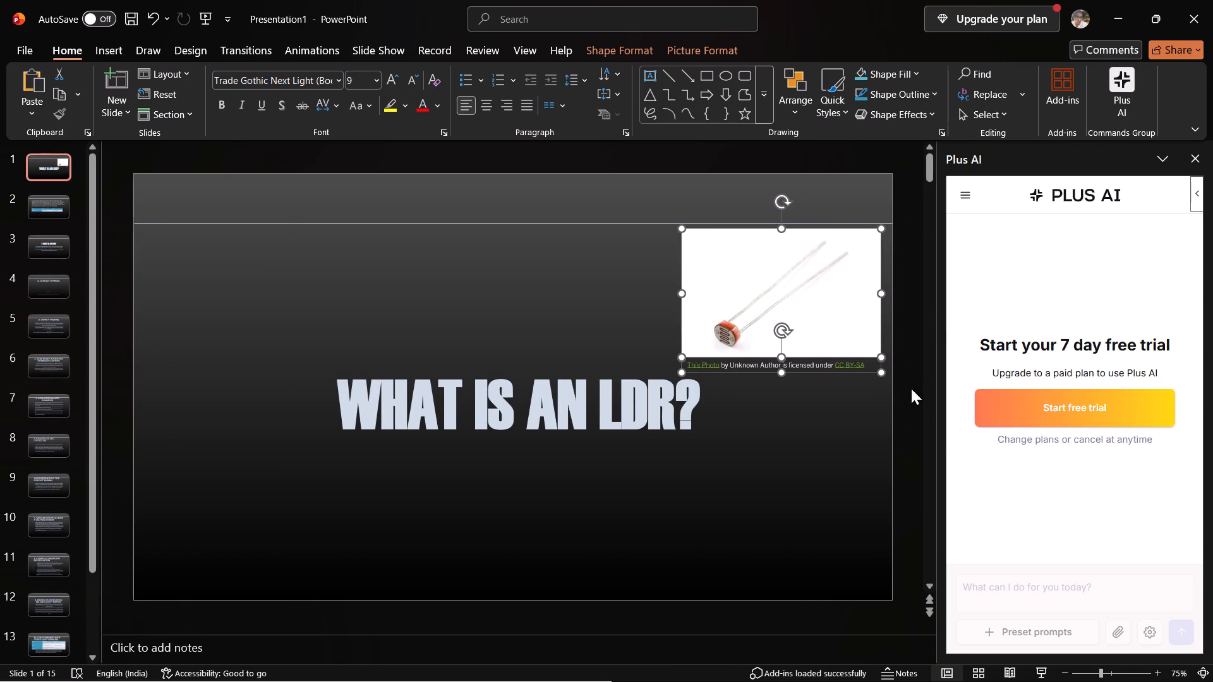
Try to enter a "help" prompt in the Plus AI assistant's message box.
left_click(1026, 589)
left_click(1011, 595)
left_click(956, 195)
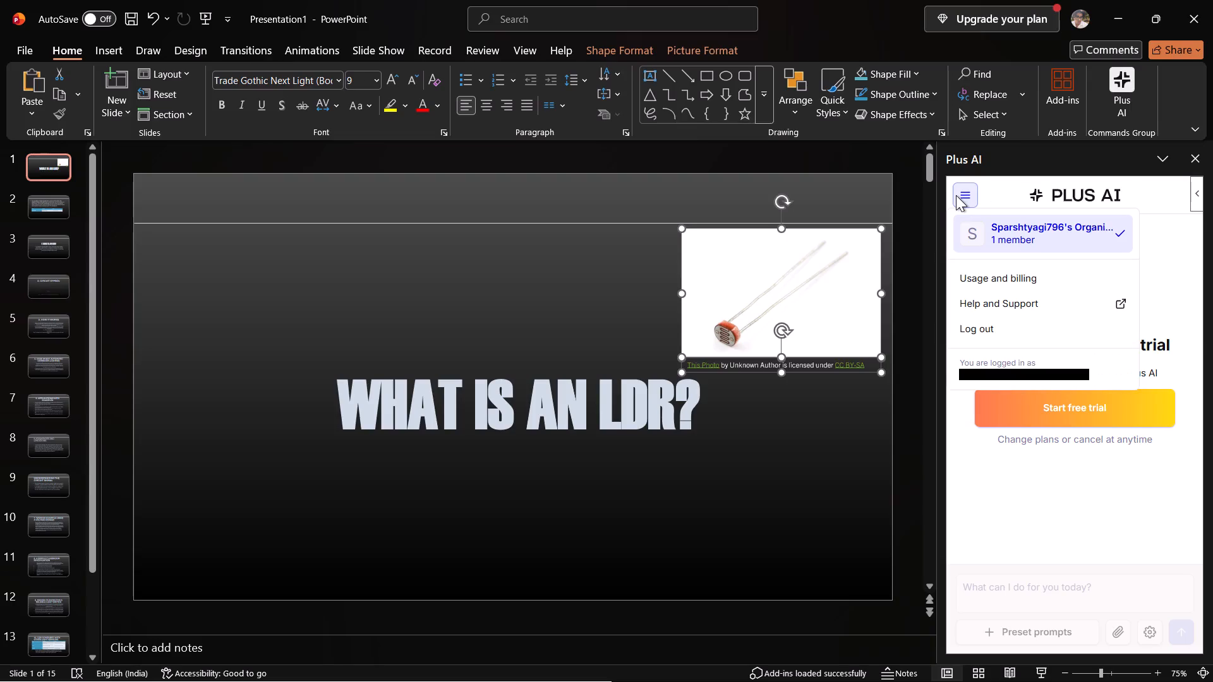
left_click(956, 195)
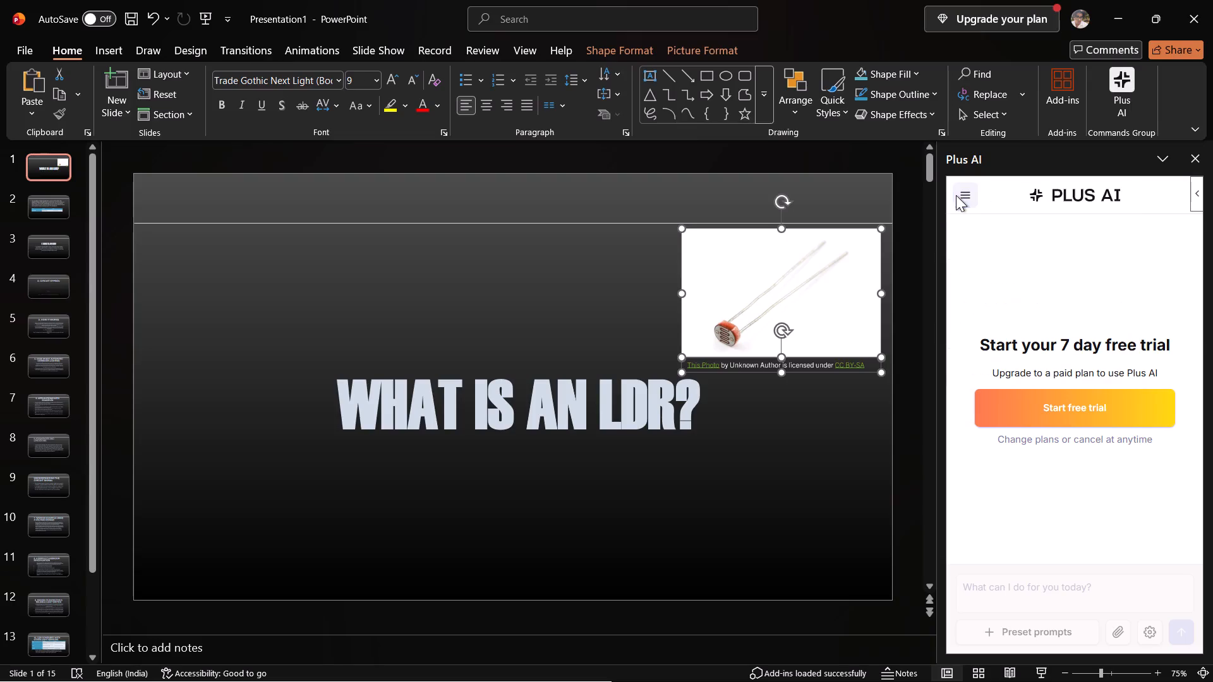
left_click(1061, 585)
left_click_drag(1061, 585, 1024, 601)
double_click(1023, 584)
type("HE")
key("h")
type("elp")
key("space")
Delete the LDR picture together with its attribution caption from the title slide.
left_click(761, 241)
key("Delete")
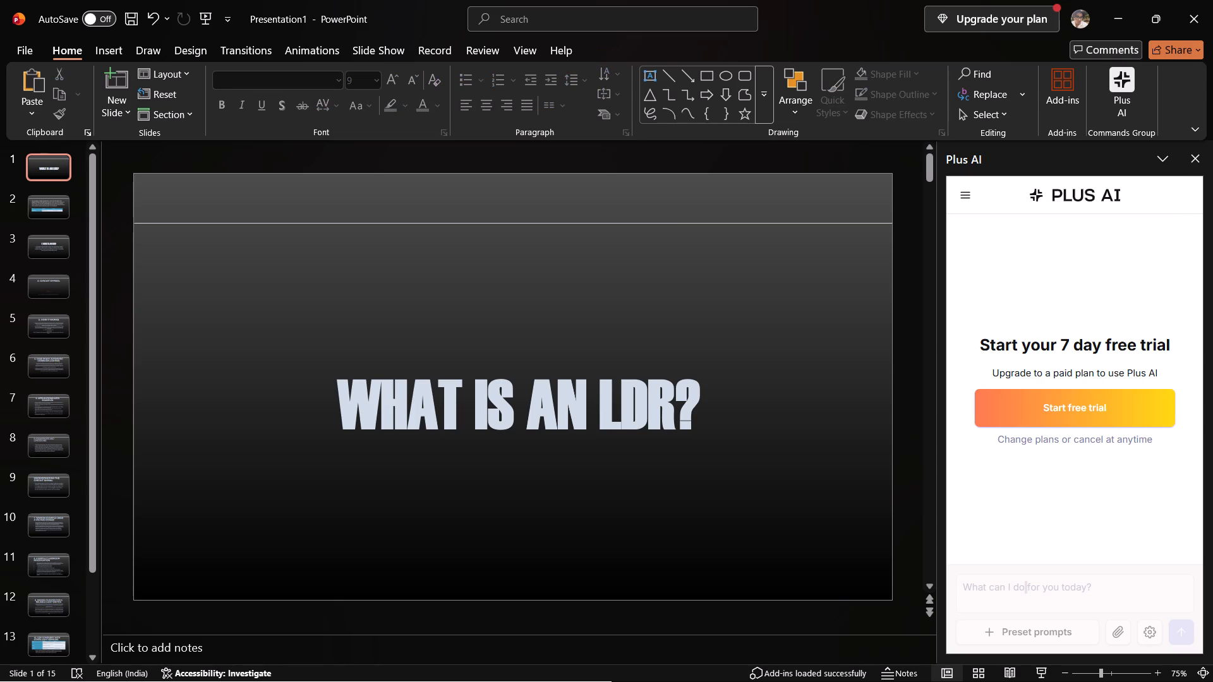
Try to use the Plus AI prompt box and preset prompts, and close the Plus AI pane.
double_click(1066, 588)
left_click(1111, 594)
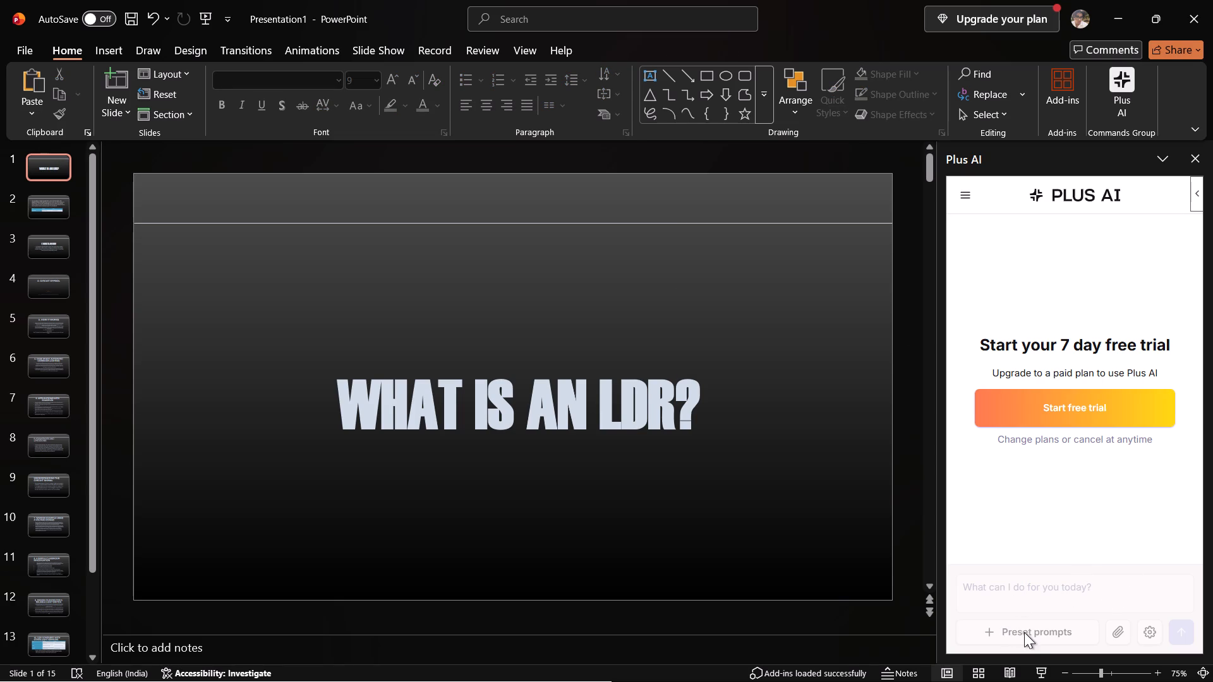
left_click(1030, 633)
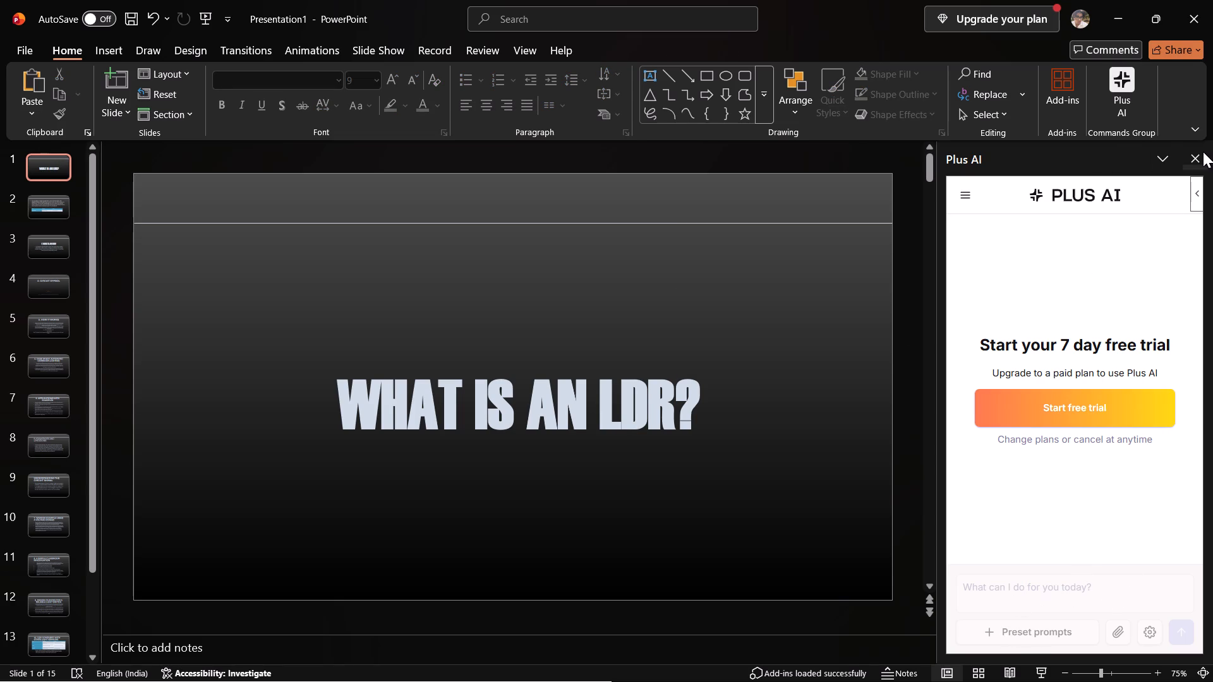
left_click(1203, 152)
Browse the popular add-ins, search for "design", and add the beautiful.ai AI-powered slide add-in.
left_click(1053, 80)
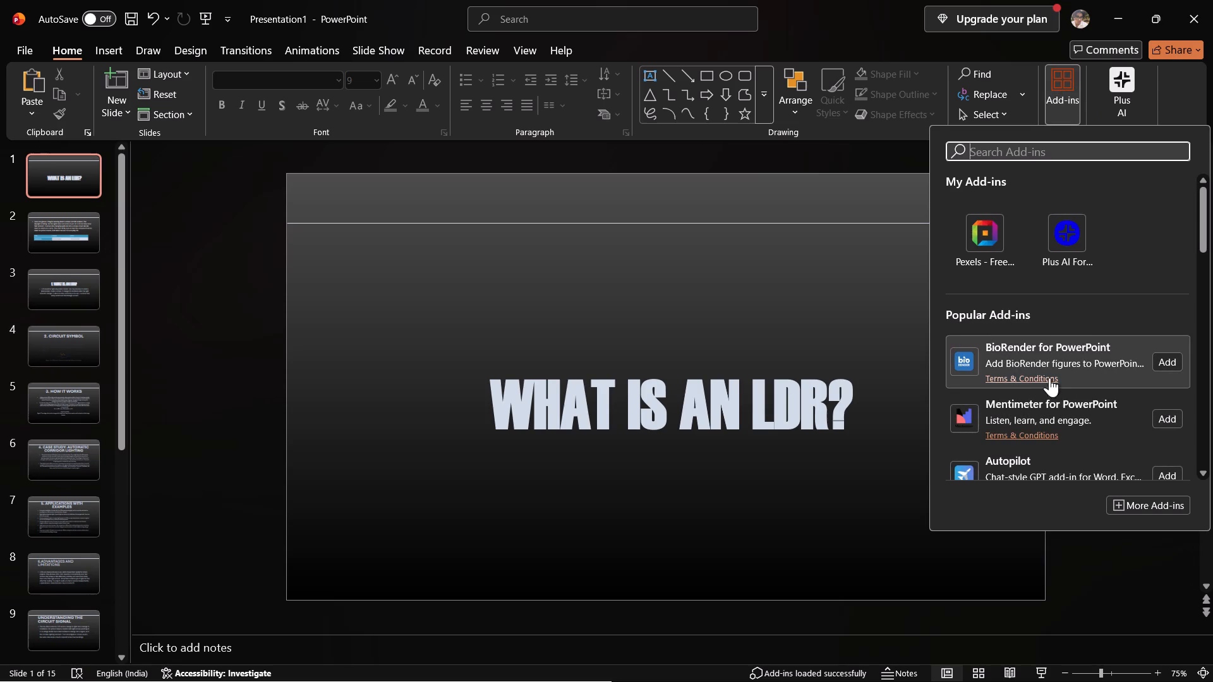
scroll(1061, 385, "down", 3)
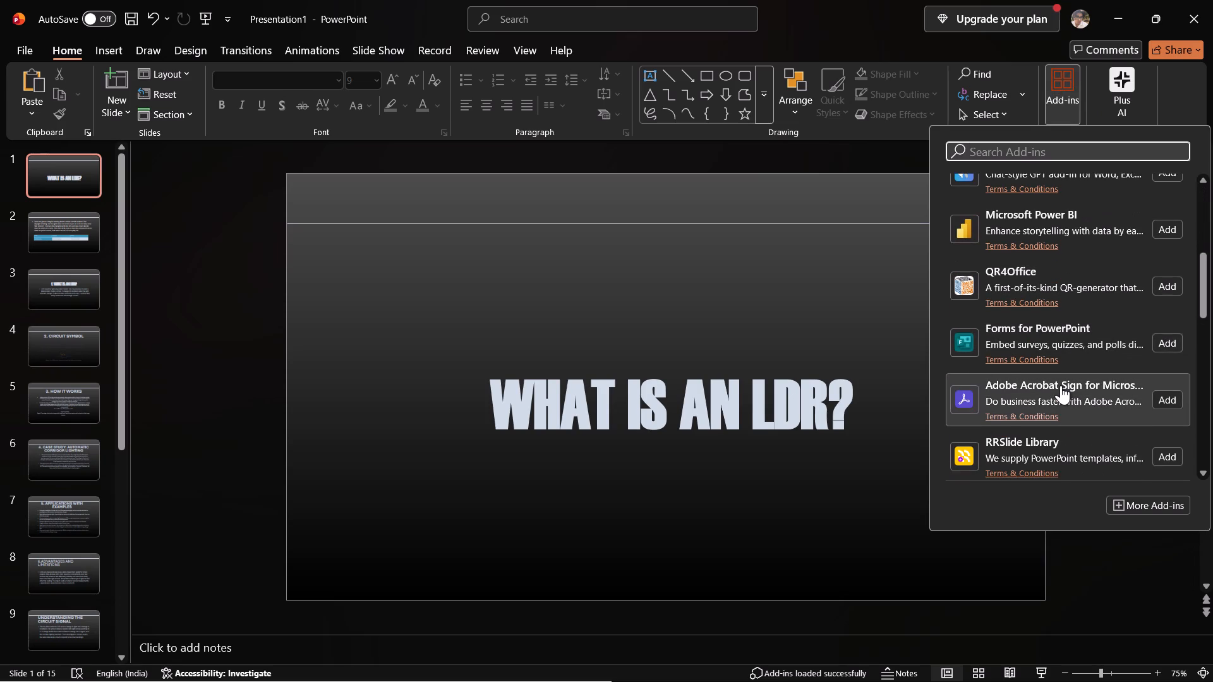
scroll(1061, 385, "down", 2)
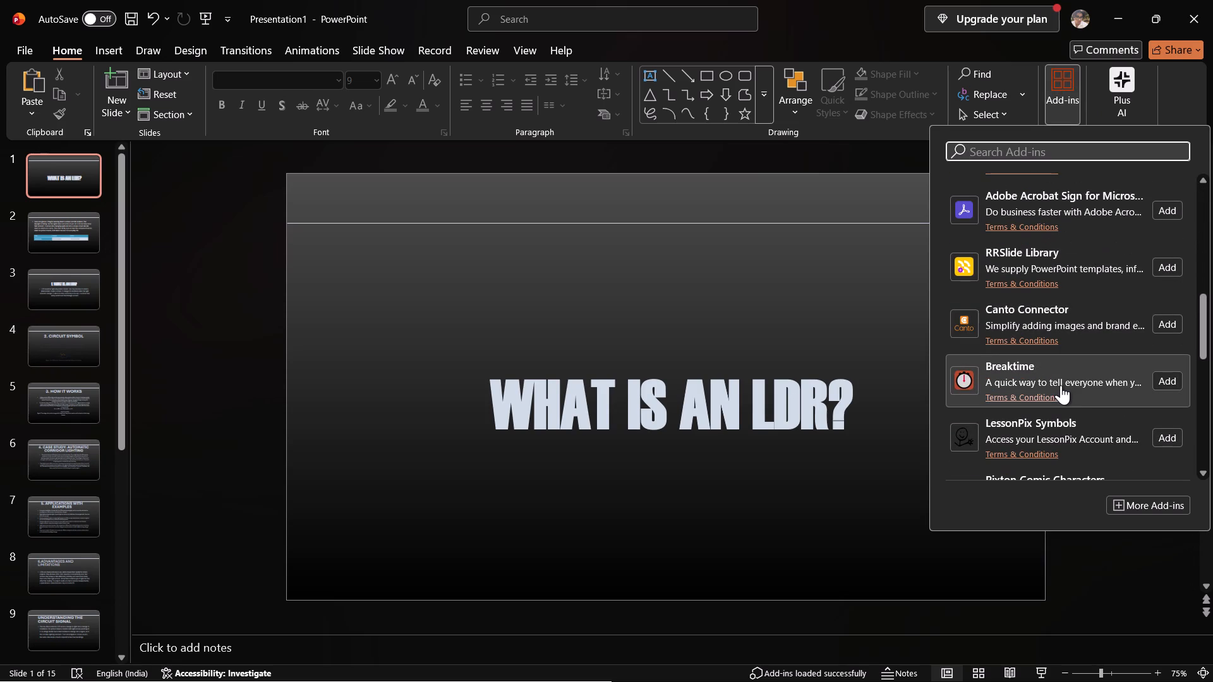
scroll(1061, 385, "up", 5)
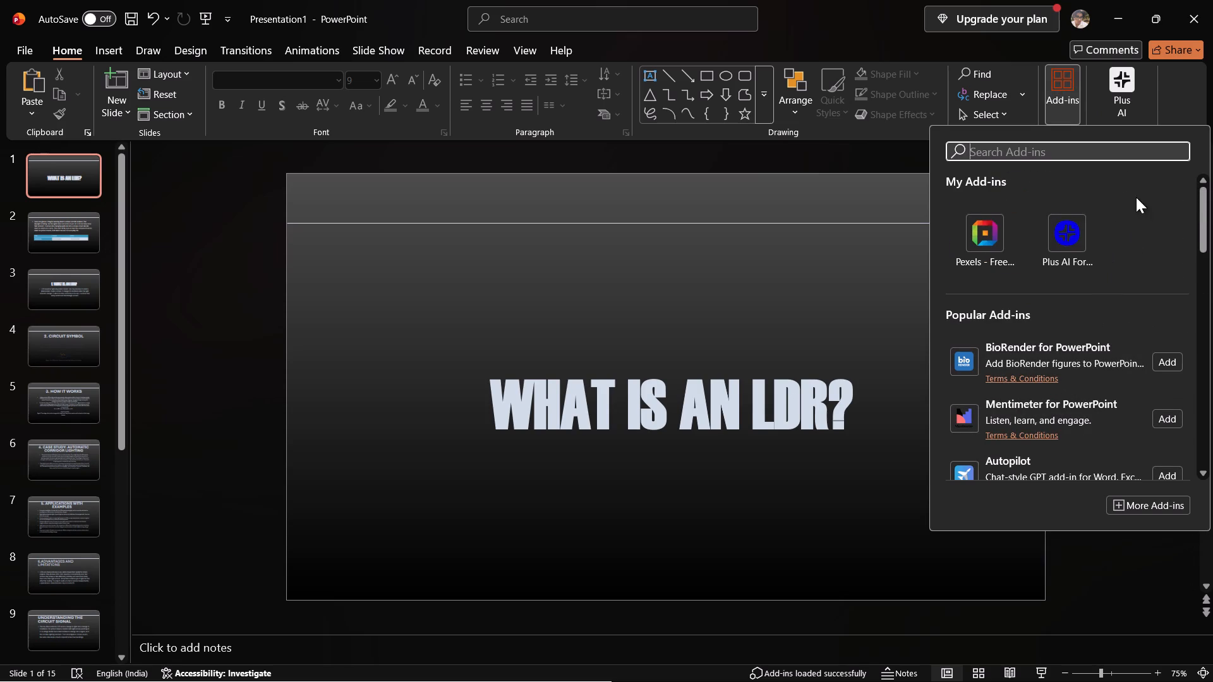
left_click(1109, 148)
type("des")
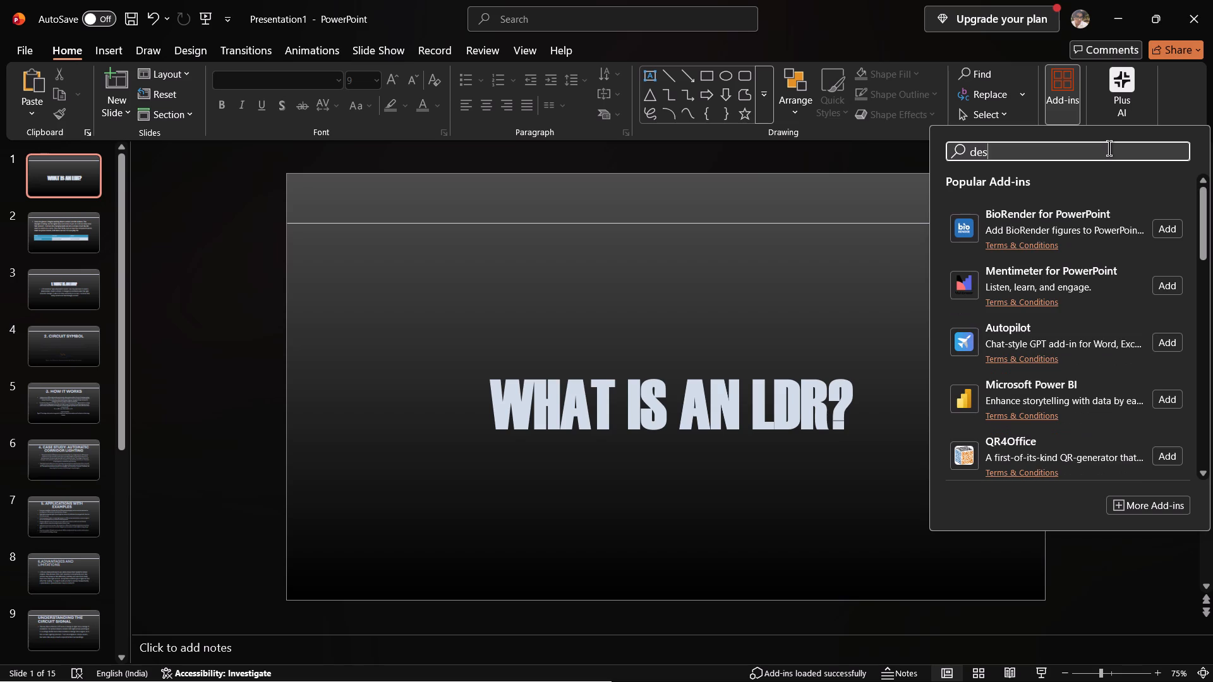
type("ign")
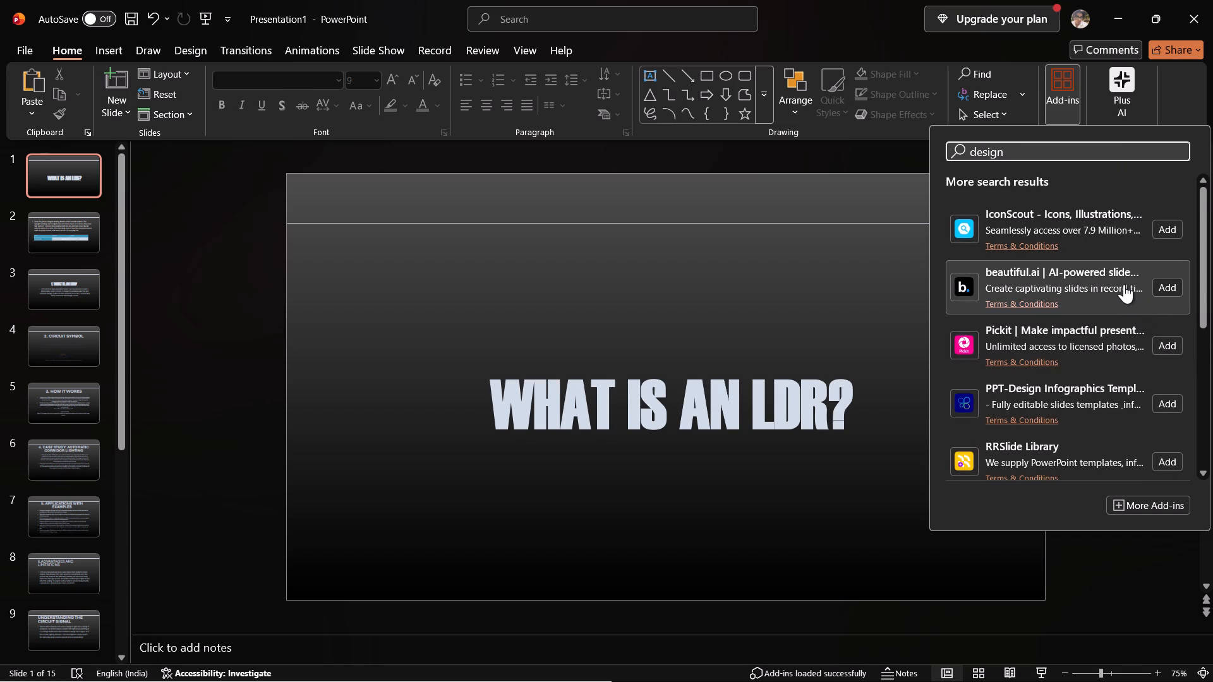
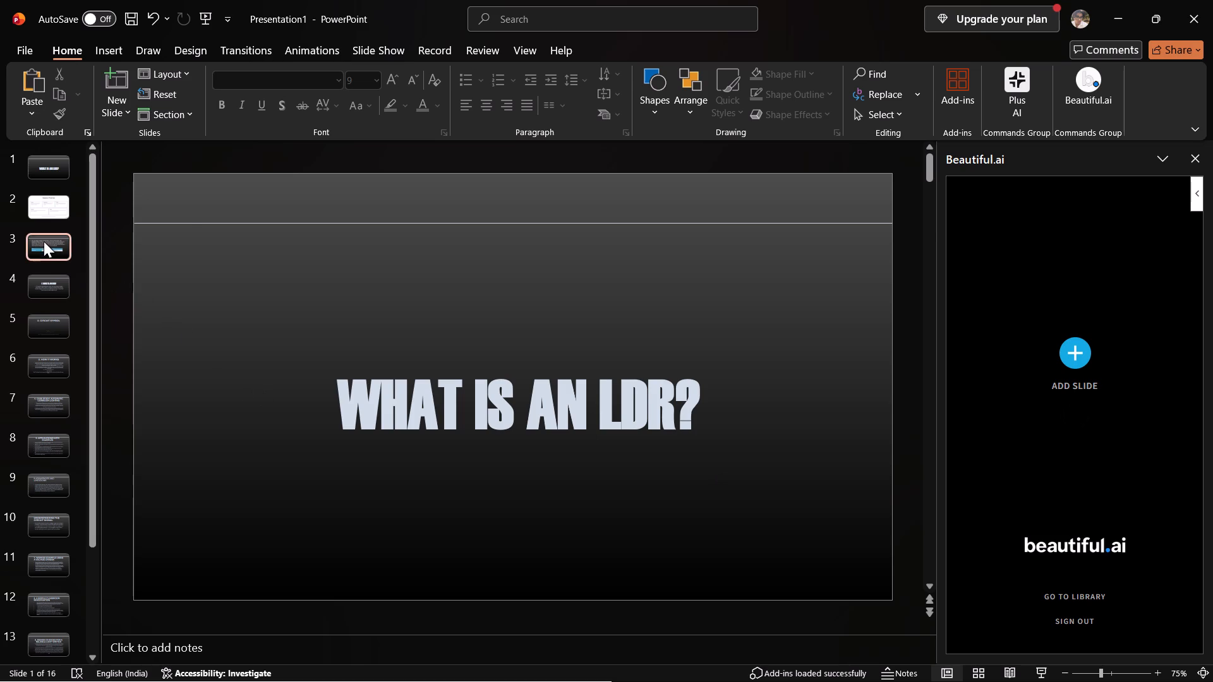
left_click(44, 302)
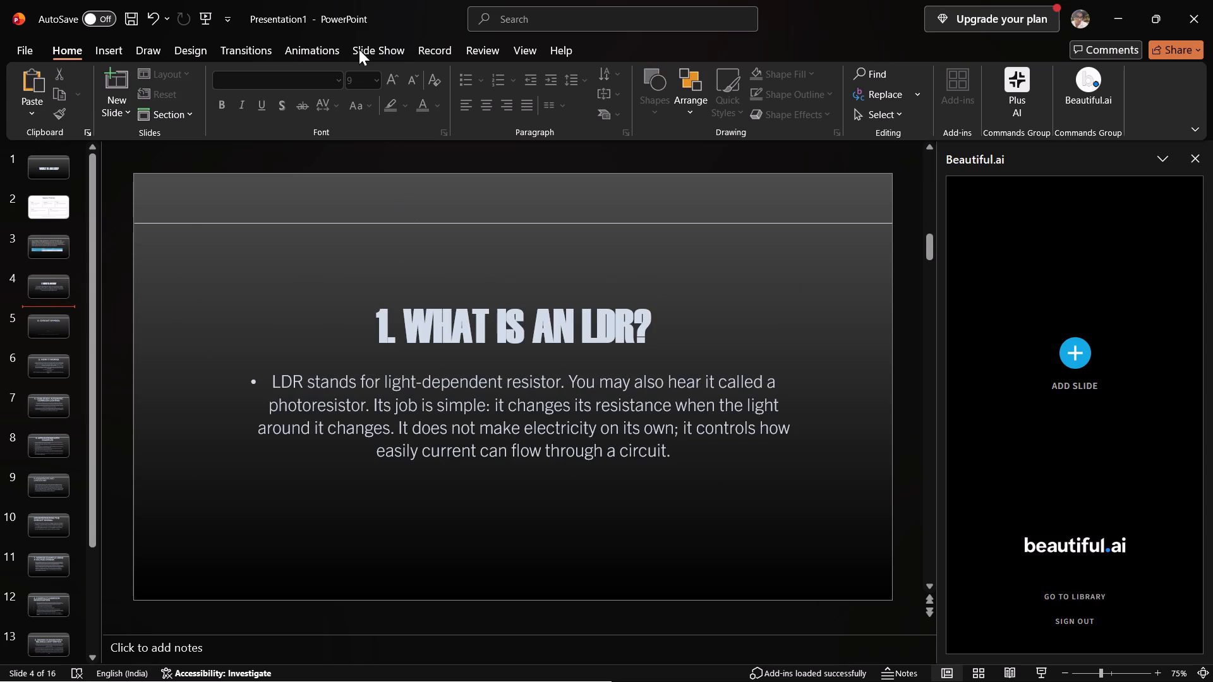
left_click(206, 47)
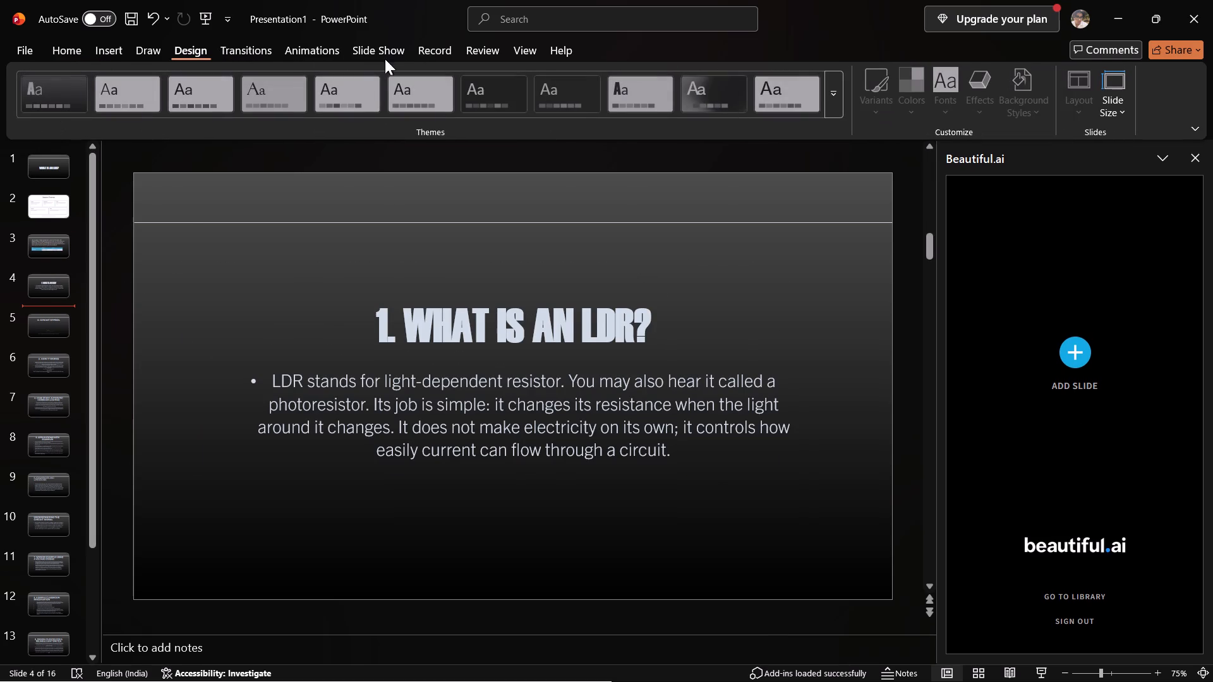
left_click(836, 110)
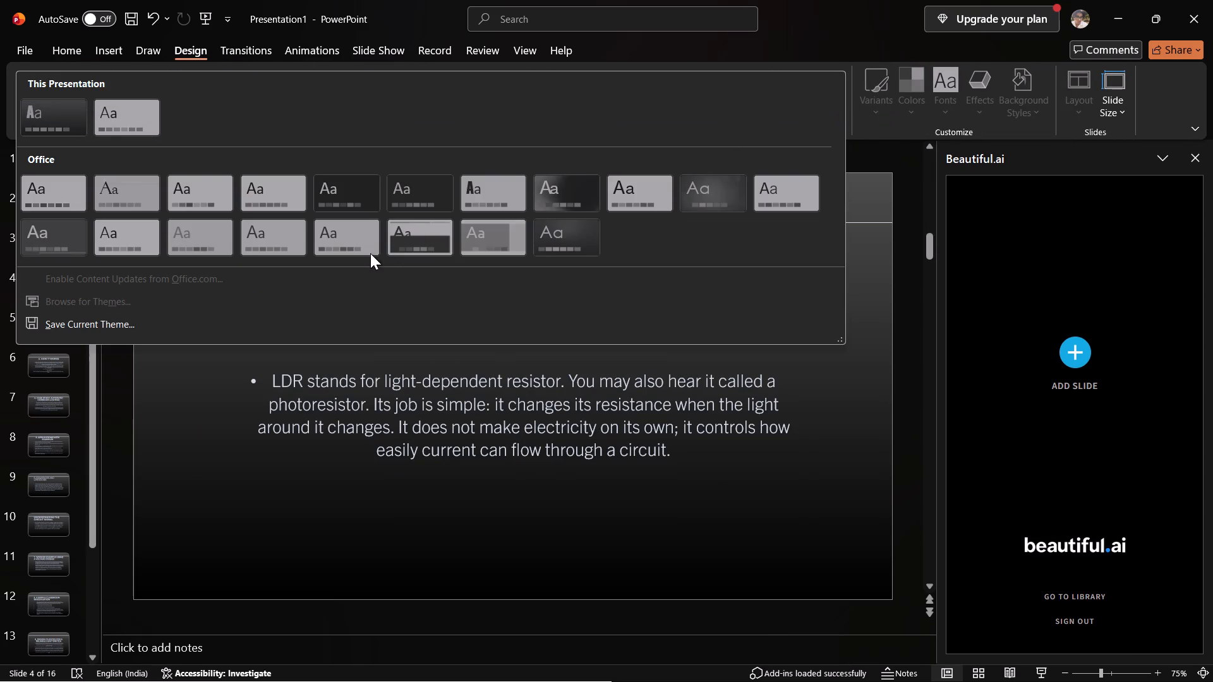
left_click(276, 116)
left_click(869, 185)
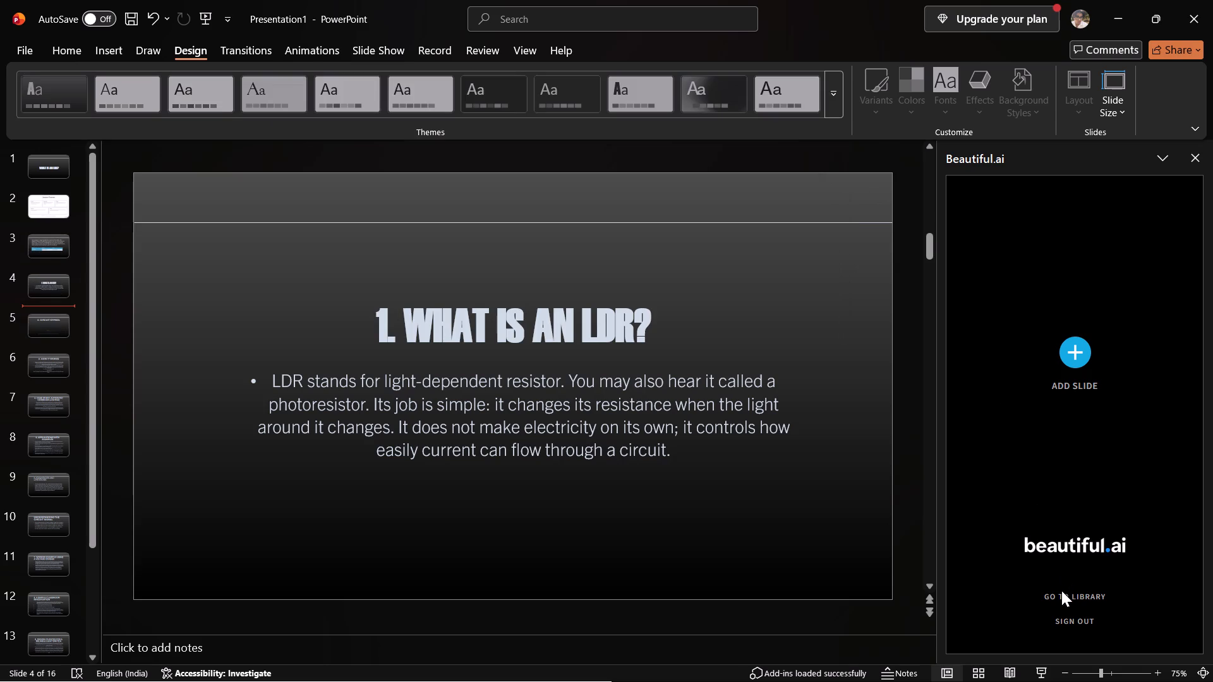
Open the Beautiful.ai library from the add-in, examine the page, and close its window, checking it twice.
left_click(1061, 594)
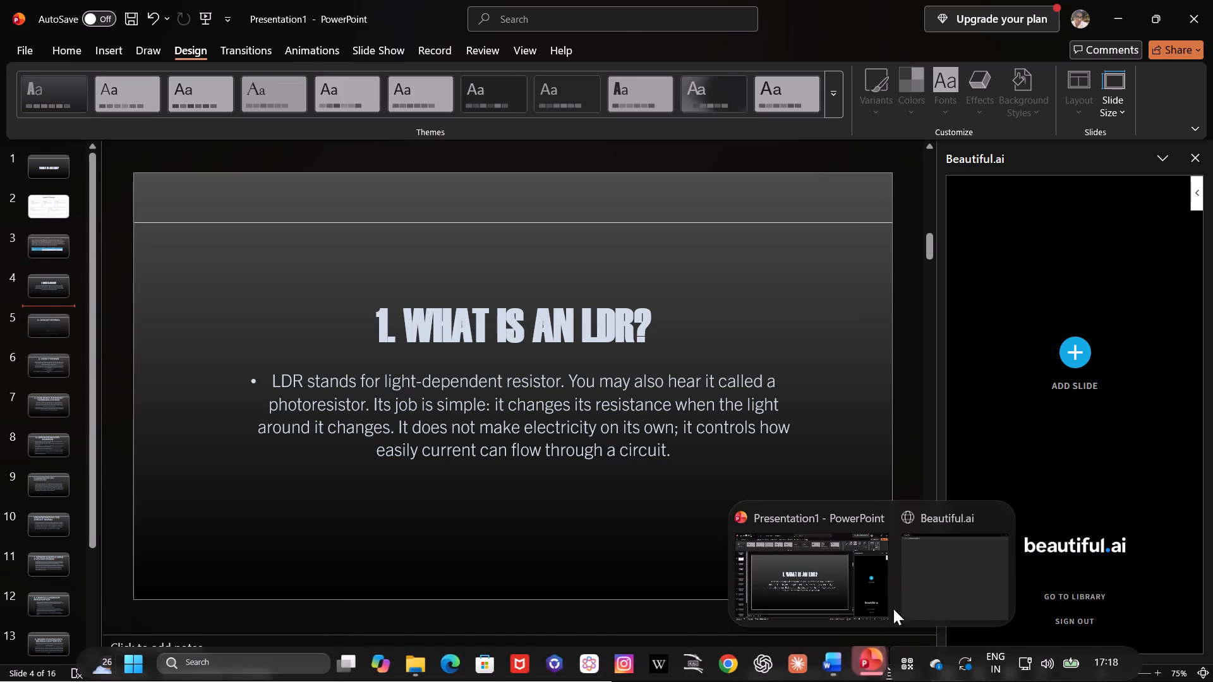
left_click(931, 565)
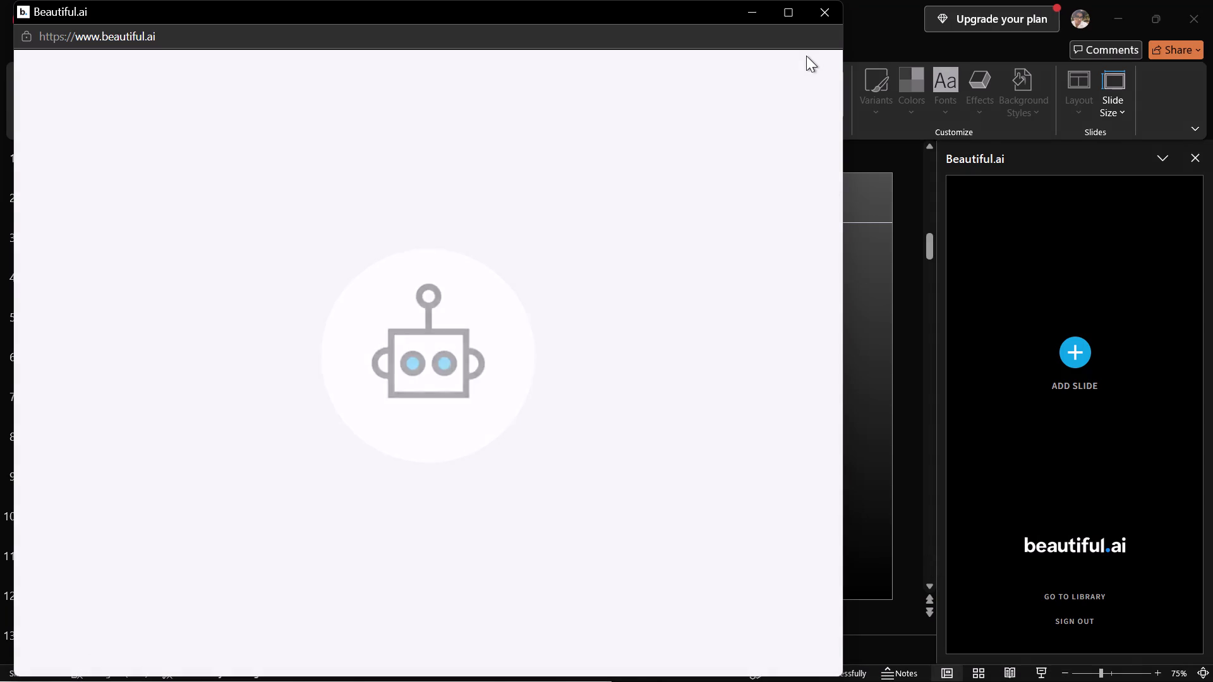
left_click(819, 9)
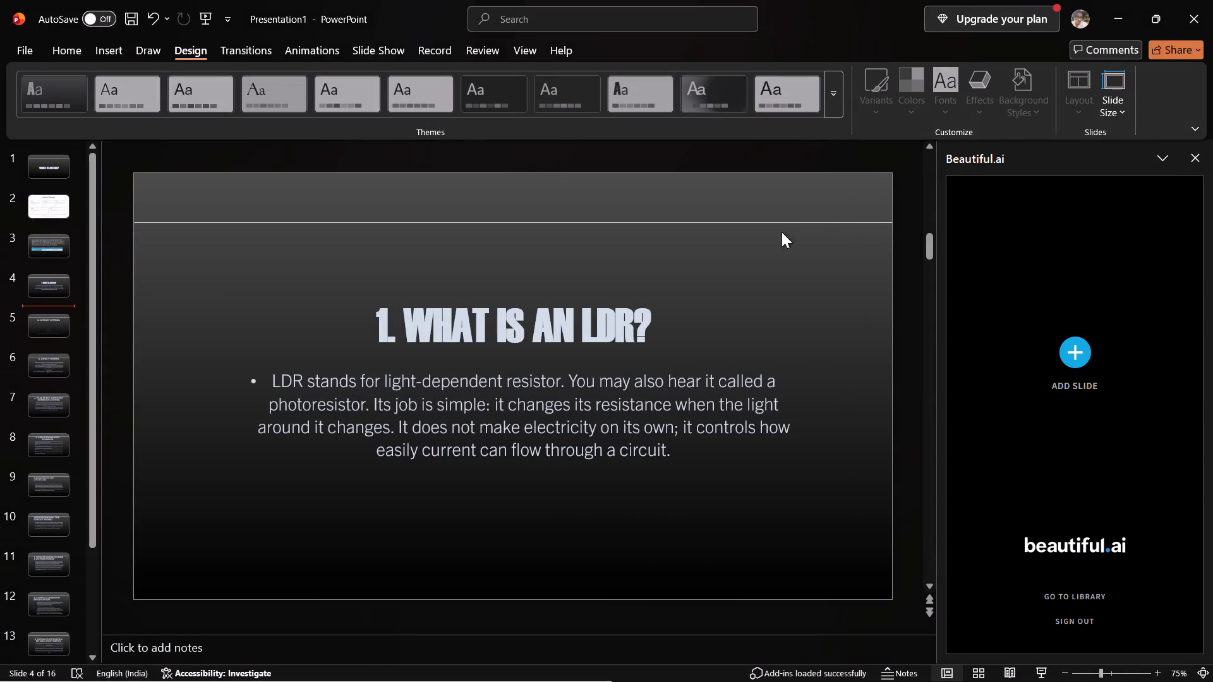
left_click(1063, 593)
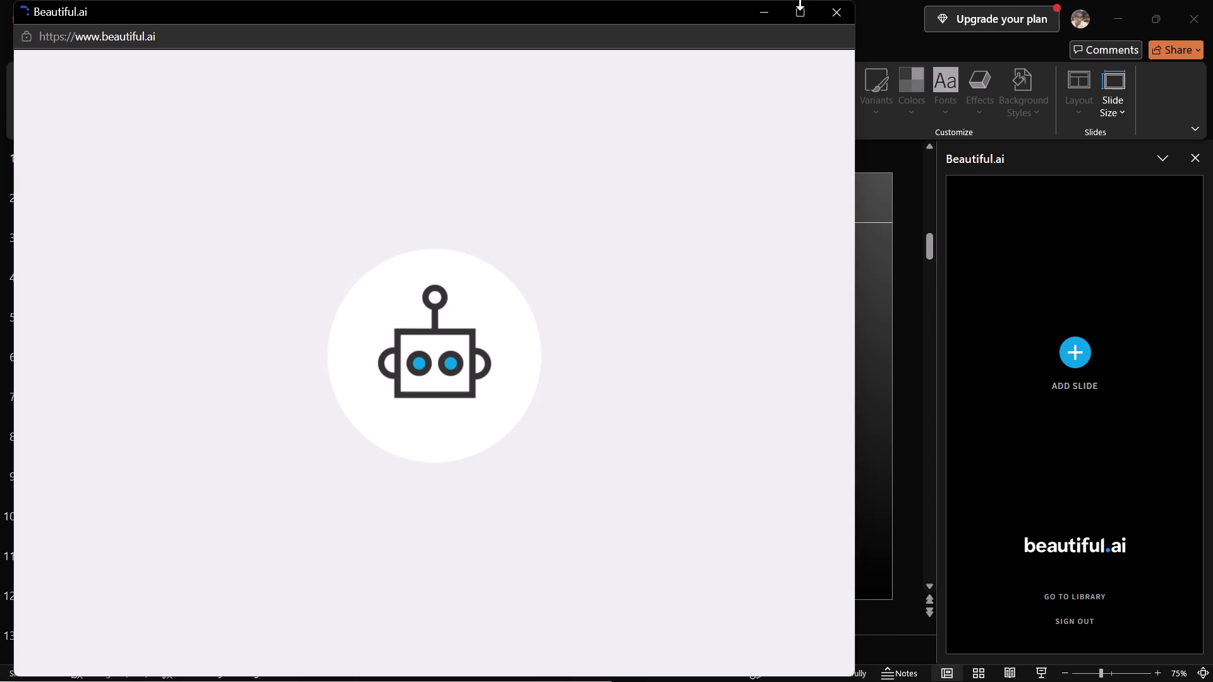
left_click(836, 11)
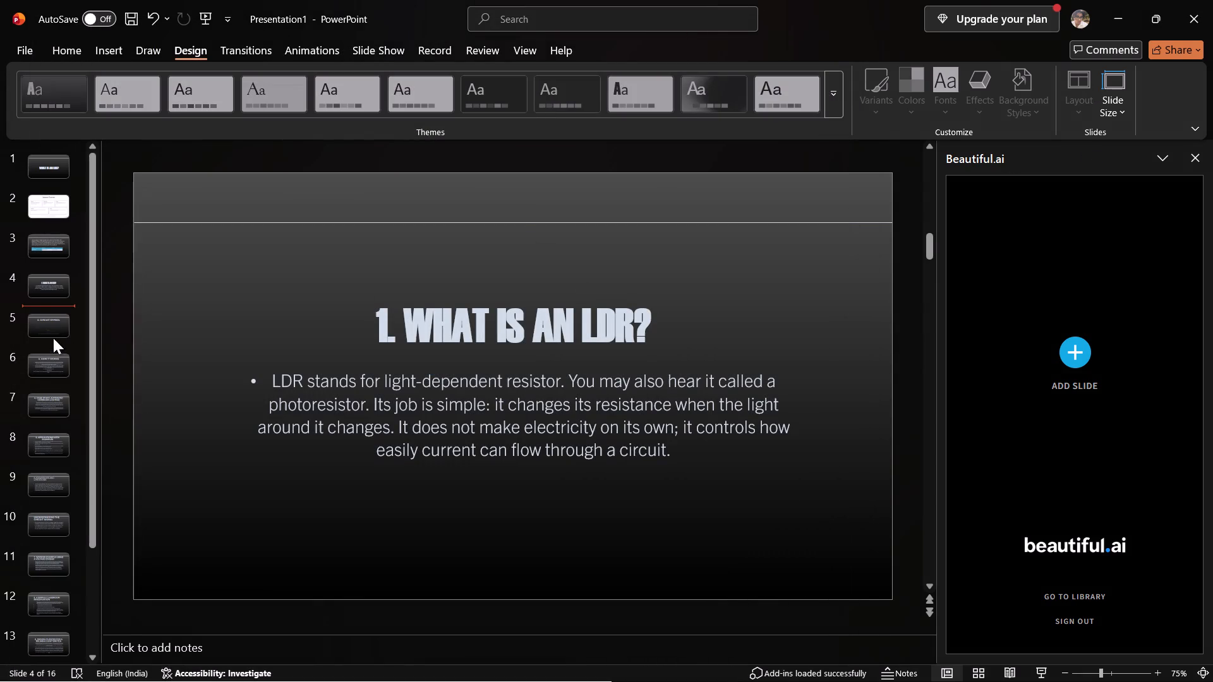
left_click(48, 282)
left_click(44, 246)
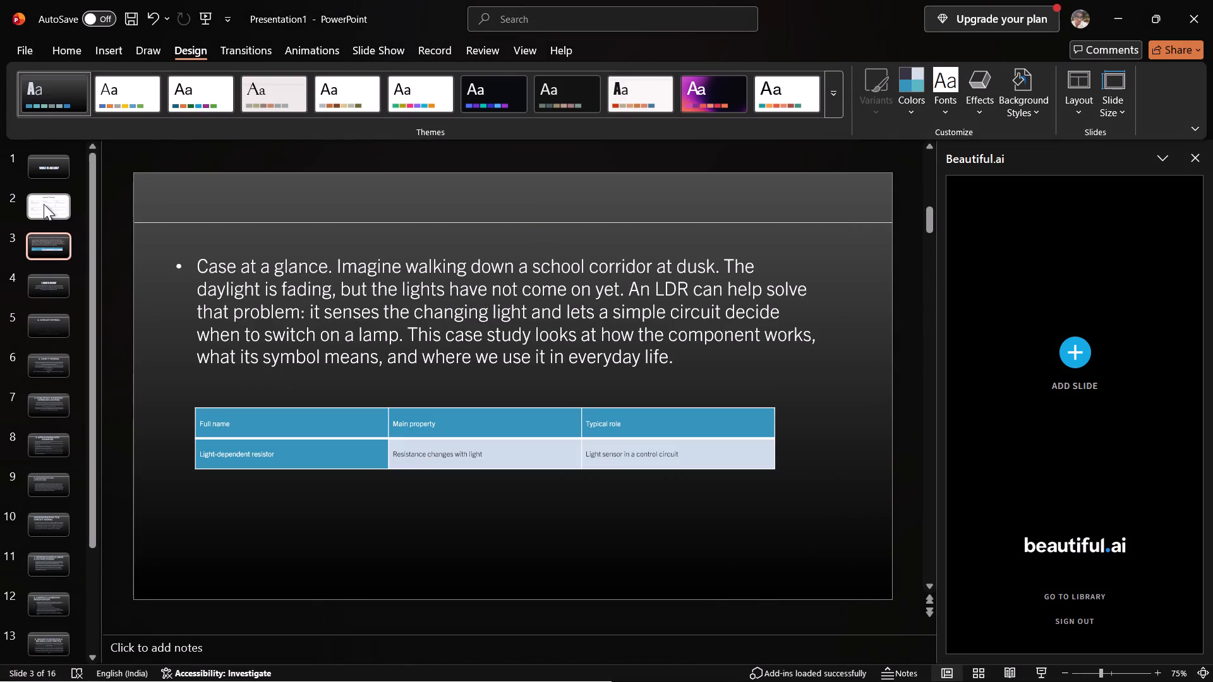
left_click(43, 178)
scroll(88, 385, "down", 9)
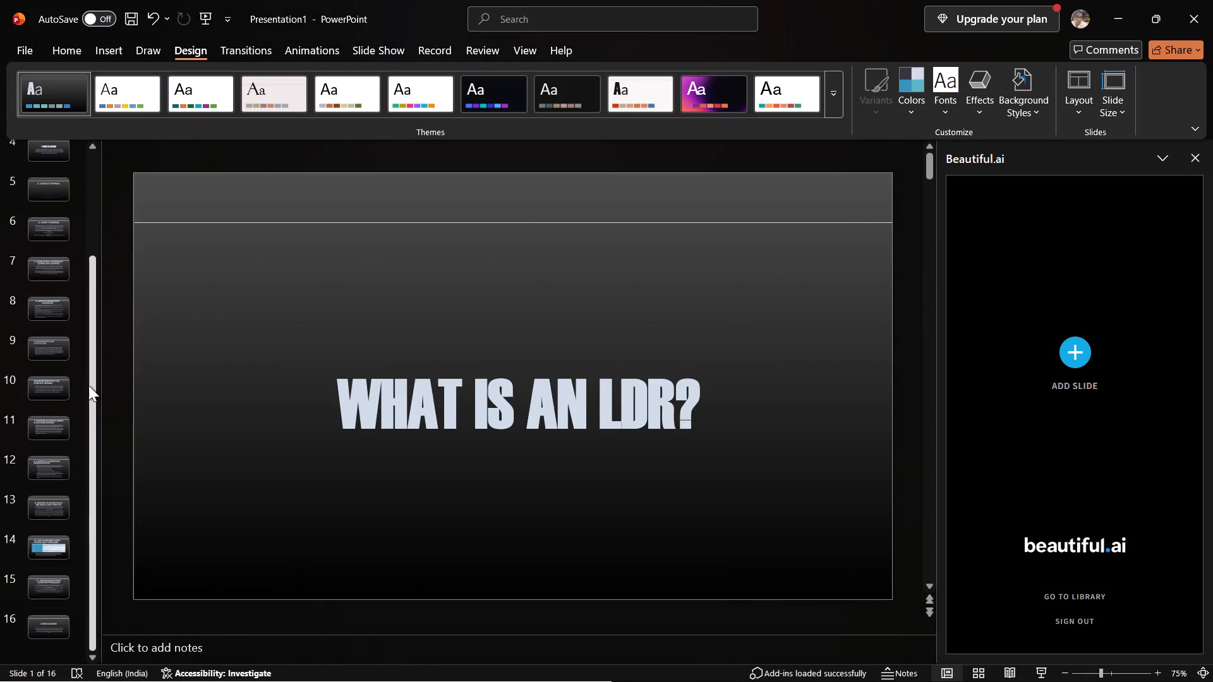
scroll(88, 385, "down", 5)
Save the presentation as What Is an LDR in the OneDrive Documents folder.
key("ctrl+s")
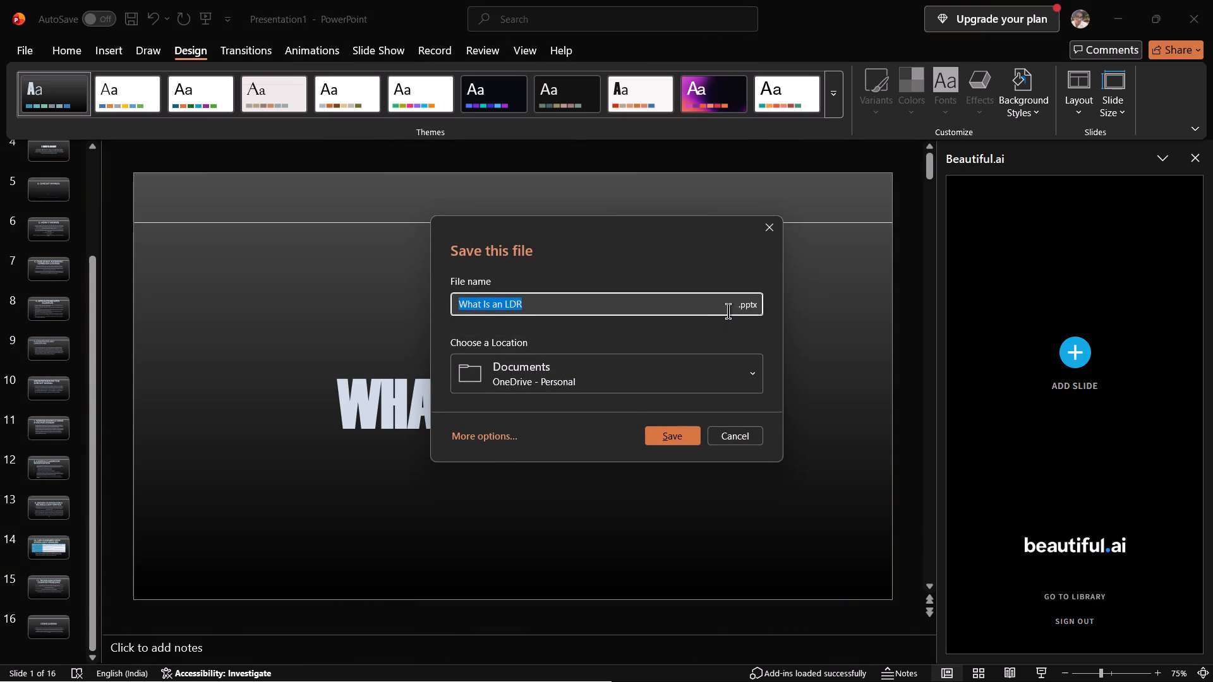
left_click(728, 311)
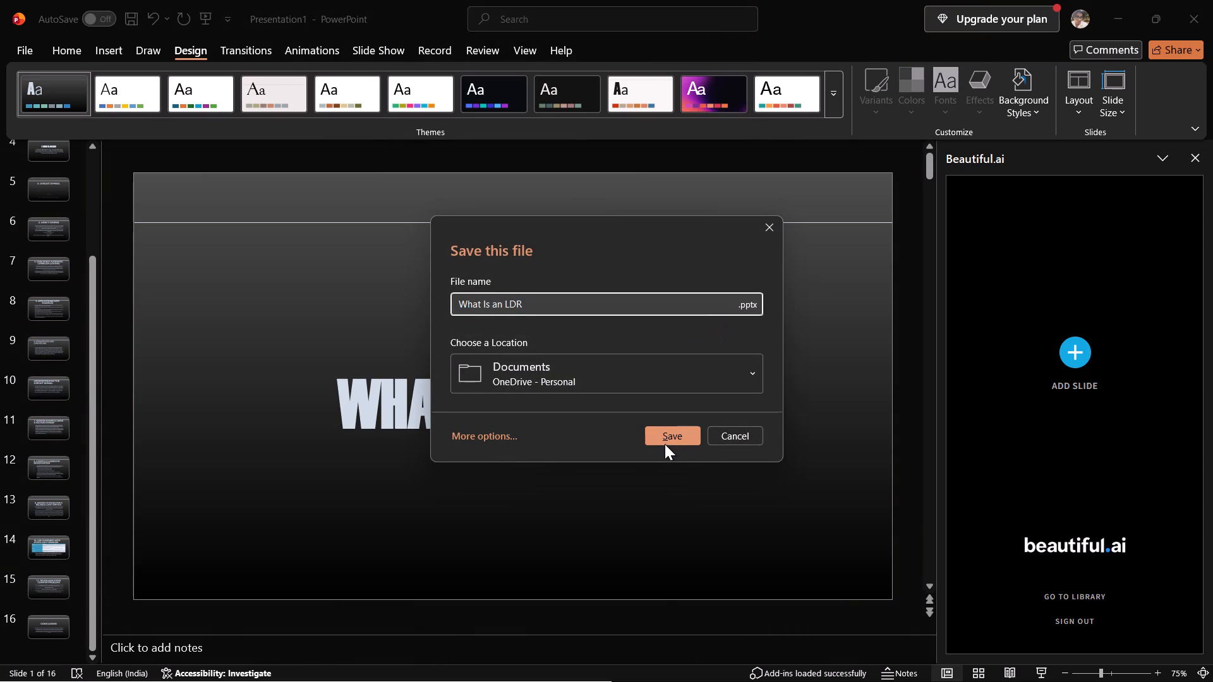